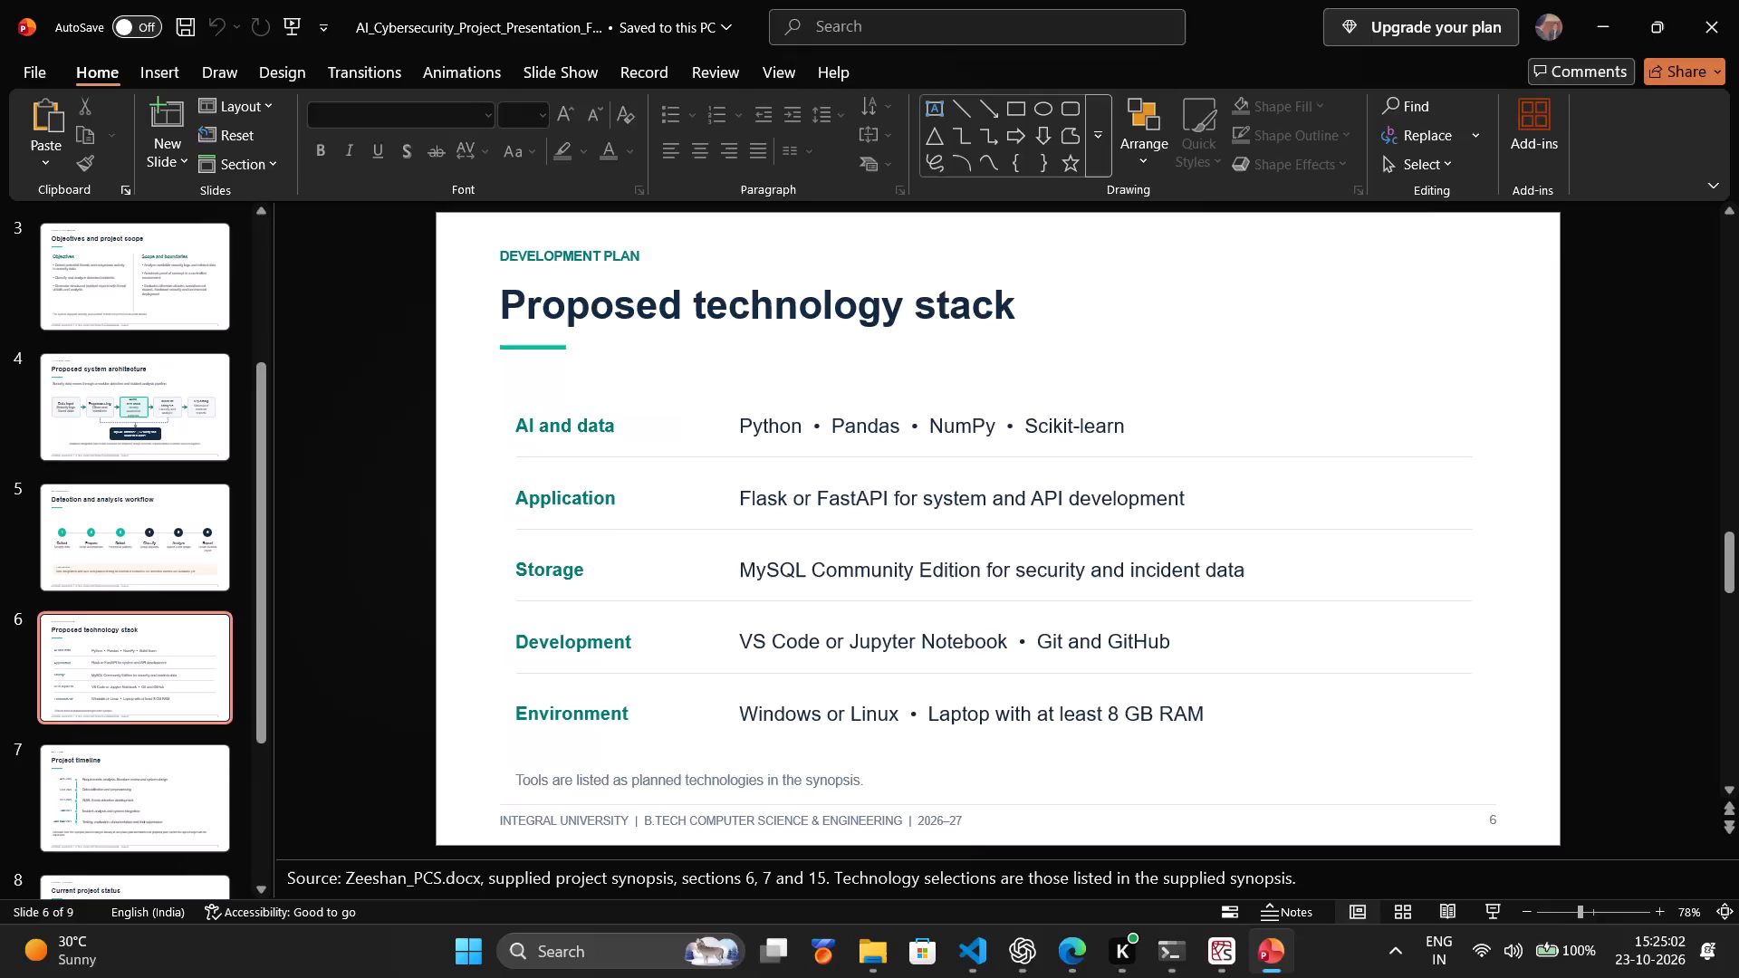
pyautogui.scroll(-1, 721, 610)
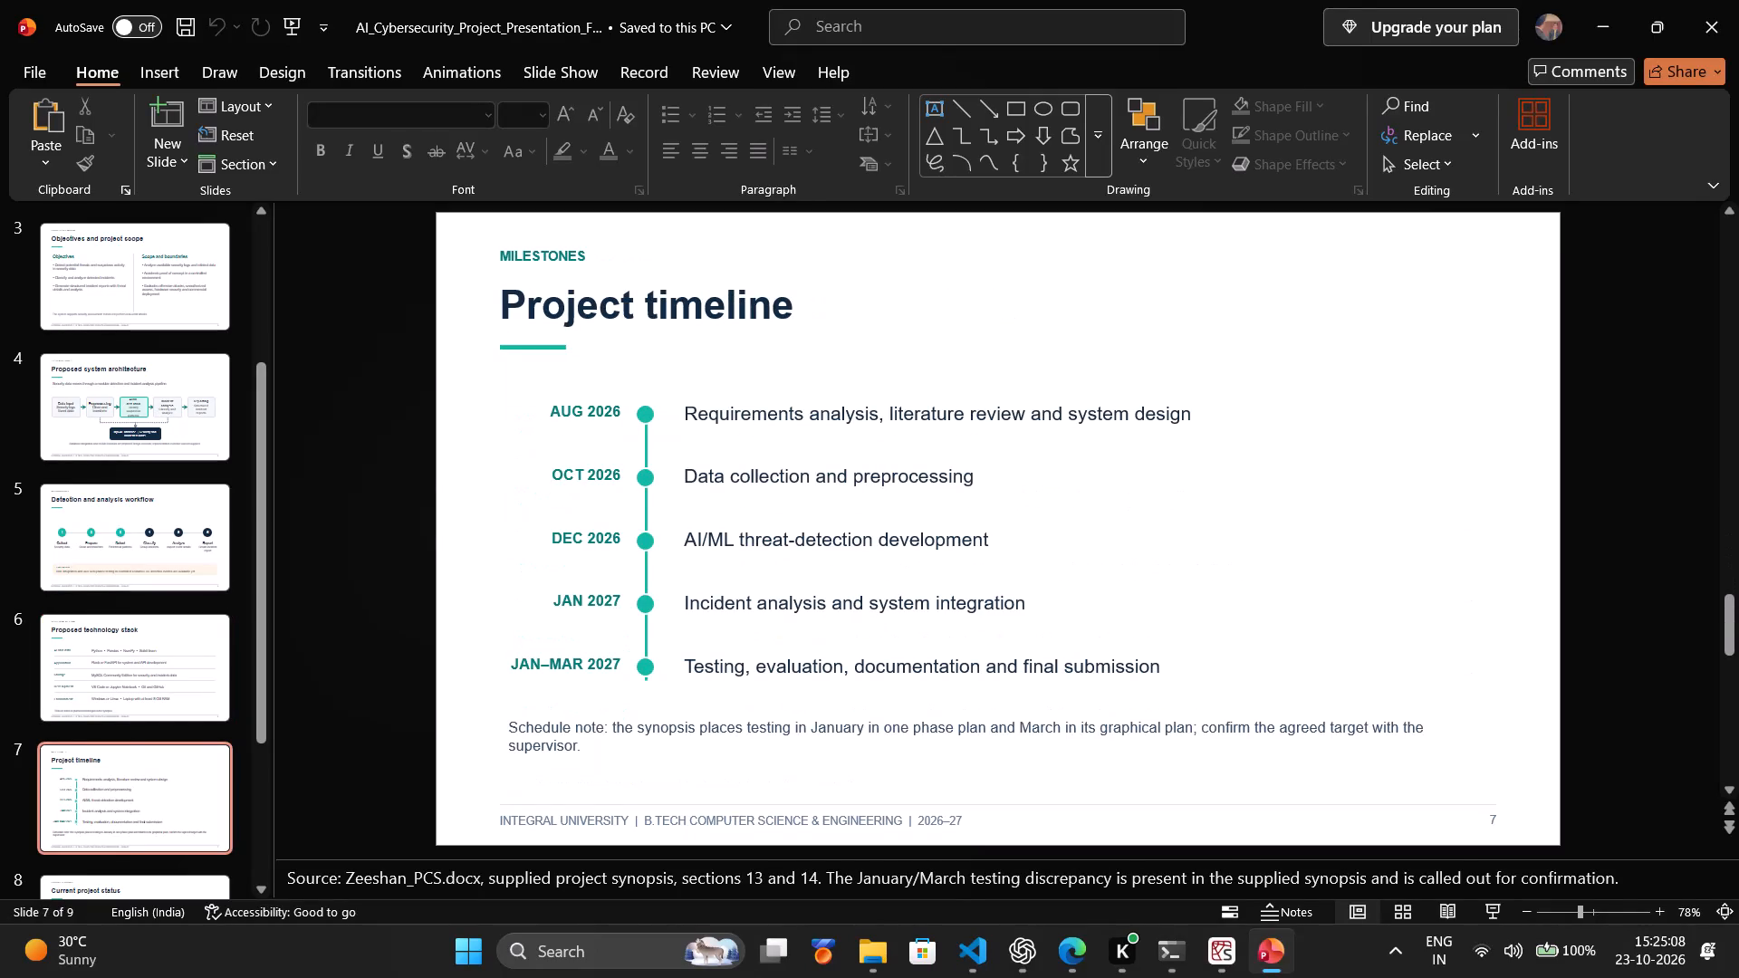
pyautogui.scroll(-1, 721, 599)
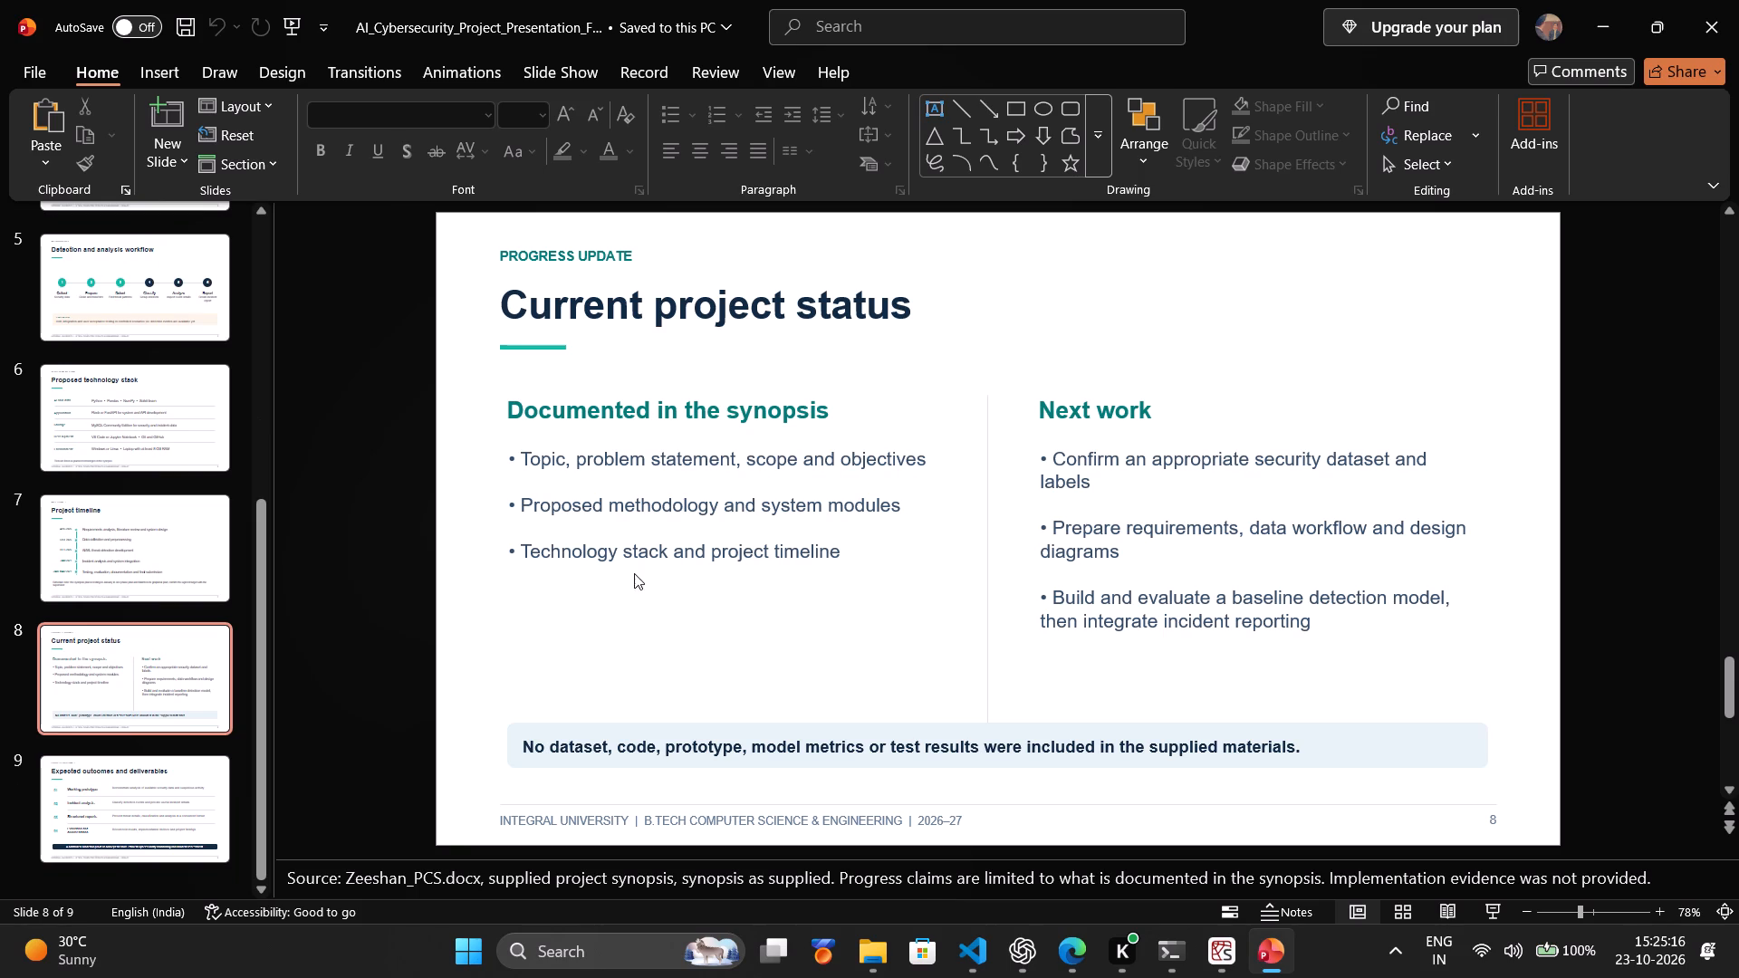
pyautogui.scroll(-1, 745, 564)
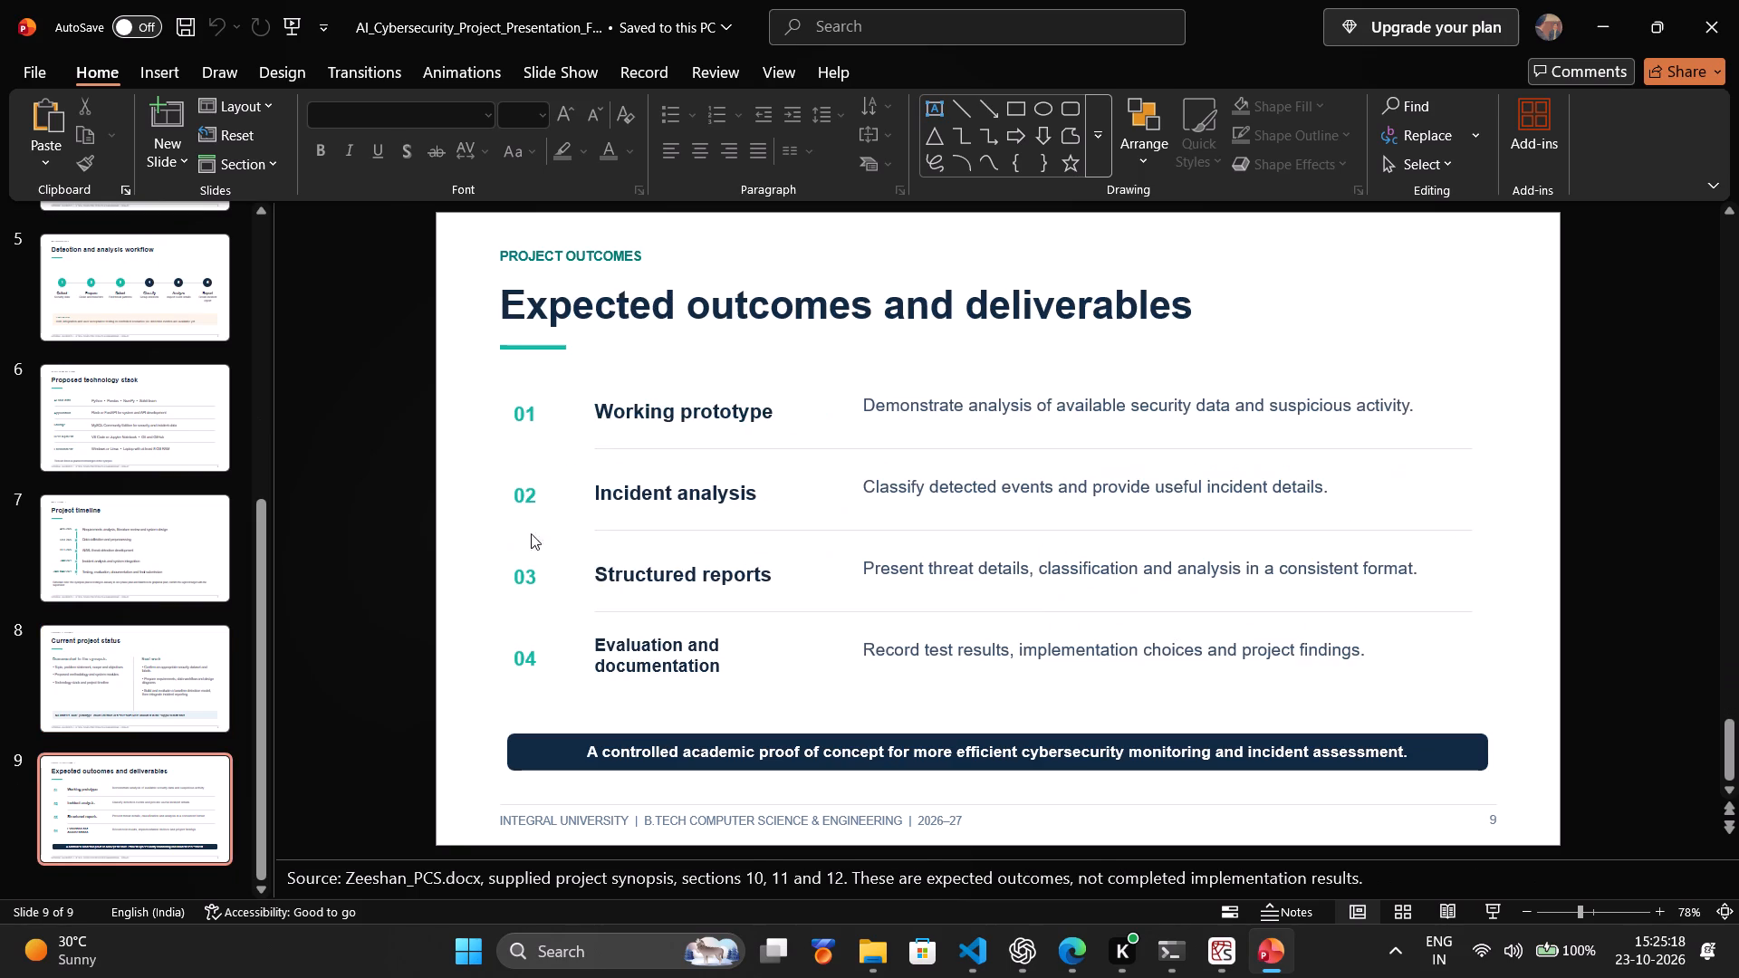
pyautogui.scroll(-1, 751, 503)
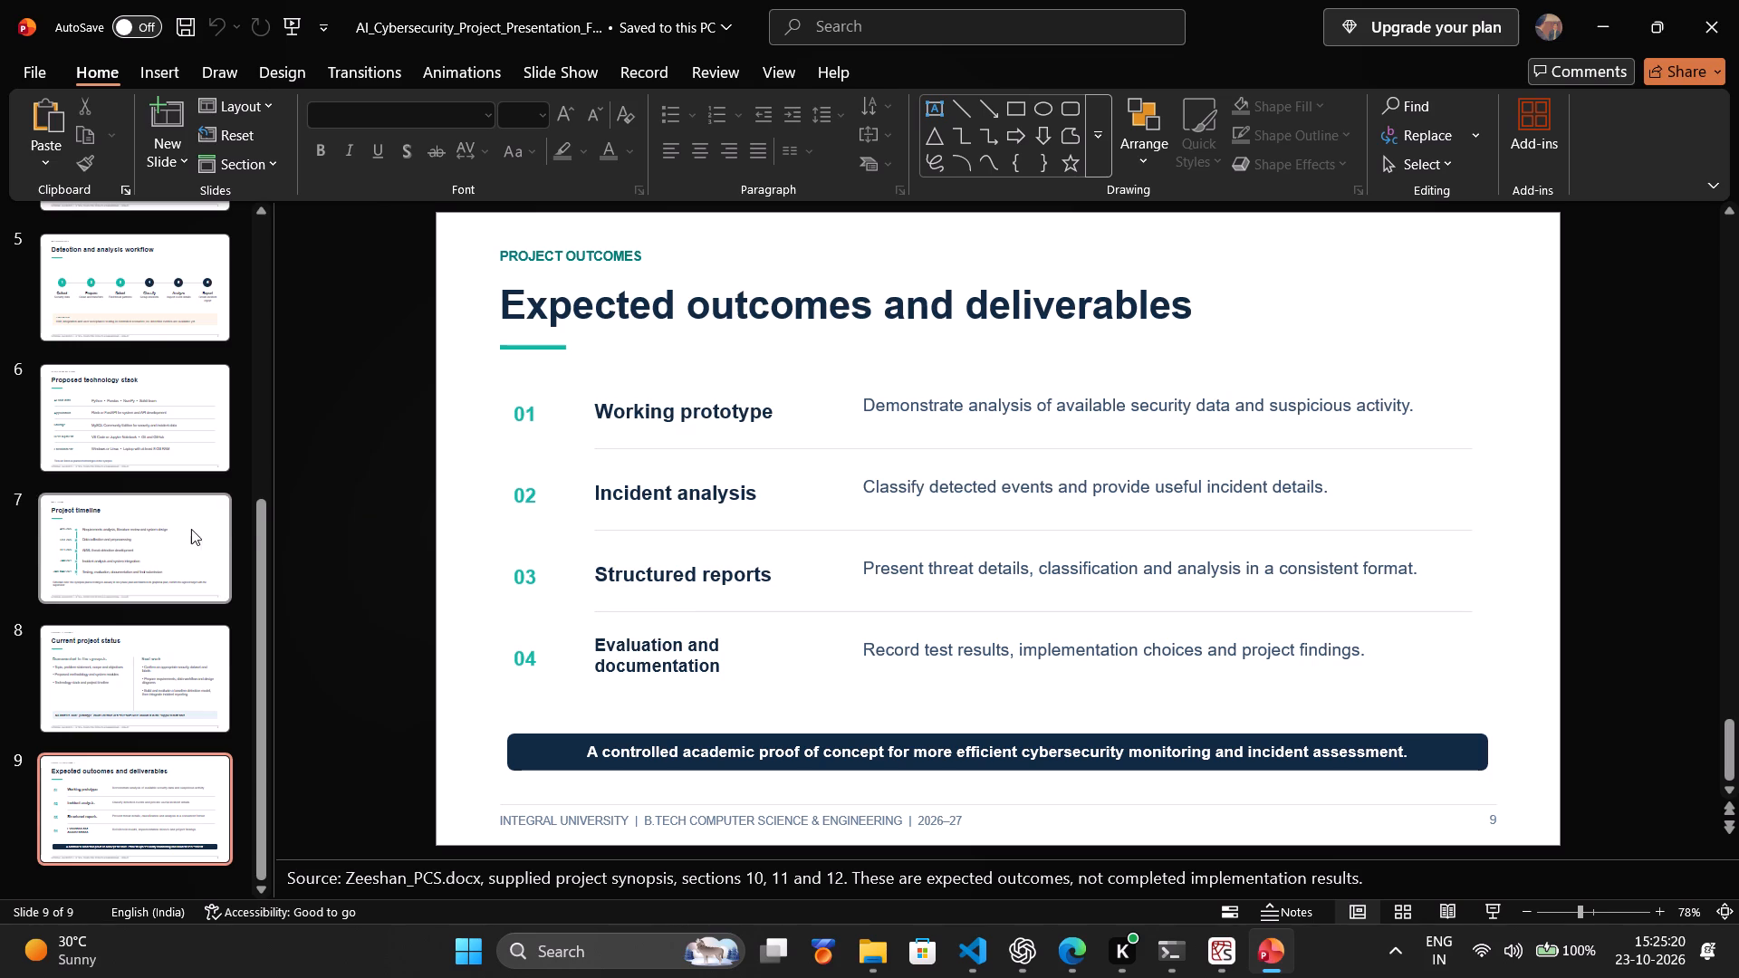
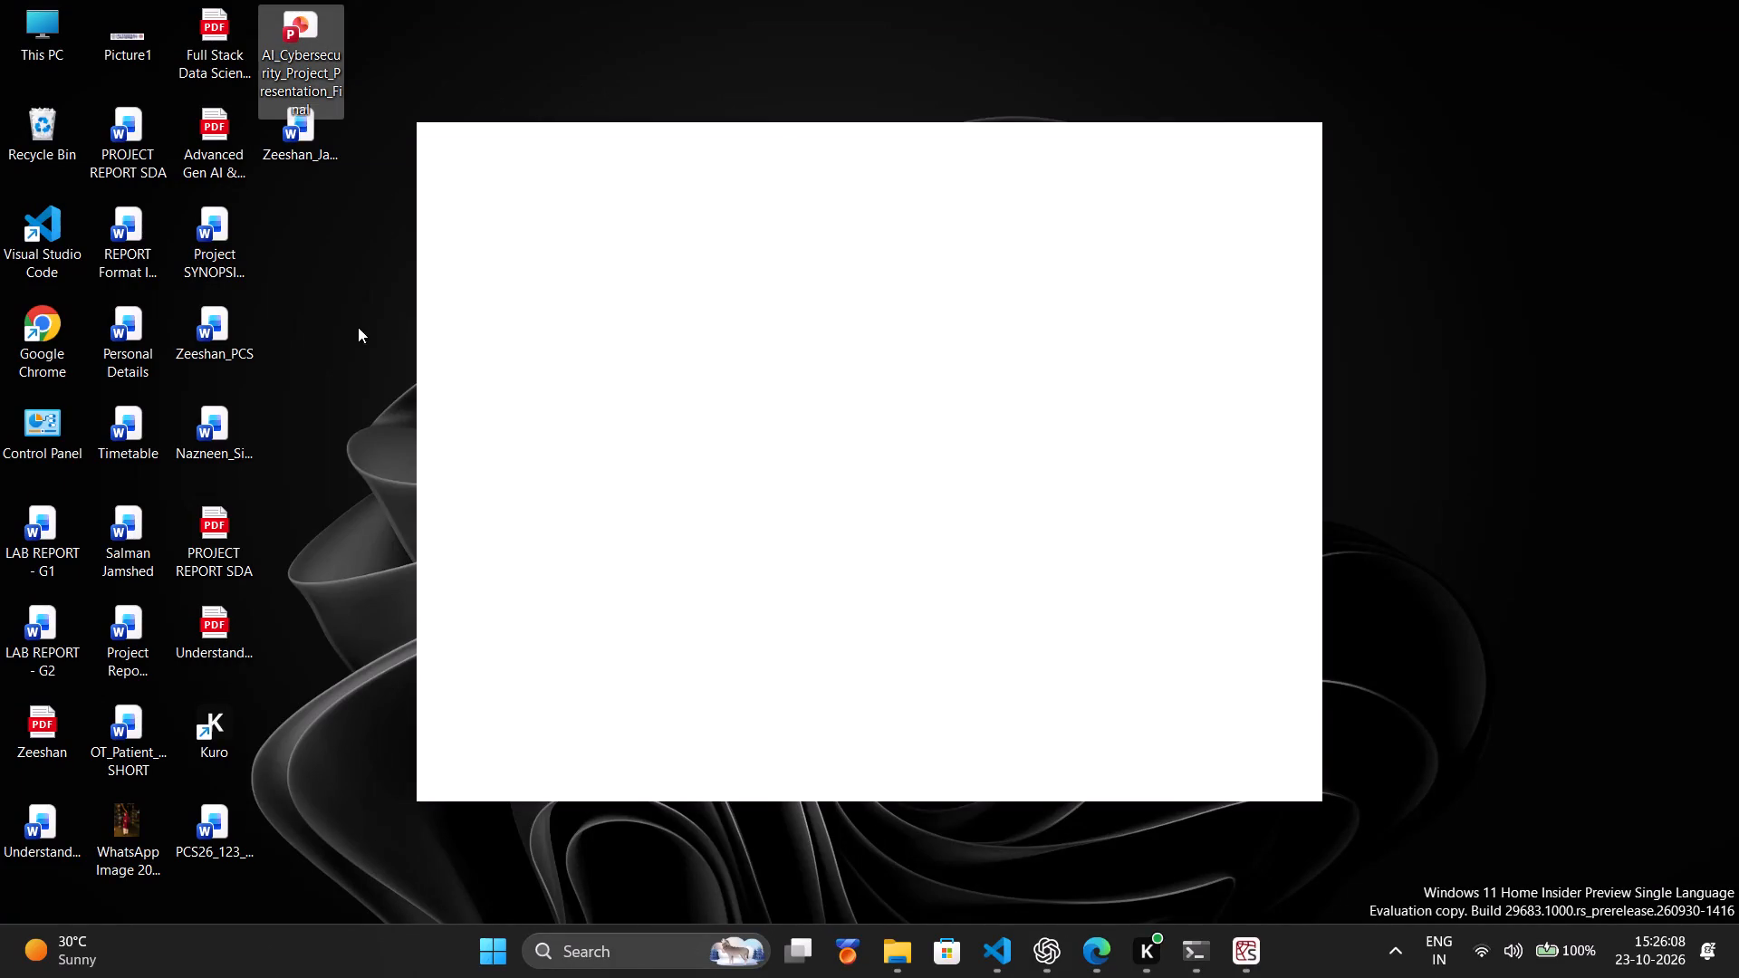
pyautogui.click(339, 308)
pyautogui.click(305, 144)
pyautogui.click(375, 358)
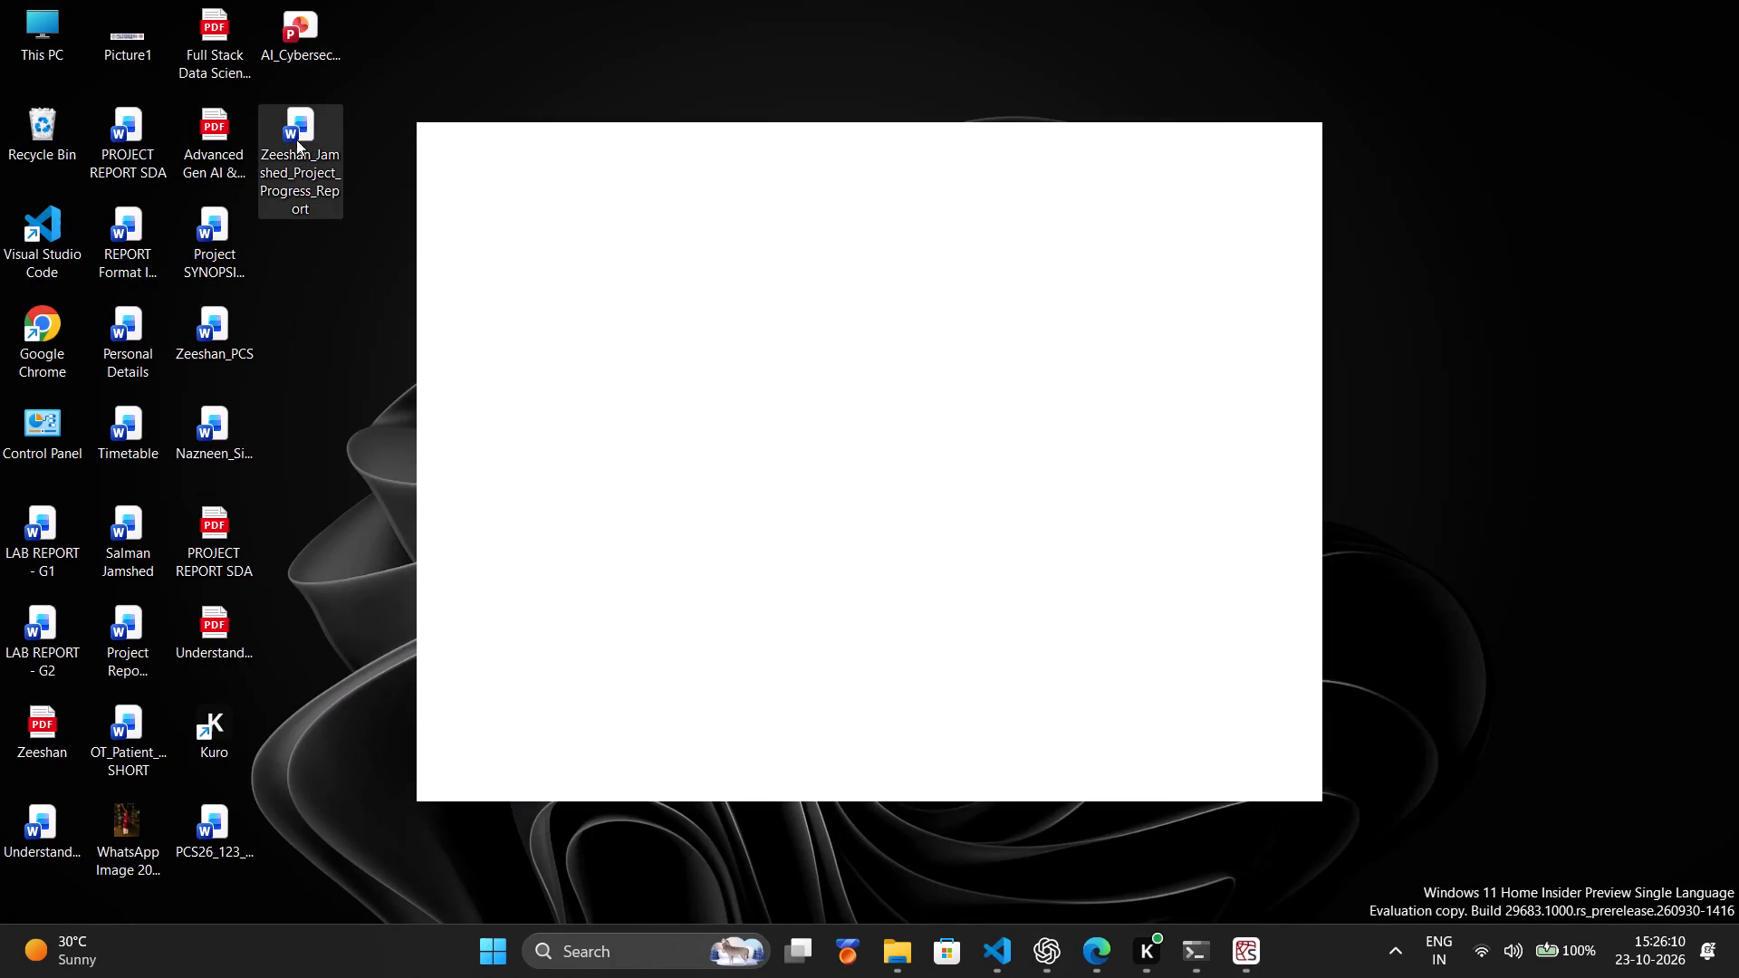
pyautogui.doubleClick(296, 129)
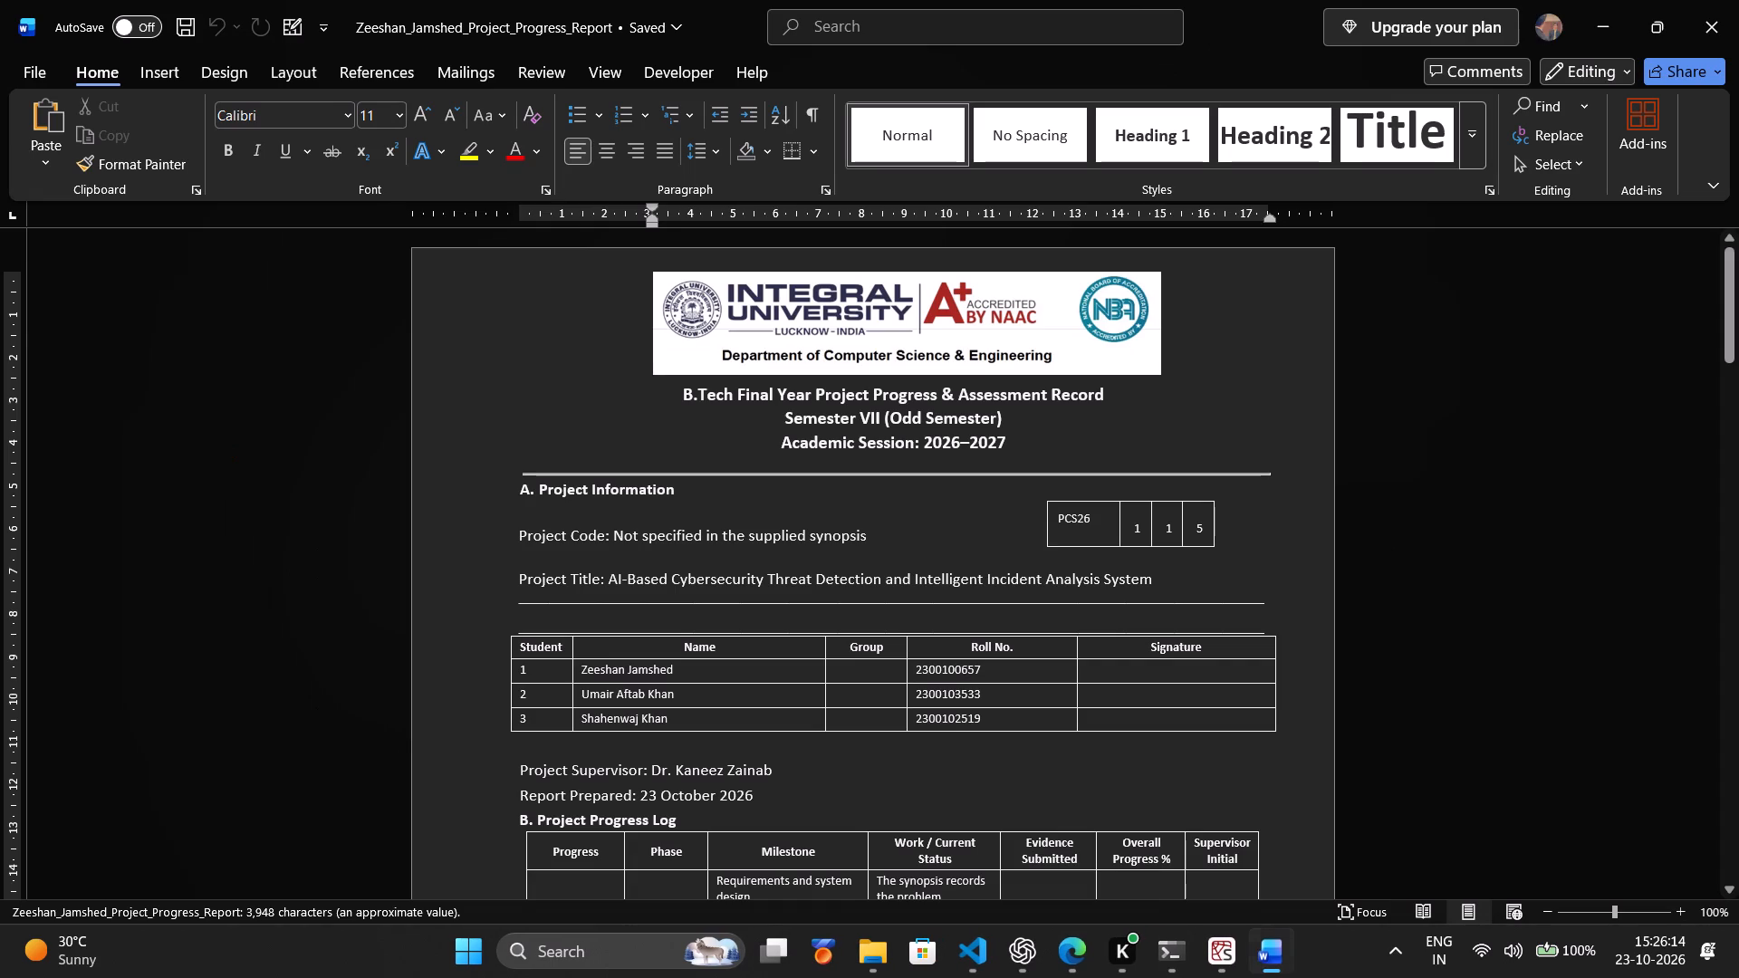
pyautogui.click(814, 510)
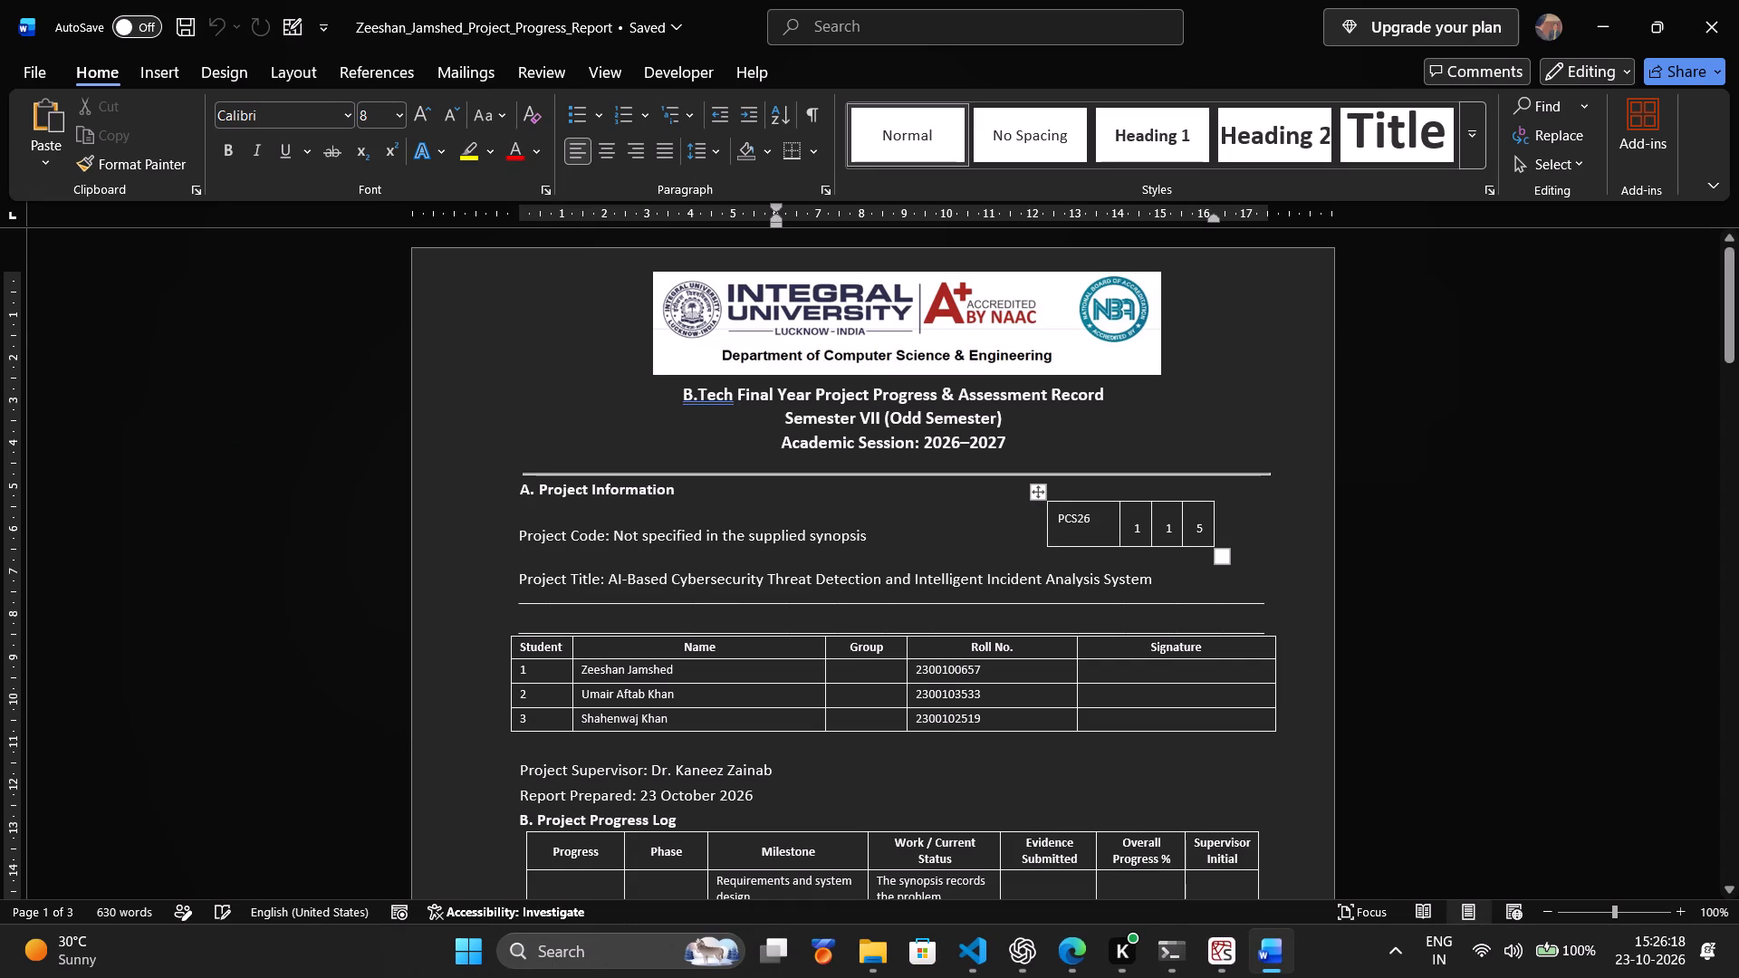
# Check the print preview of the progress report and return to the document.
pyautogui.click(1267, 502)
pyautogui.hotkey('ctrl', 'p')
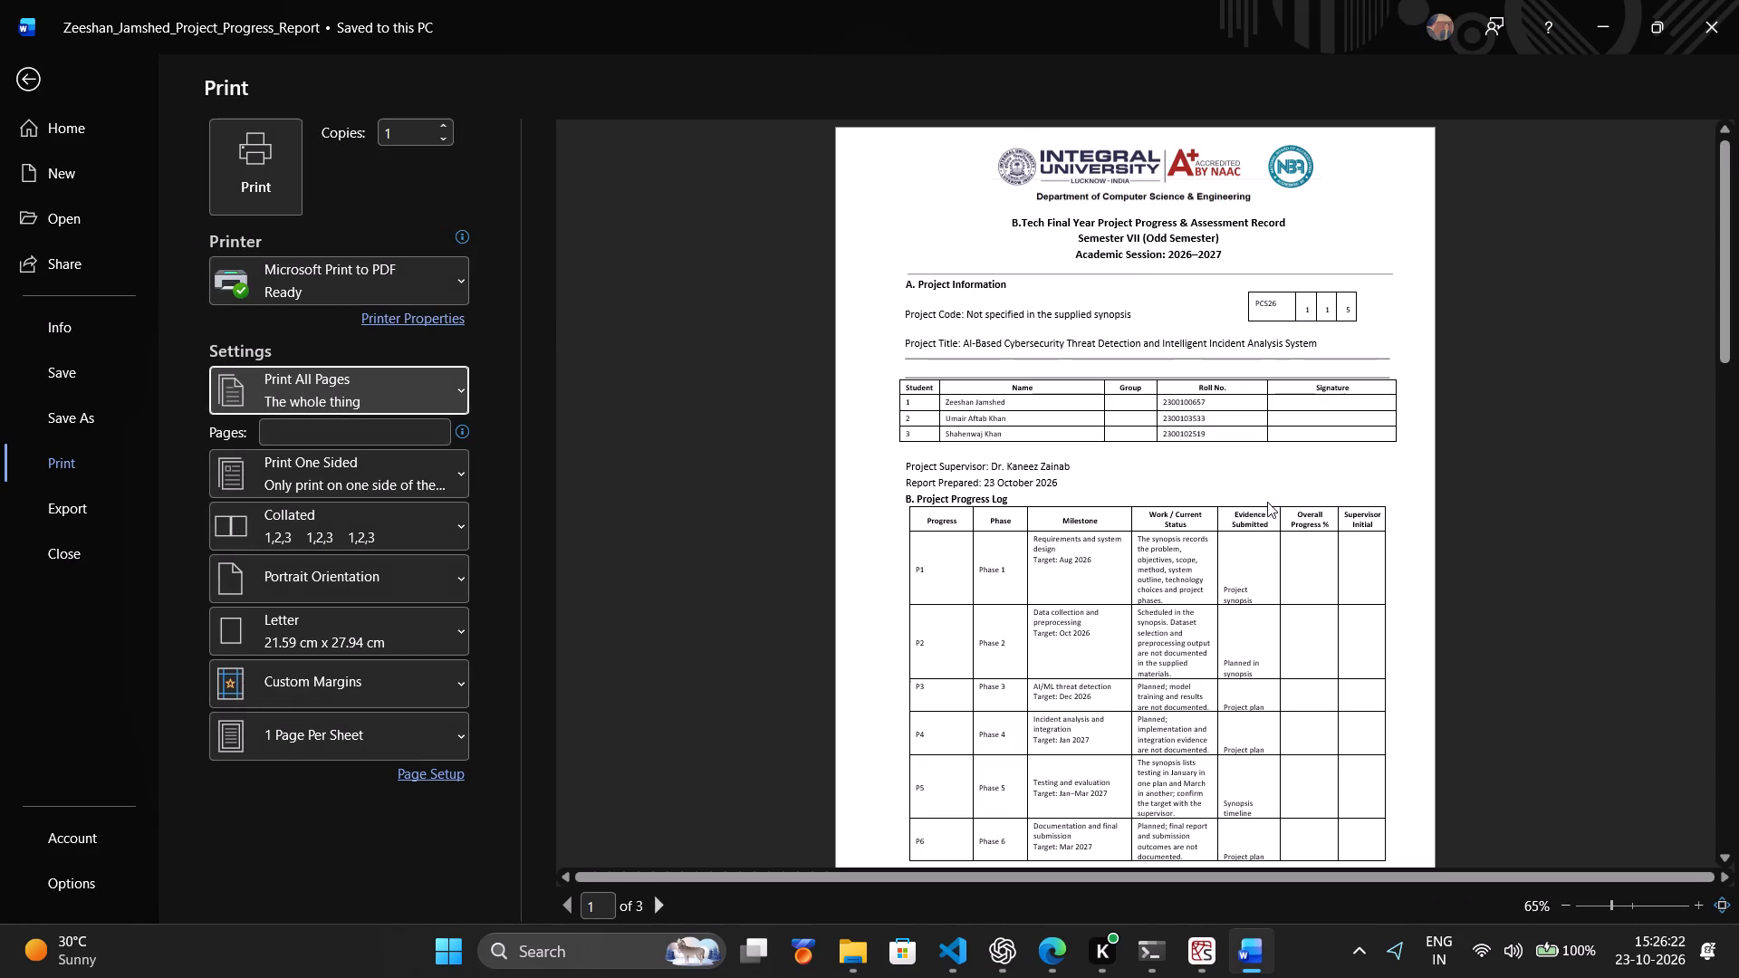
pyautogui.click(24, 78)
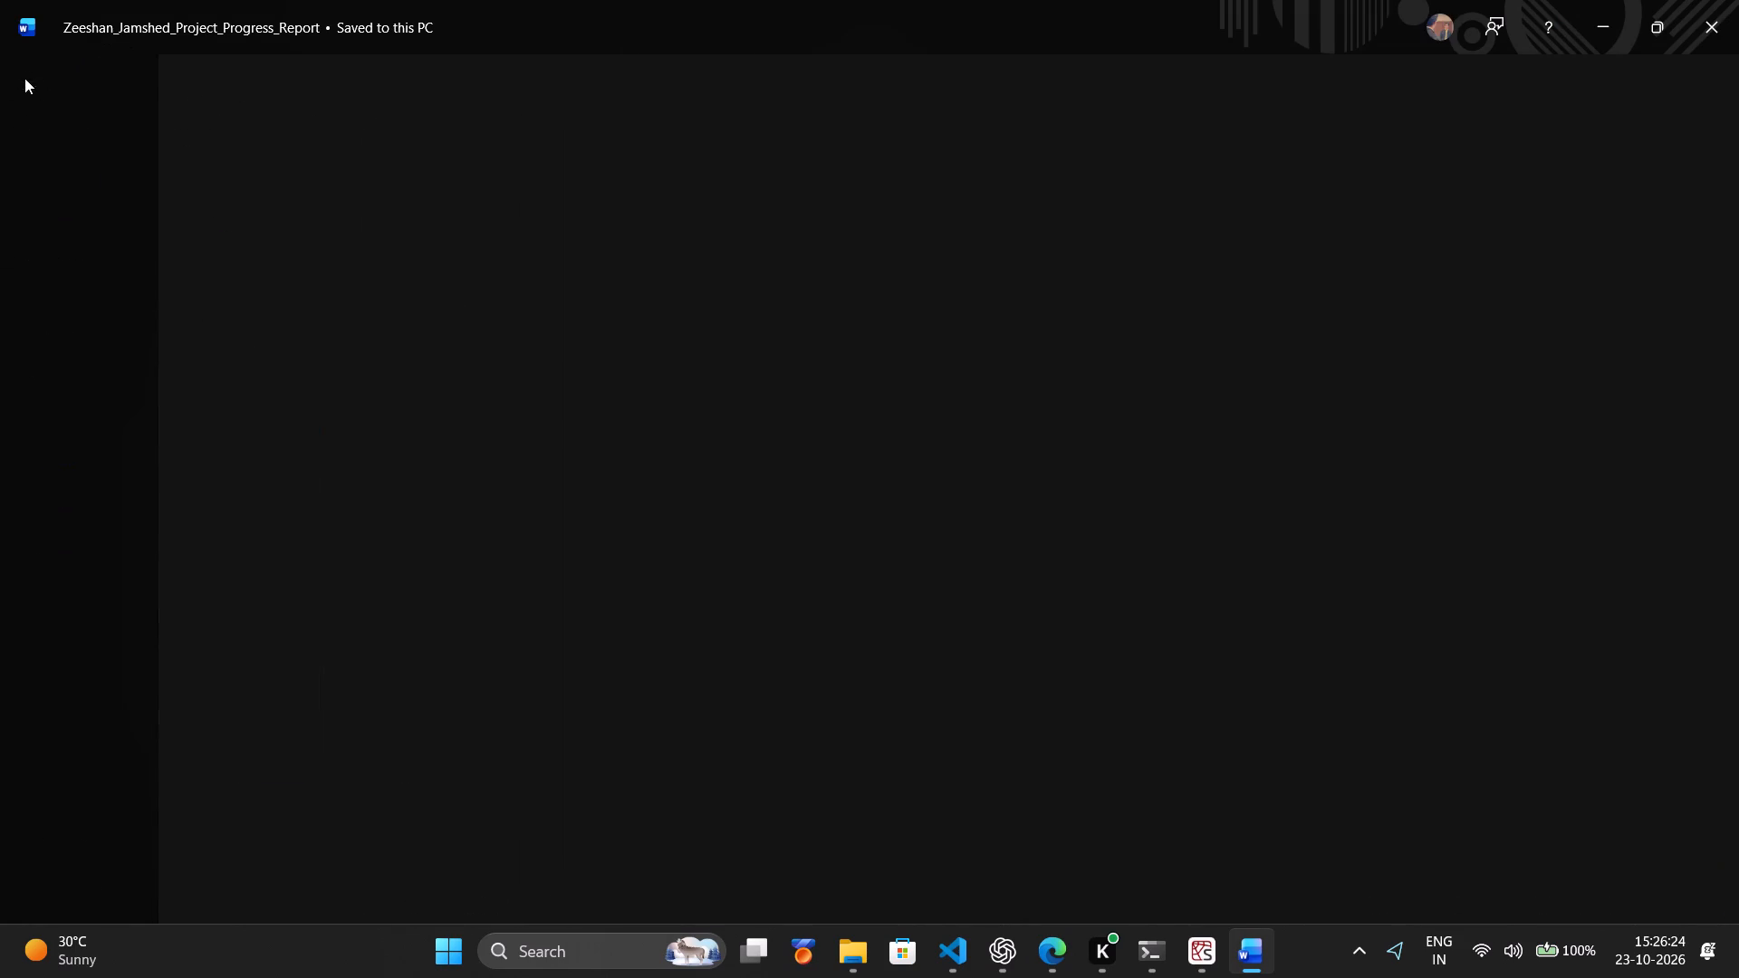
# Set the vertical cell alignment of the small PCS26 project code table to Center.
pyautogui.click(1108, 530)
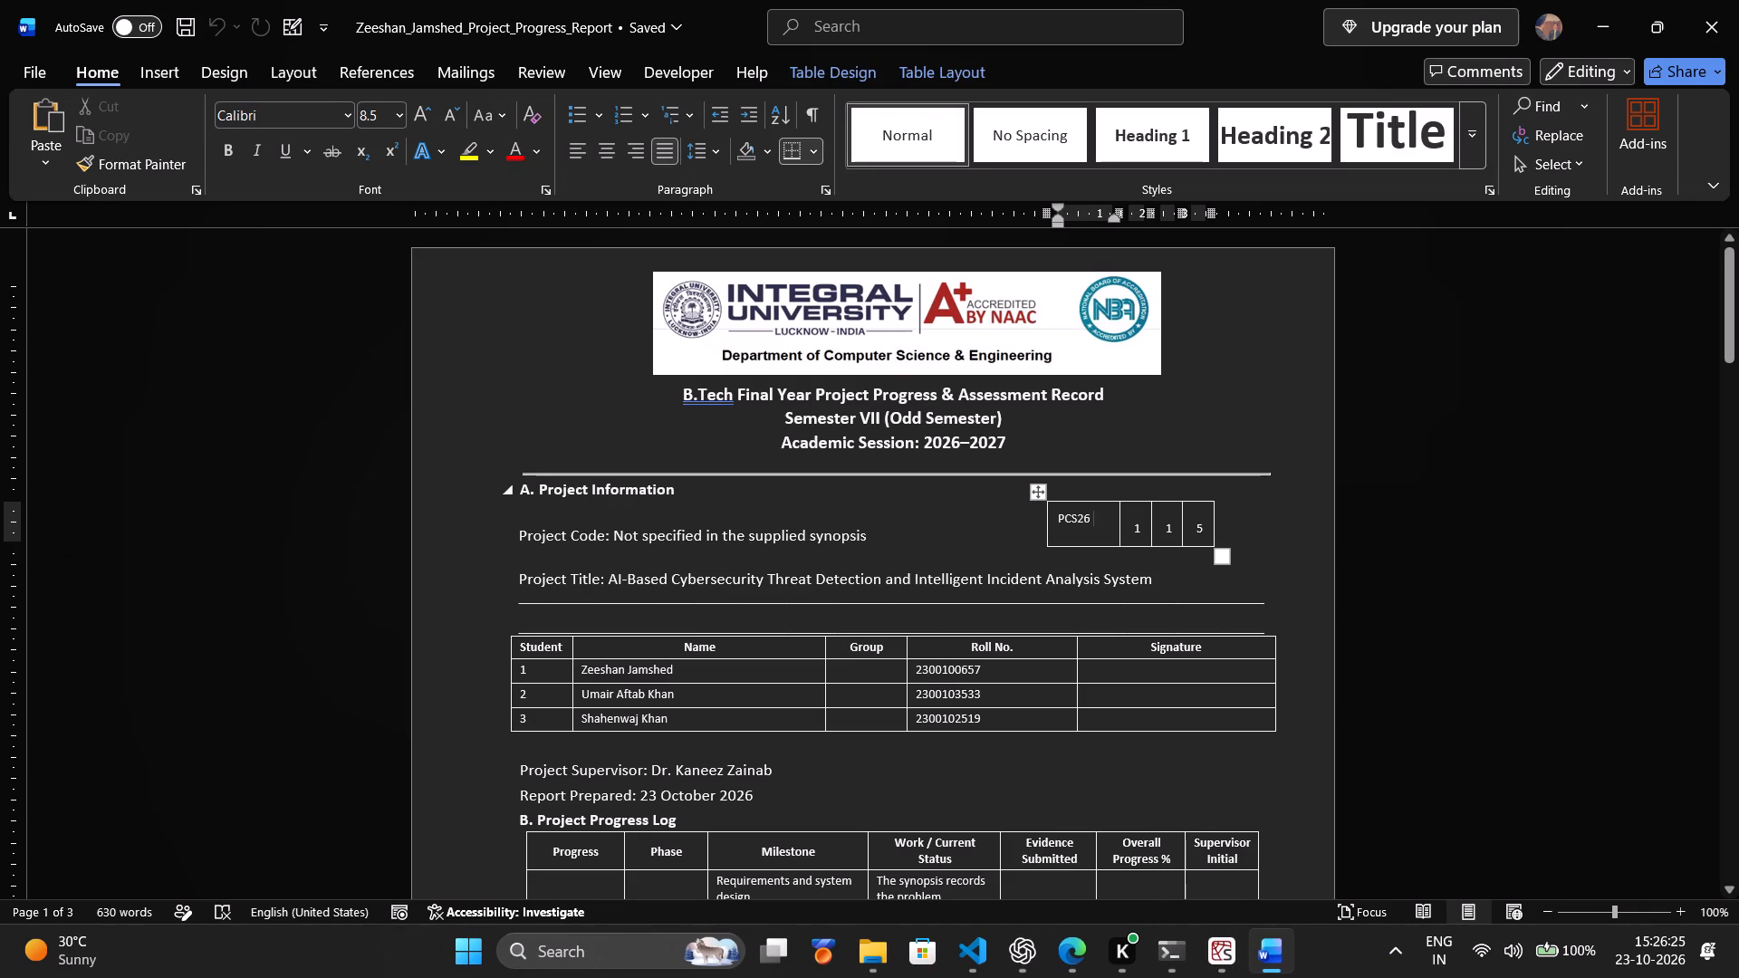
pyautogui.click(1040, 495)
pyautogui.rightClick(1040, 495)
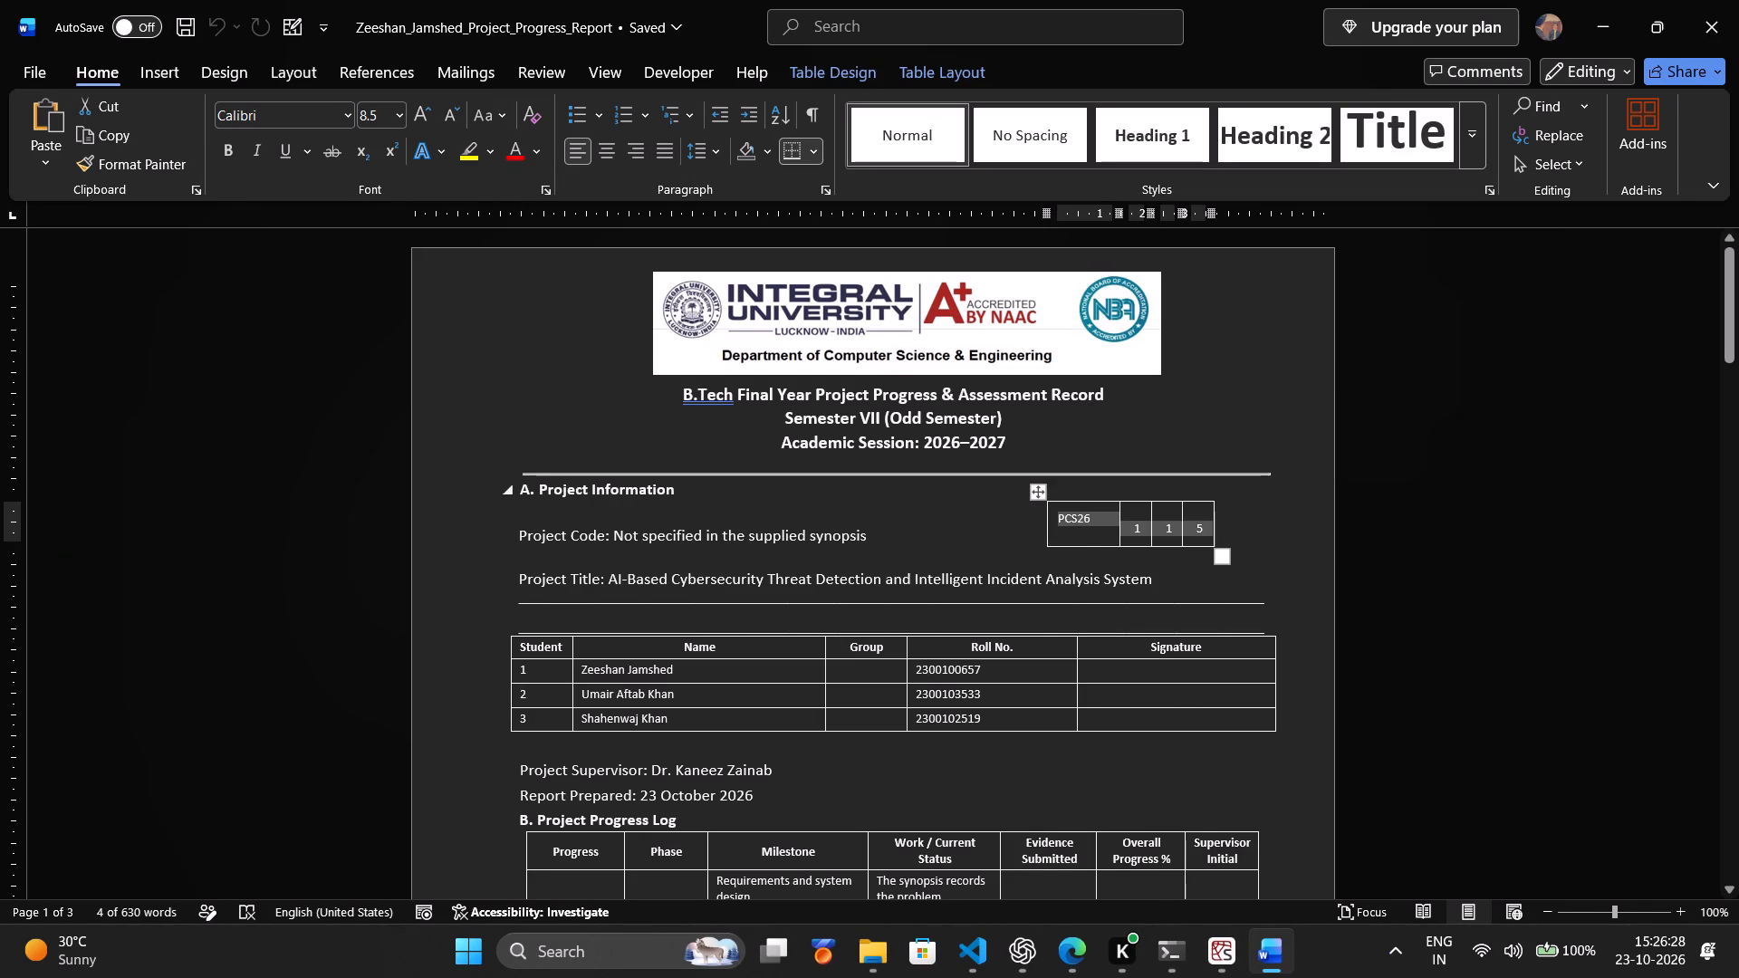
pyautogui.click(1143, 862)
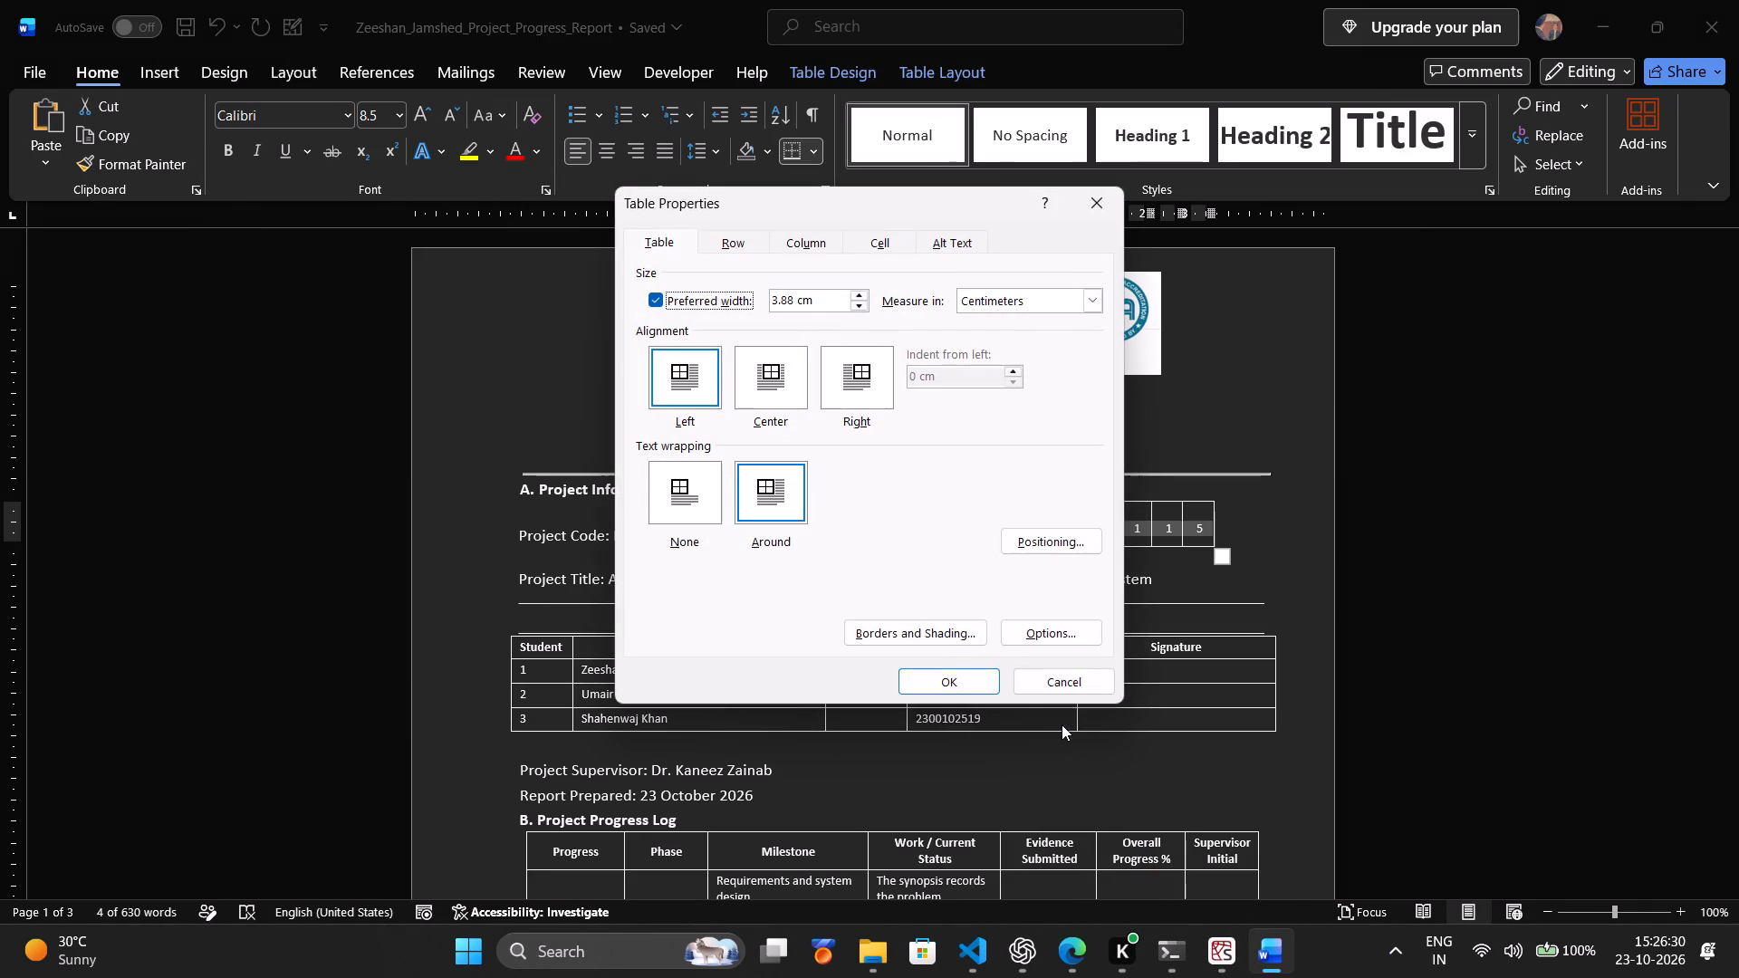
pyautogui.click(869, 243)
pyautogui.click(777, 395)
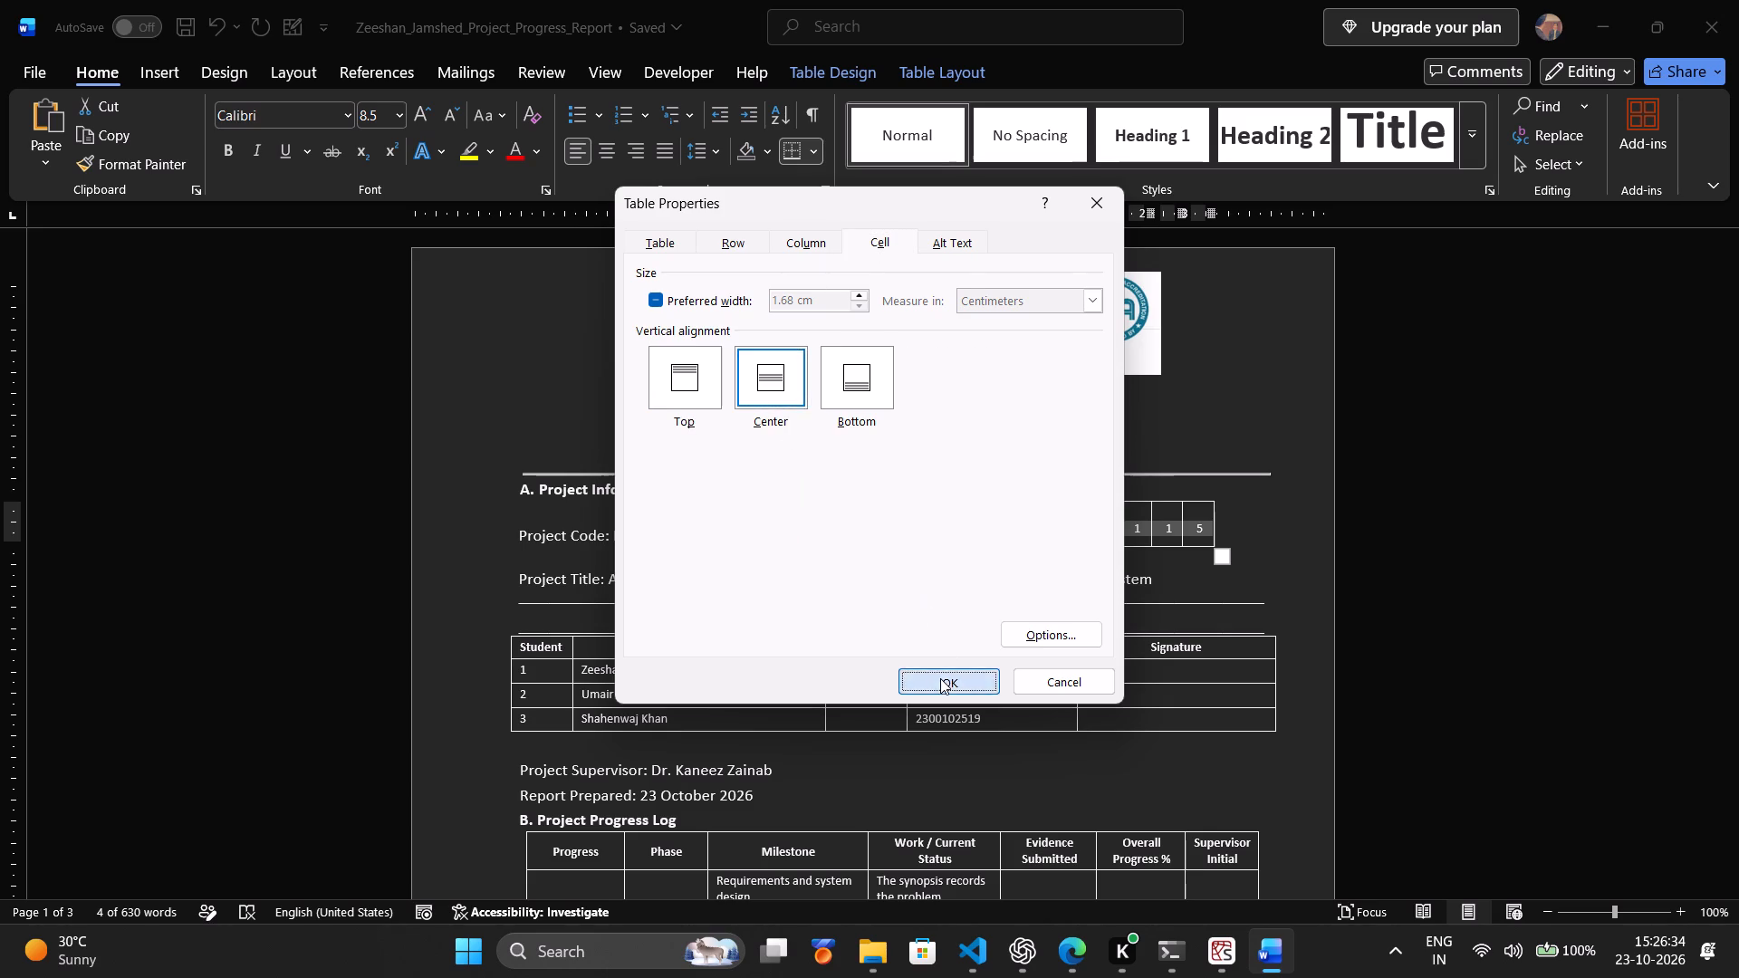
pyautogui.click(940, 678)
pyautogui.click(1096, 527)
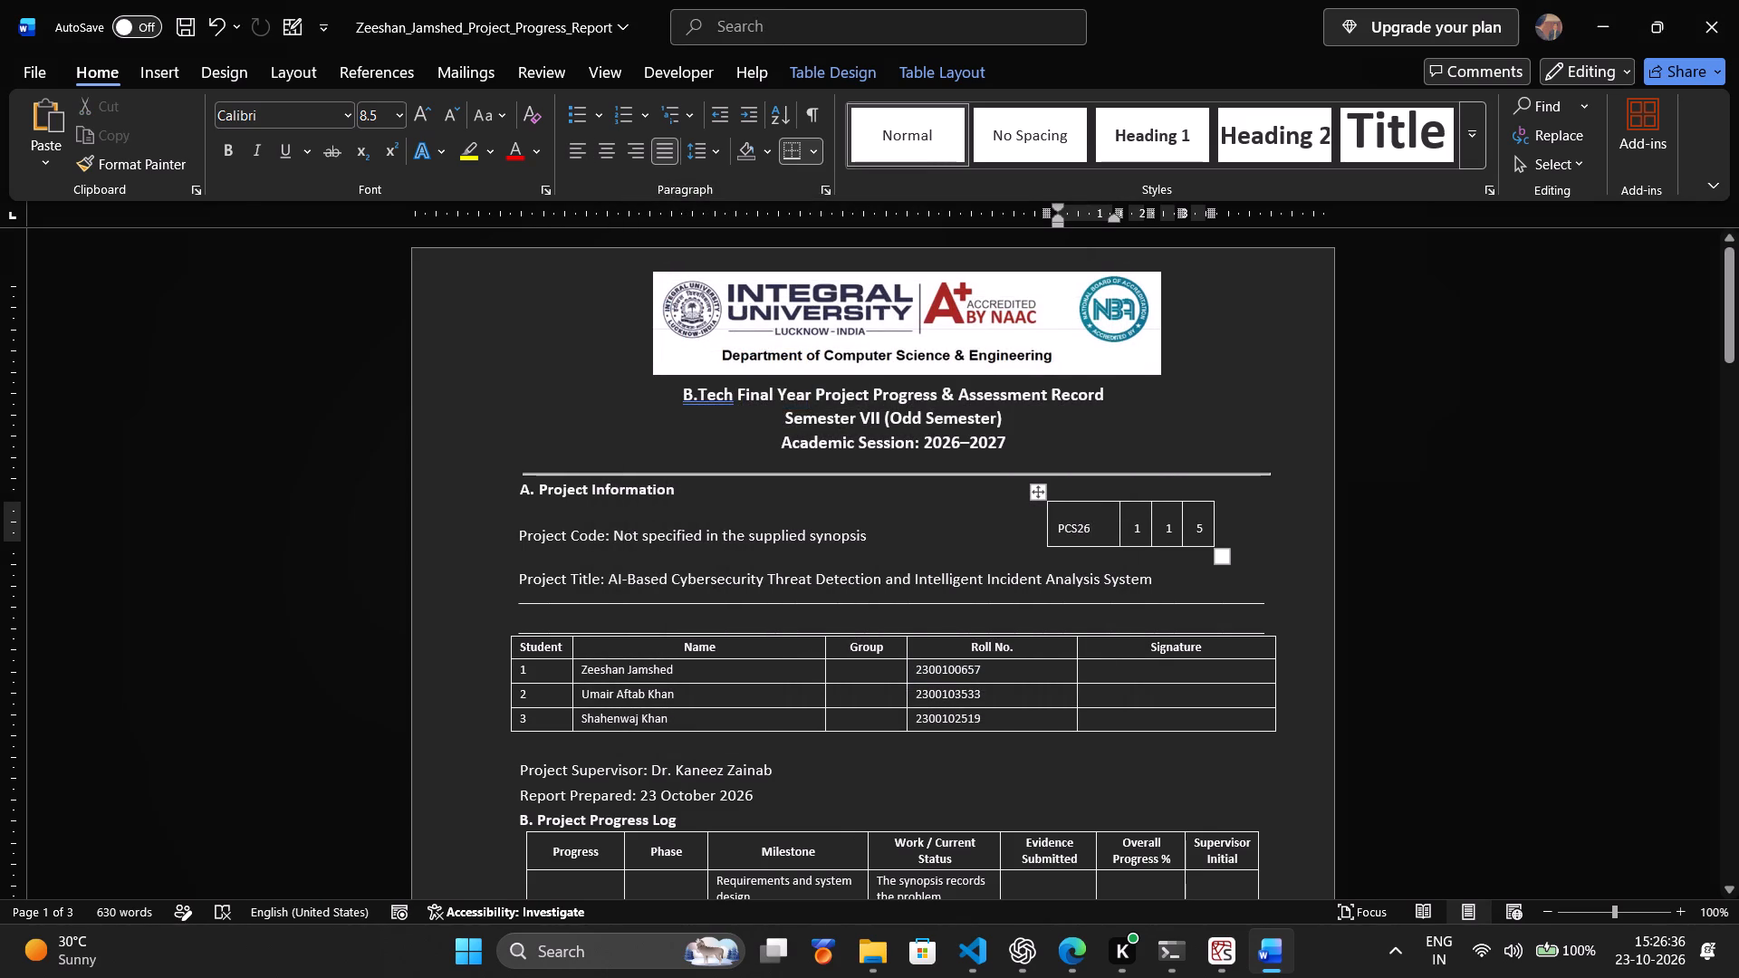
# Move the PCS26 code table rightward so its outer edge lines up with the end of the horizontal rule above.
pyautogui.moveTo(1036, 492); pyautogui.dragTo(1060, 489)
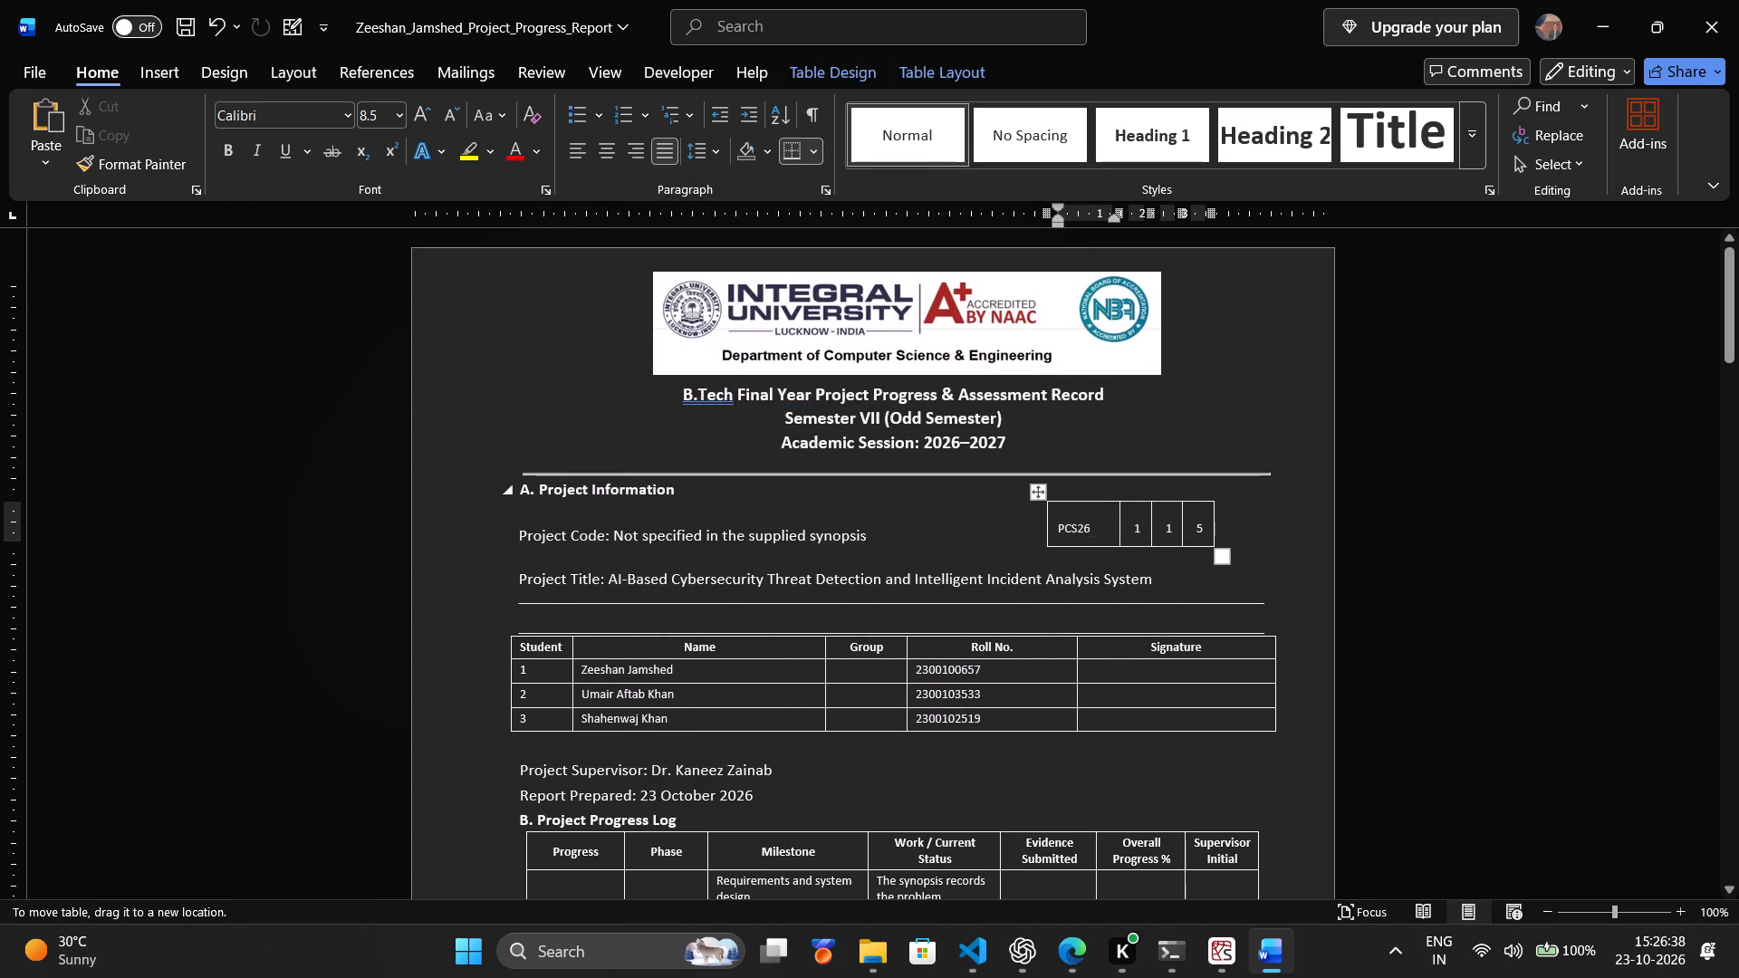
pyautogui.moveTo(1060, 489); pyautogui.dragTo(1075, 487)
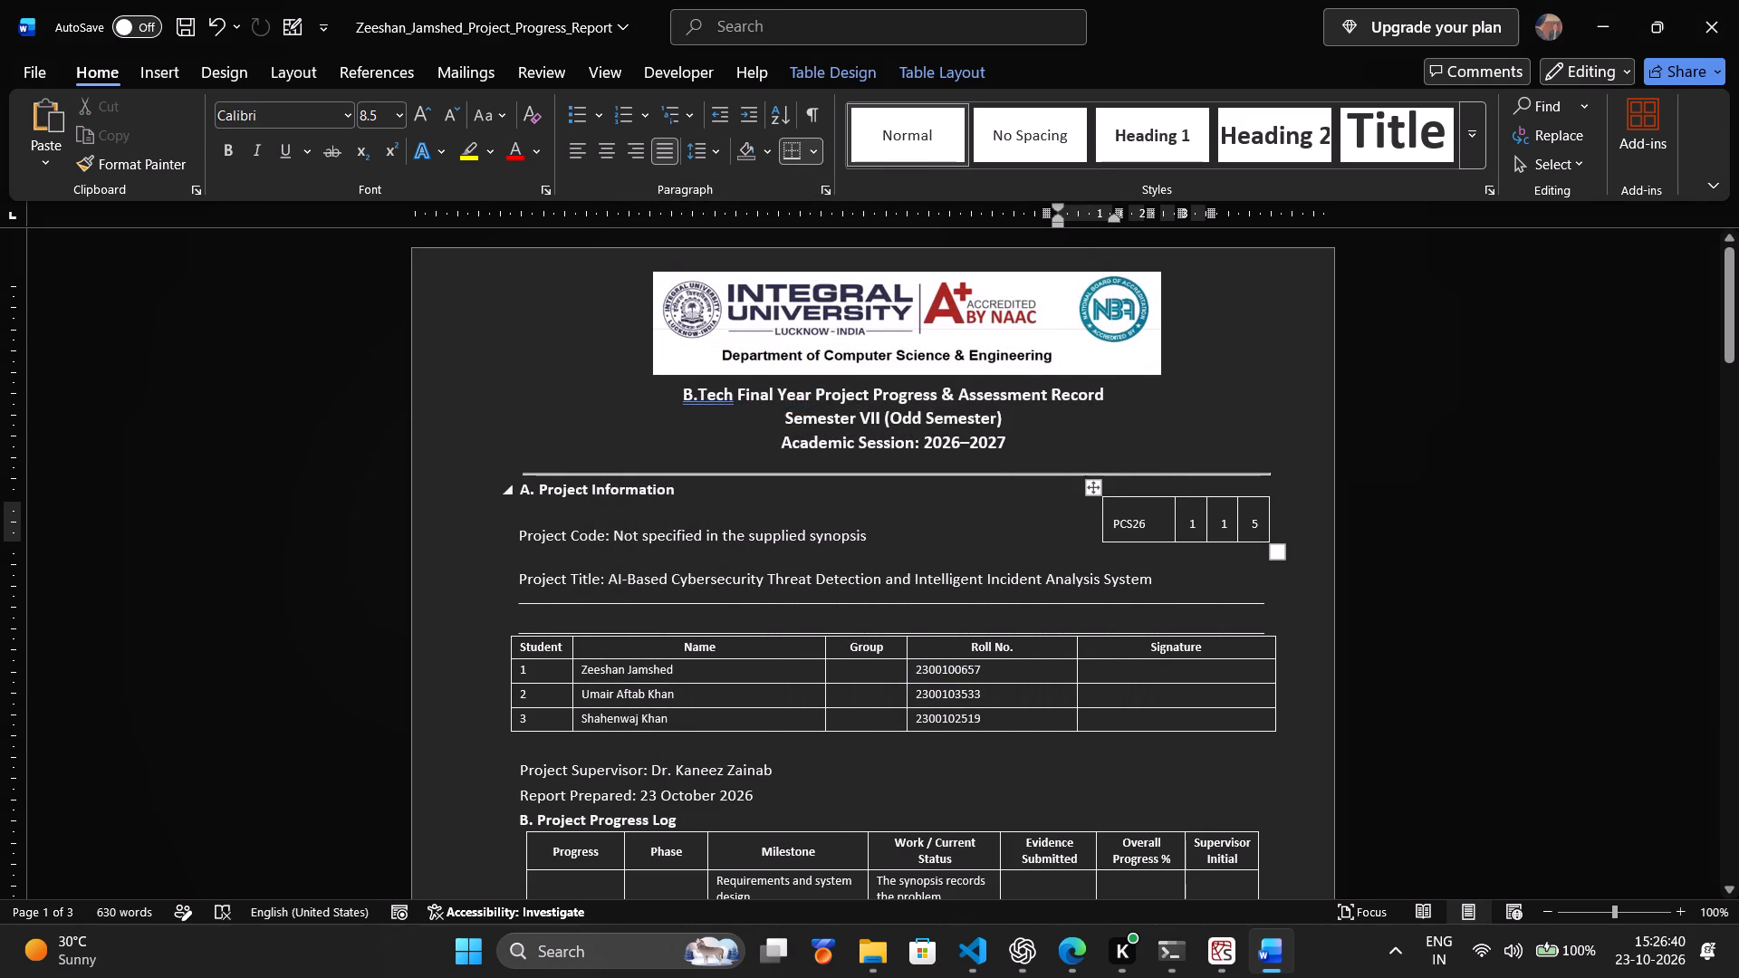
pyautogui.click(1025, 520)
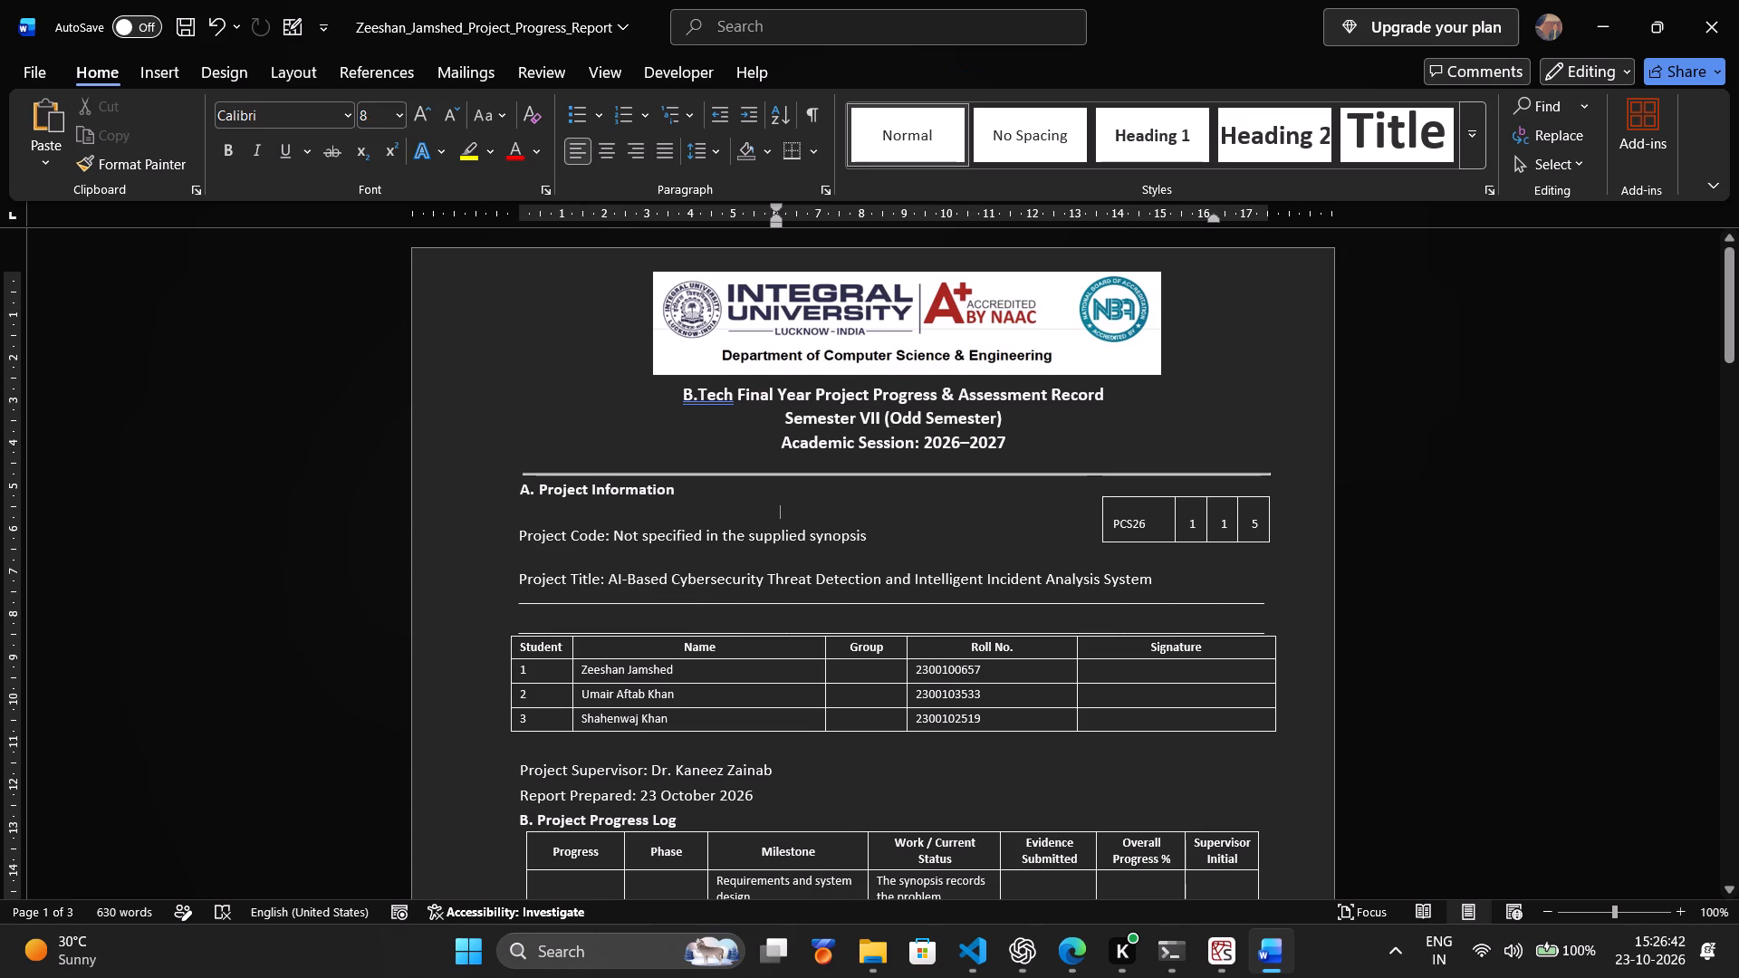
# Make the "Project Code:" and "Project Title:" labels bold in the Project Information section.
pyautogui.scroll(-1, 716, 505)
pyautogui.click(686, 442)
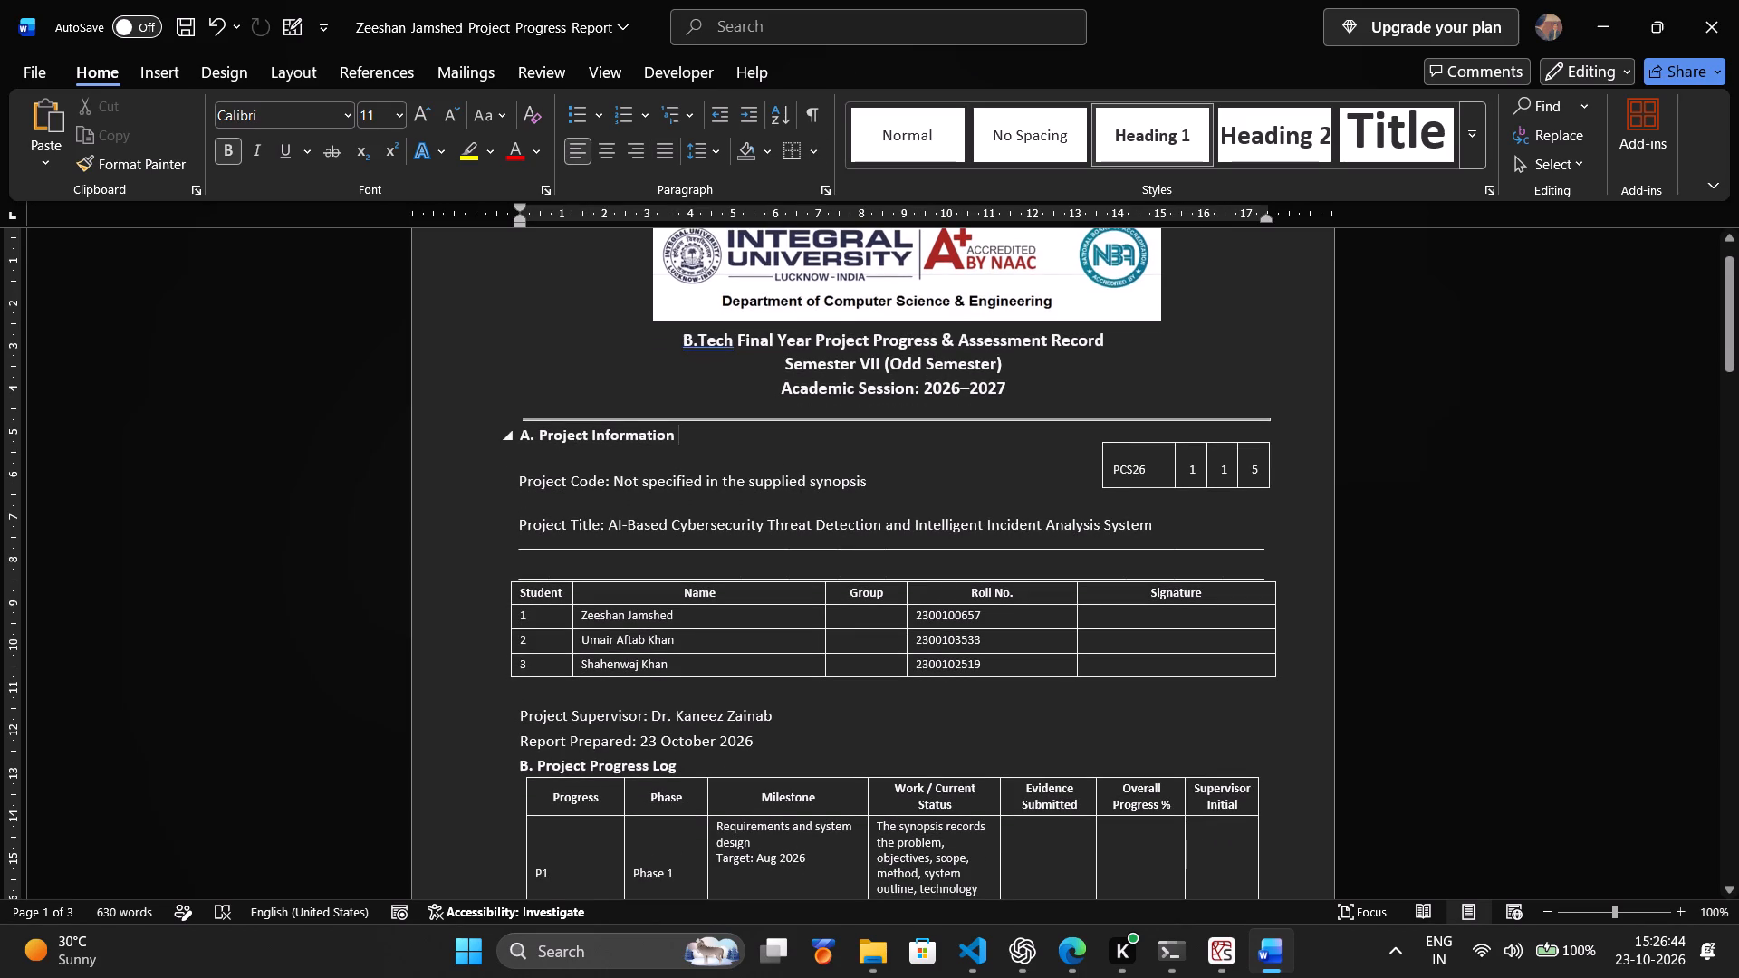
pyautogui.click(618, 433)
pyautogui.scroll(-1, 738, 452)
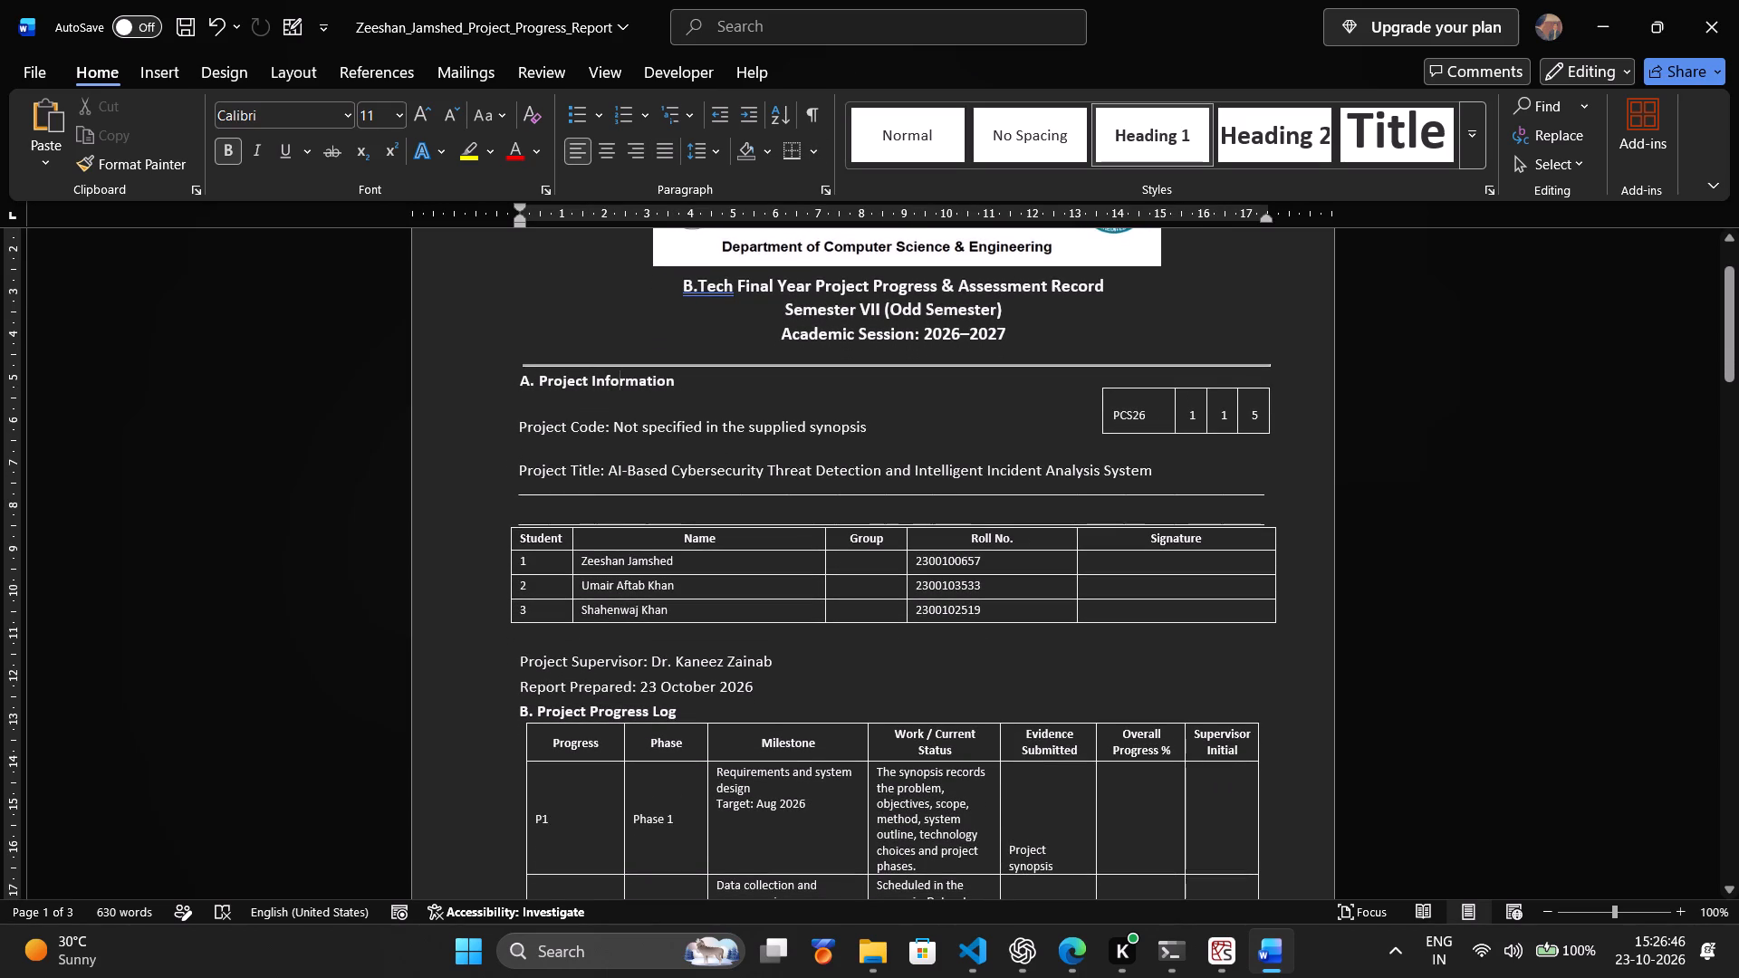
pyautogui.moveTo(608, 426); pyautogui.dragTo(515, 426)
pyautogui.click(537, 394)
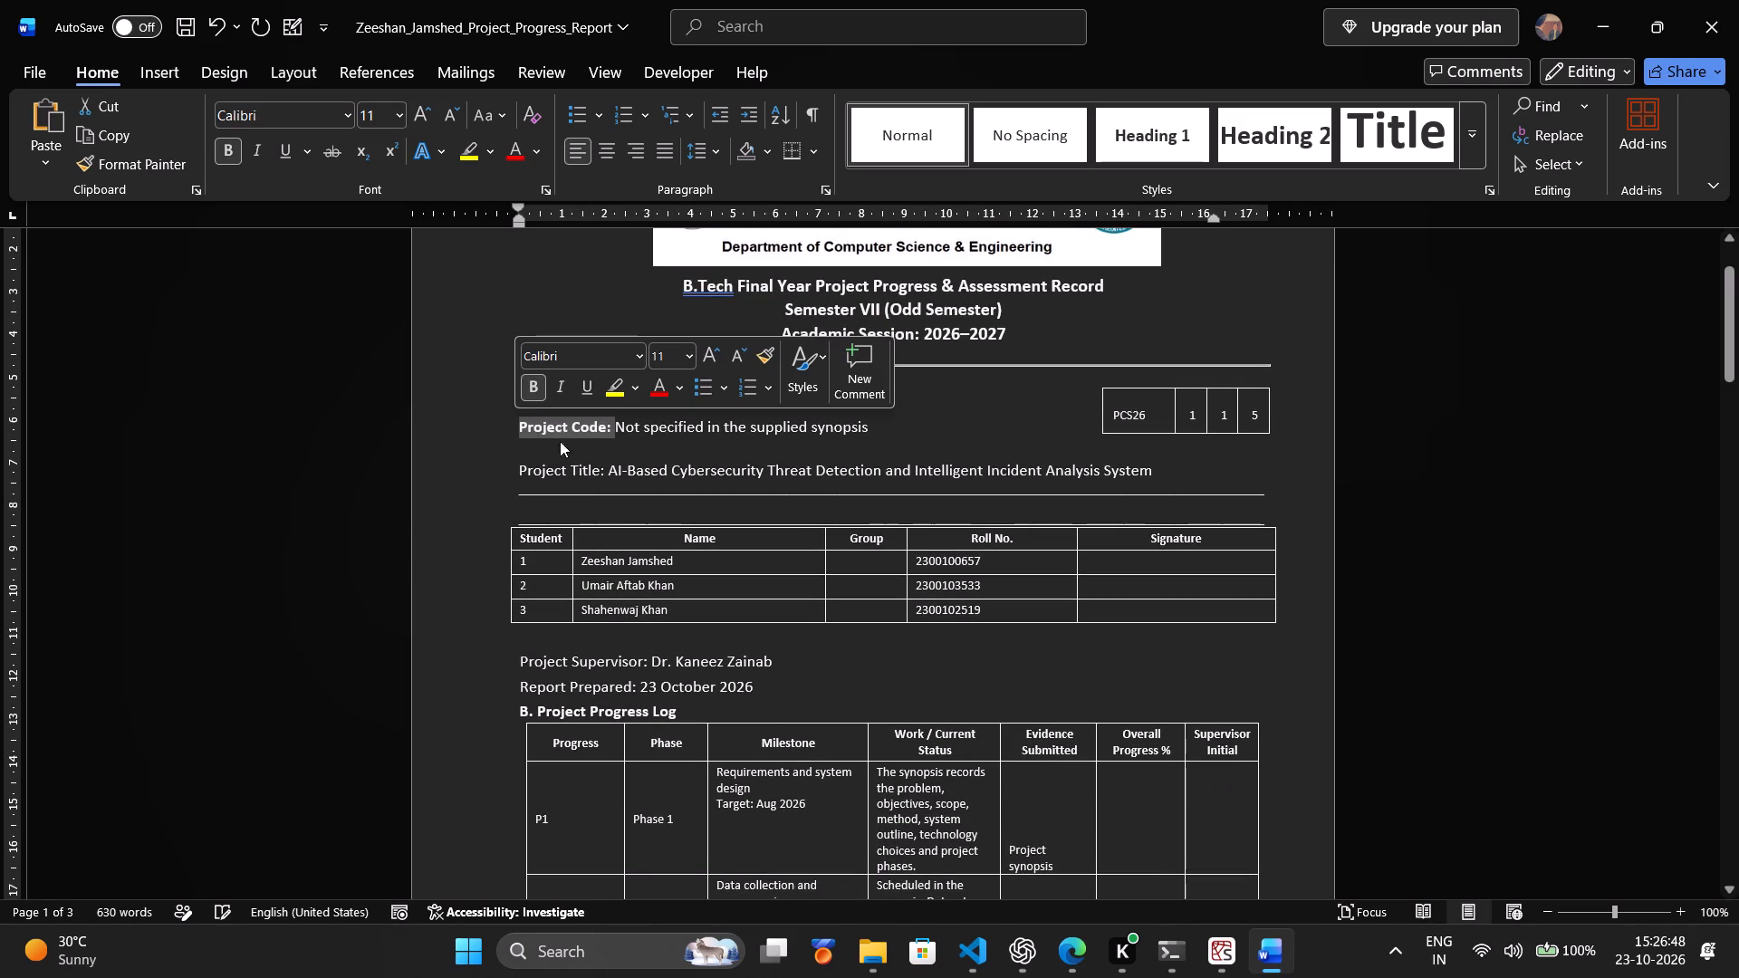
pyautogui.moveTo(602, 467); pyautogui.dragTo(534, 467)
pyautogui.click(547, 433)
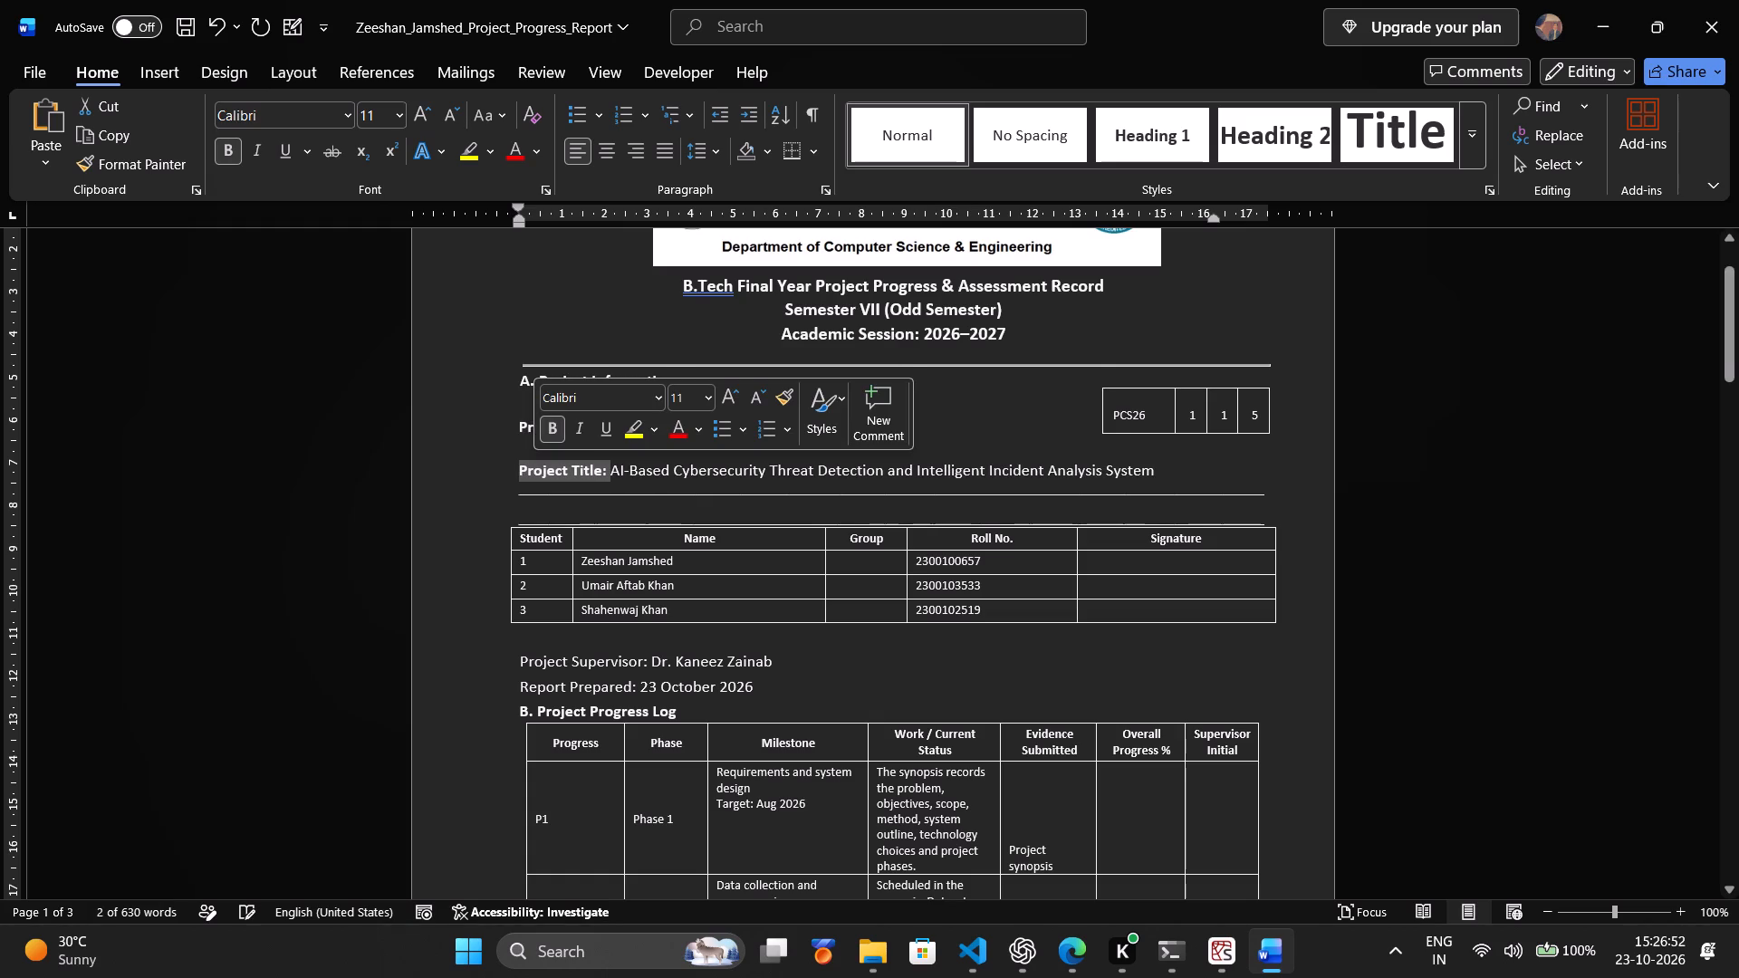
pyautogui.click(623, 477)
# Center the Student column, heading and numbers, in the student details table.
pyautogui.scroll(-1, 886, 444)
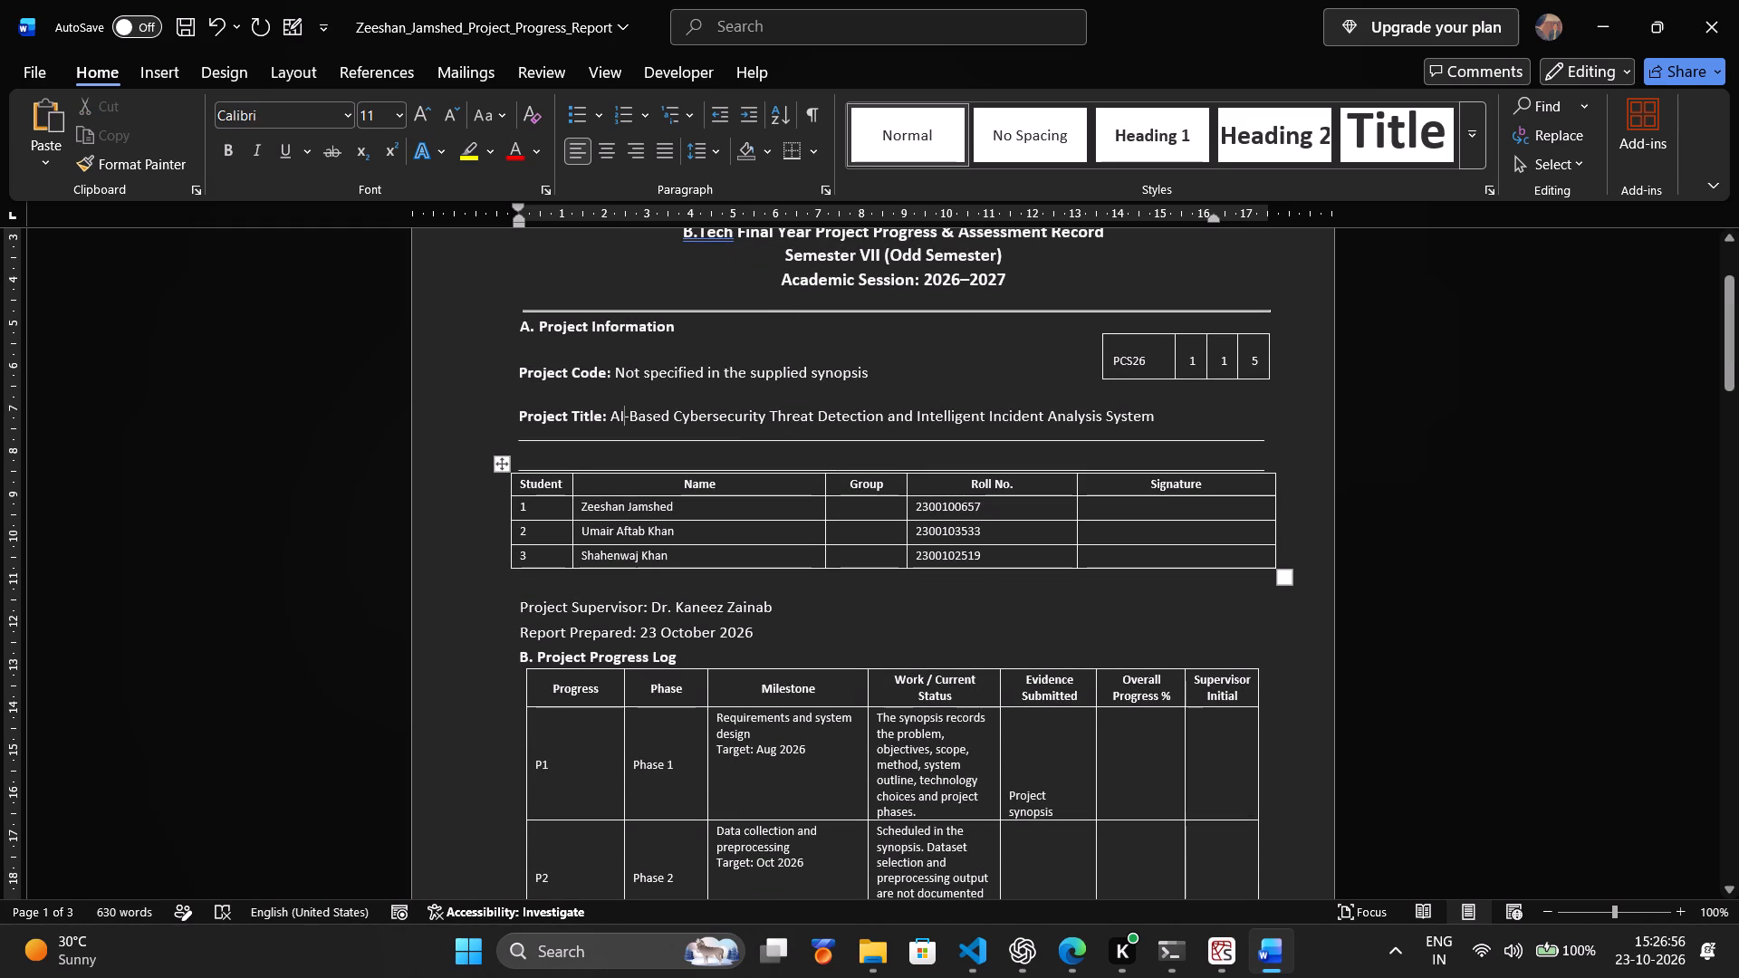
pyautogui.click(542, 509)
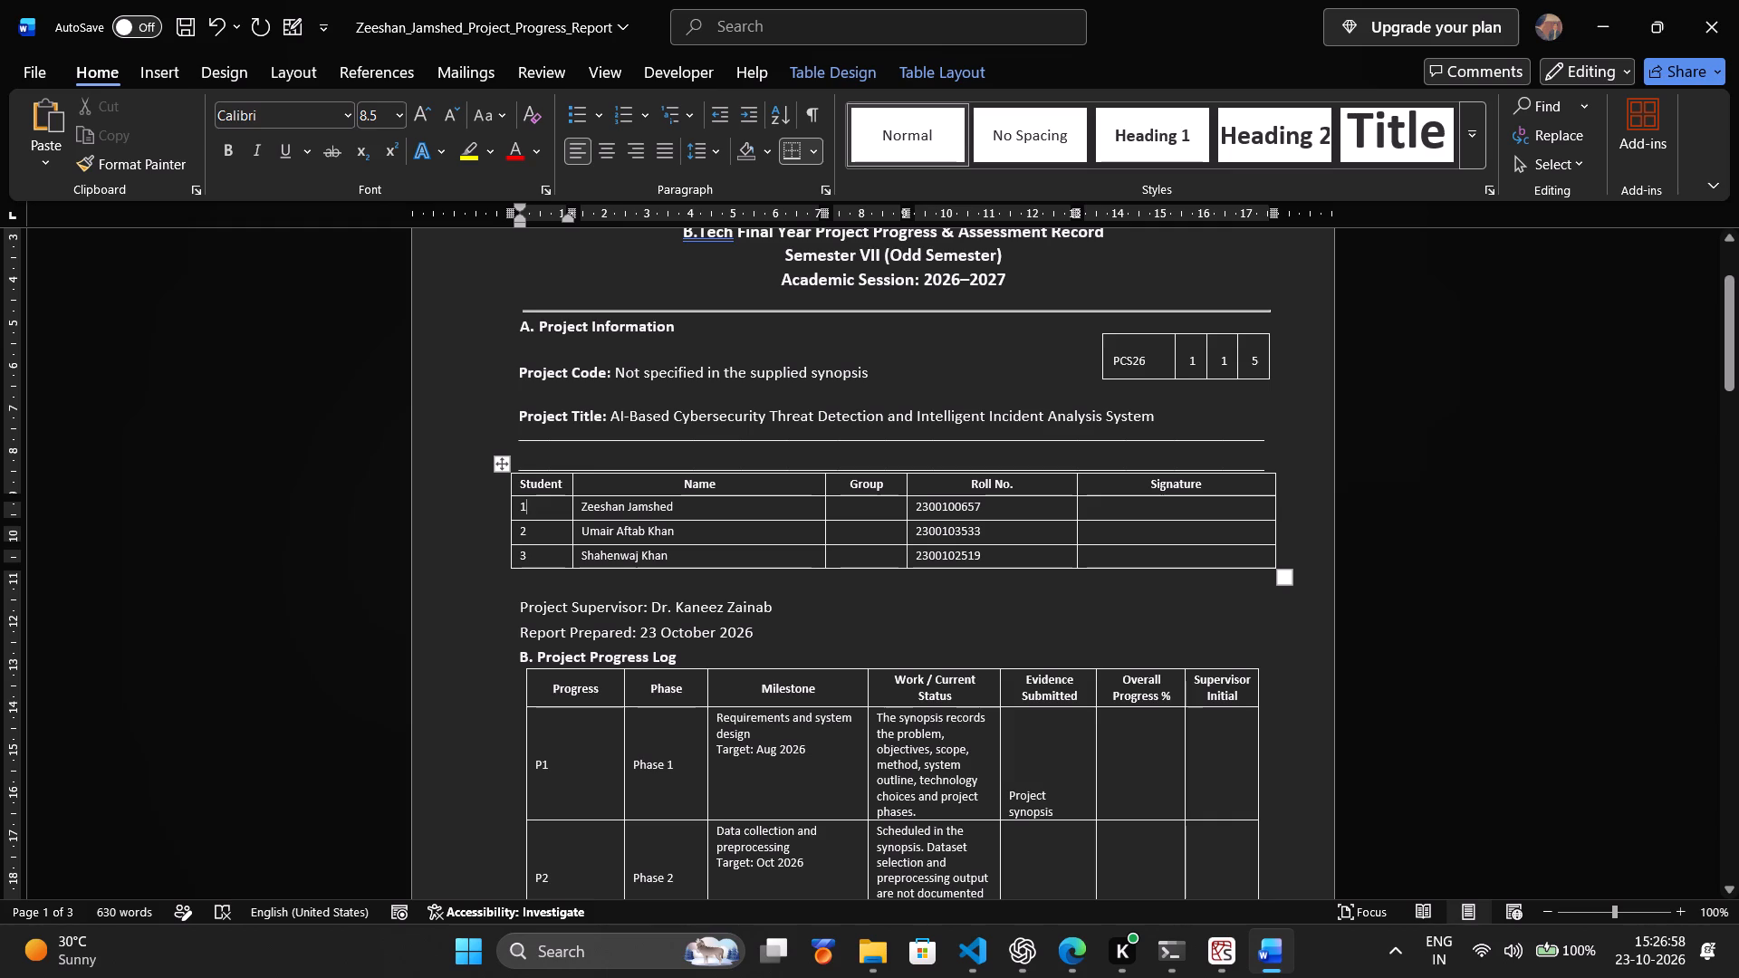
pyautogui.moveTo(555, 551); pyautogui.dragTo(527, 493)
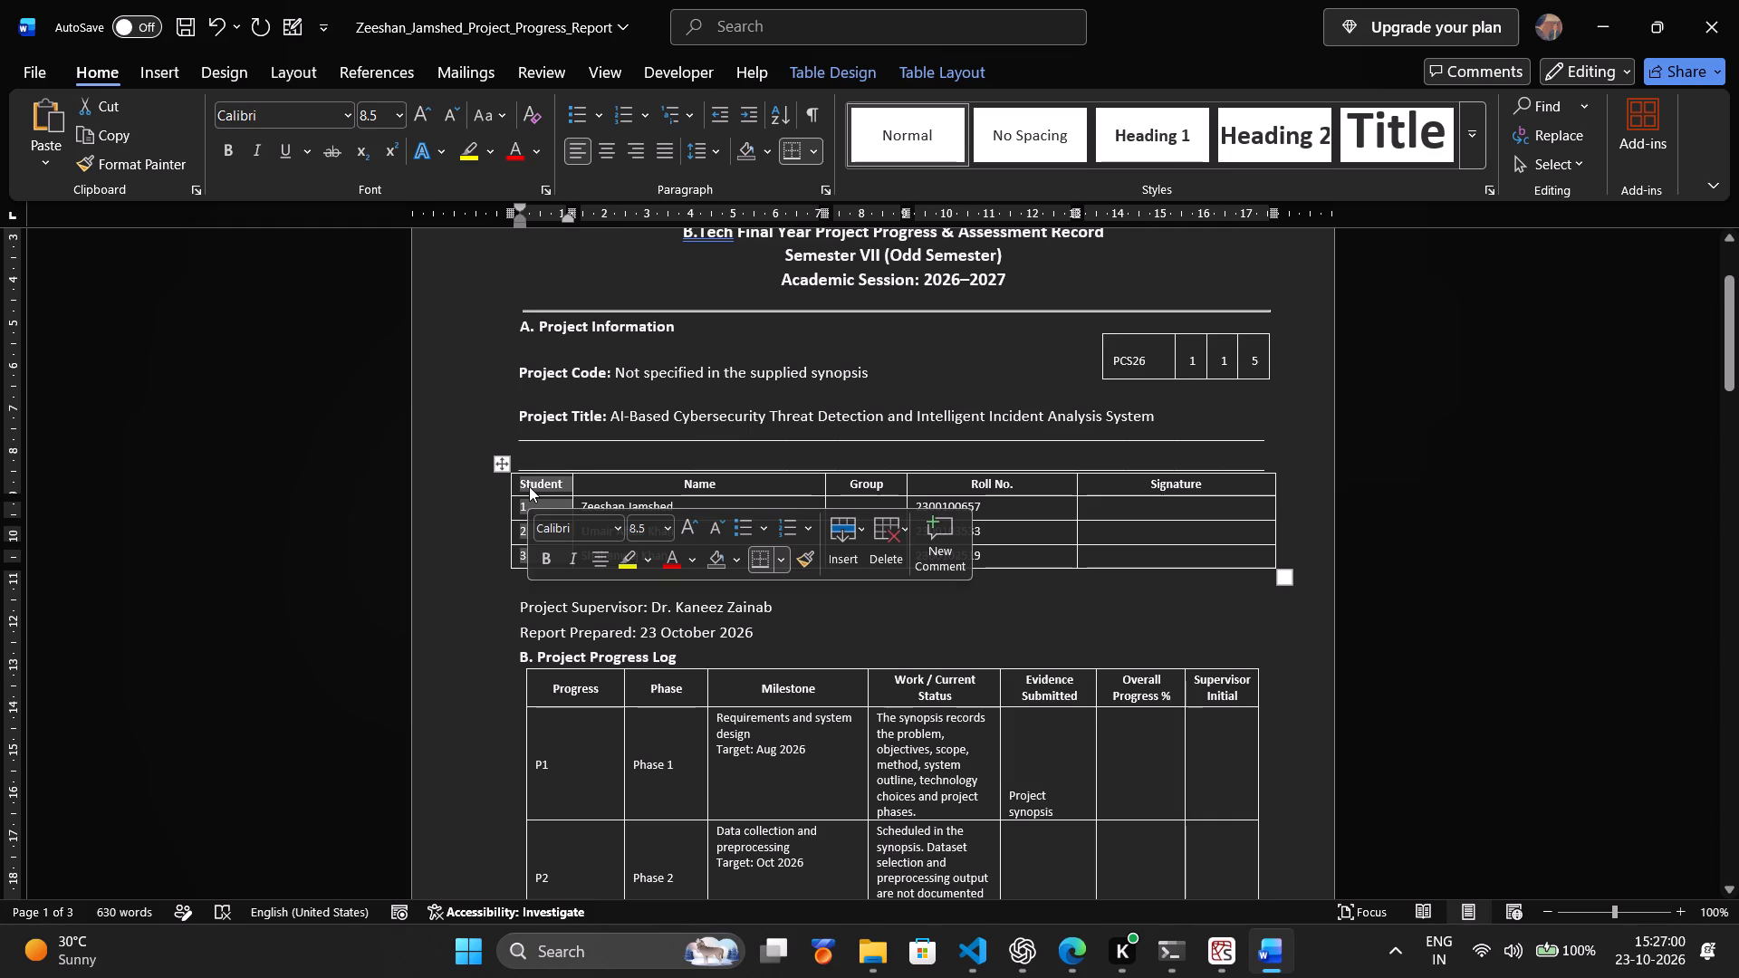
pyautogui.click(596, 157)
pyautogui.click(689, 484)
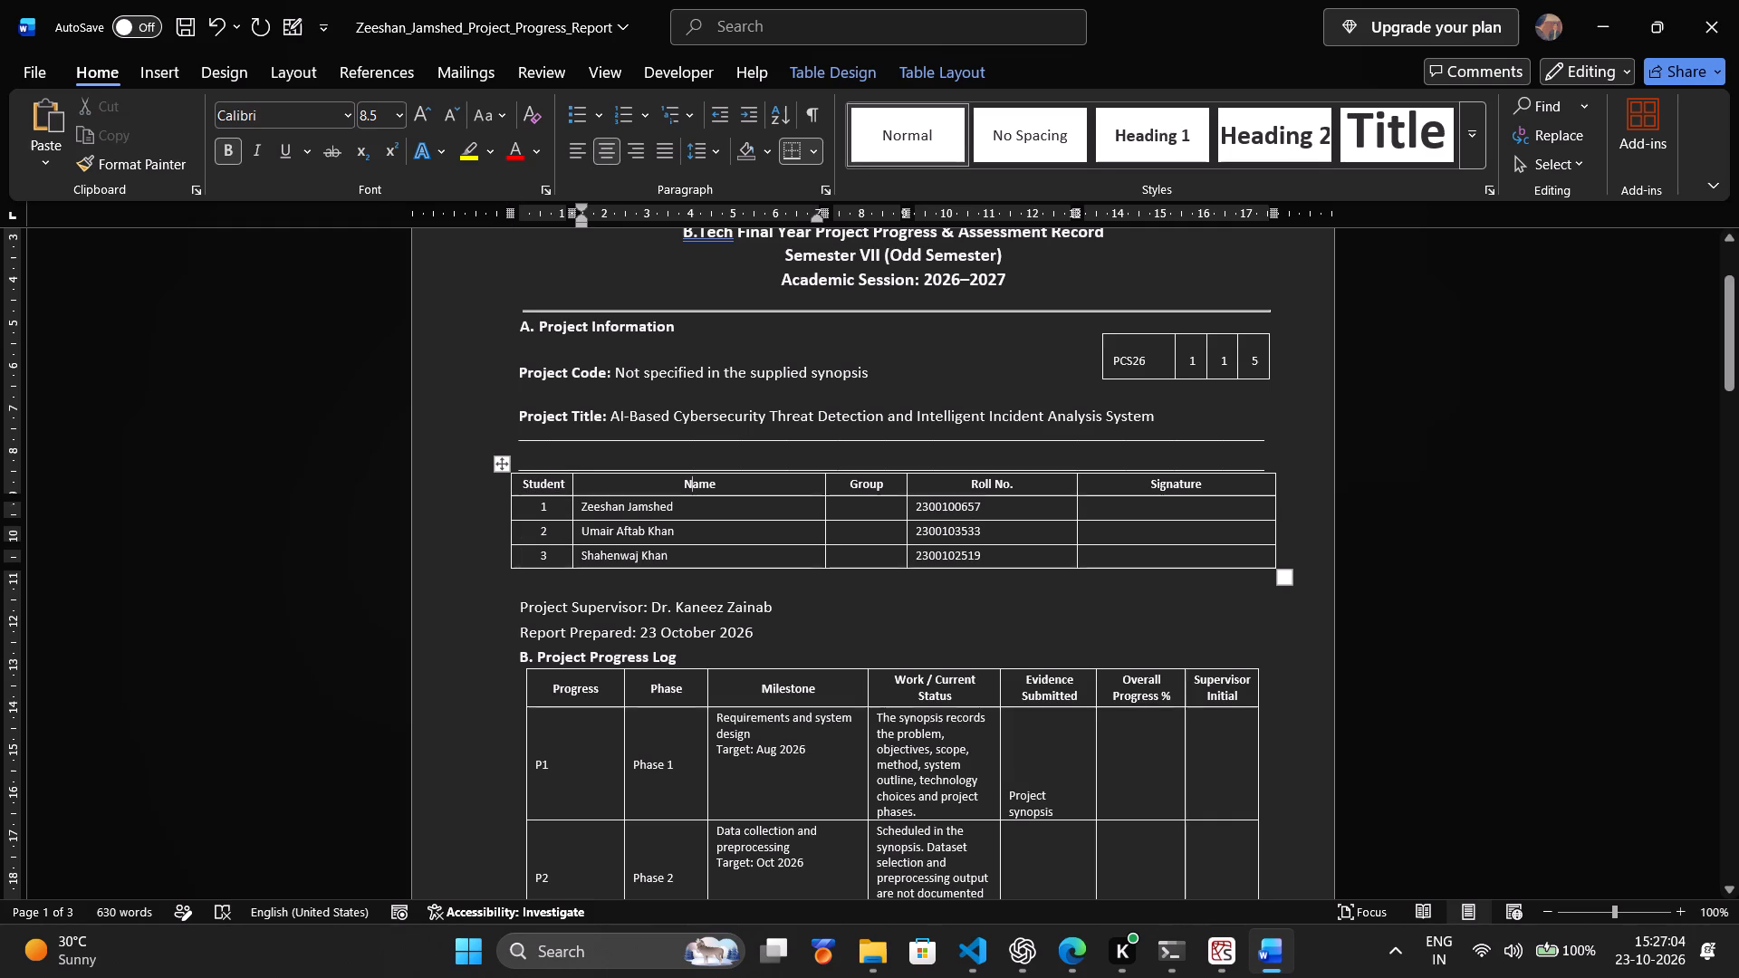
# Enter CSE-G in the Group column for all three students, copying the first entry to the other two rows.
pyautogui.click(852, 505)
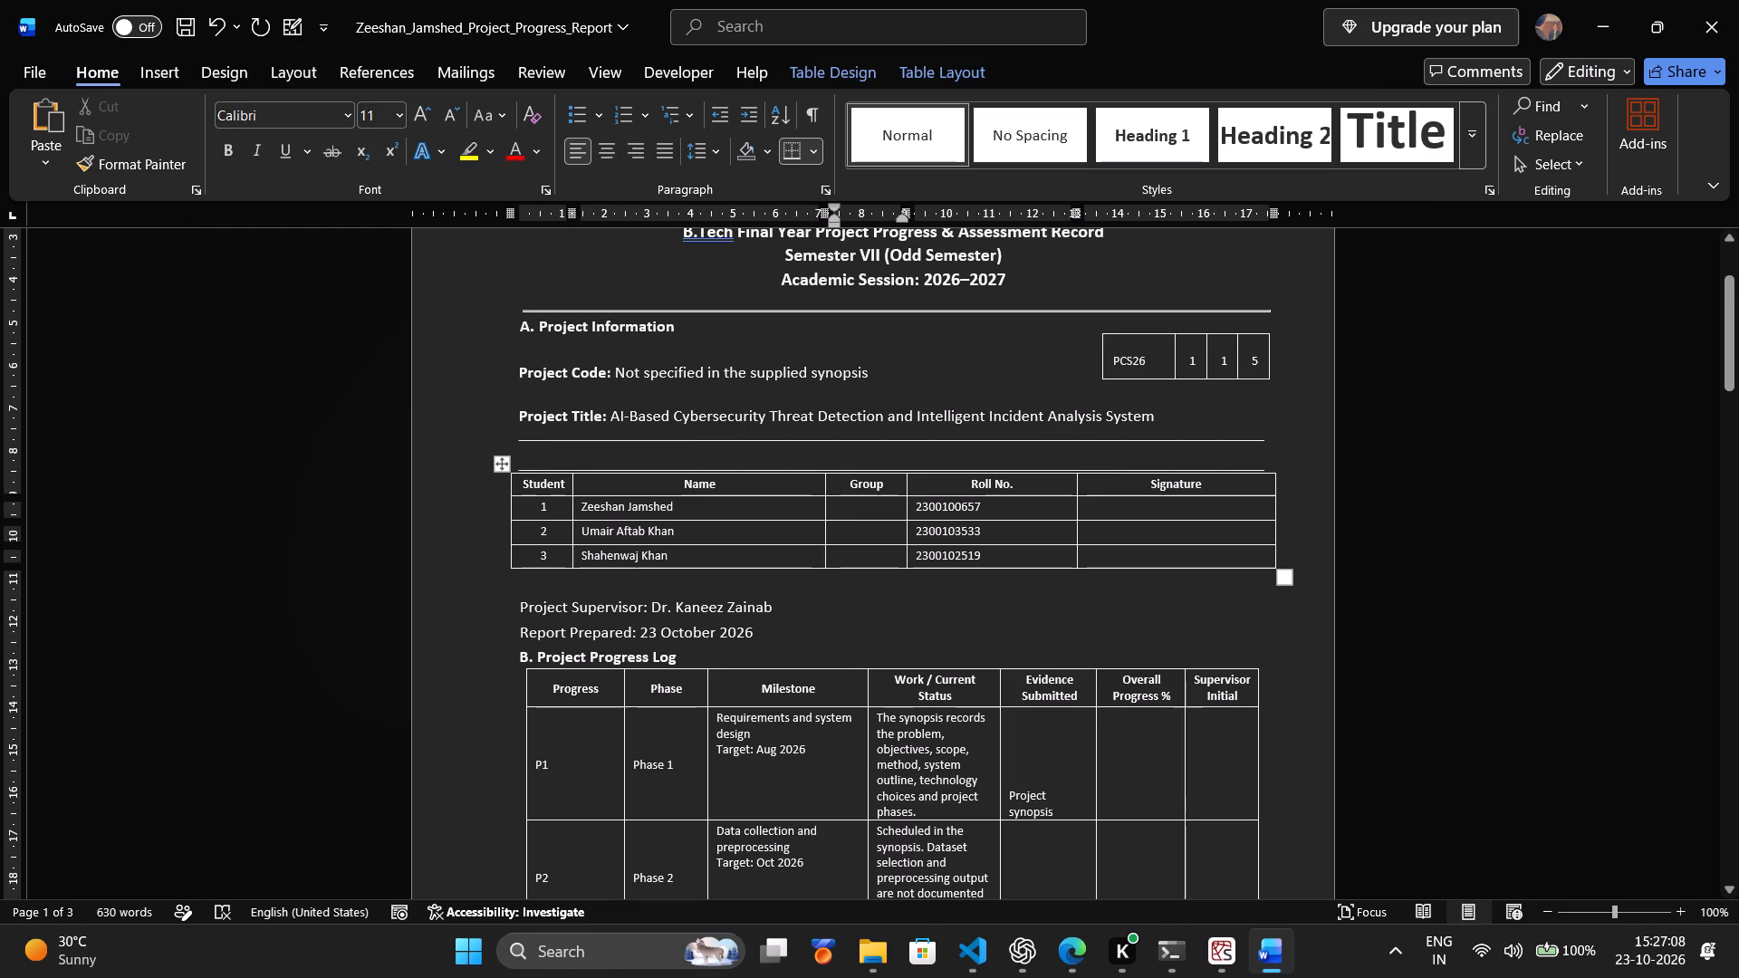
pyautogui.write('CSE')
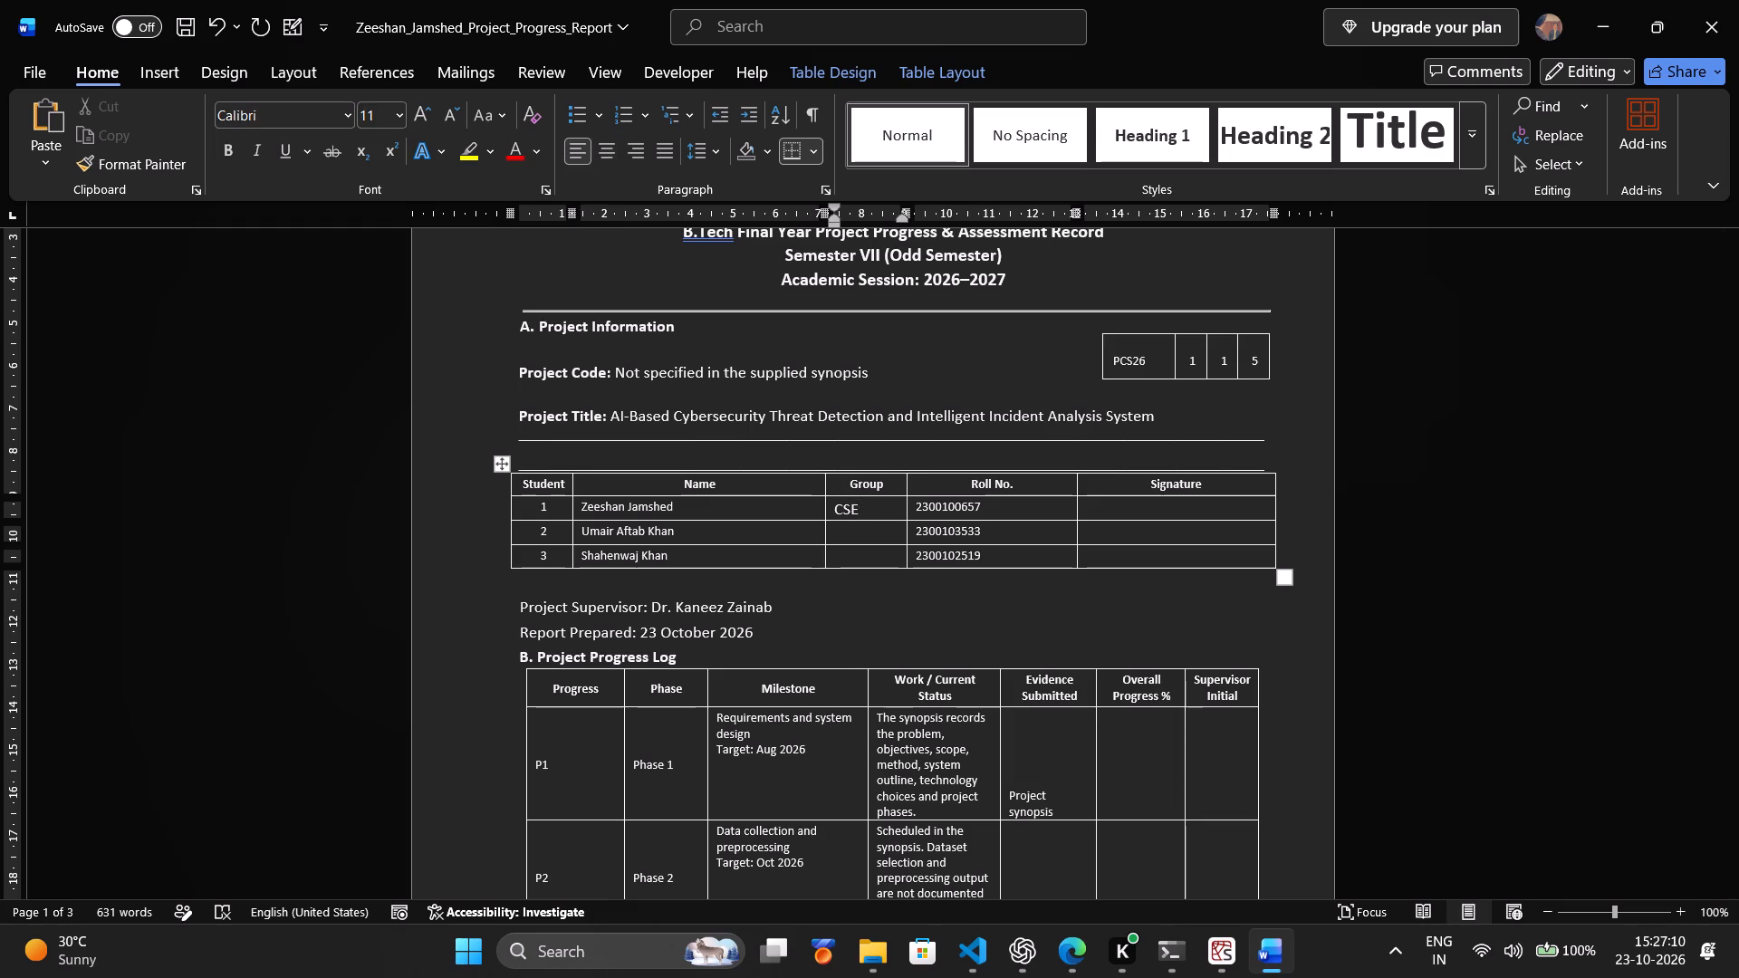
pyautogui.press('-')
pyautogui.hotkey('shift', 'g')
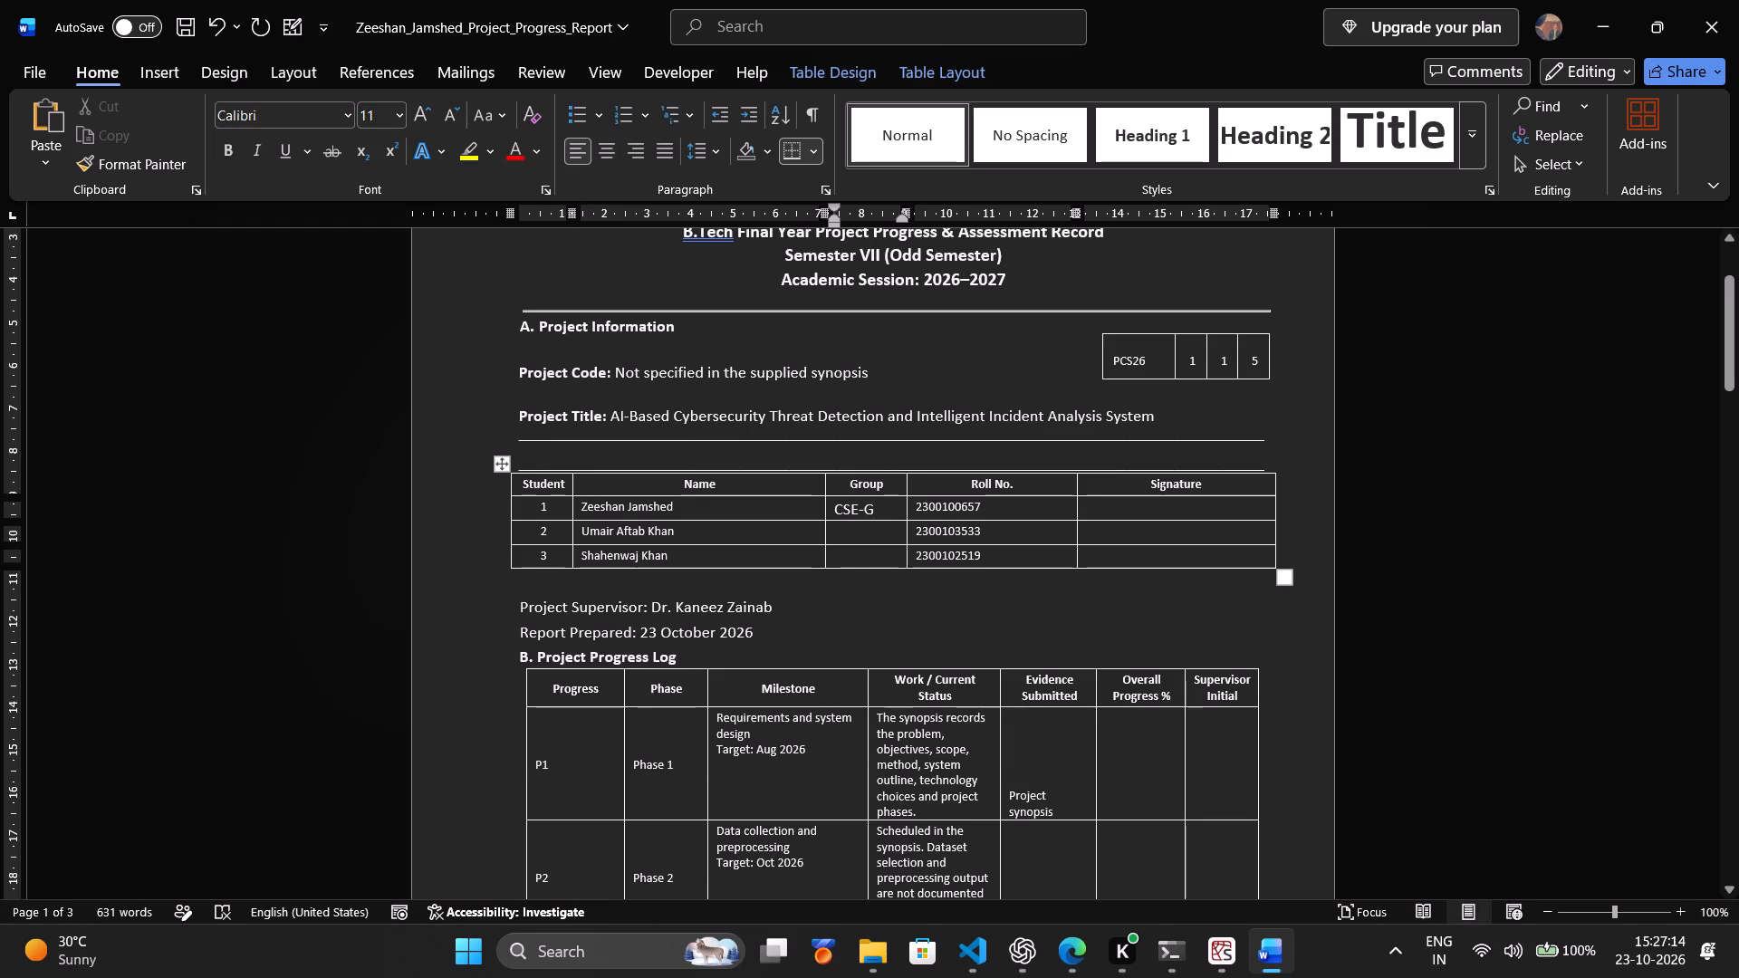
pyautogui.hotkey('ctrl', 'a')
pyautogui.click(880, 502)
pyautogui.moveTo(881, 507); pyautogui.dragTo(839, 504)
pyautogui.hotkey('ctrl', 'c')
pyautogui.click(847, 534)
pyautogui.hotkey('ctrl', 'v')
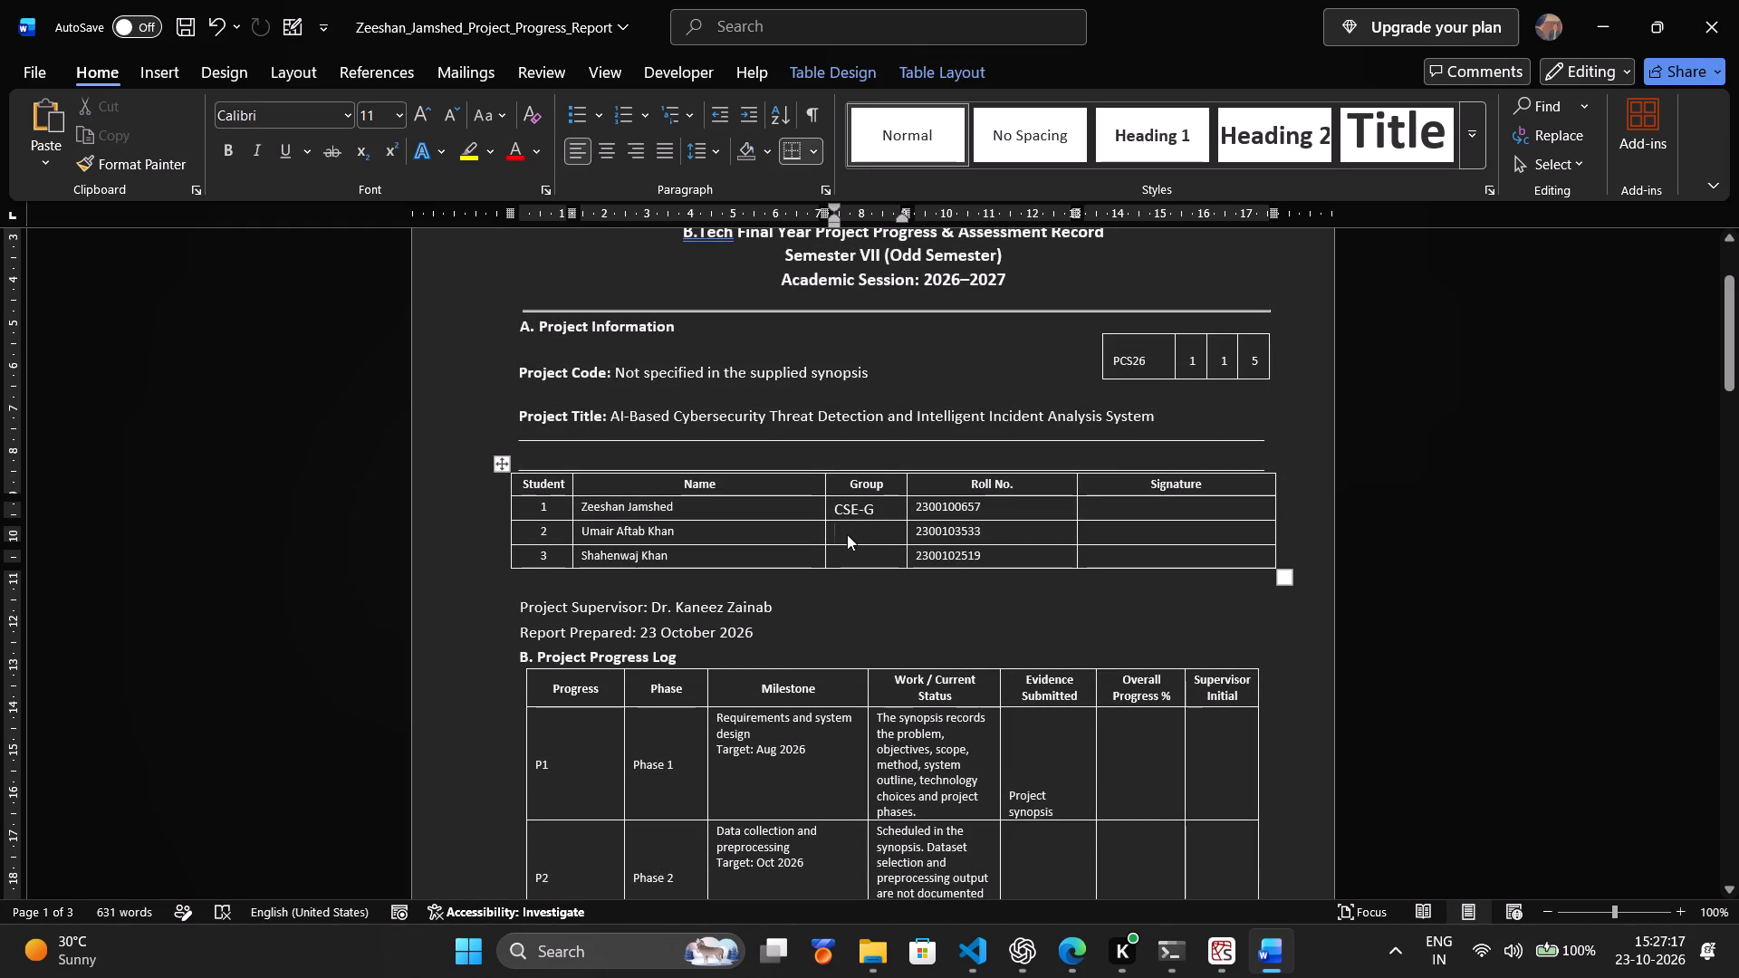
pyautogui.click(854, 553)
pyautogui.hotkey('ctrl', 'v')
# Widen the Group column of the student table by shifting its border with the Name column.
pyautogui.moveTo(825, 508); pyautogui.dragTo(785, 515)
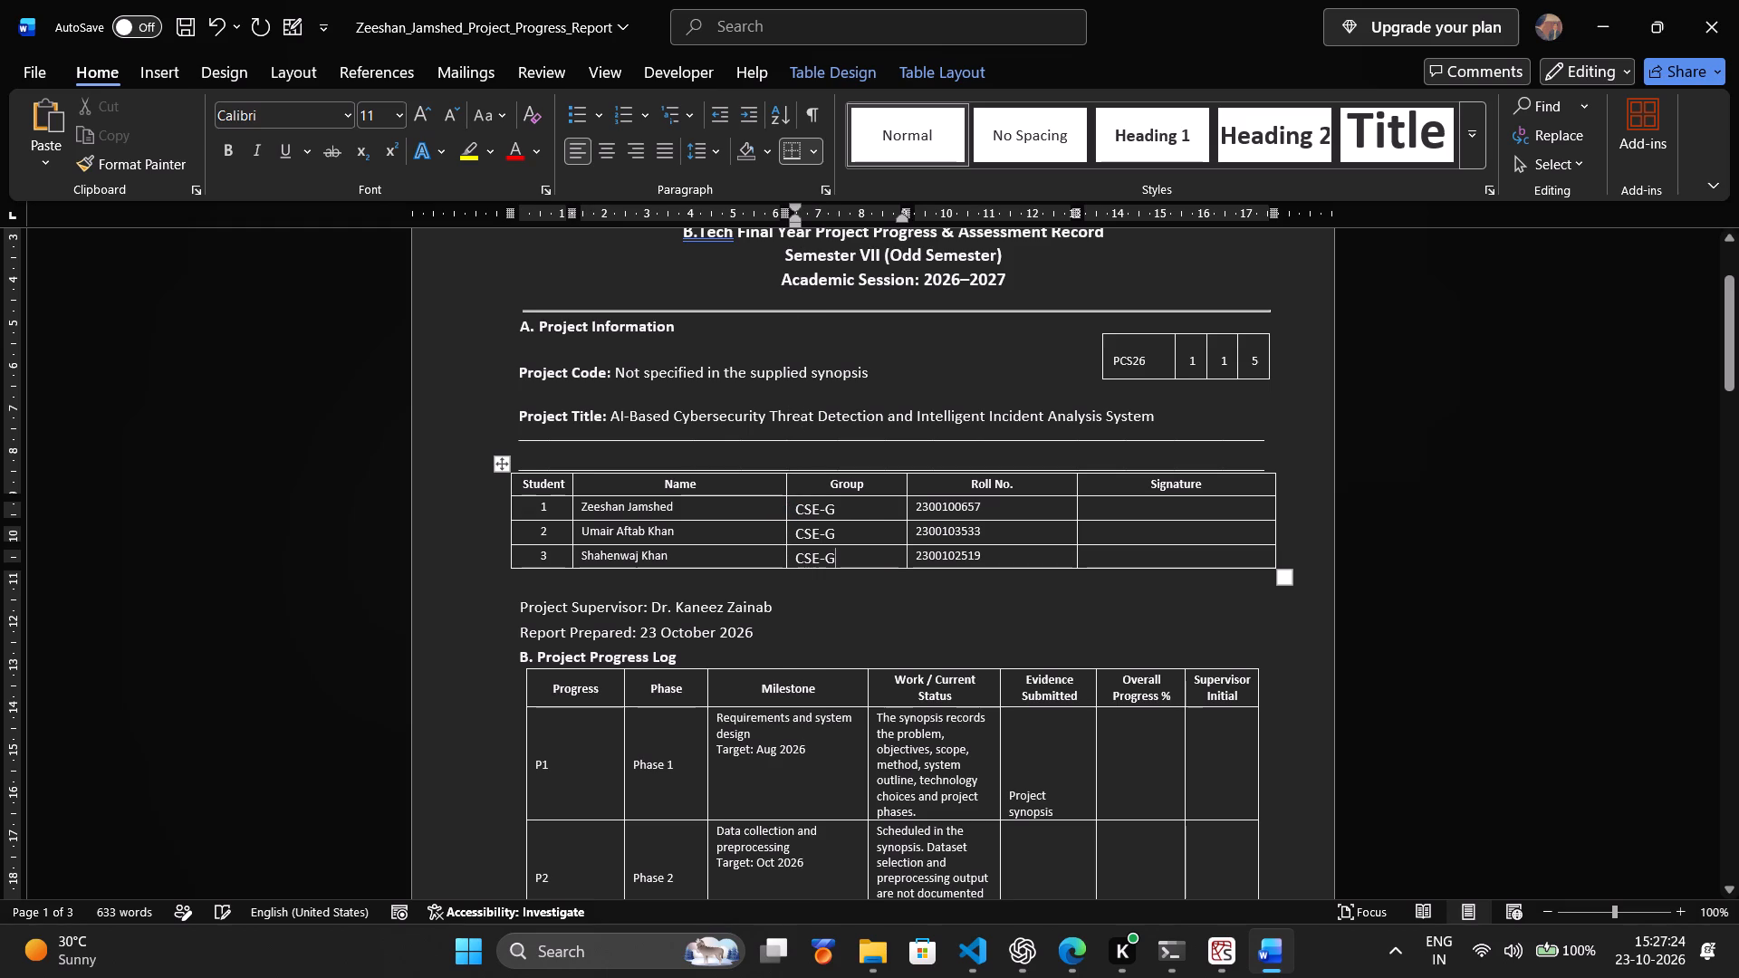
# Center the contents of the Group and Roll No. columns in the student table.
pyautogui.moveTo(877, 556); pyautogui.dragTo(812, 486)
pyautogui.click(606, 147)
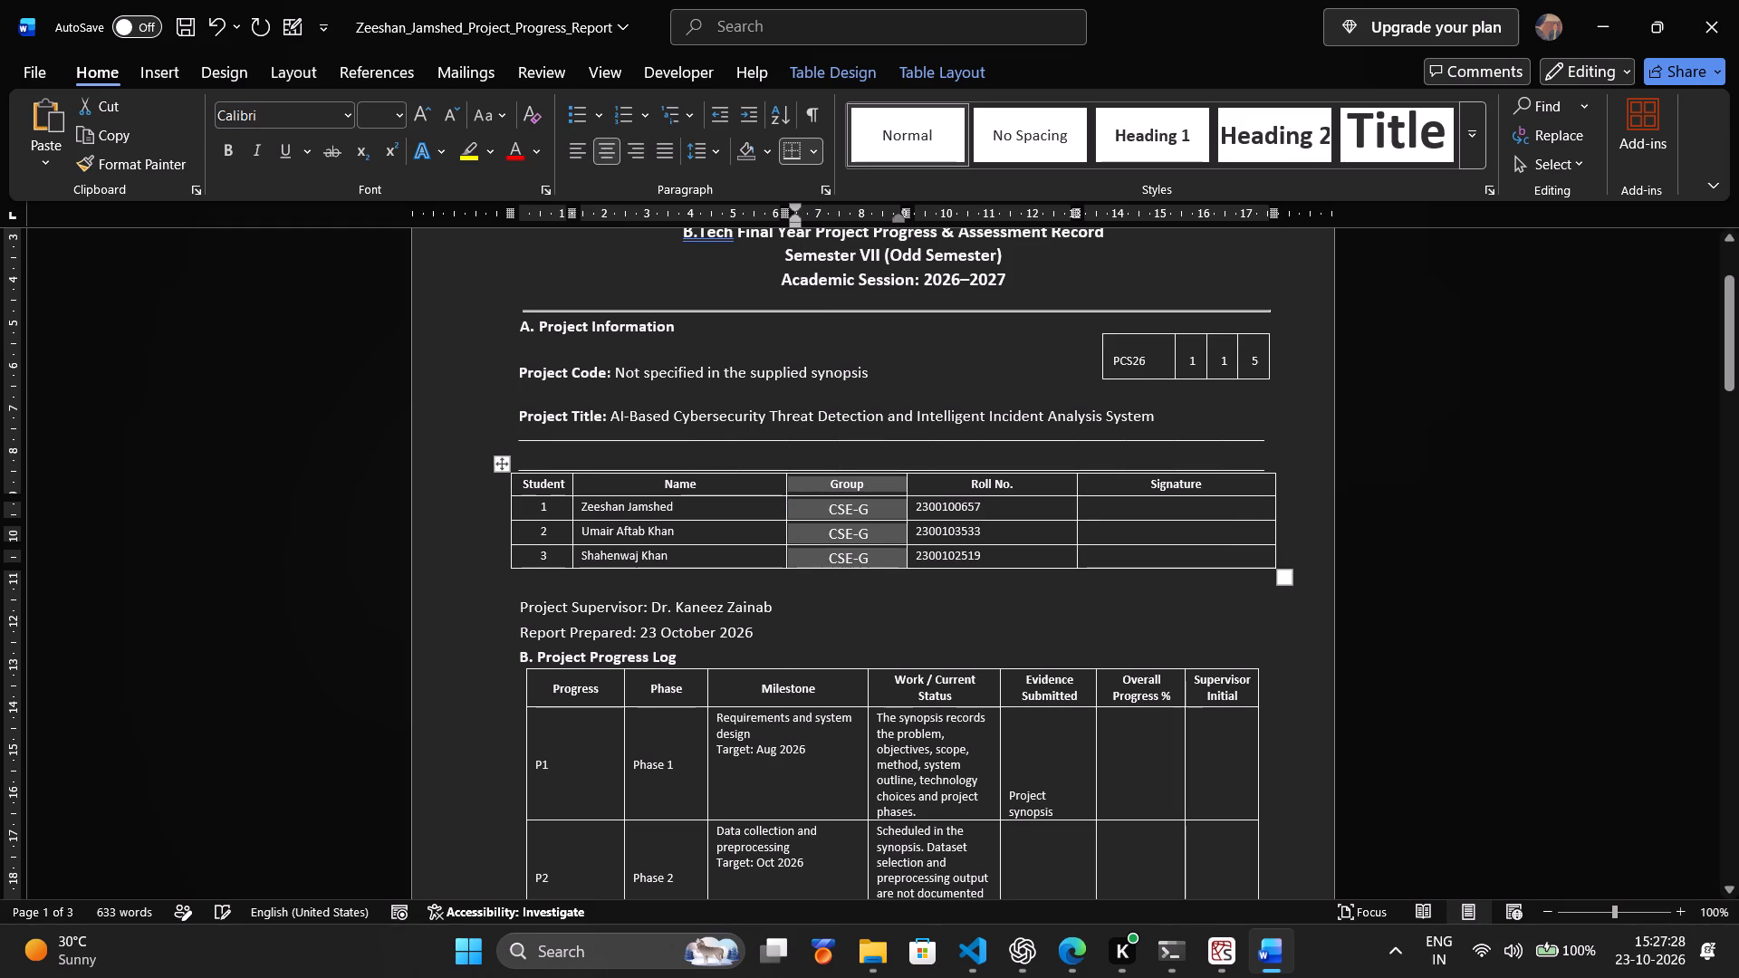
pyautogui.click(879, 507)
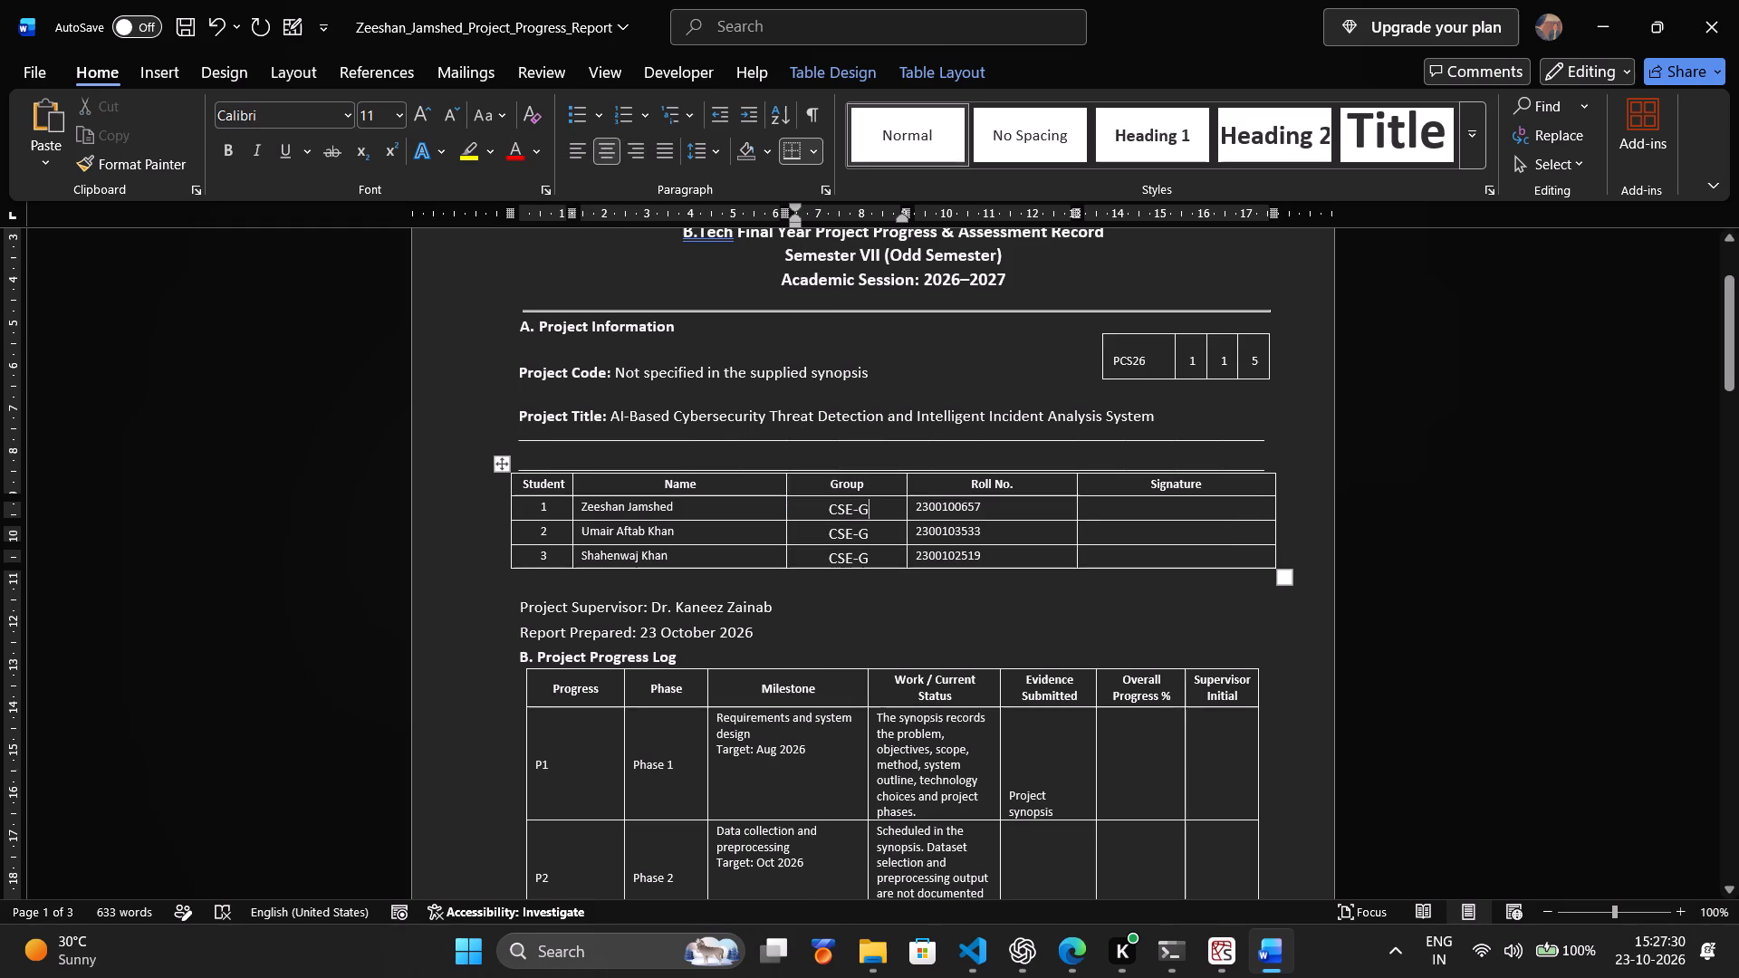
pyautogui.moveTo(1039, 551); pyautogui.dragTo(948, 489)
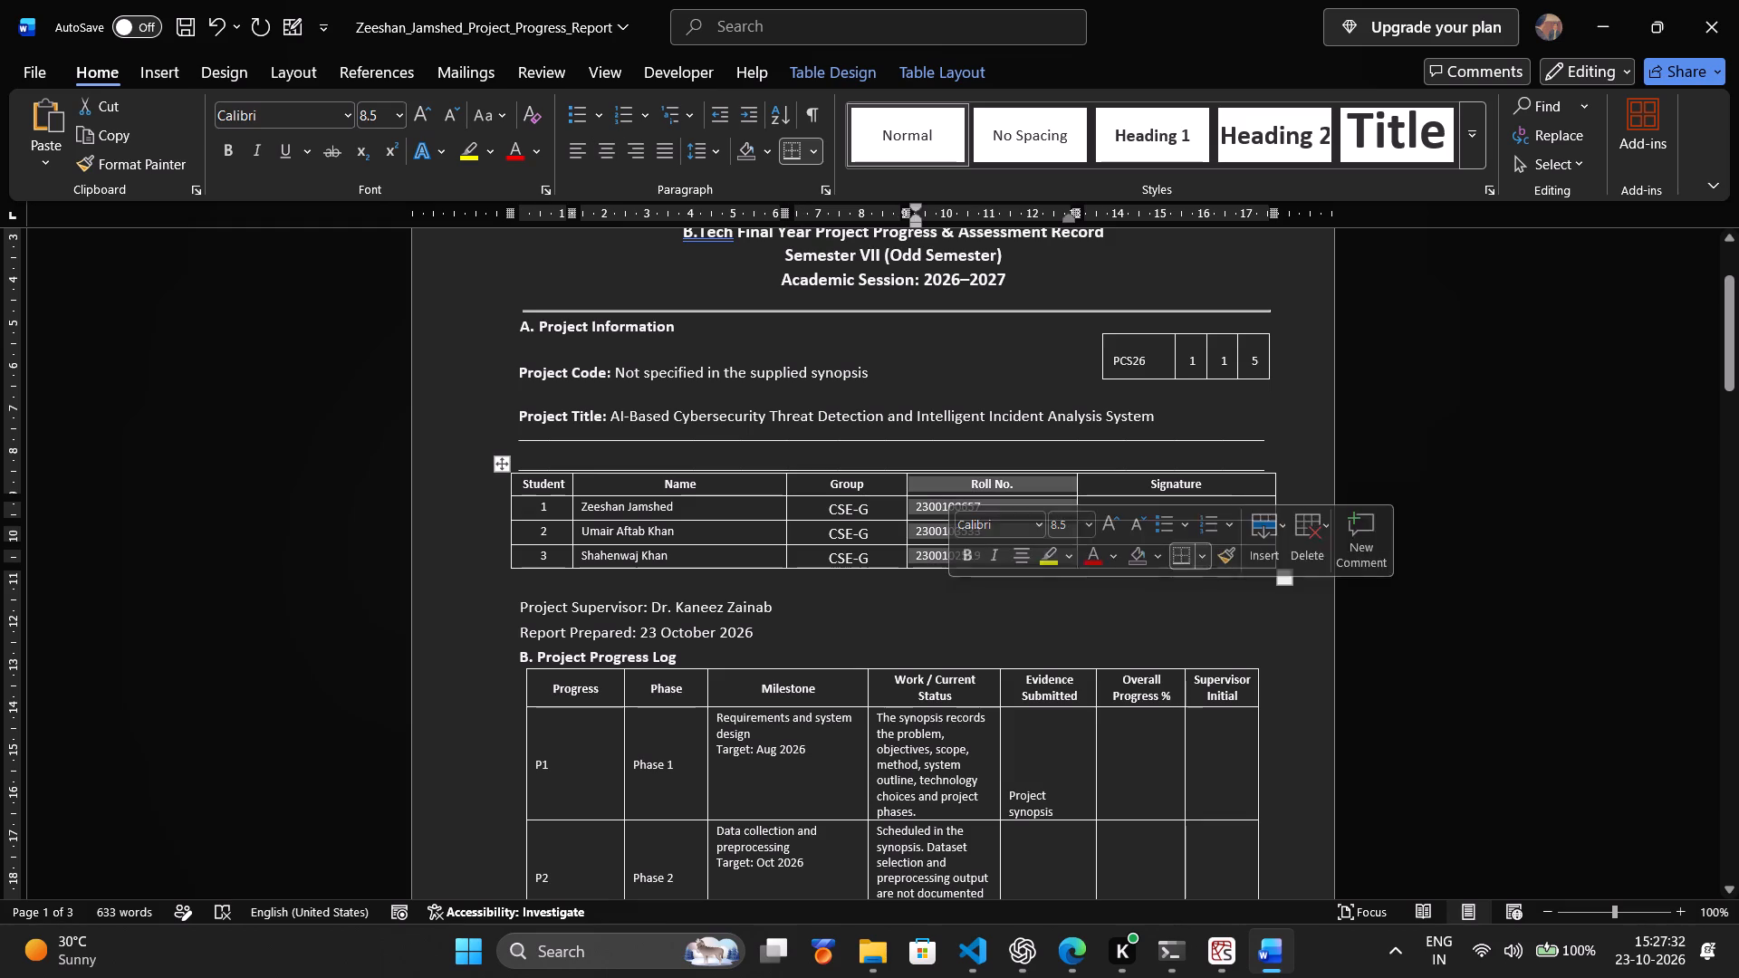
pyautogui.click(612, 155)
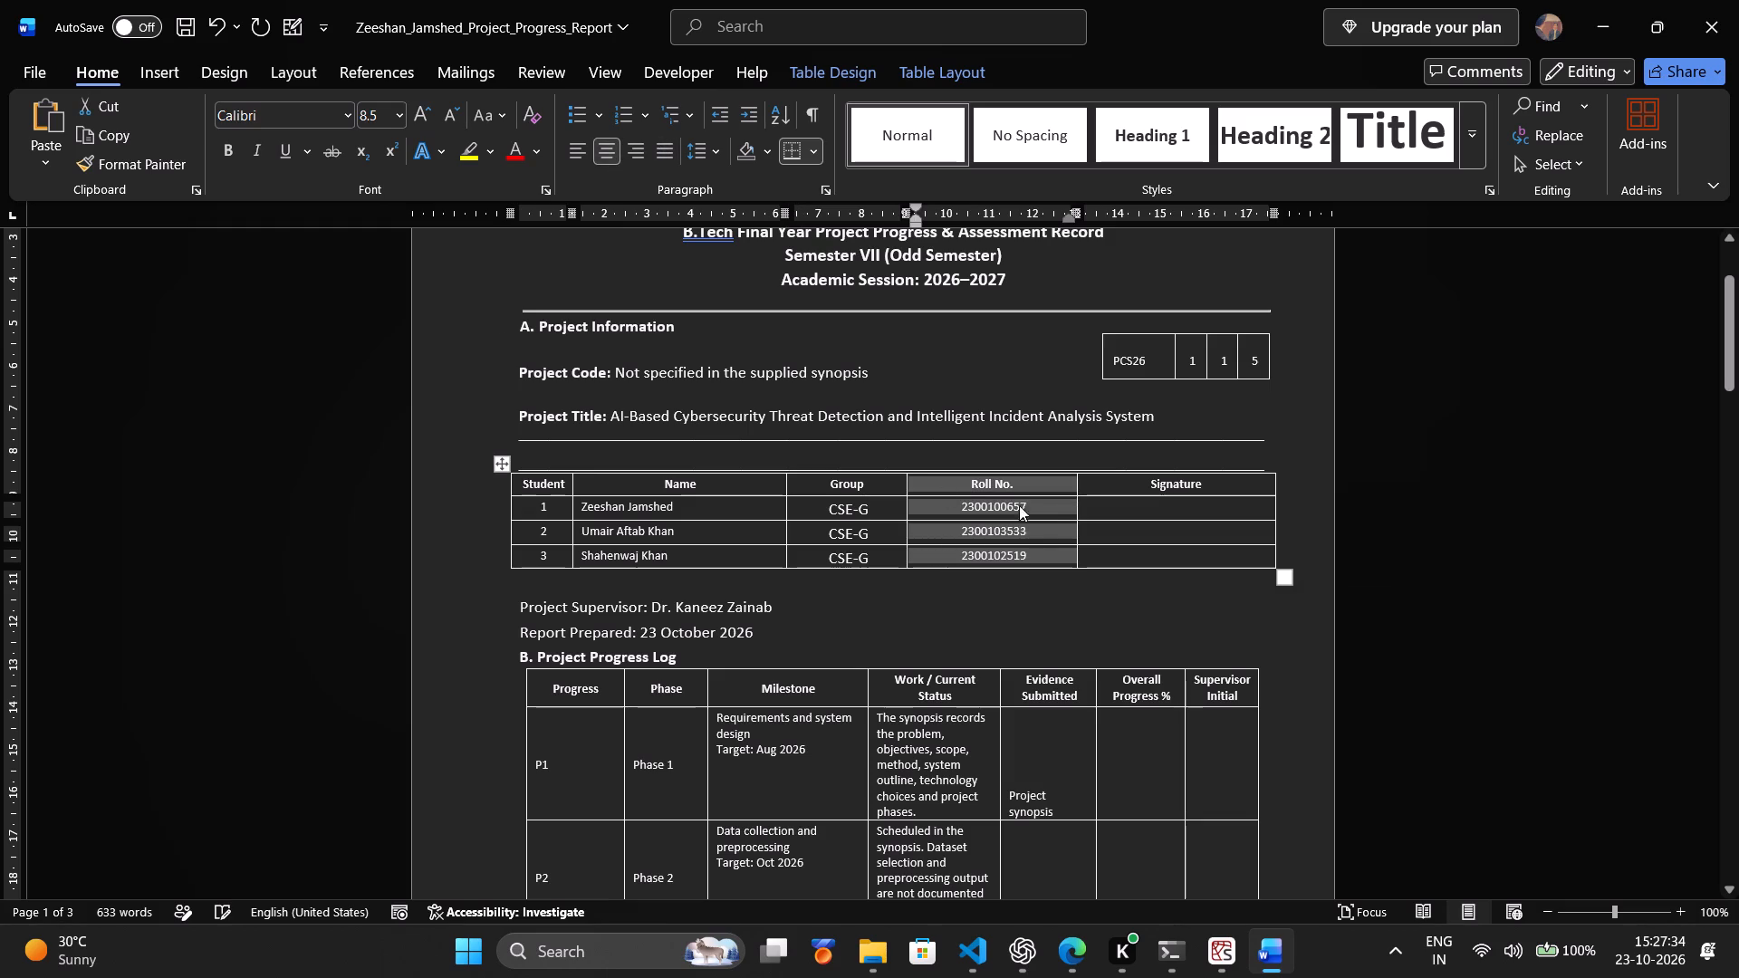
pyautogui.click(1154, 566)
pyautogui.click(1134, 529)
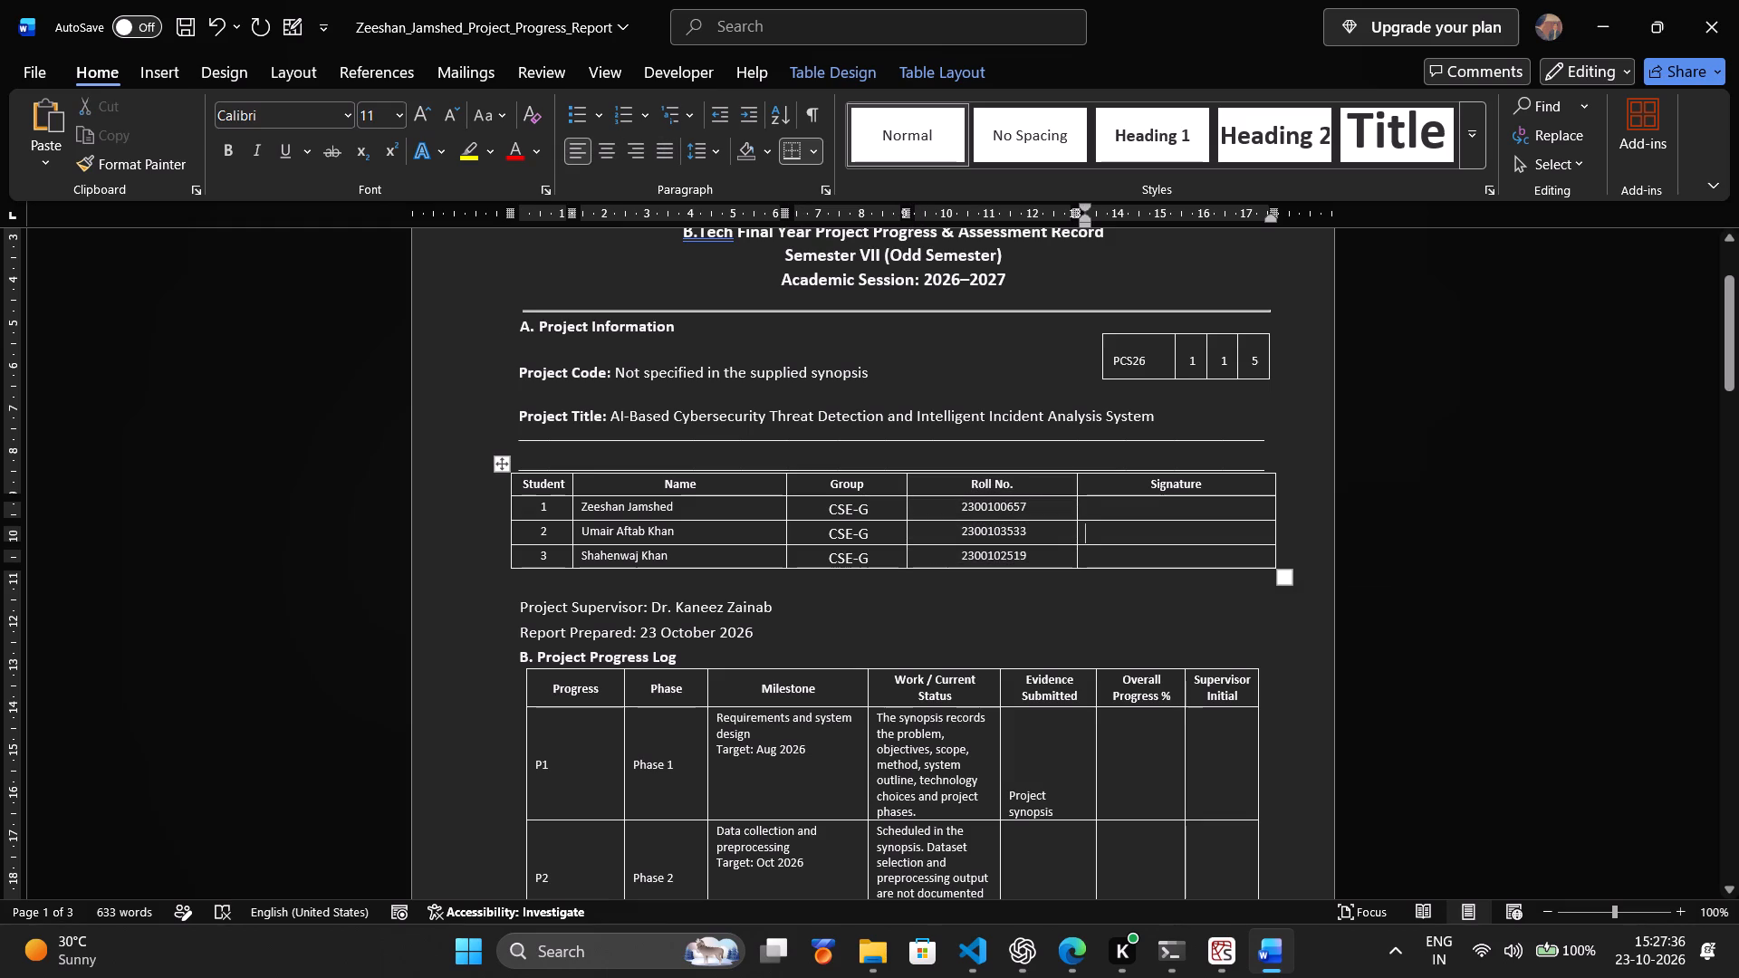
# Widen the Group column of the student table further by shifting its border with the Name column.
pyautogui.click(711, 554)
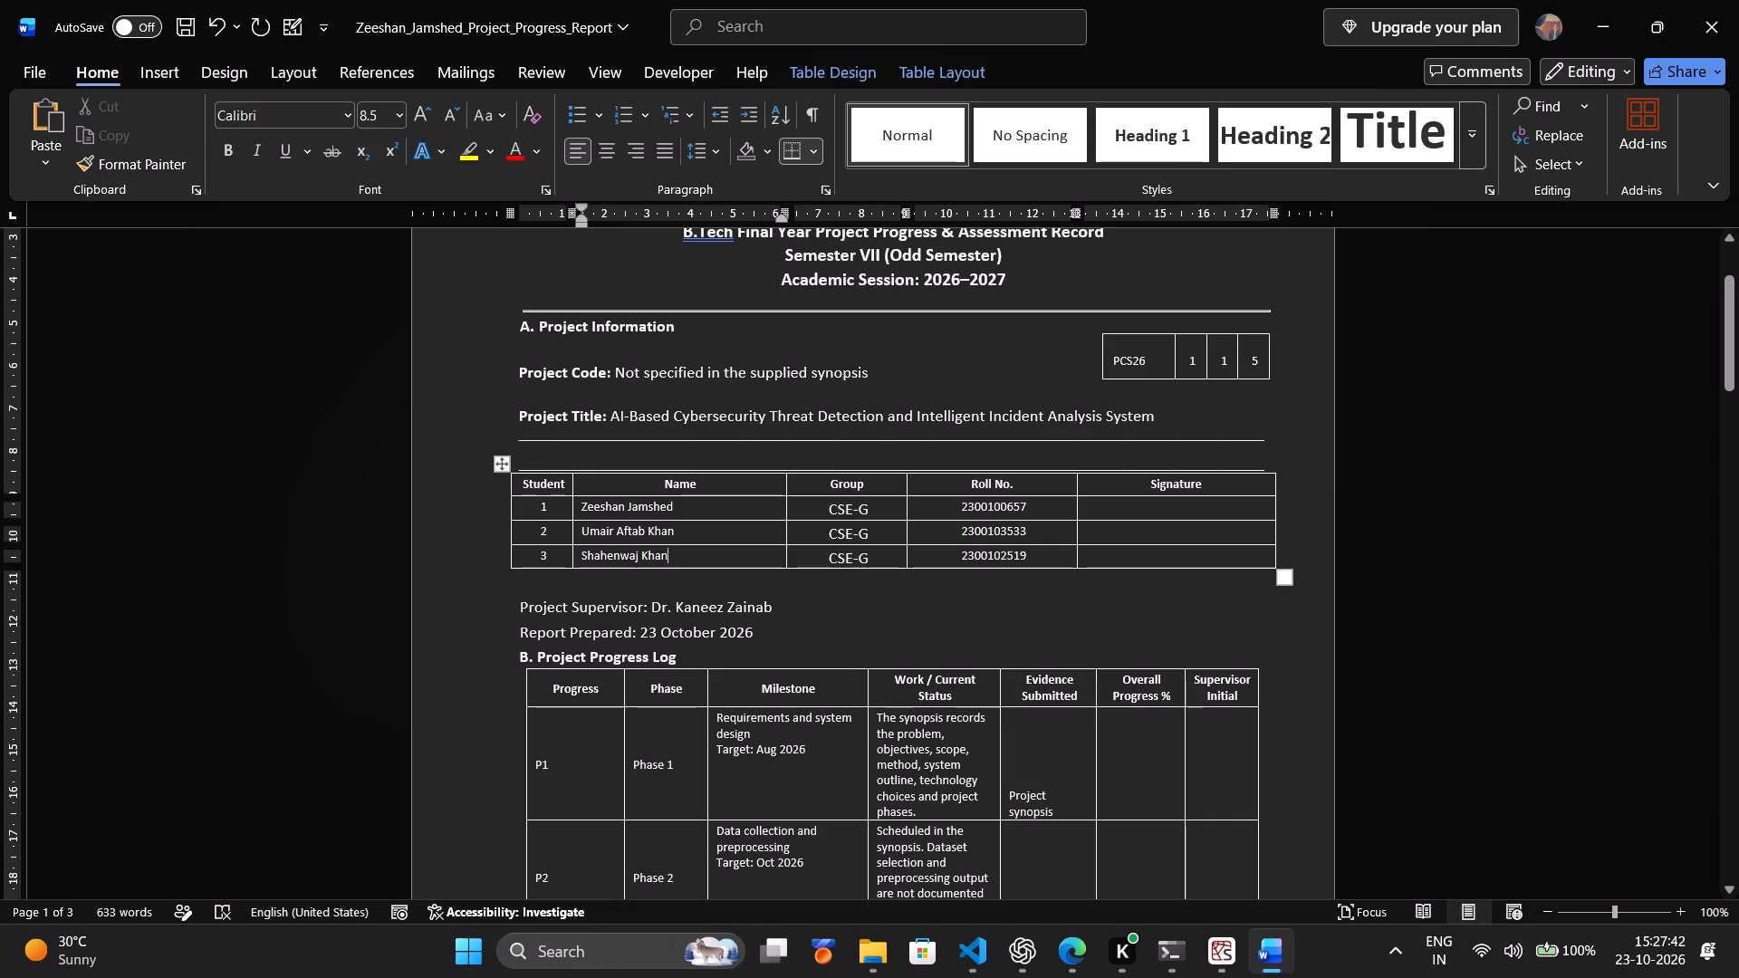
pyautogui.moveTo(783, 508); pyautogui.dragTo(765, 509)
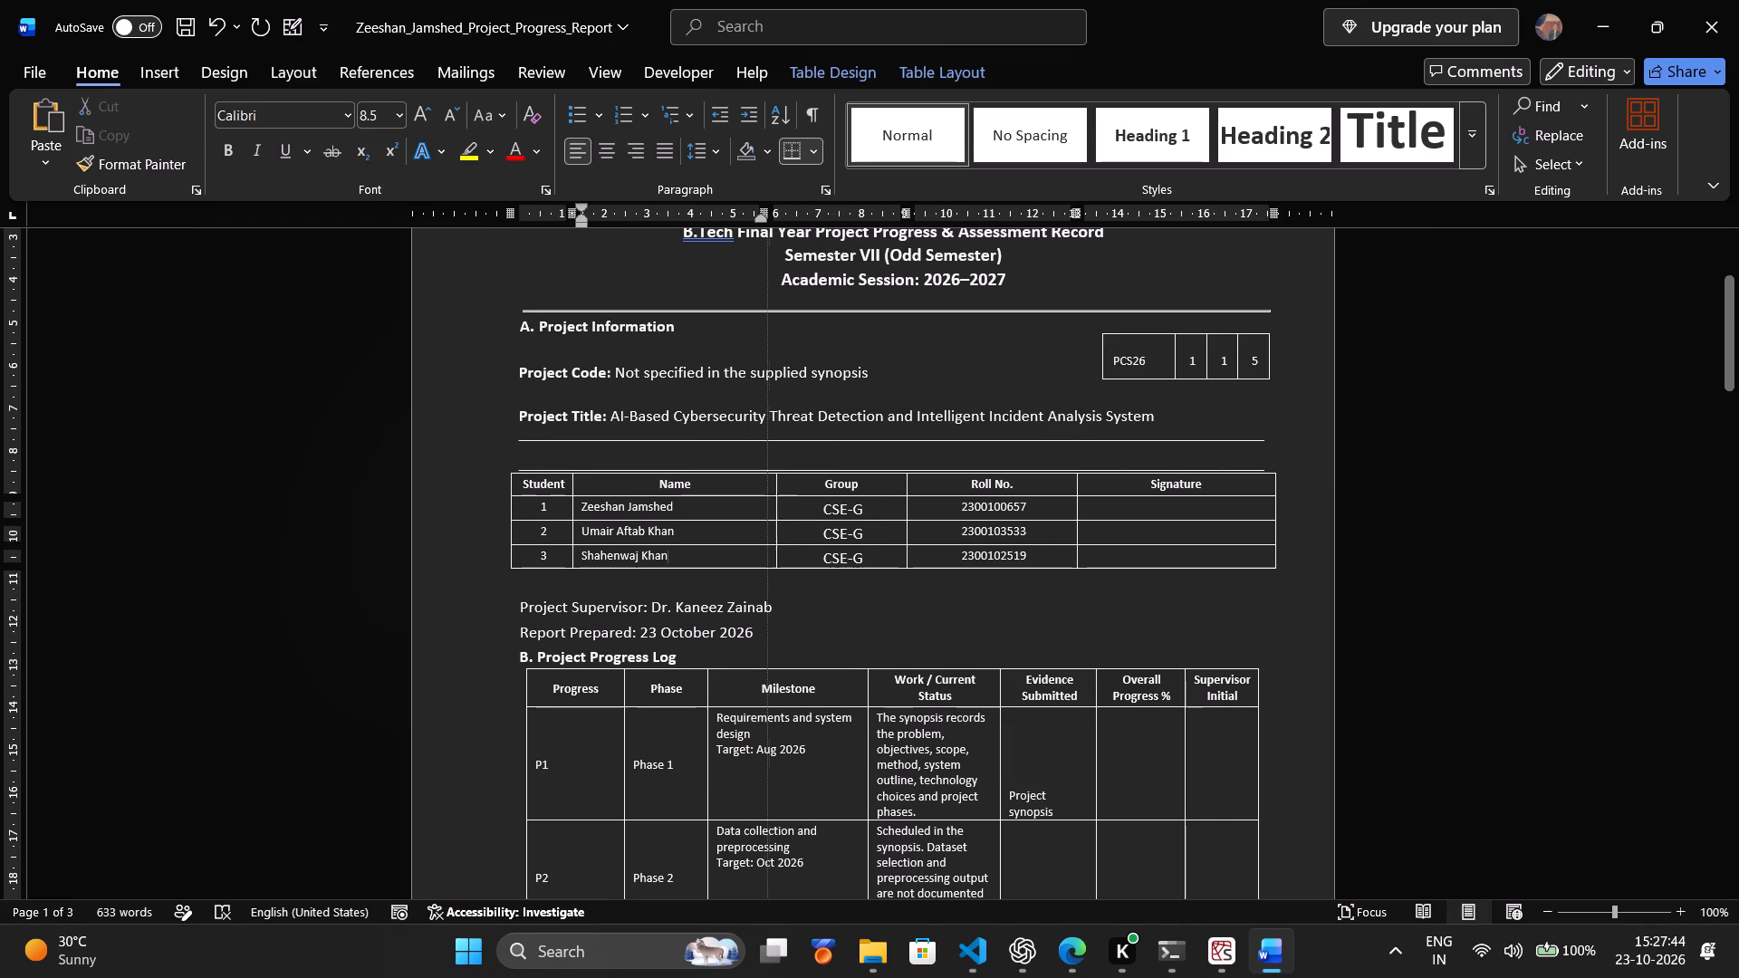
pyautogui.moveTo(765, 509); pyautogui.dragTo(752, 509)
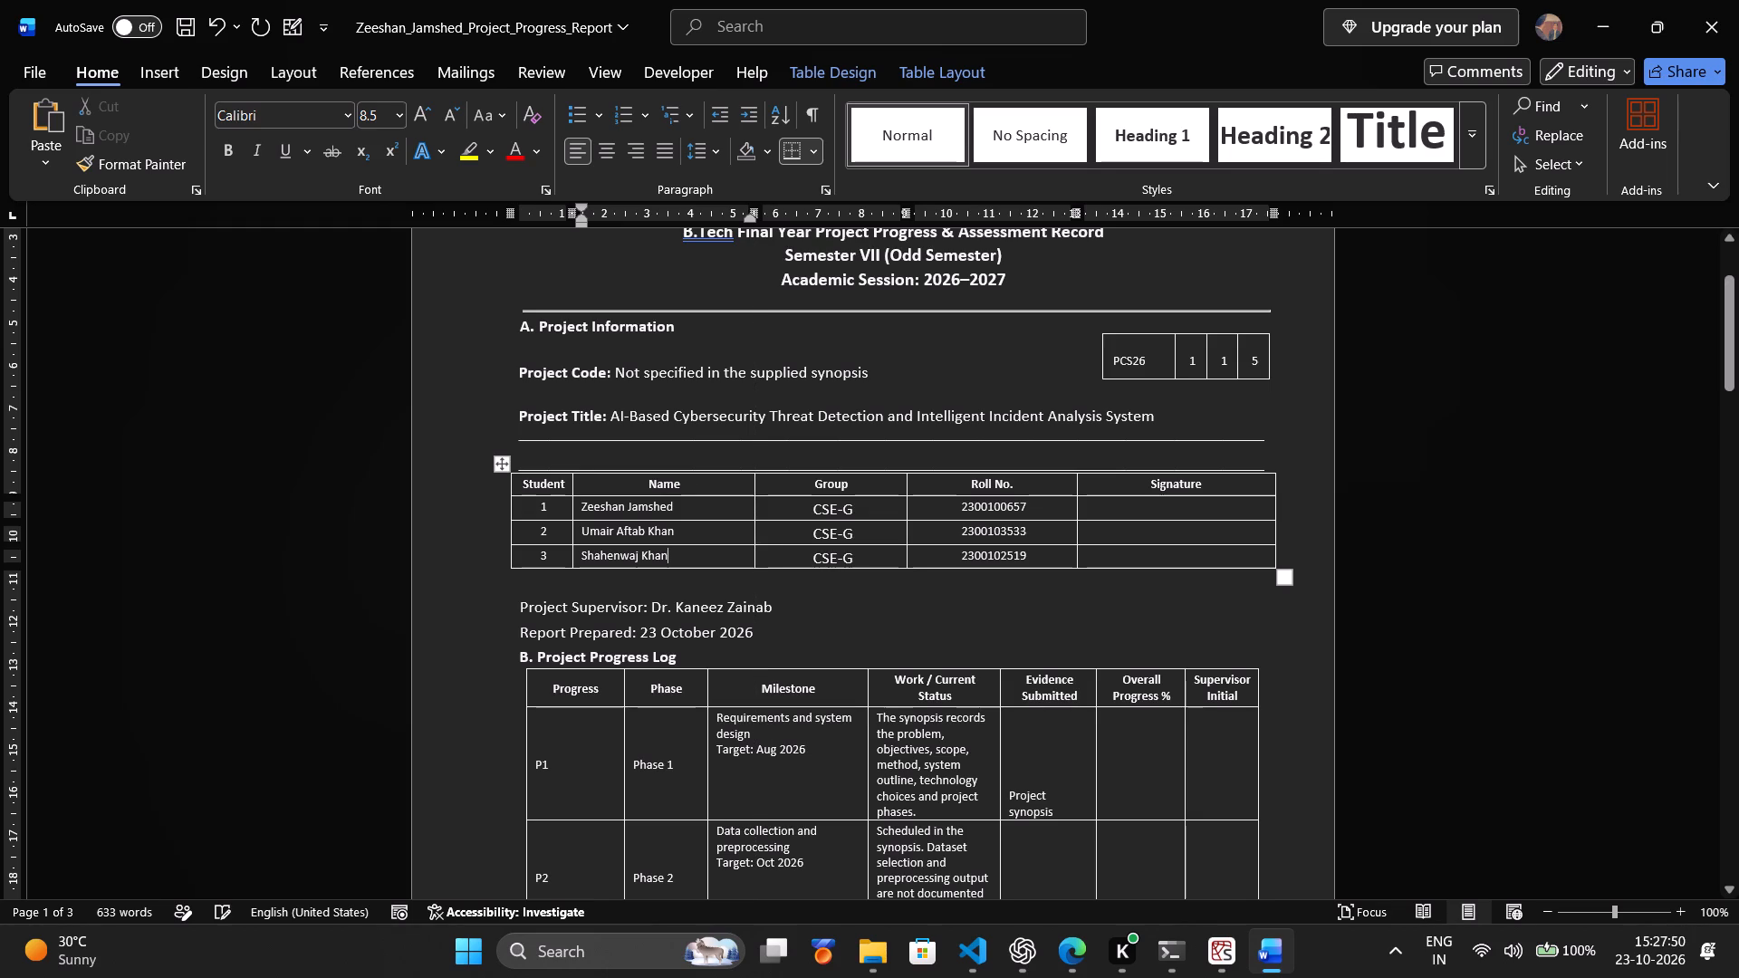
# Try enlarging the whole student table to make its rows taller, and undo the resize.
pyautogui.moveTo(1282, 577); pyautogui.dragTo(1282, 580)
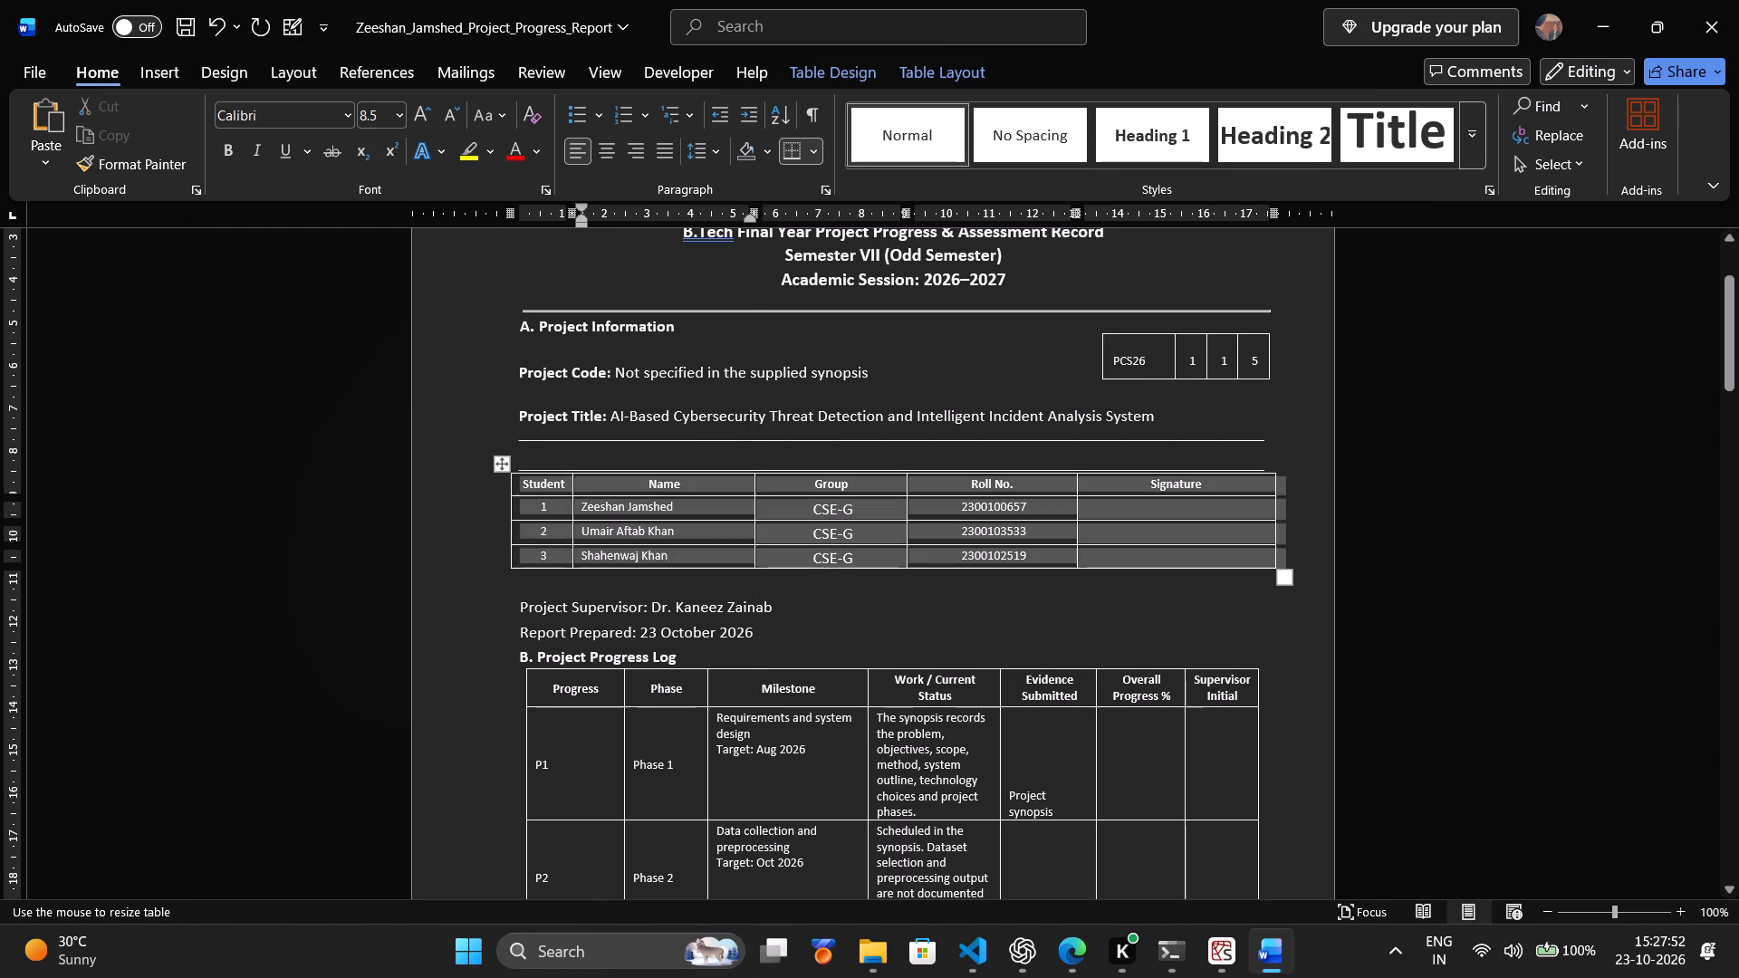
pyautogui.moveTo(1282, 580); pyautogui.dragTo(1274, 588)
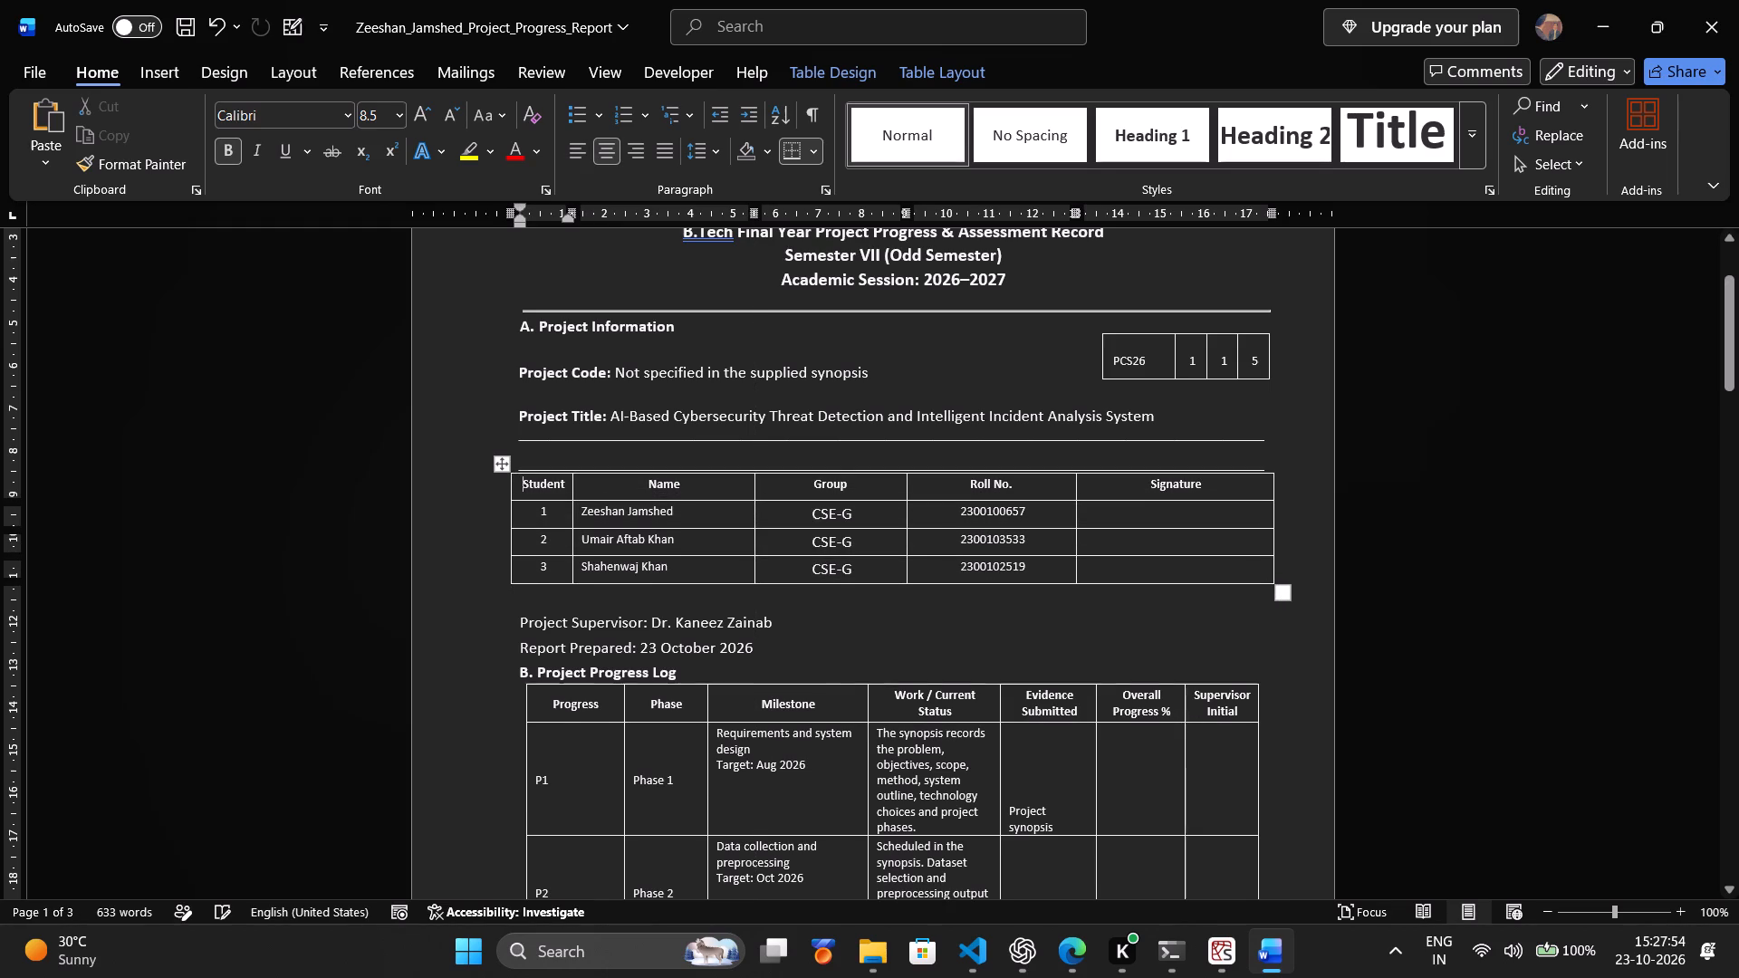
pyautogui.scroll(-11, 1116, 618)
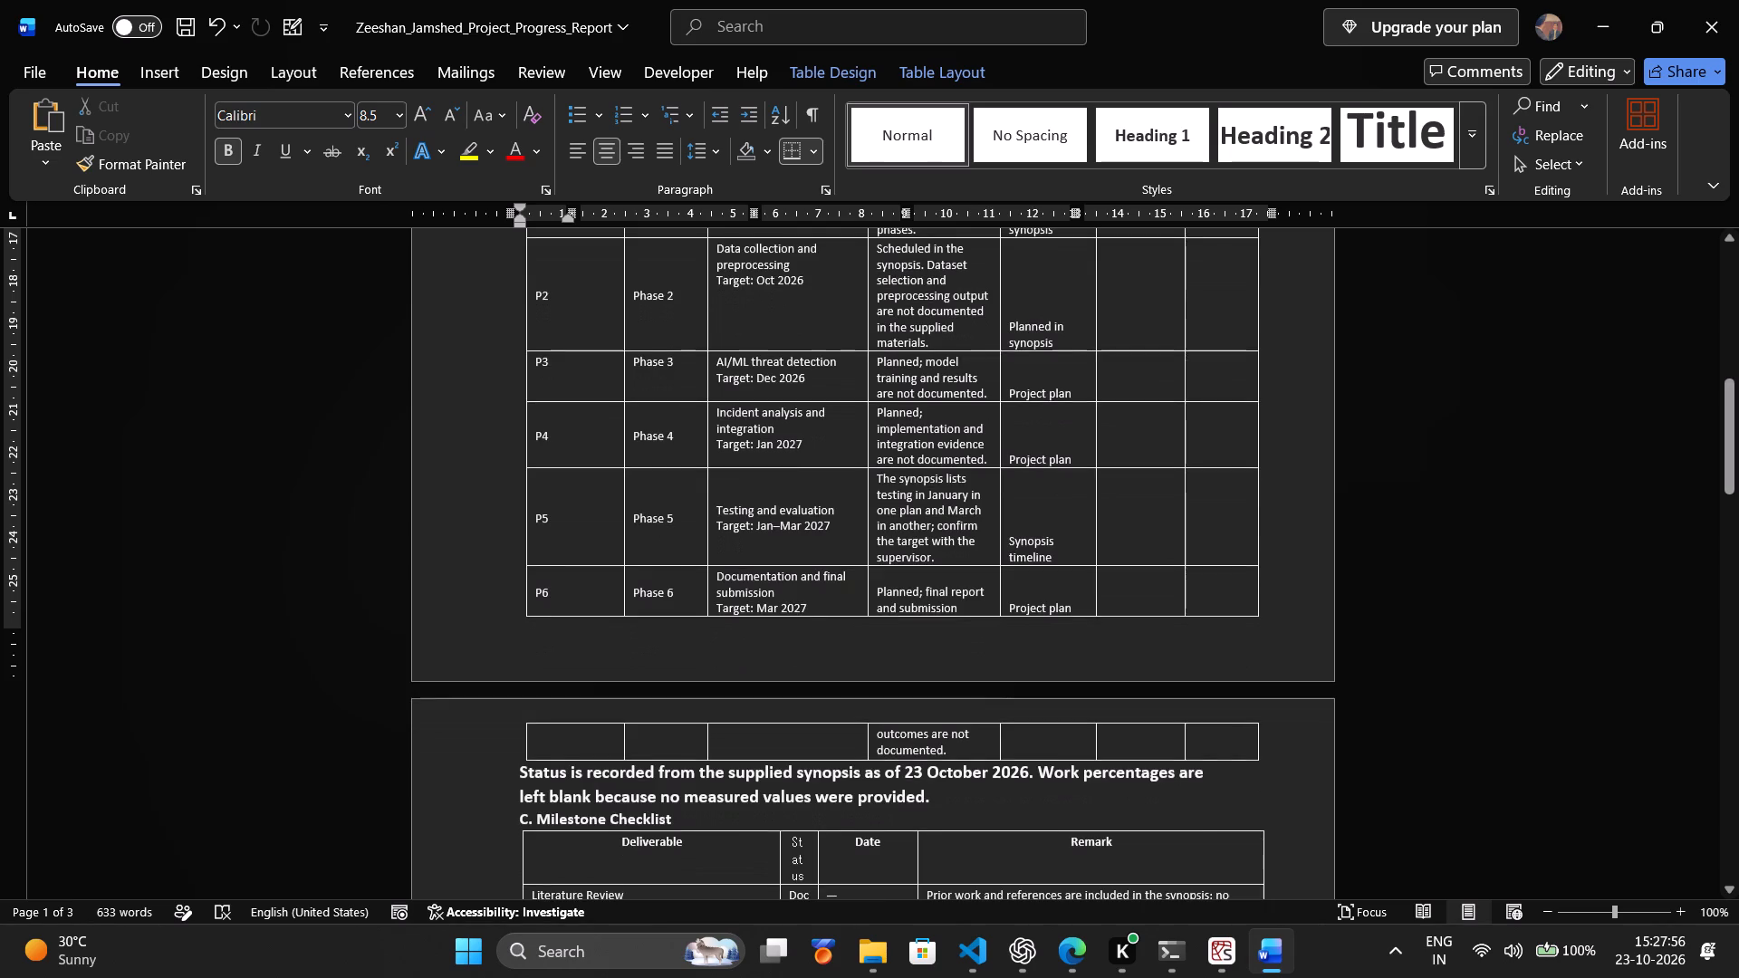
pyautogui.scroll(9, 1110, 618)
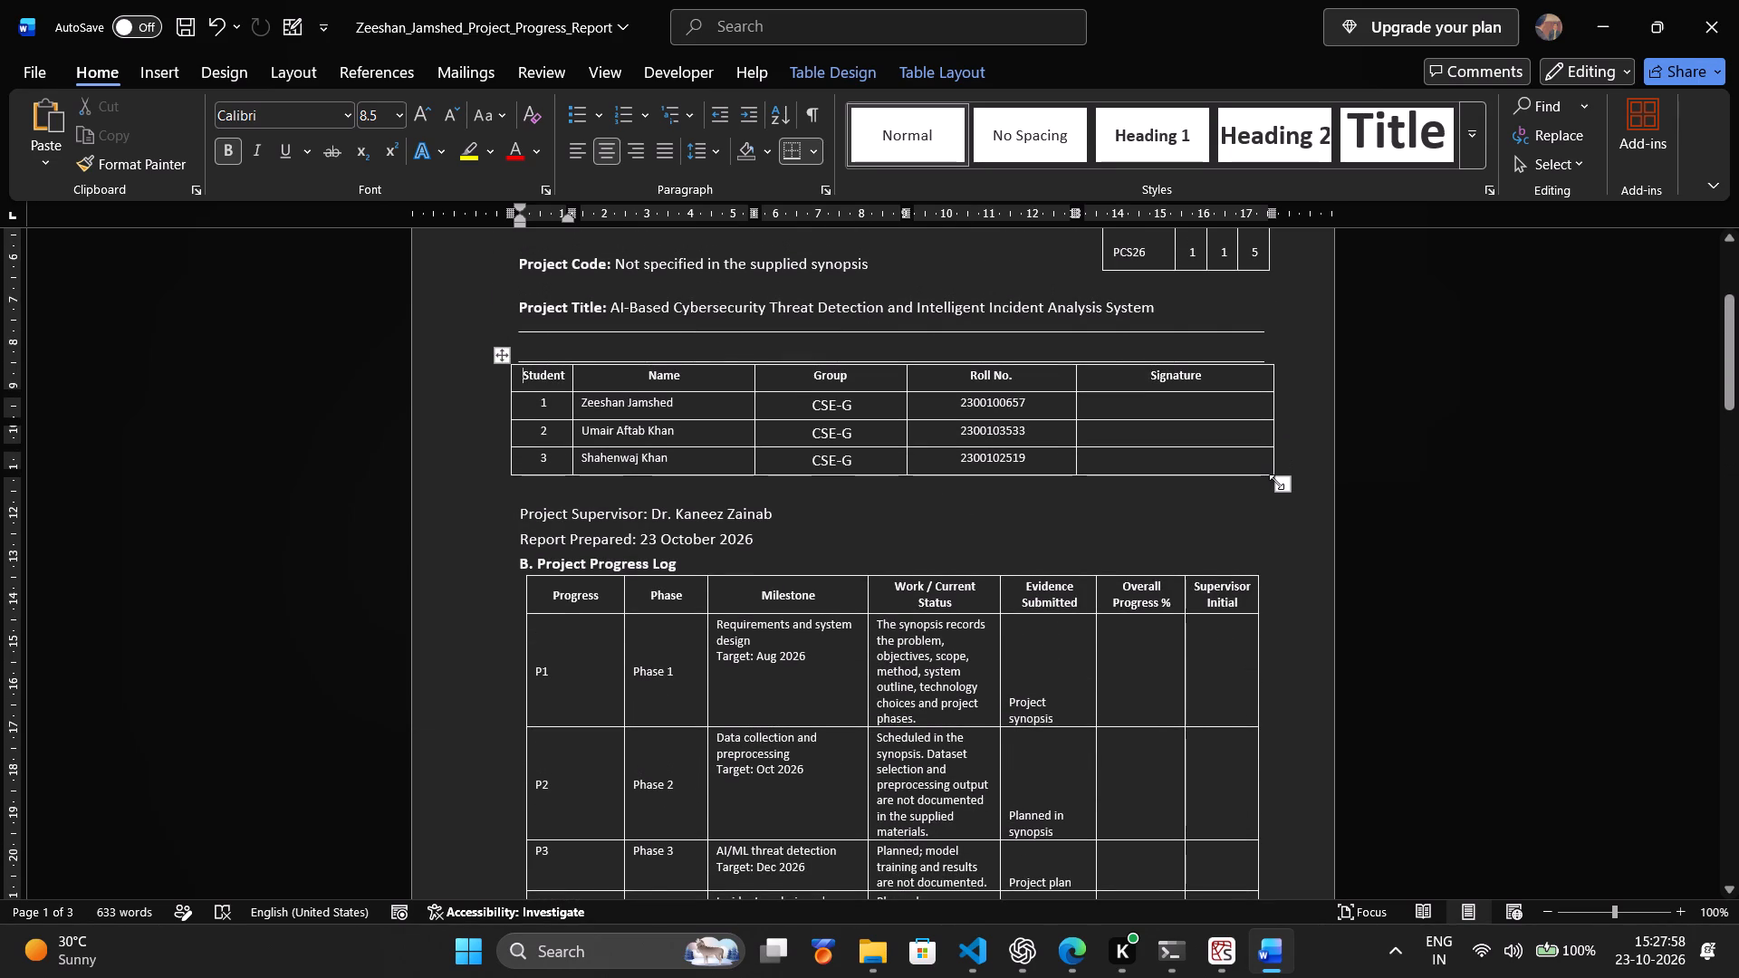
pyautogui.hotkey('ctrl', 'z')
# Reduce the empty line between the student table and the Project Supervisor line to font size 6.
pyautogui.scroll(-4, 1240, 528)
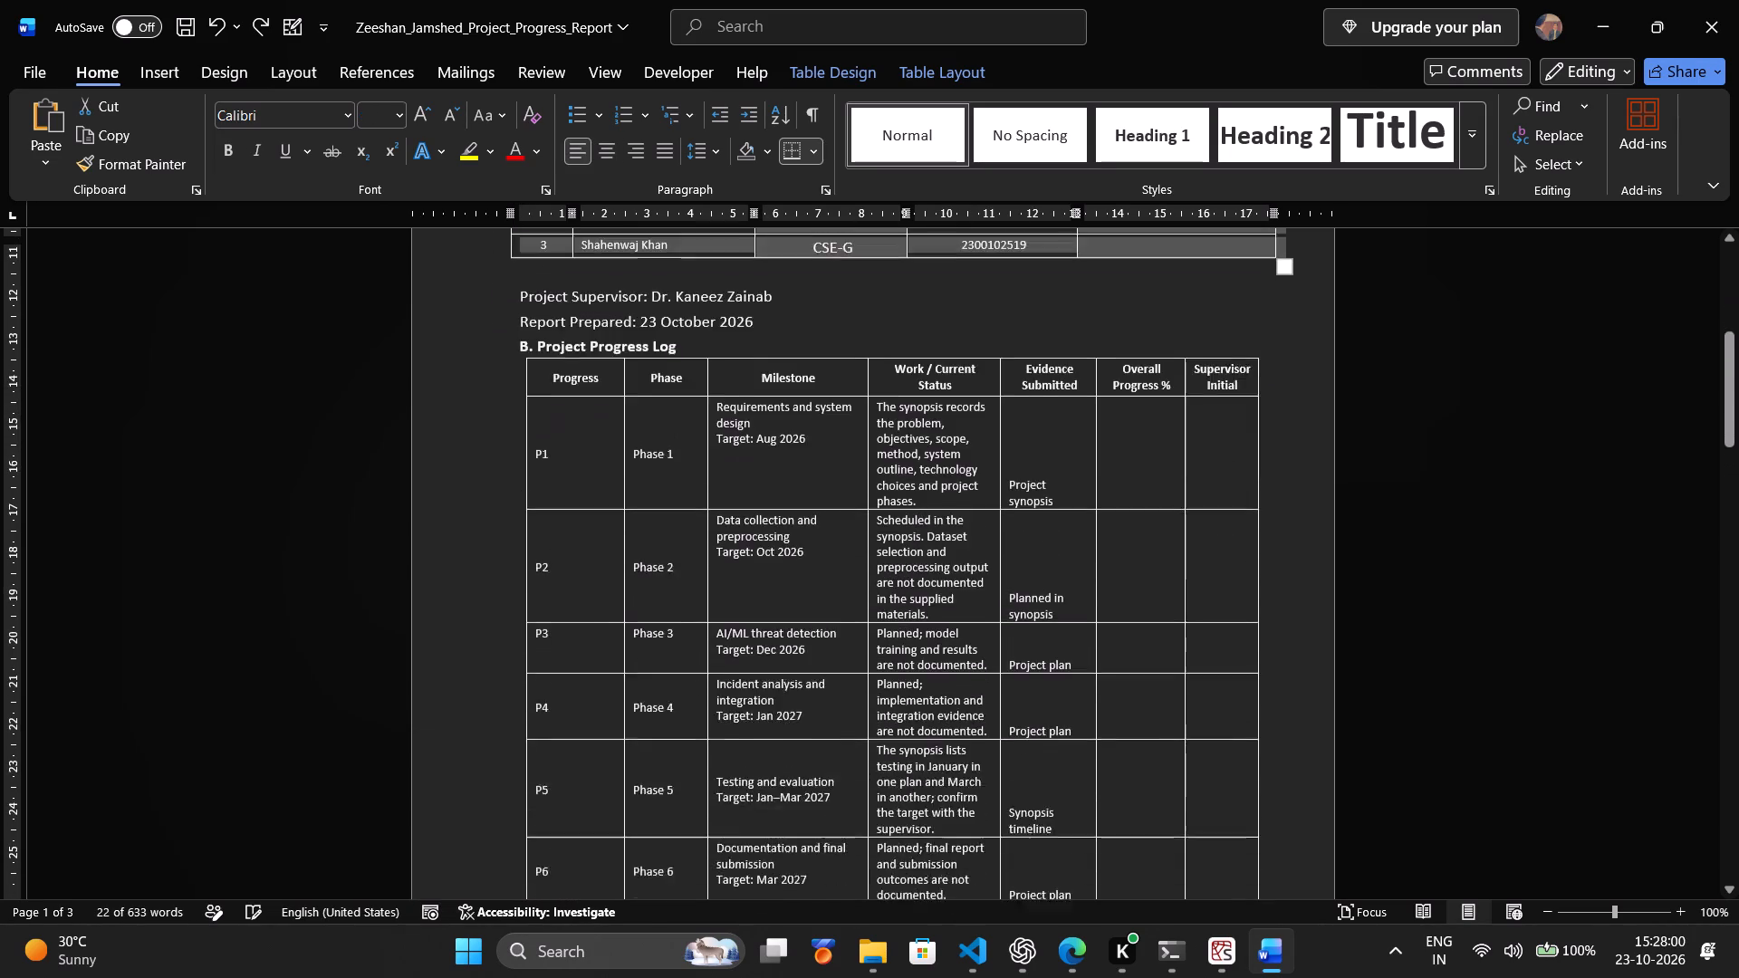
pyautogui.scroll(-5, 1225, 551)
pyautogui.scroll(7, 1117, 599)
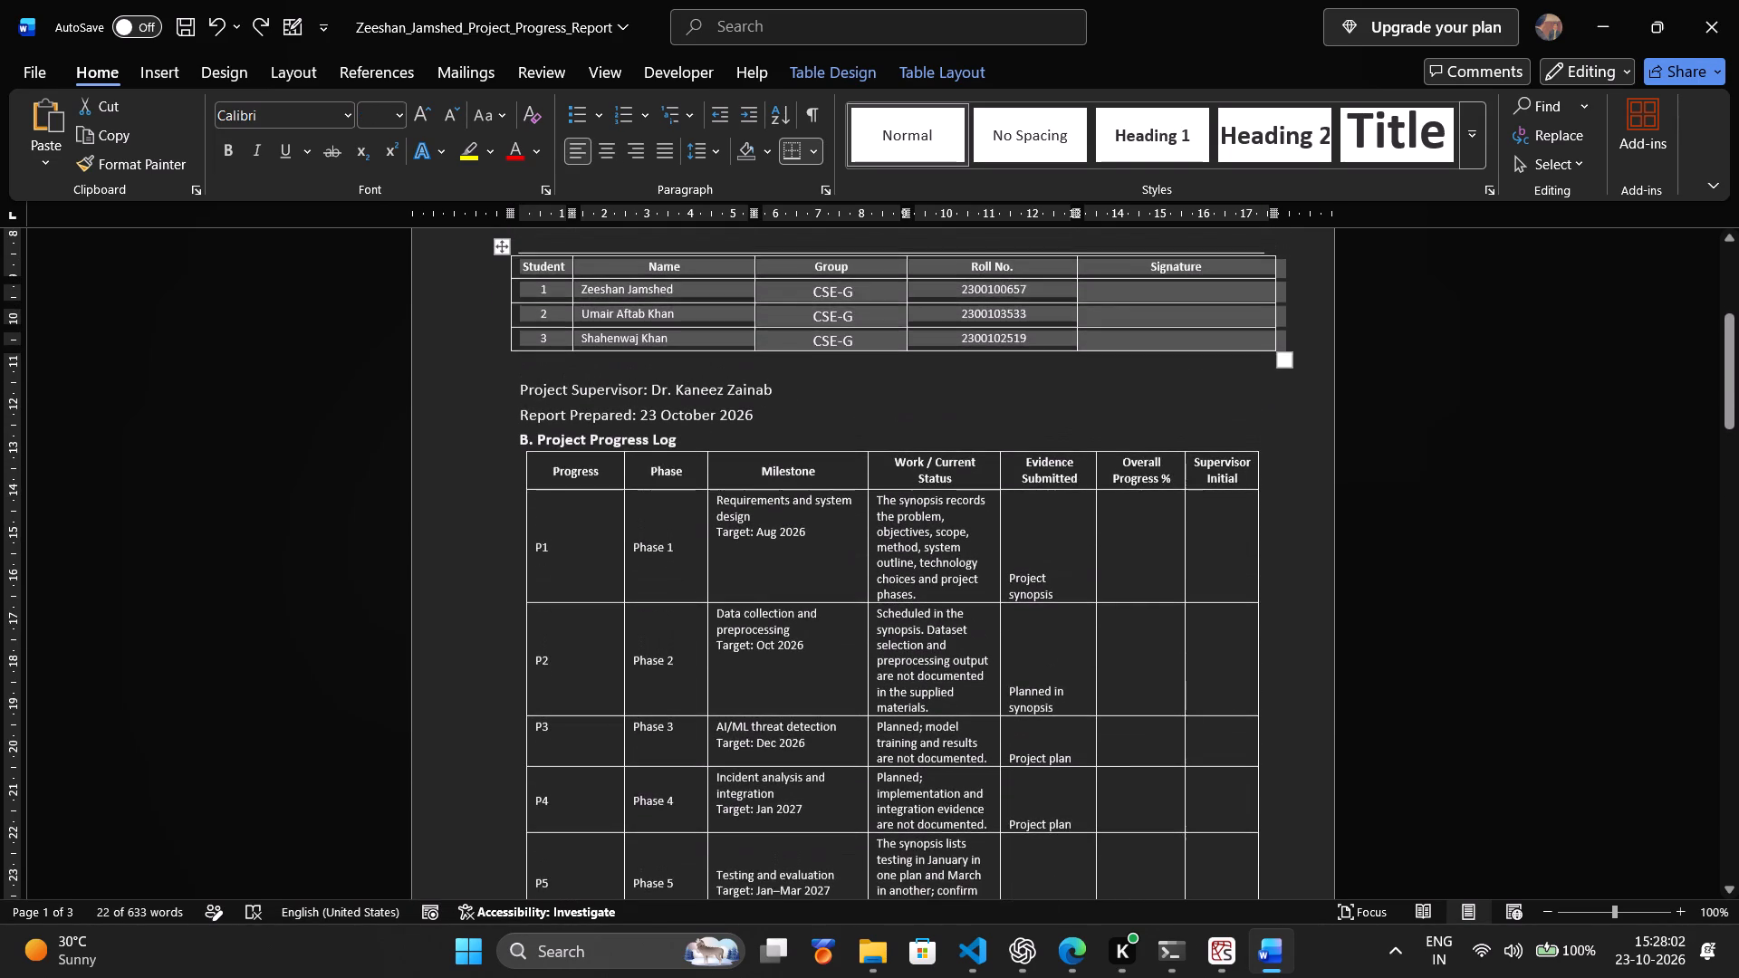
pyautogui.scroll(1, 1063, 599)
pyautogui.click(733, 433)
pyautogui.click(677, 418)
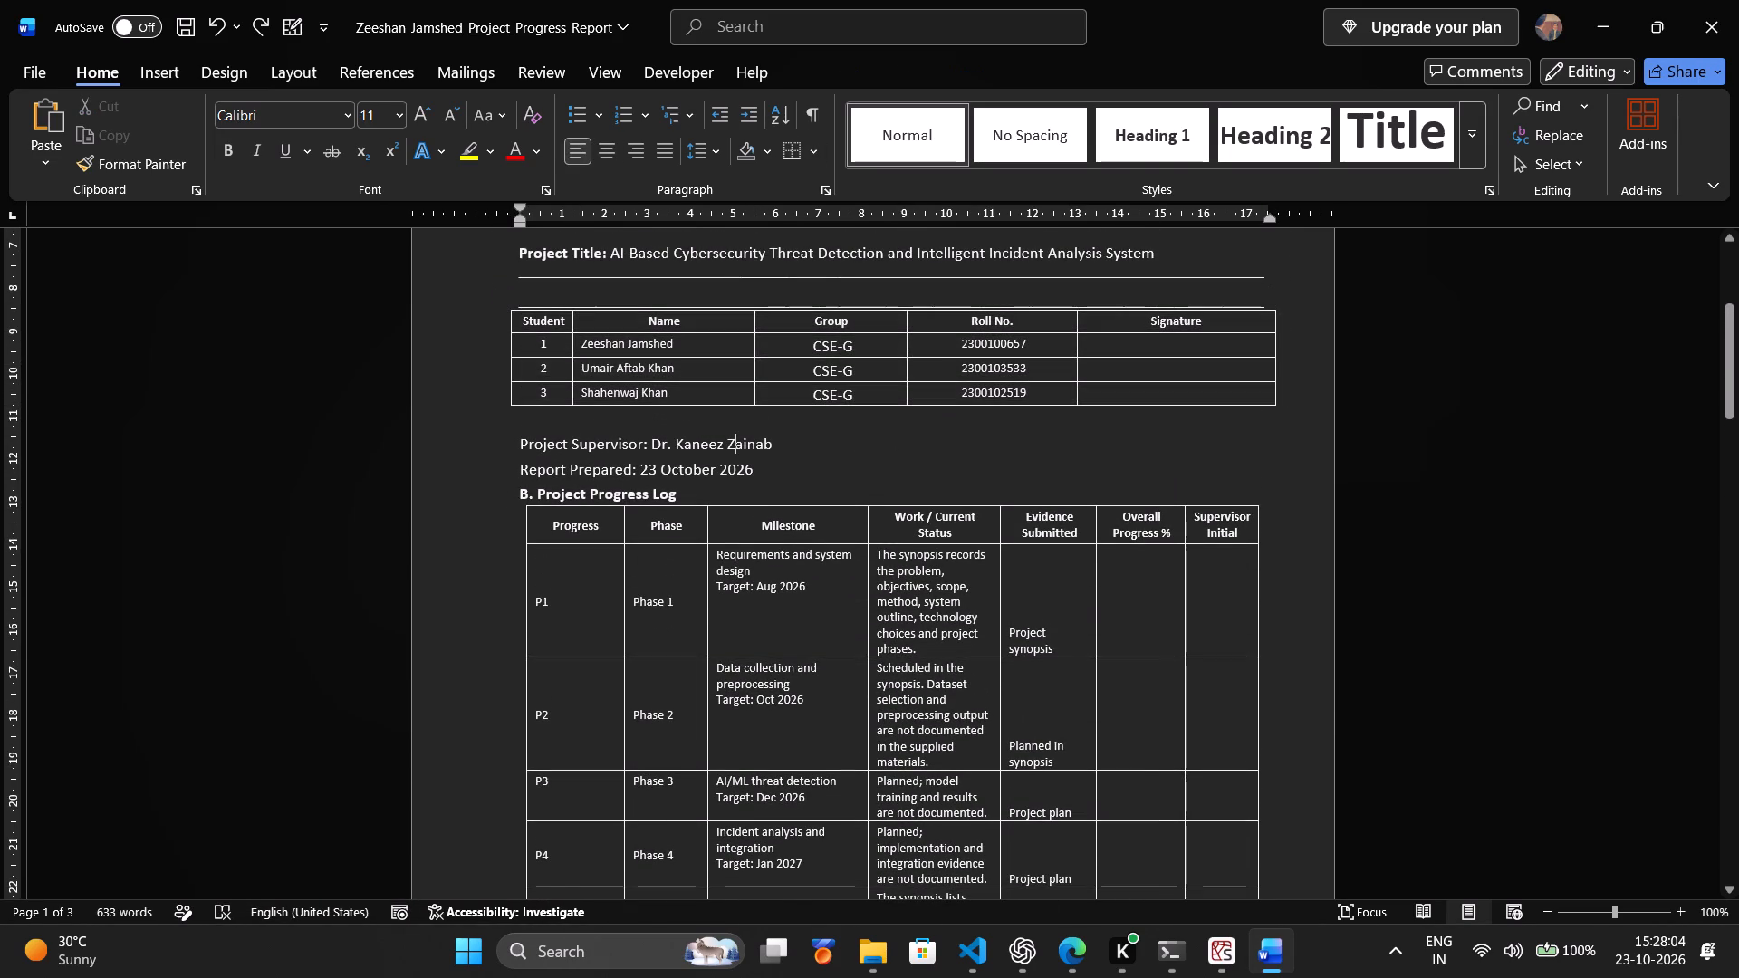
pyautogui.click(369, 114)
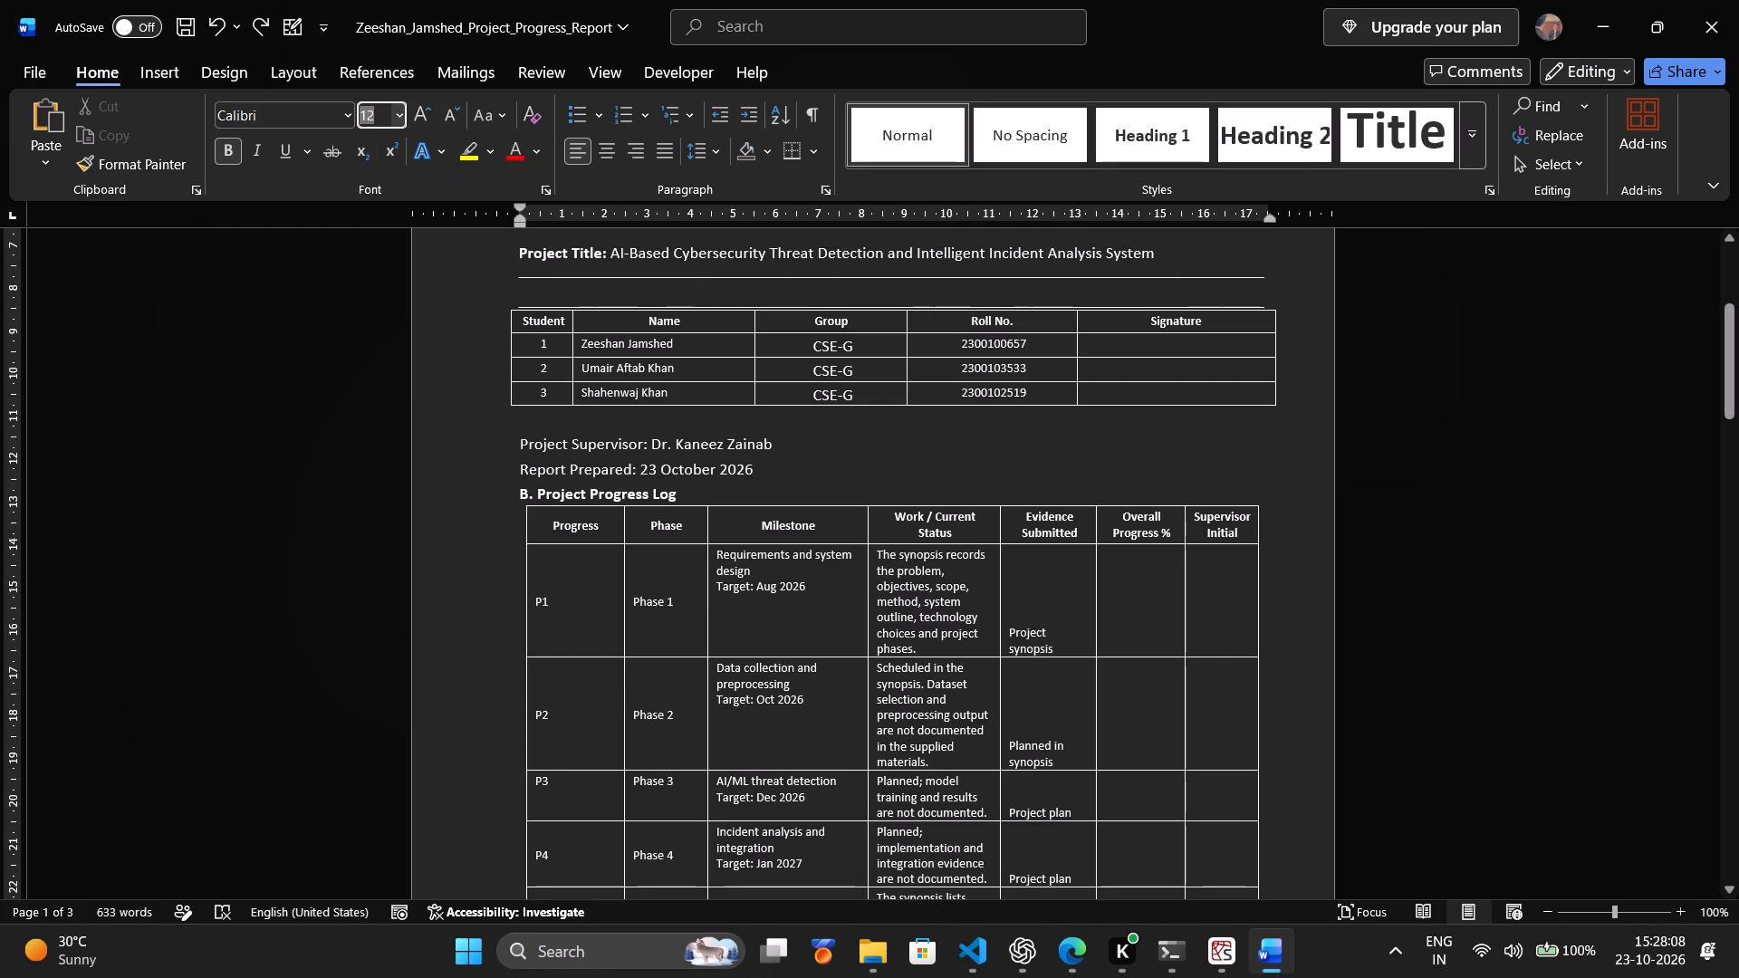
pyautogui.press('6')
pyautogui.press('Return')
pyautogui.click(712, 459)
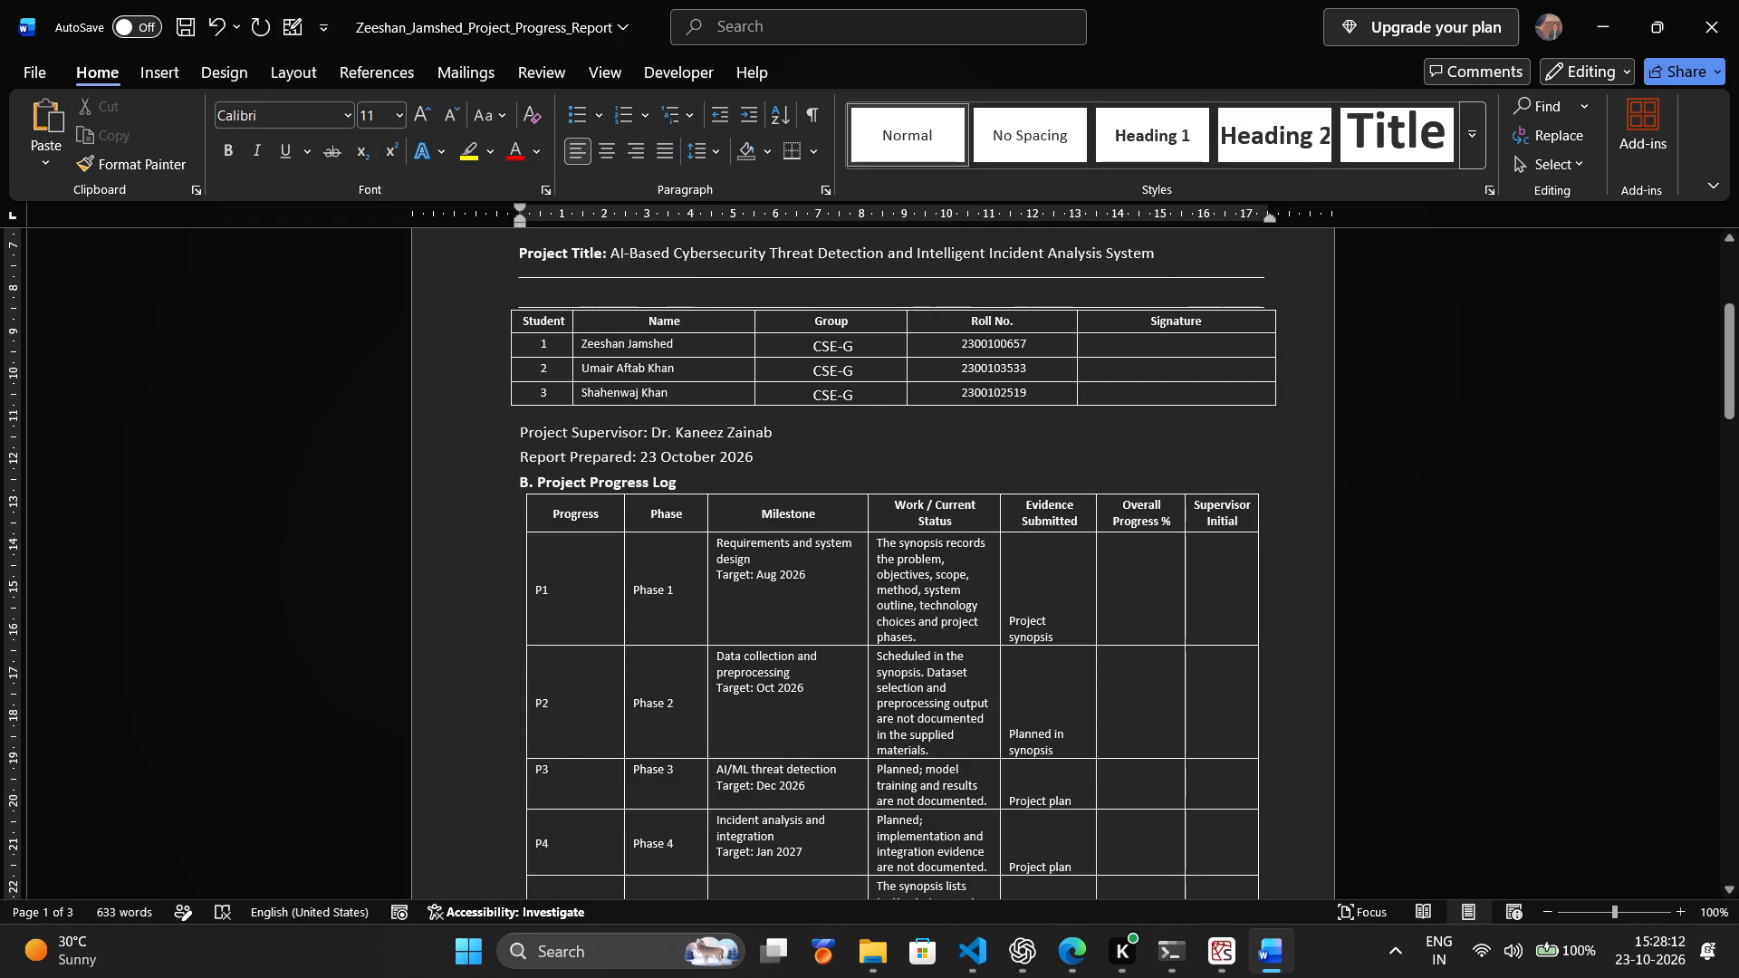
# Make the supervisor's name and the report preparation date bold in the lines below the student table.
pyautogui.moveTo(653, 432); pyautogui.dragTo(753, 436)
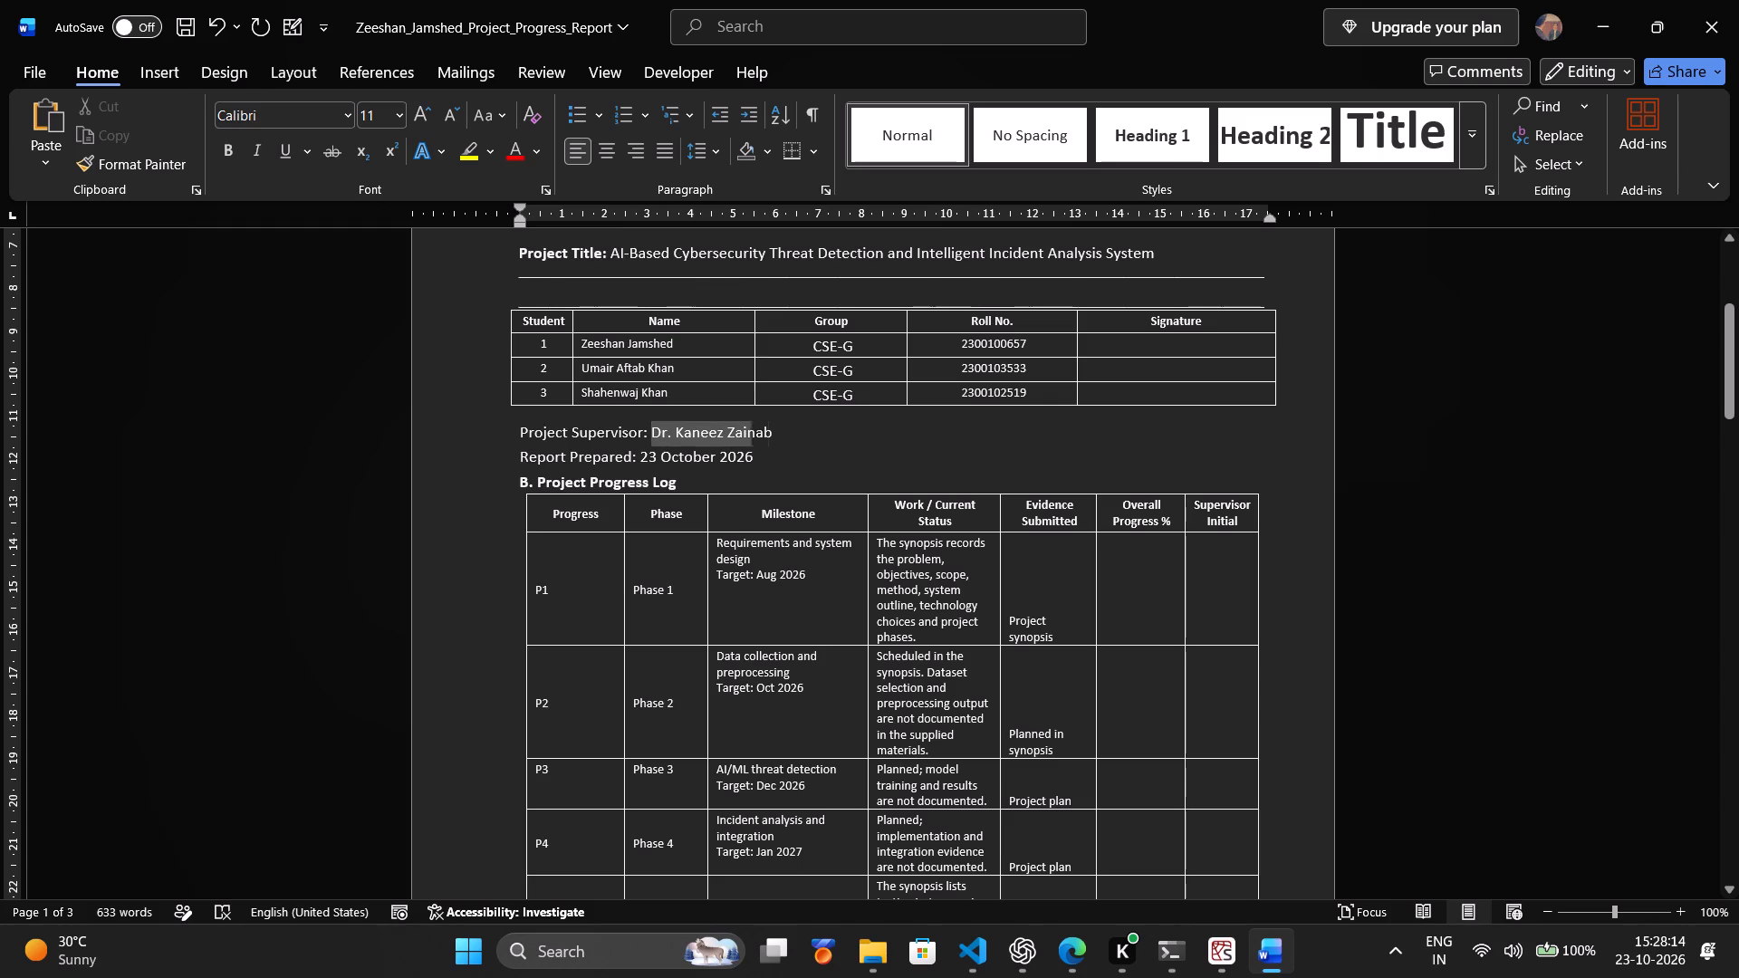
pyautogui.moveTo(753, 436); pyautogui.dragTo(769, 435)
pyautogui.click(791, 398)
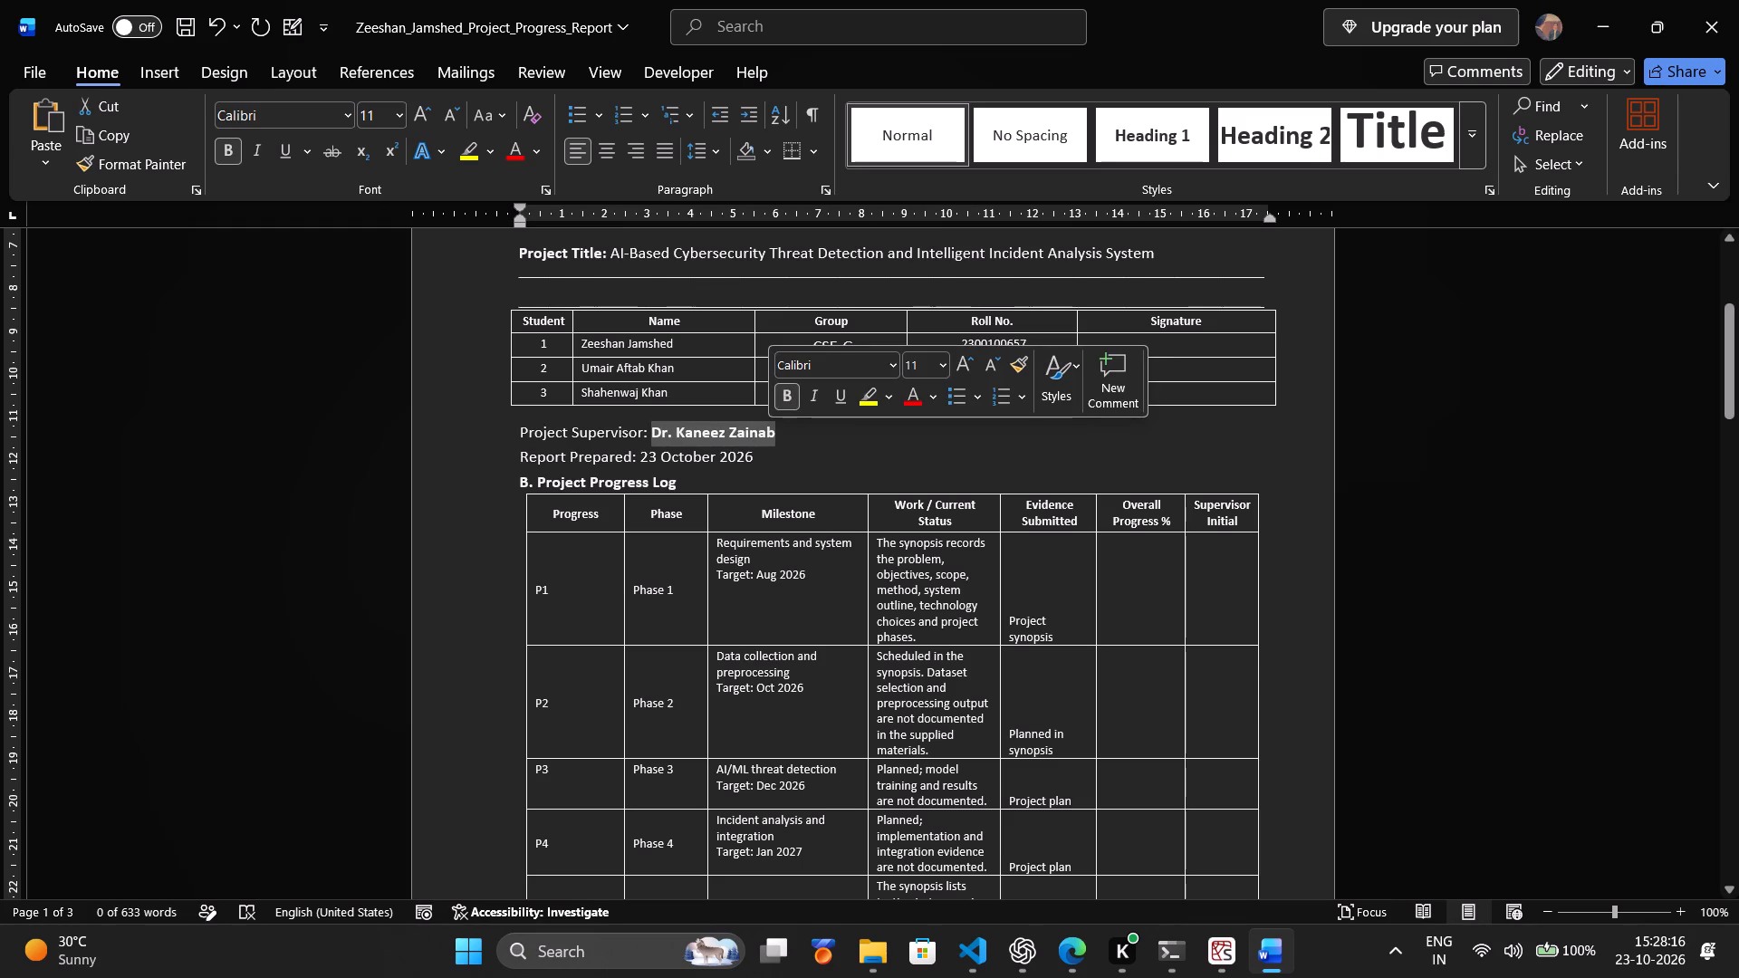
pyautogui.click(593, 458)
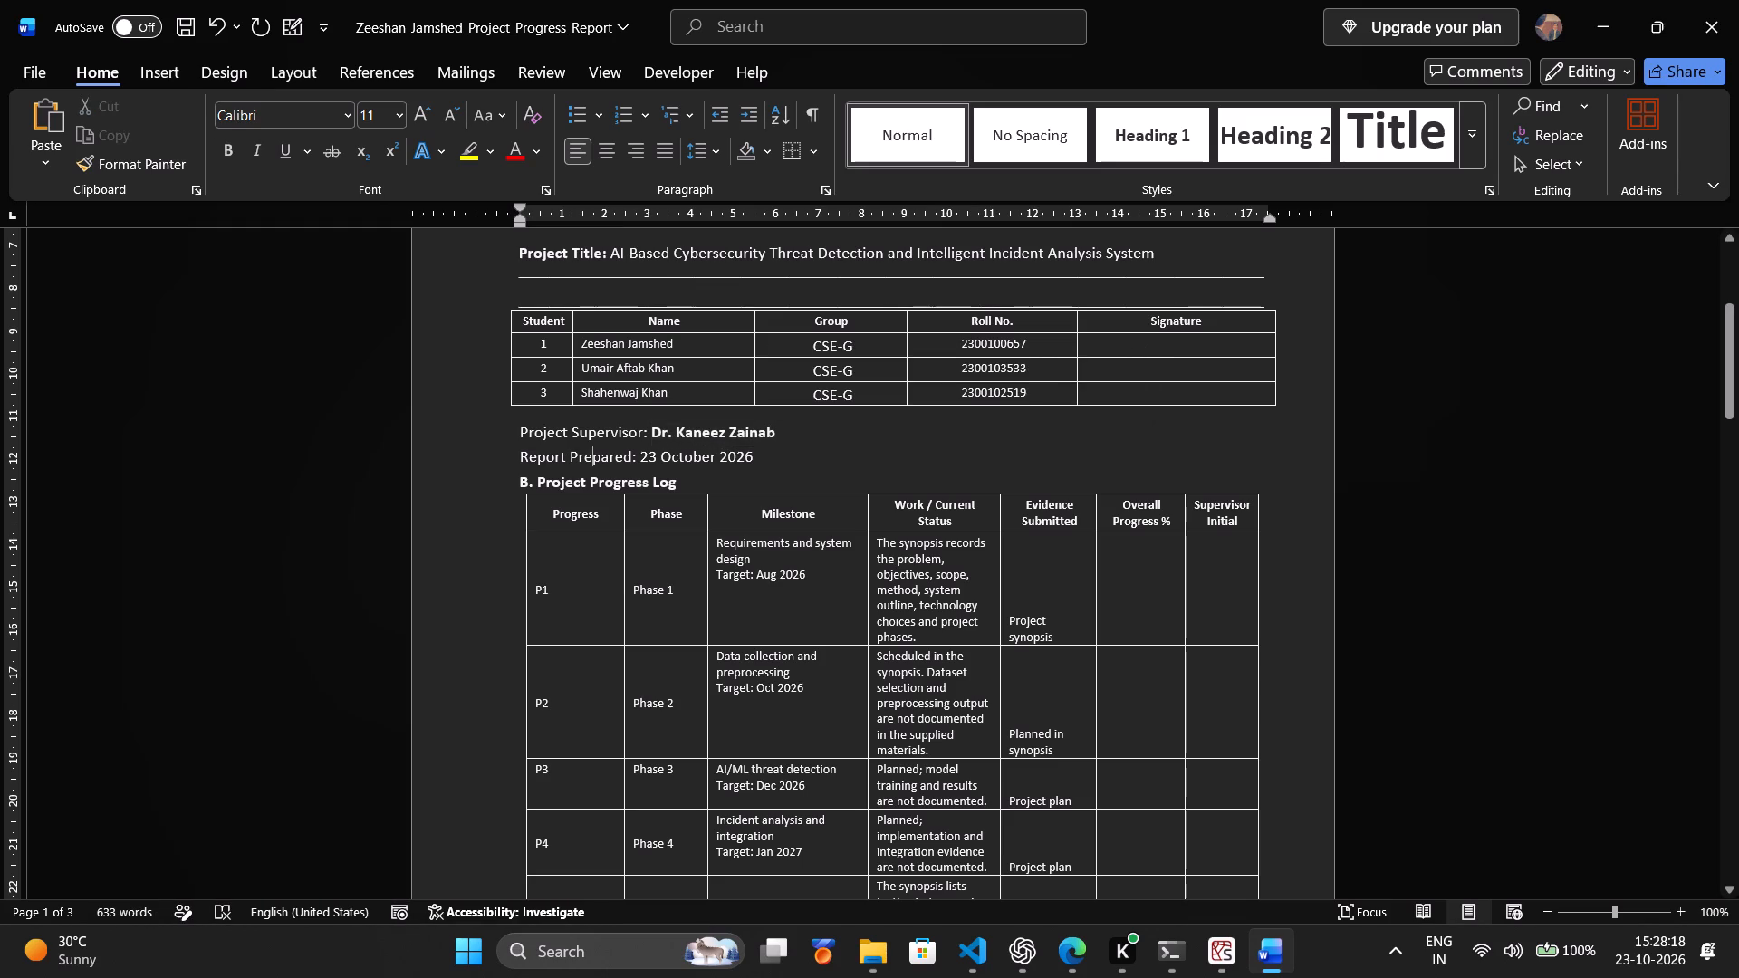
pyautogui.moveTo(639, 457); pyautogui.dragTo(737, 457)
pyautogui.click(759, 420)
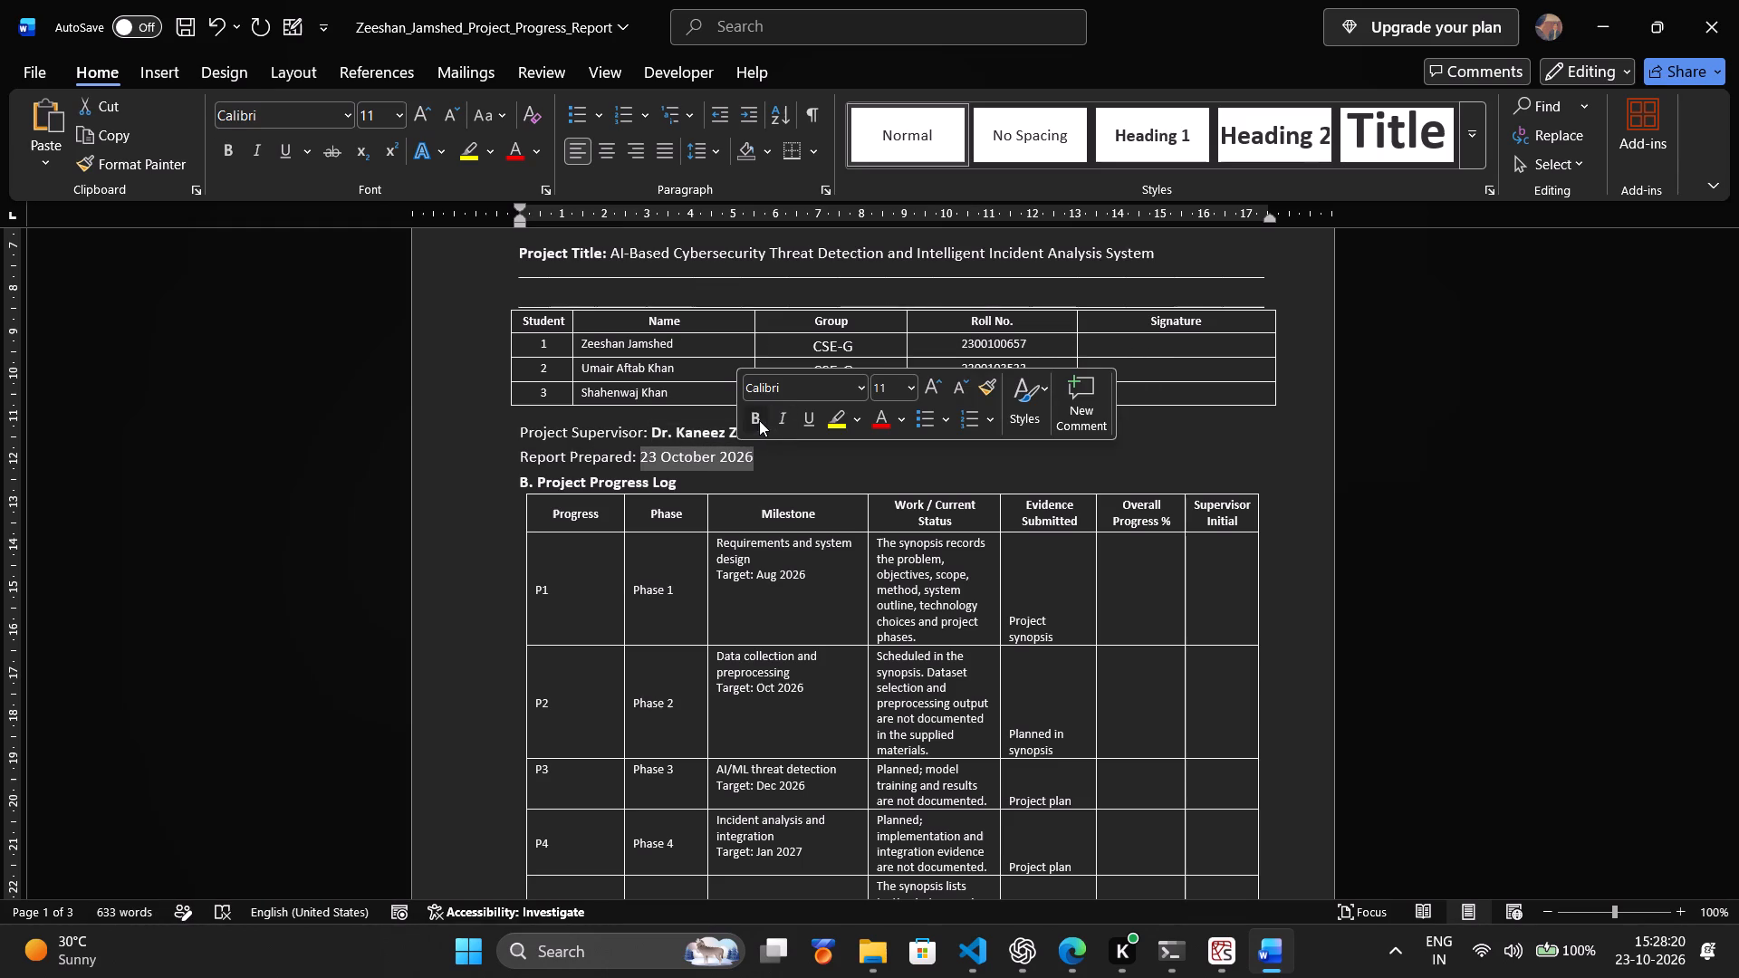
pyautogui.click(782, 462)
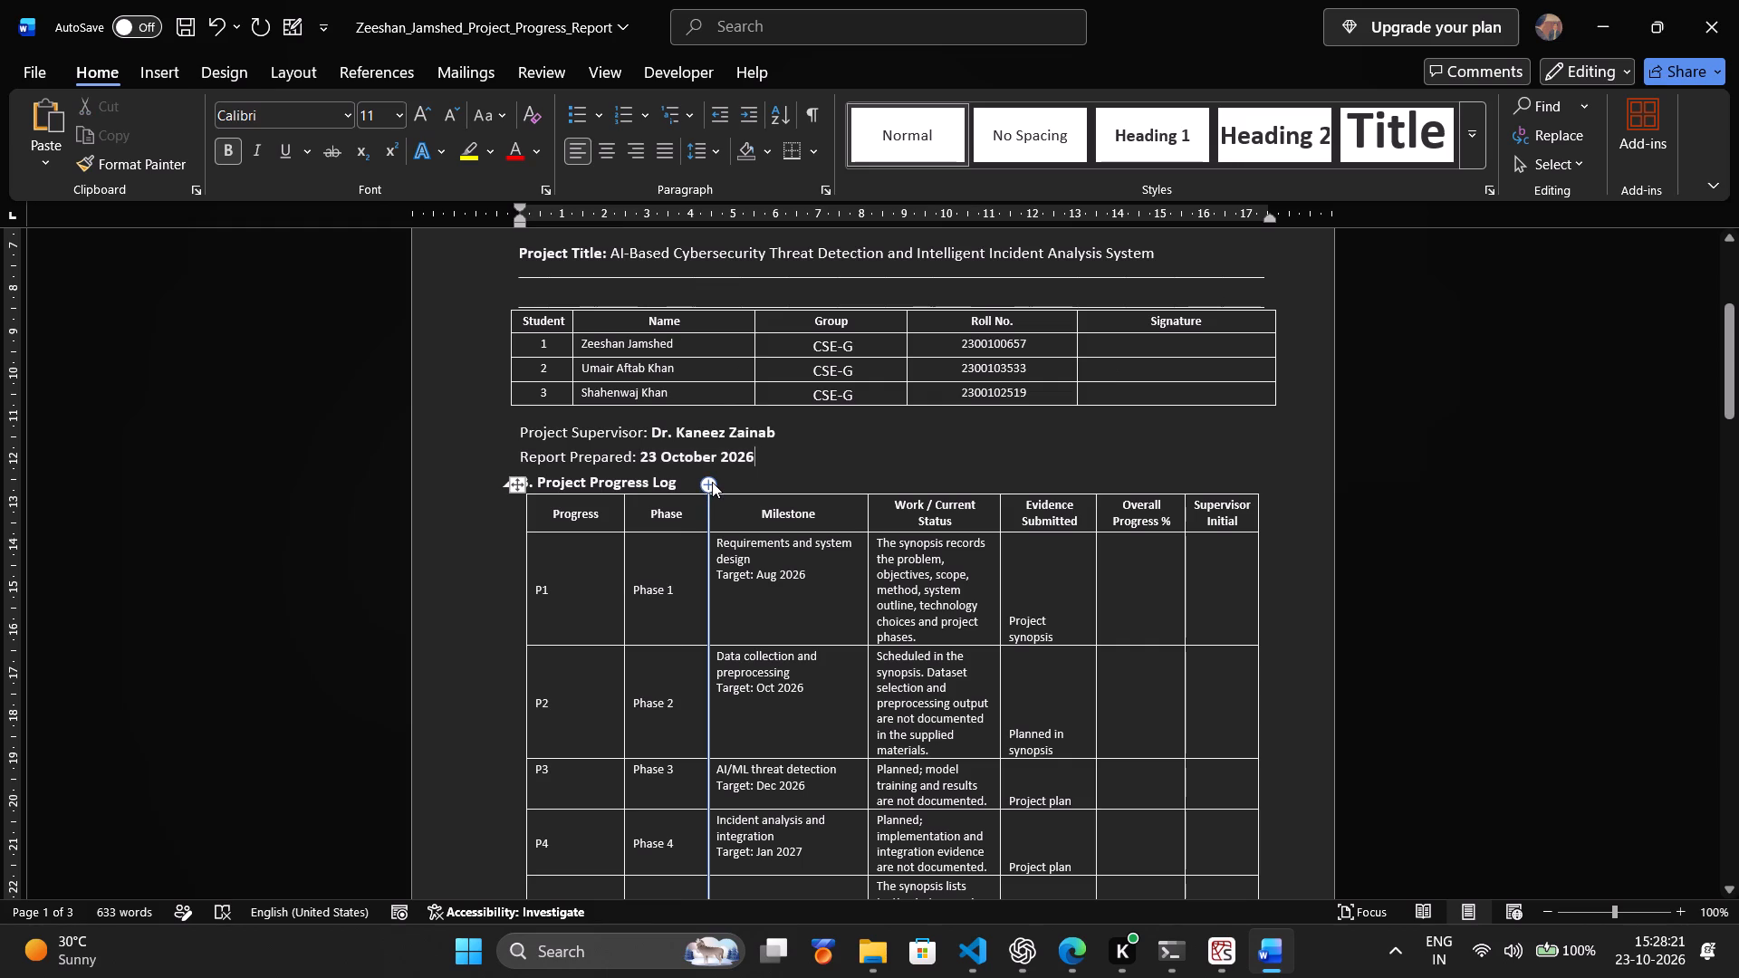
# Check the report's first page in the print preview and return to the document.
pyautogui.hotkey('ctrl', 'p')
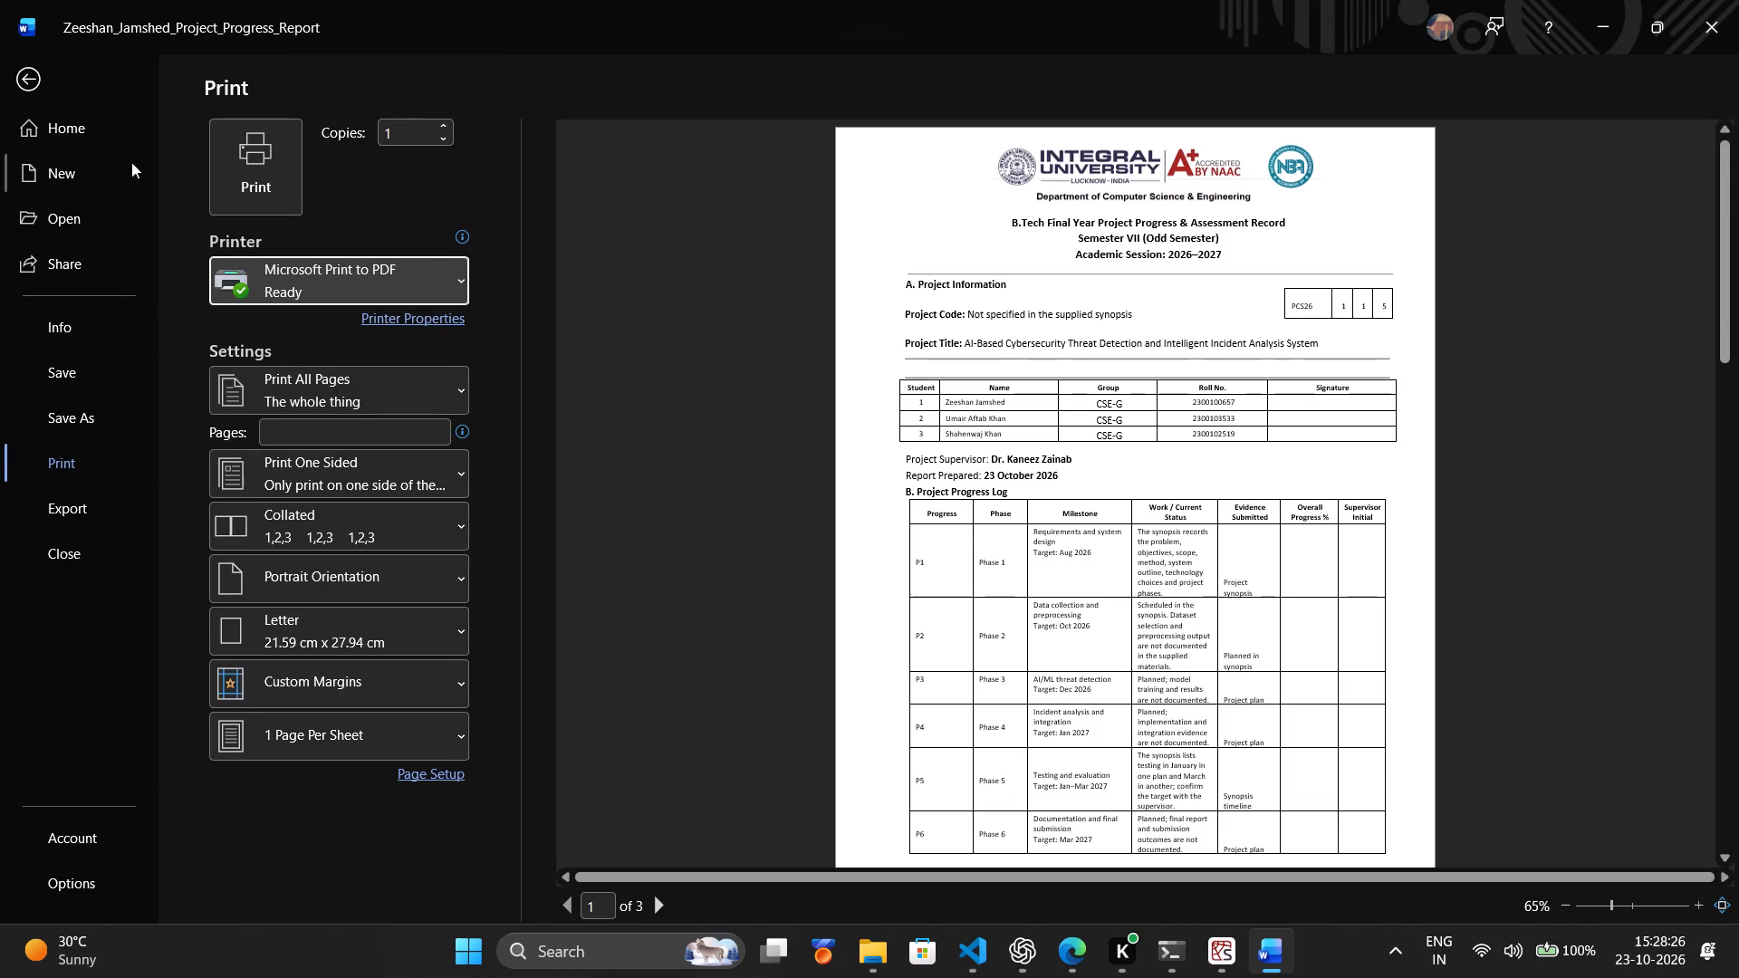
pyautogui.click(28, 85)
pyautogui.click(739, 466)
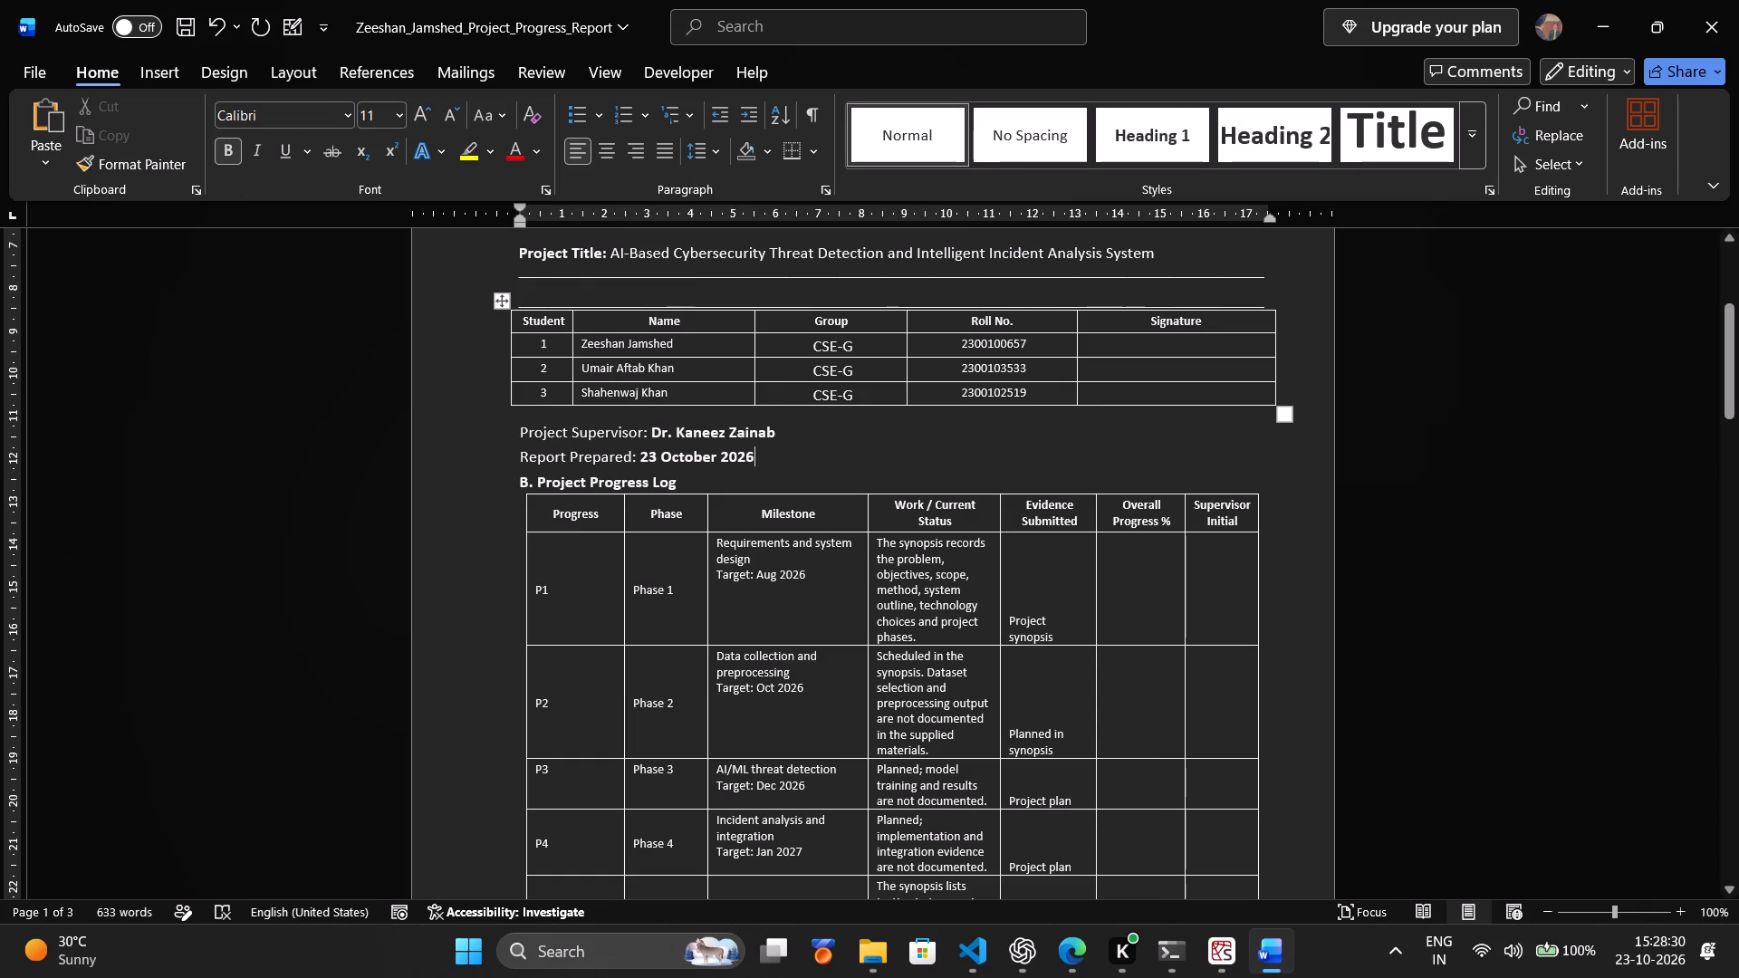
# Add an empty line after the Report Prepared date, above the Project Progress Log heading, at font size 5.
pyautogui.scroll(-5, 786, 440)
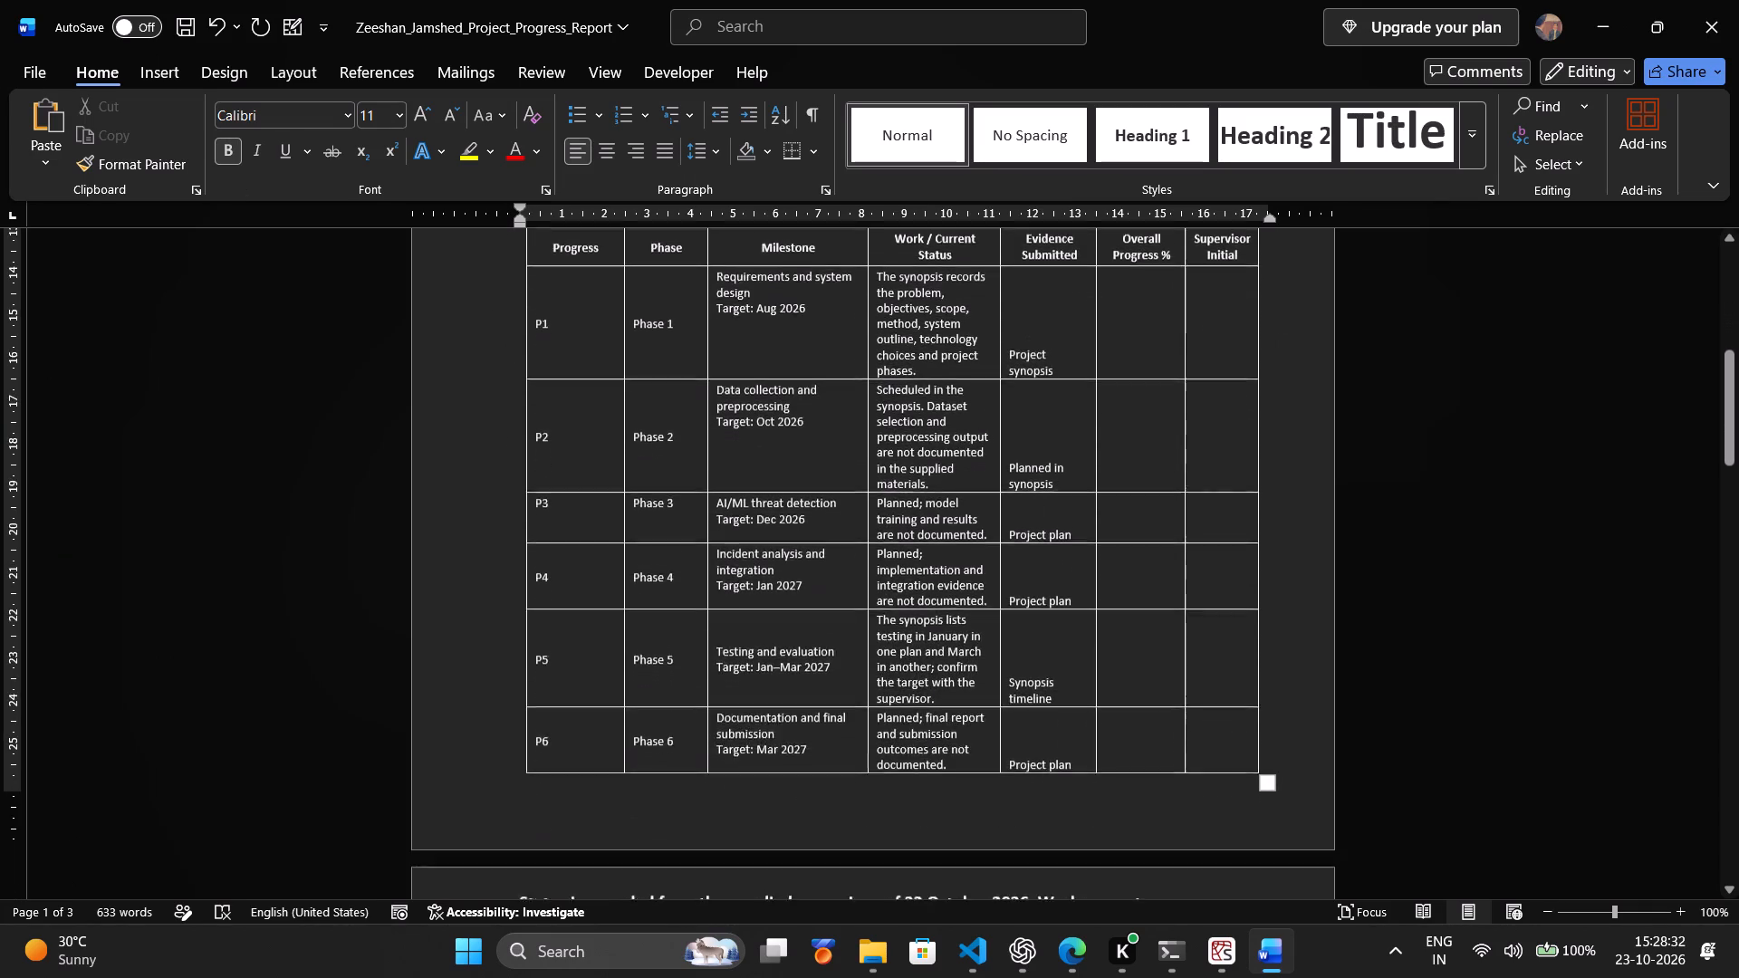
pyautogui.scroll(-5, 783, 451)
pyautogui.scroll(9, 783, 451)
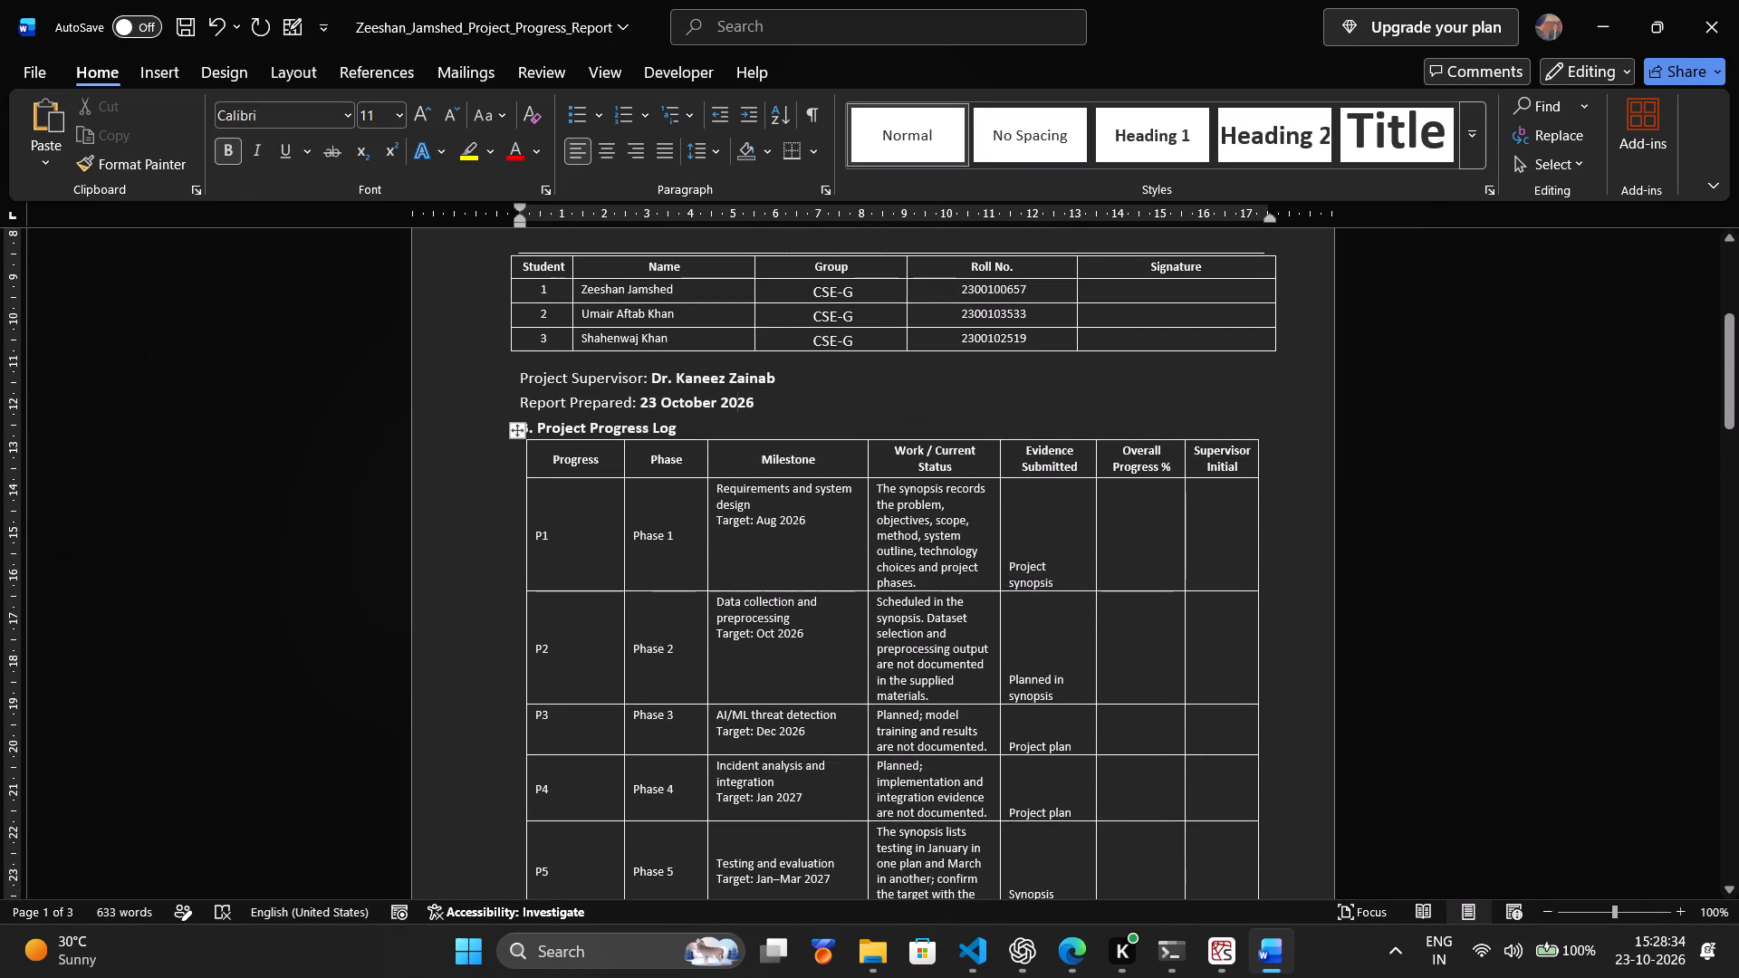
pyautogui.click(757, 399)
pyautogui.press('Return')
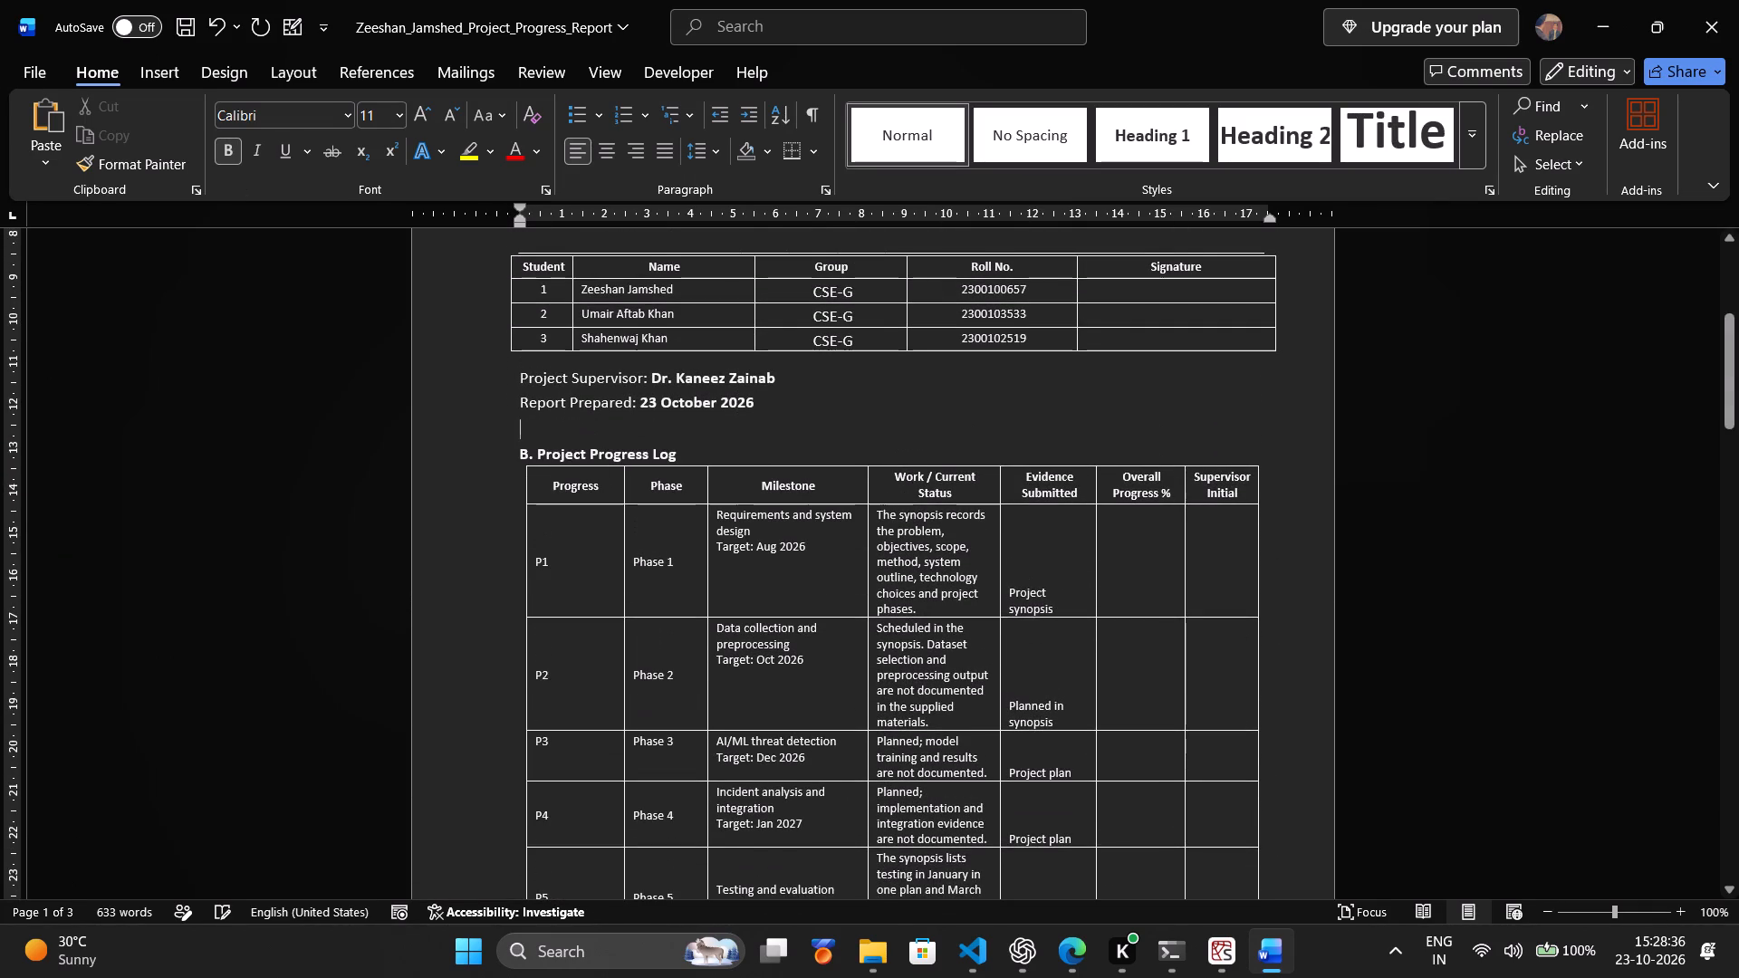
pyautogui.scroll(-13, 739, 444)
pyautogui.scroll(10, 739, 466)
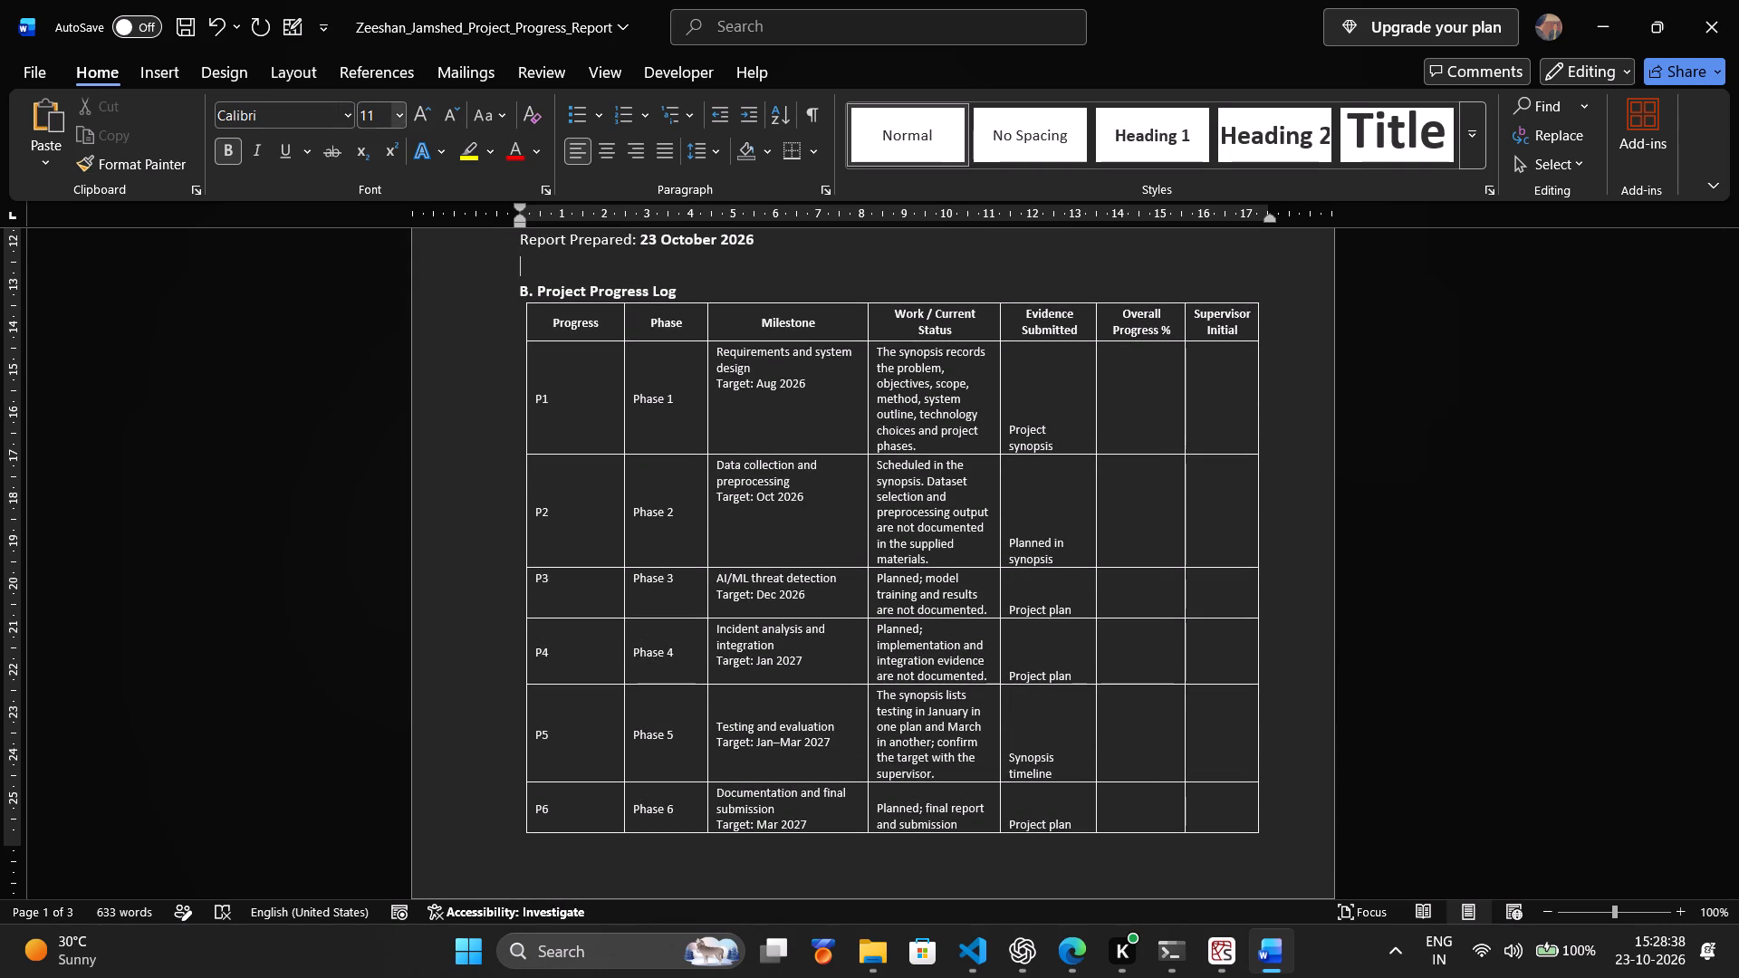
pyautogui.click(371, 121)
pyautogui.press('5')
pyautogui.press('Return')
pyautogui.scroll(-5, 696, 466)
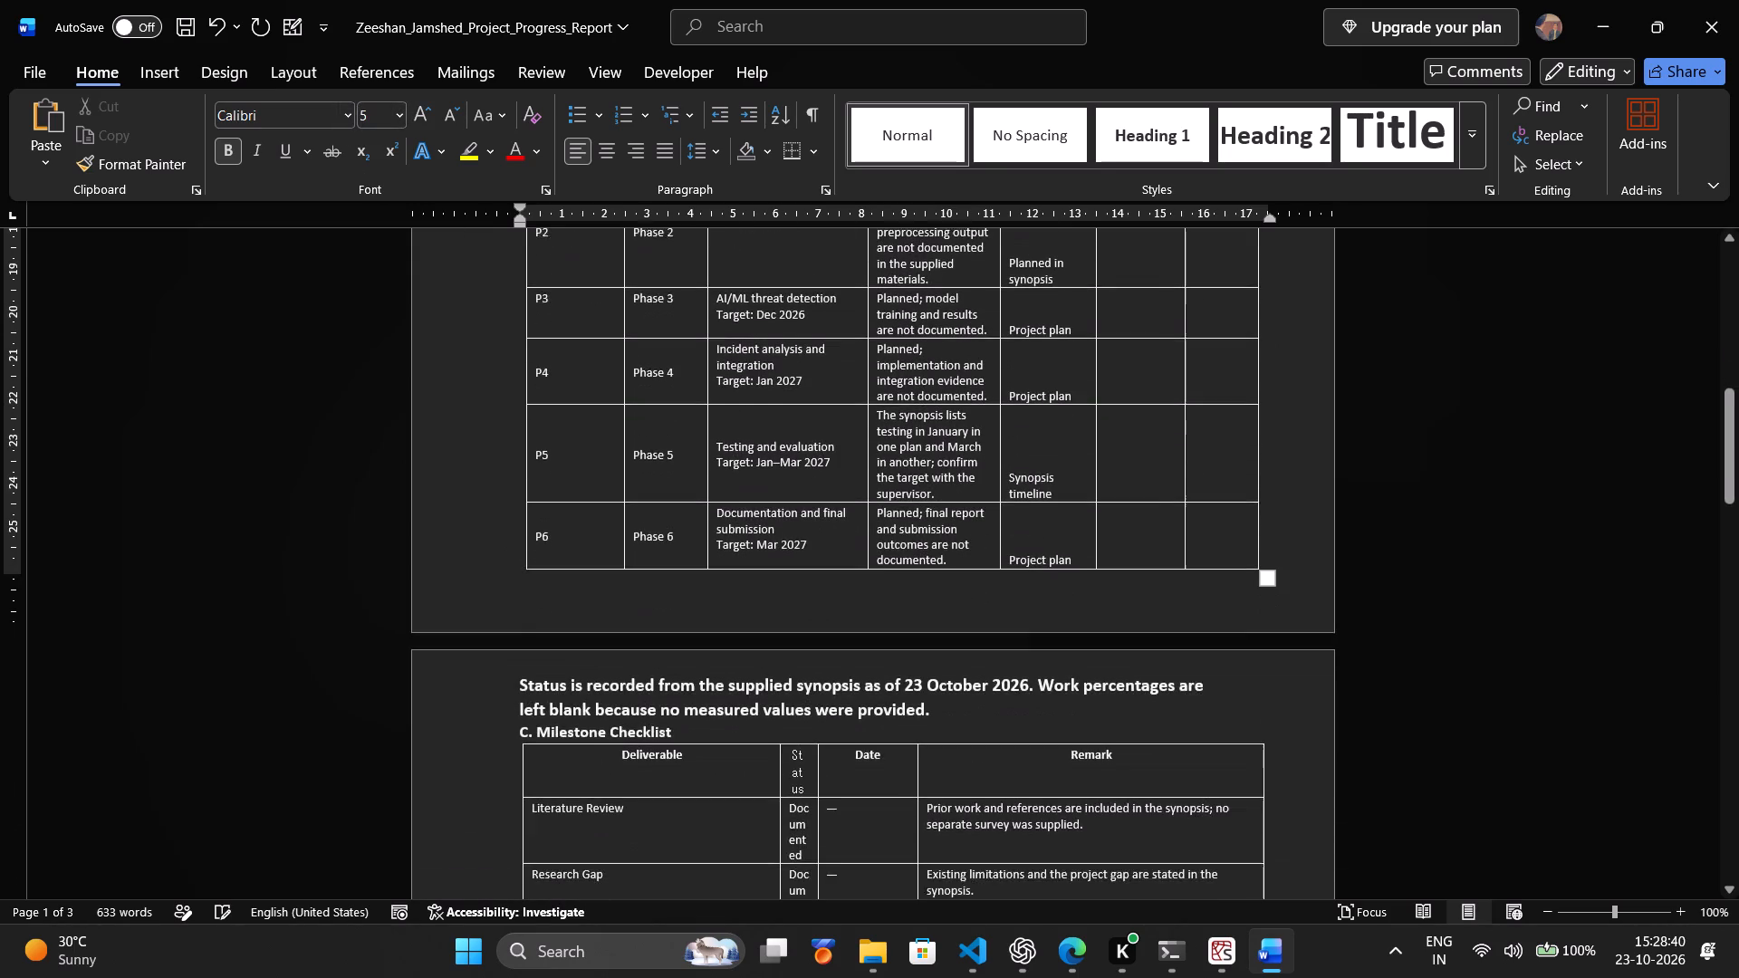
pyautogui.scroll(8, 697, 466)
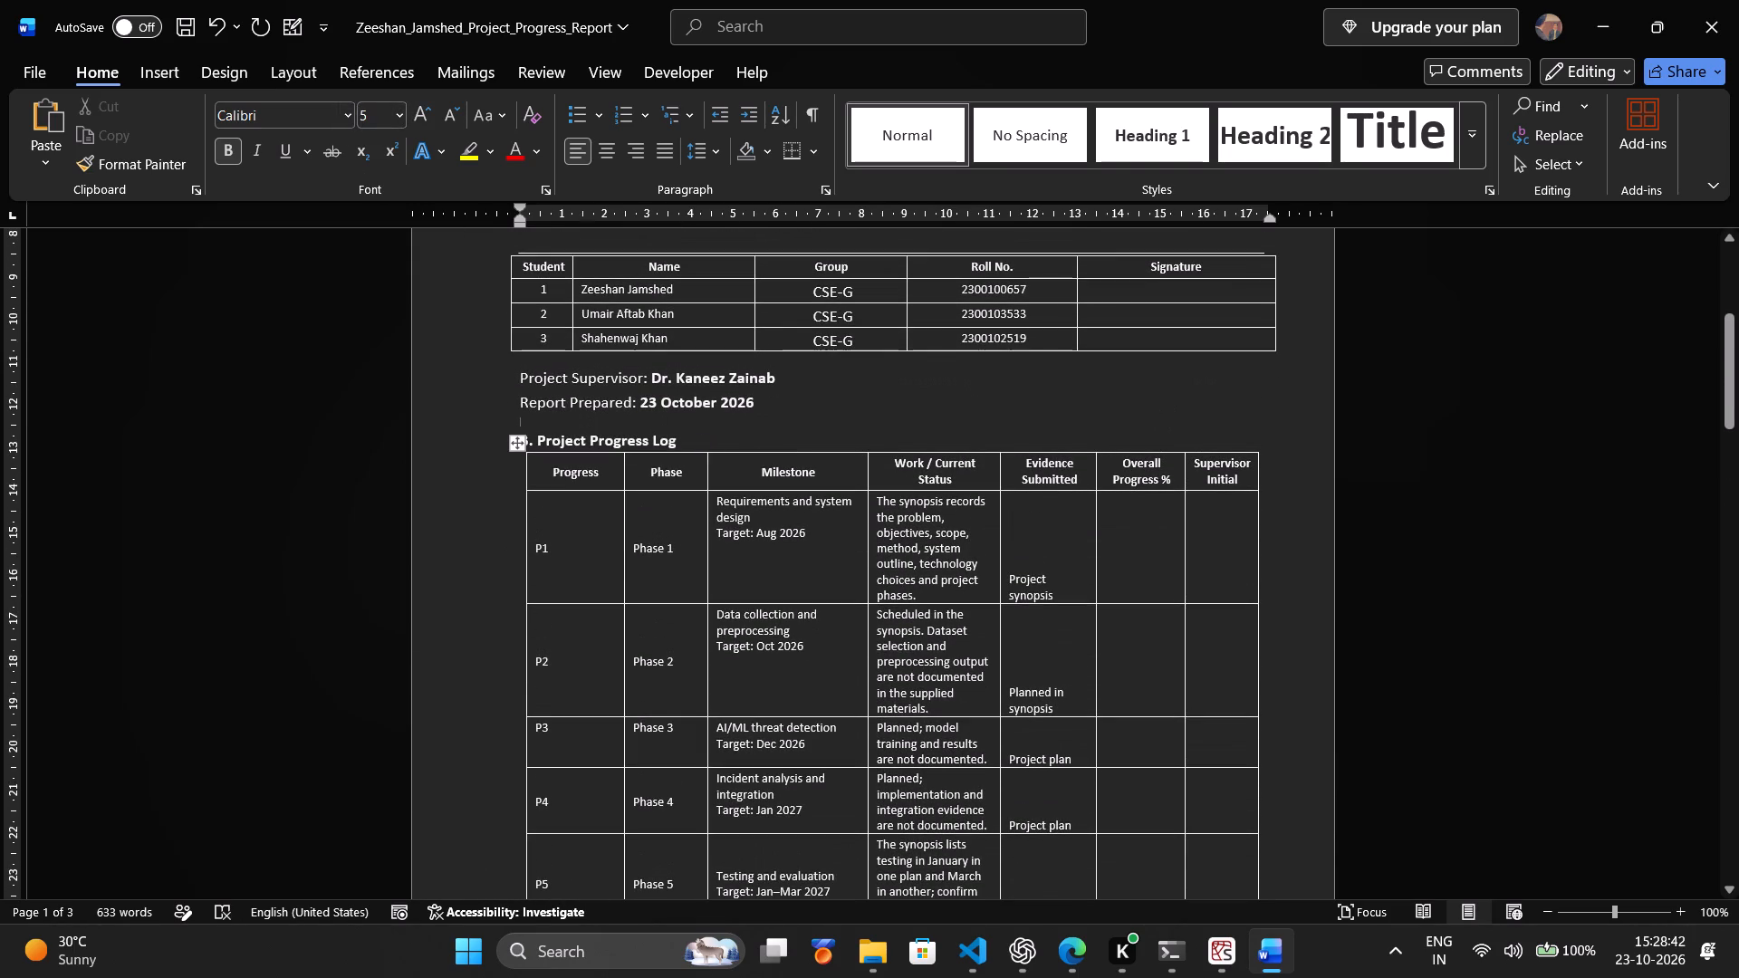
# Set the vertical alignment of all cells in the Project Progress Log table to Center.
pyautogui.click(563, 531)
pyautogui.scroll(-2, 822, 559)
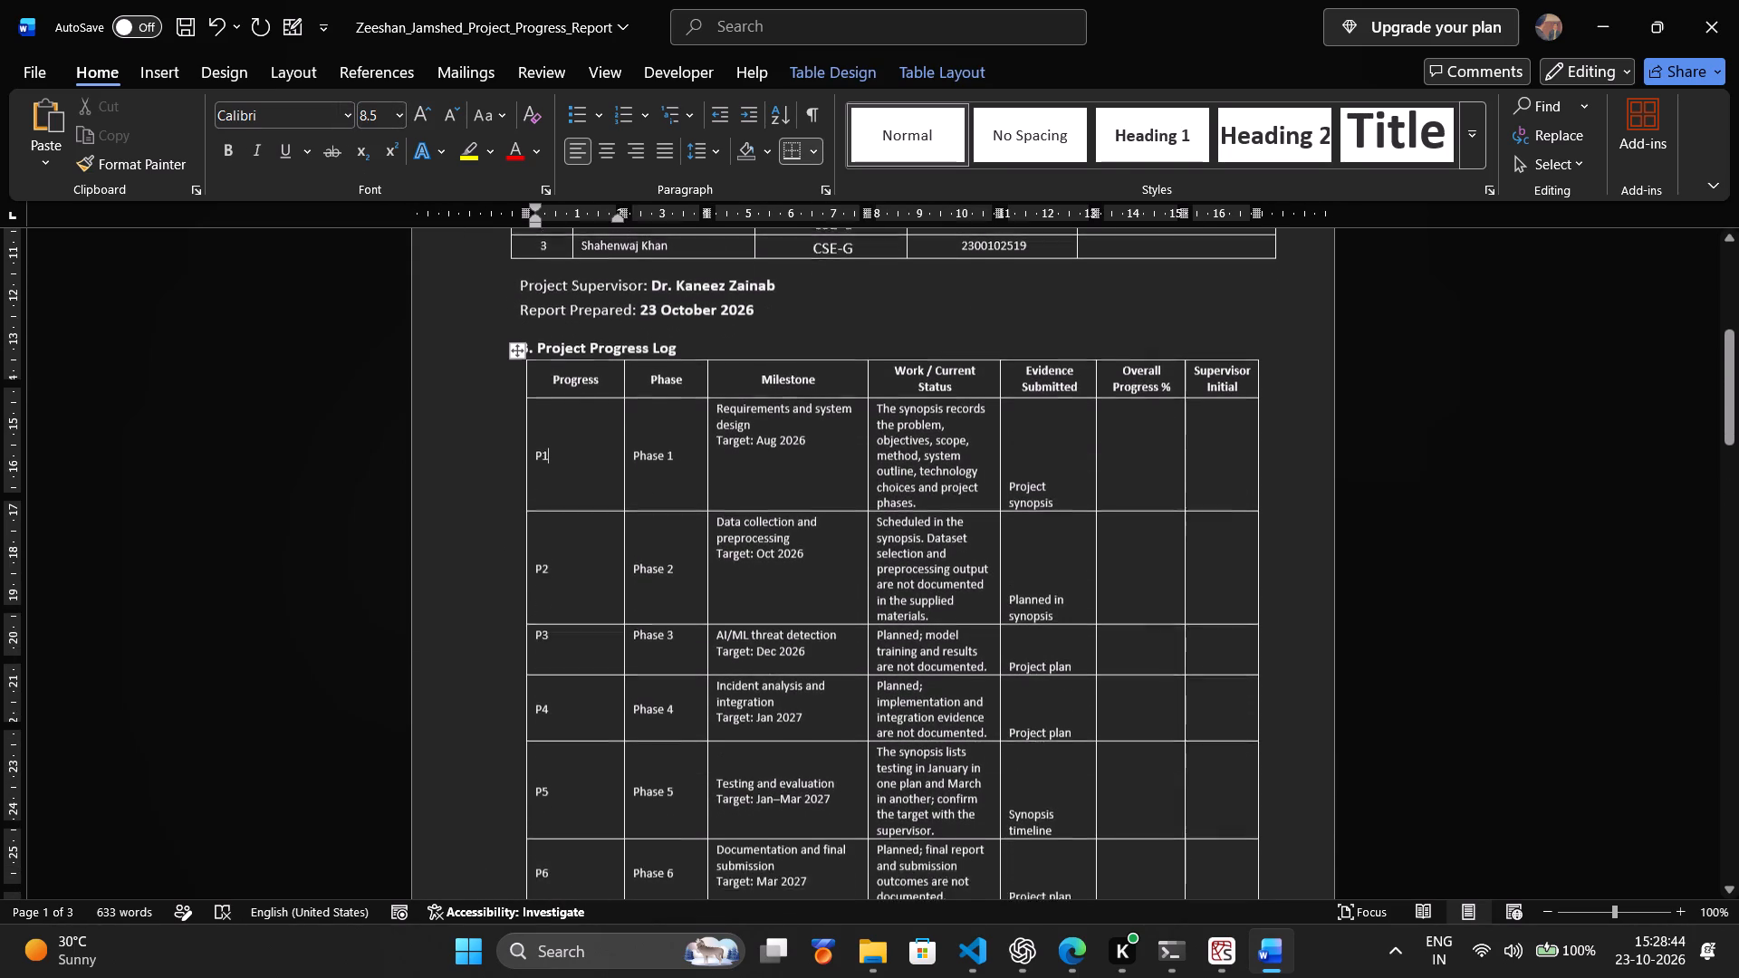
pyautogui.scroll(-1, 822, 546)
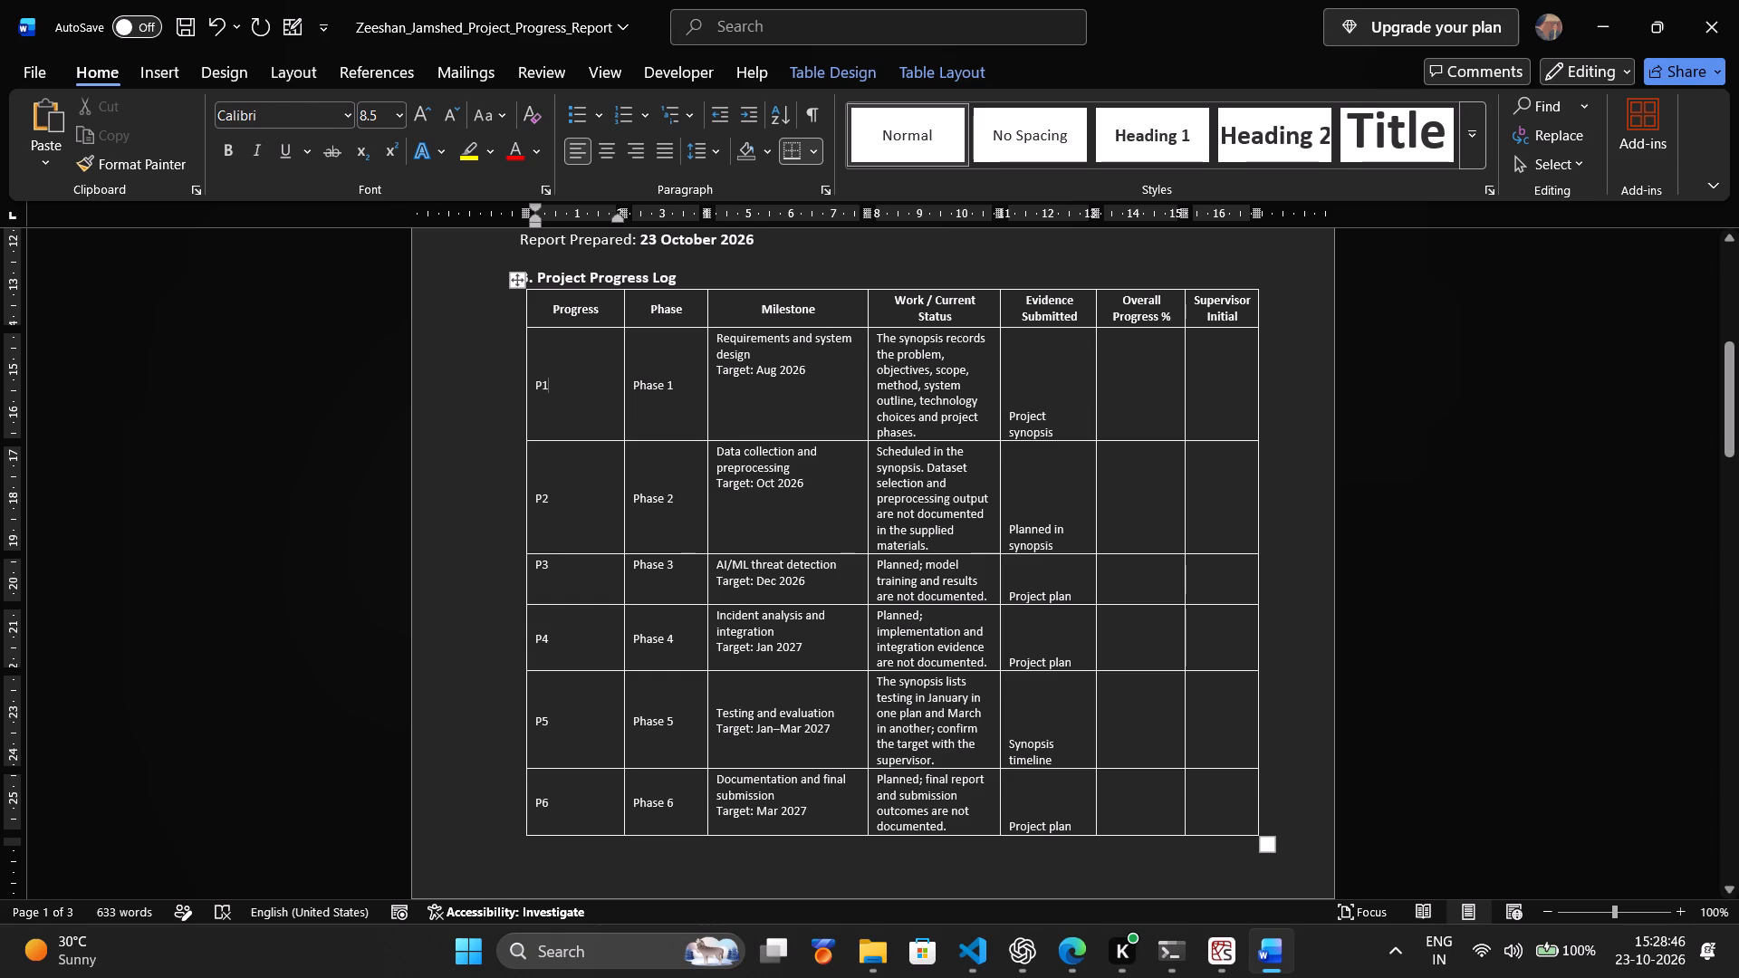
pyautogui.moveTo(1215, 799); pyautogui.dragTo(566, 307)
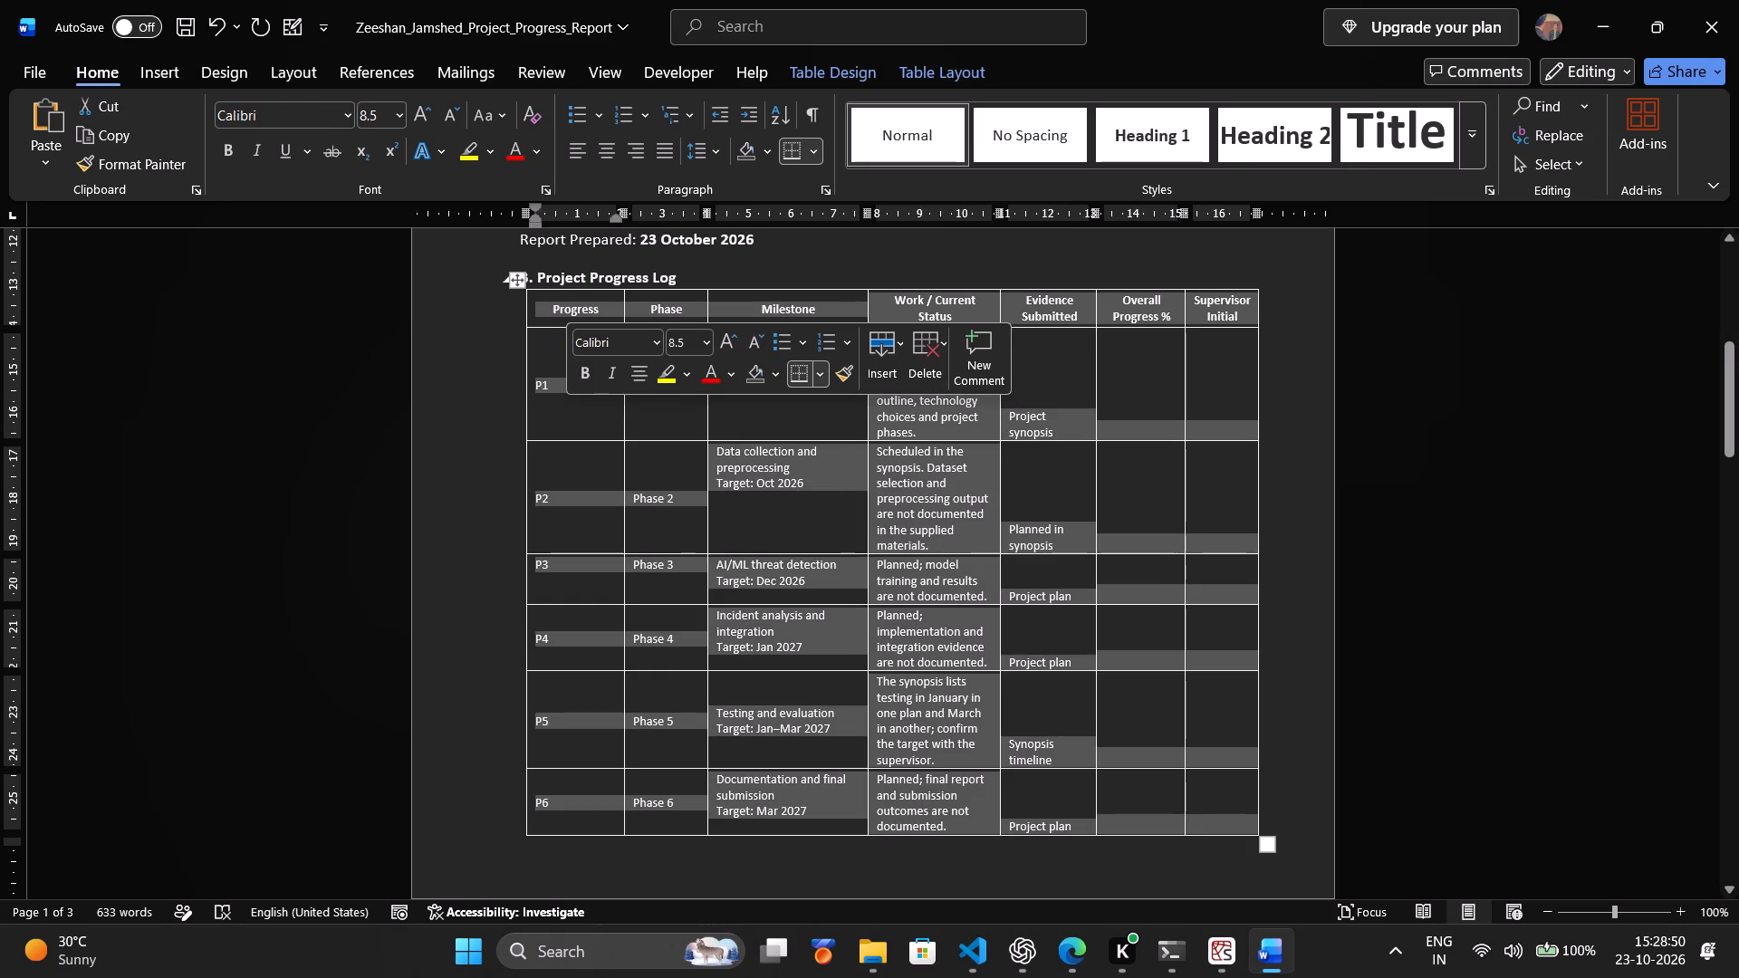
pyautogui.rightClick(514, 280)
pyautogui.click(620, 733)
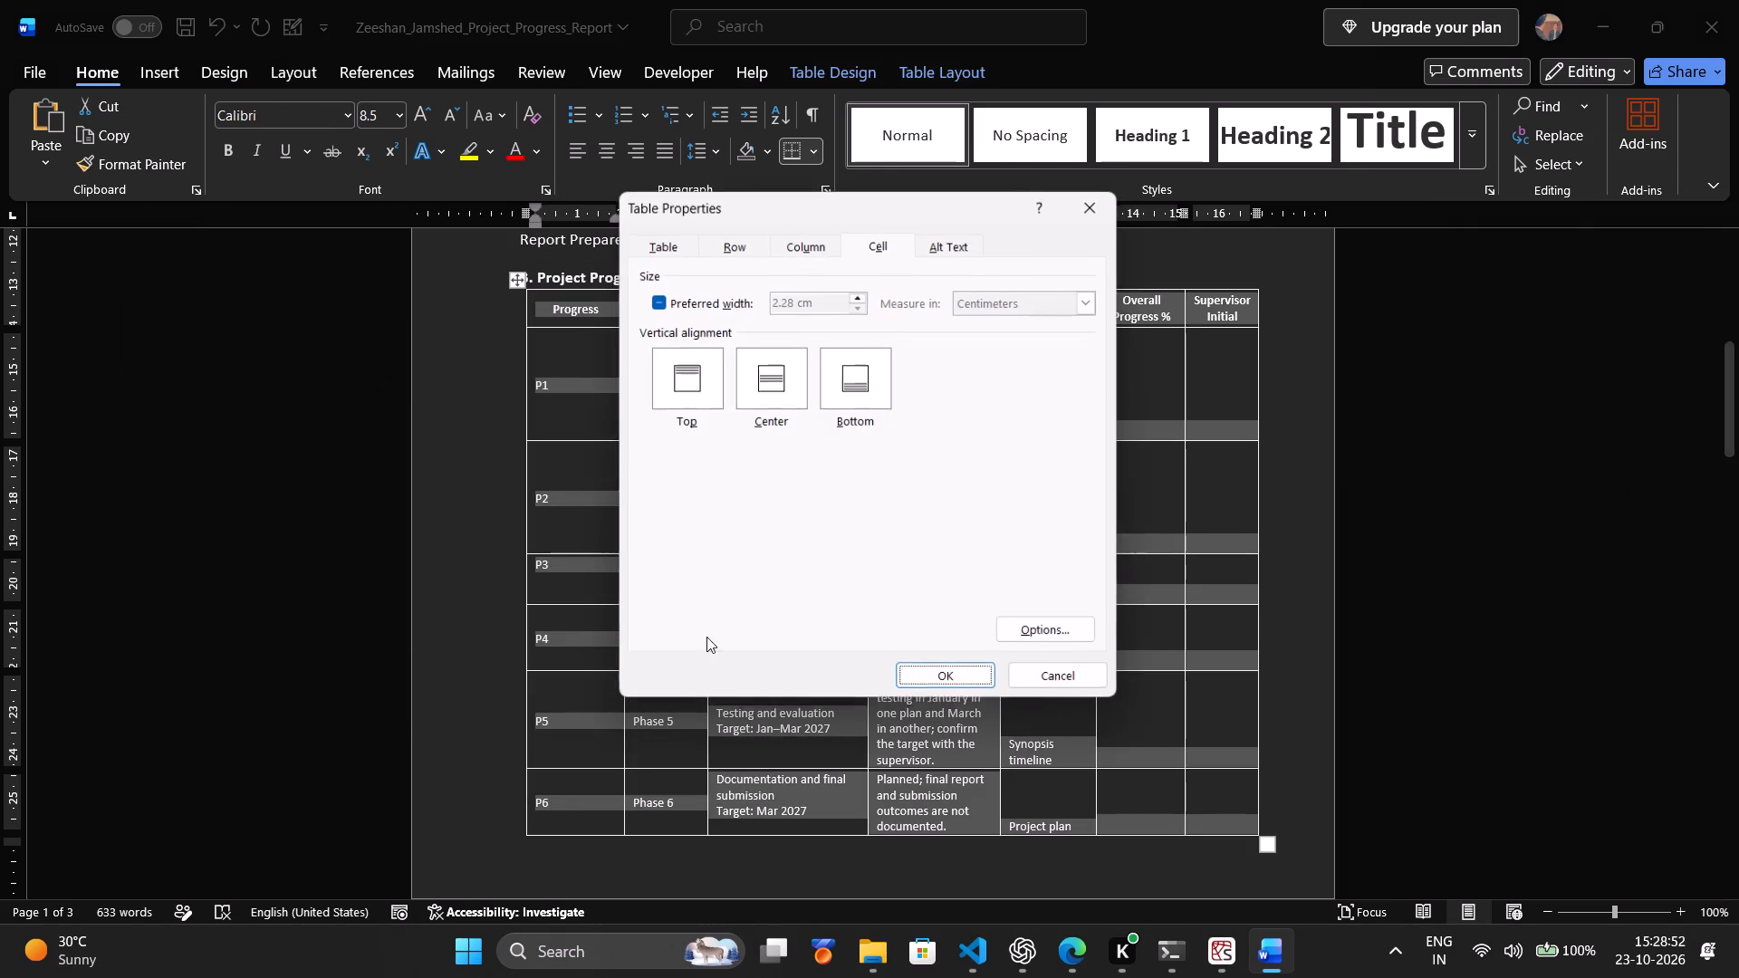
pyautogui.click(771, 380)
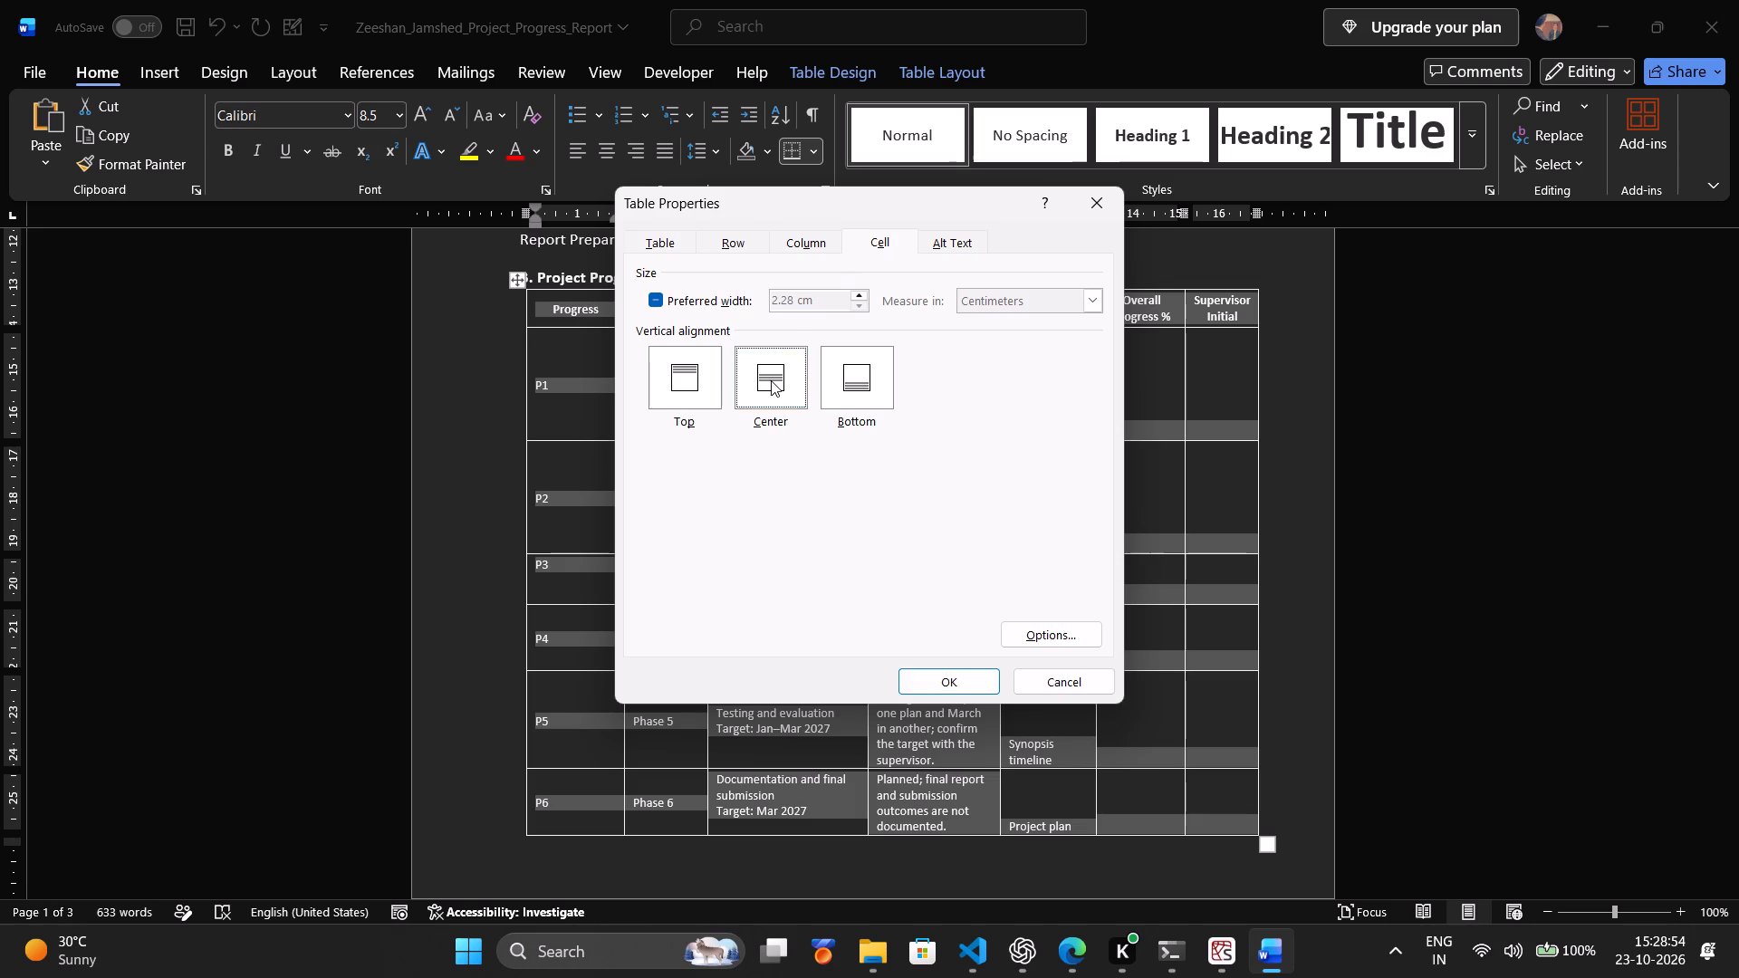
pyautogui.click(940, 678)
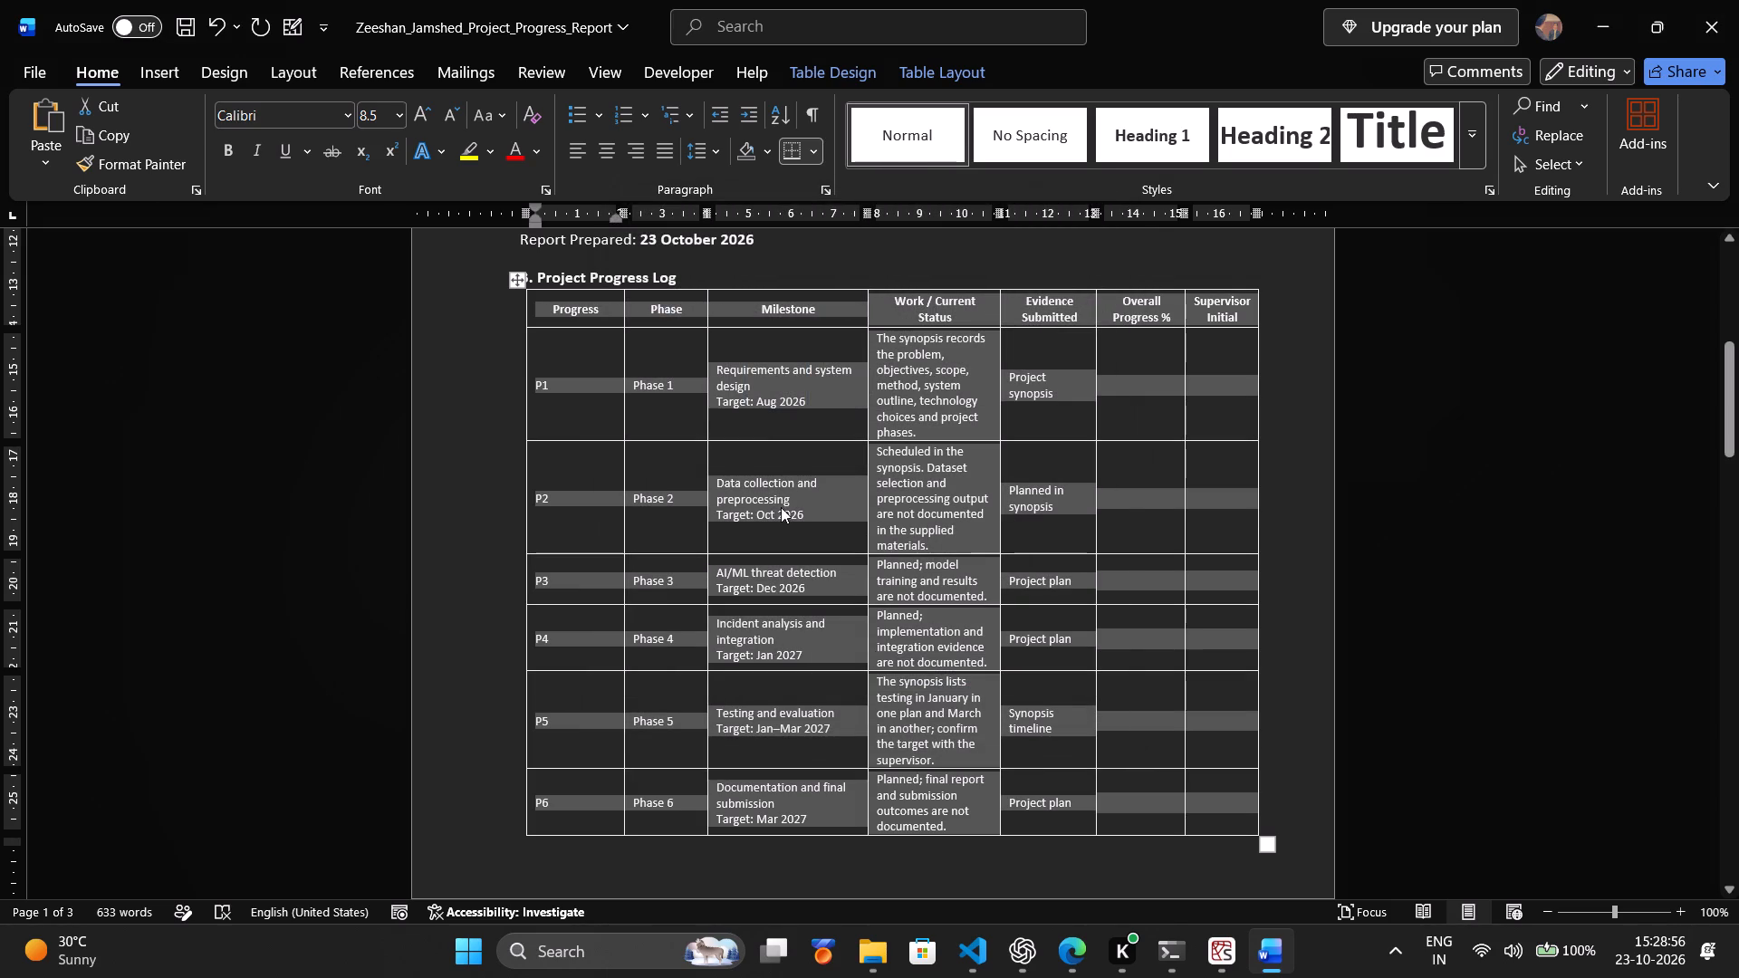
pyautogui.click(768, 415)
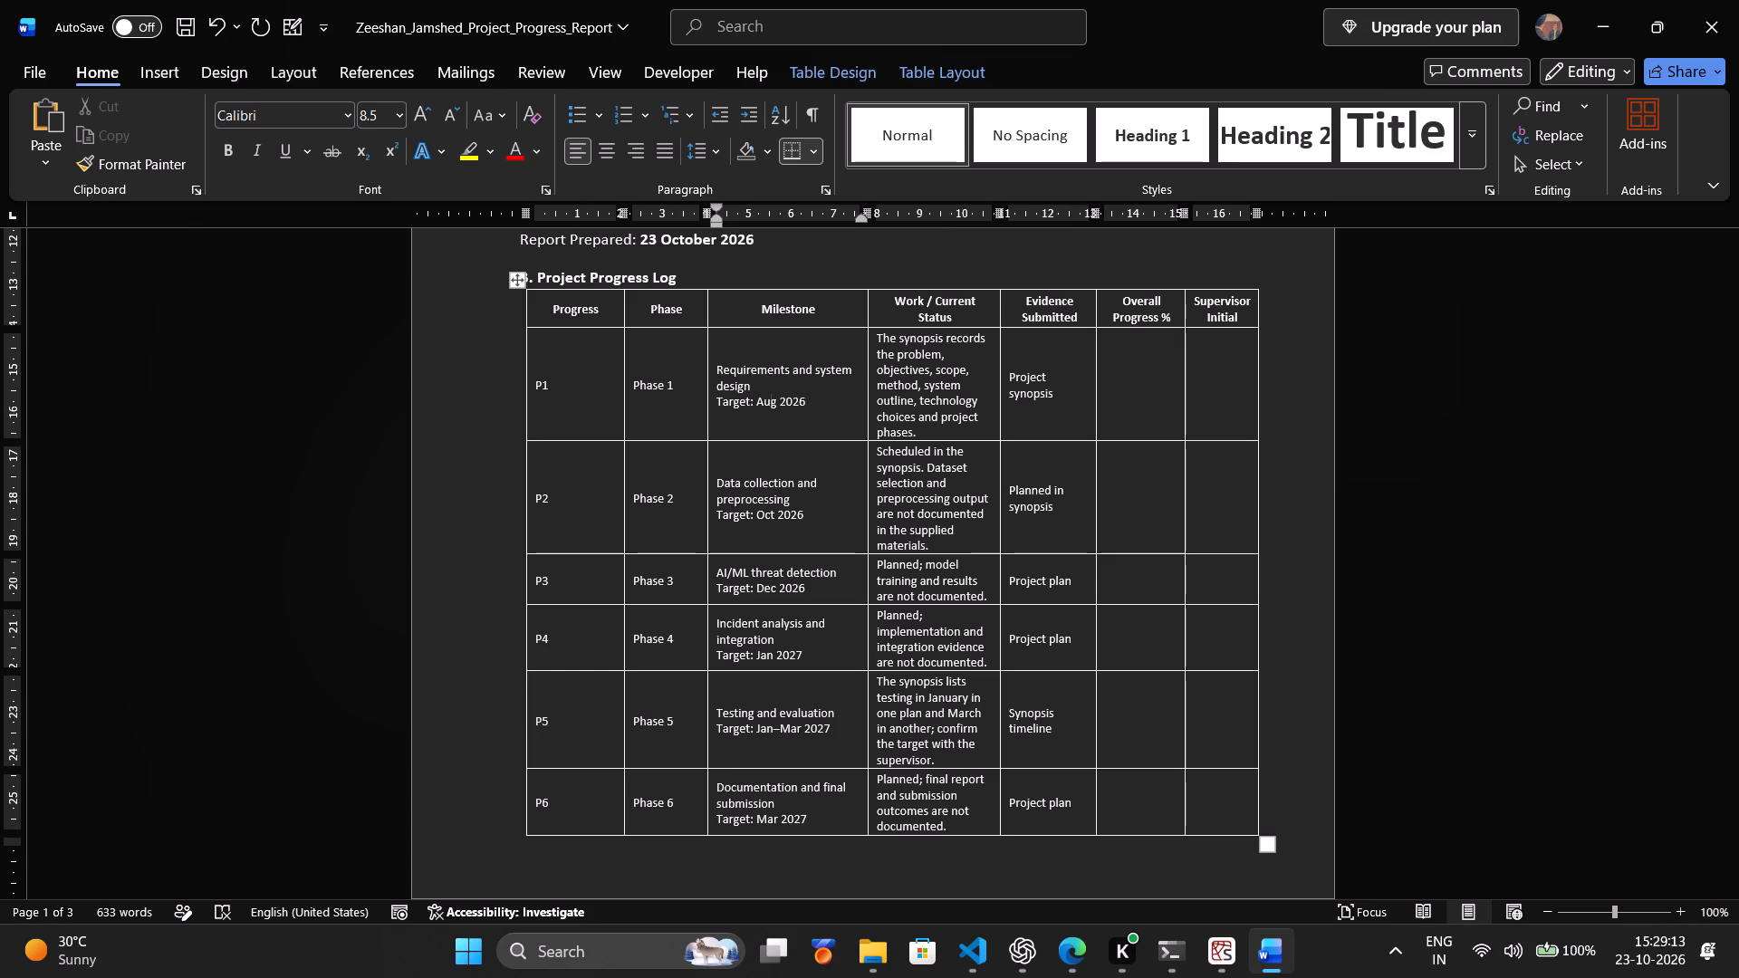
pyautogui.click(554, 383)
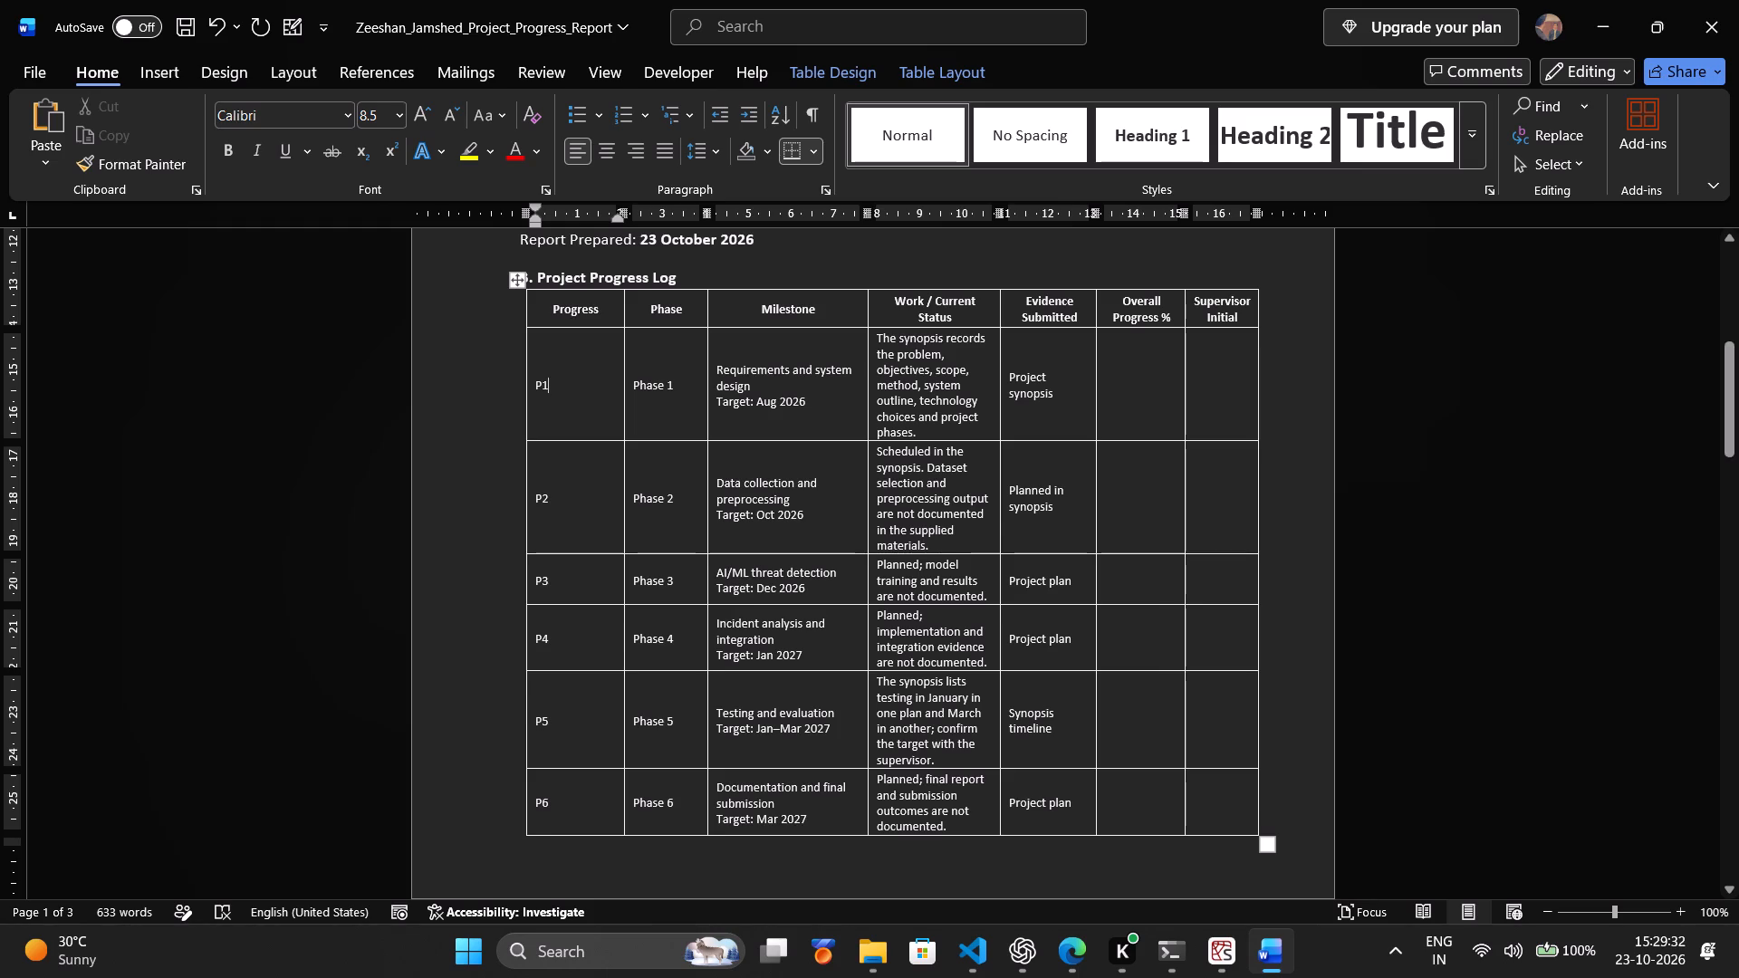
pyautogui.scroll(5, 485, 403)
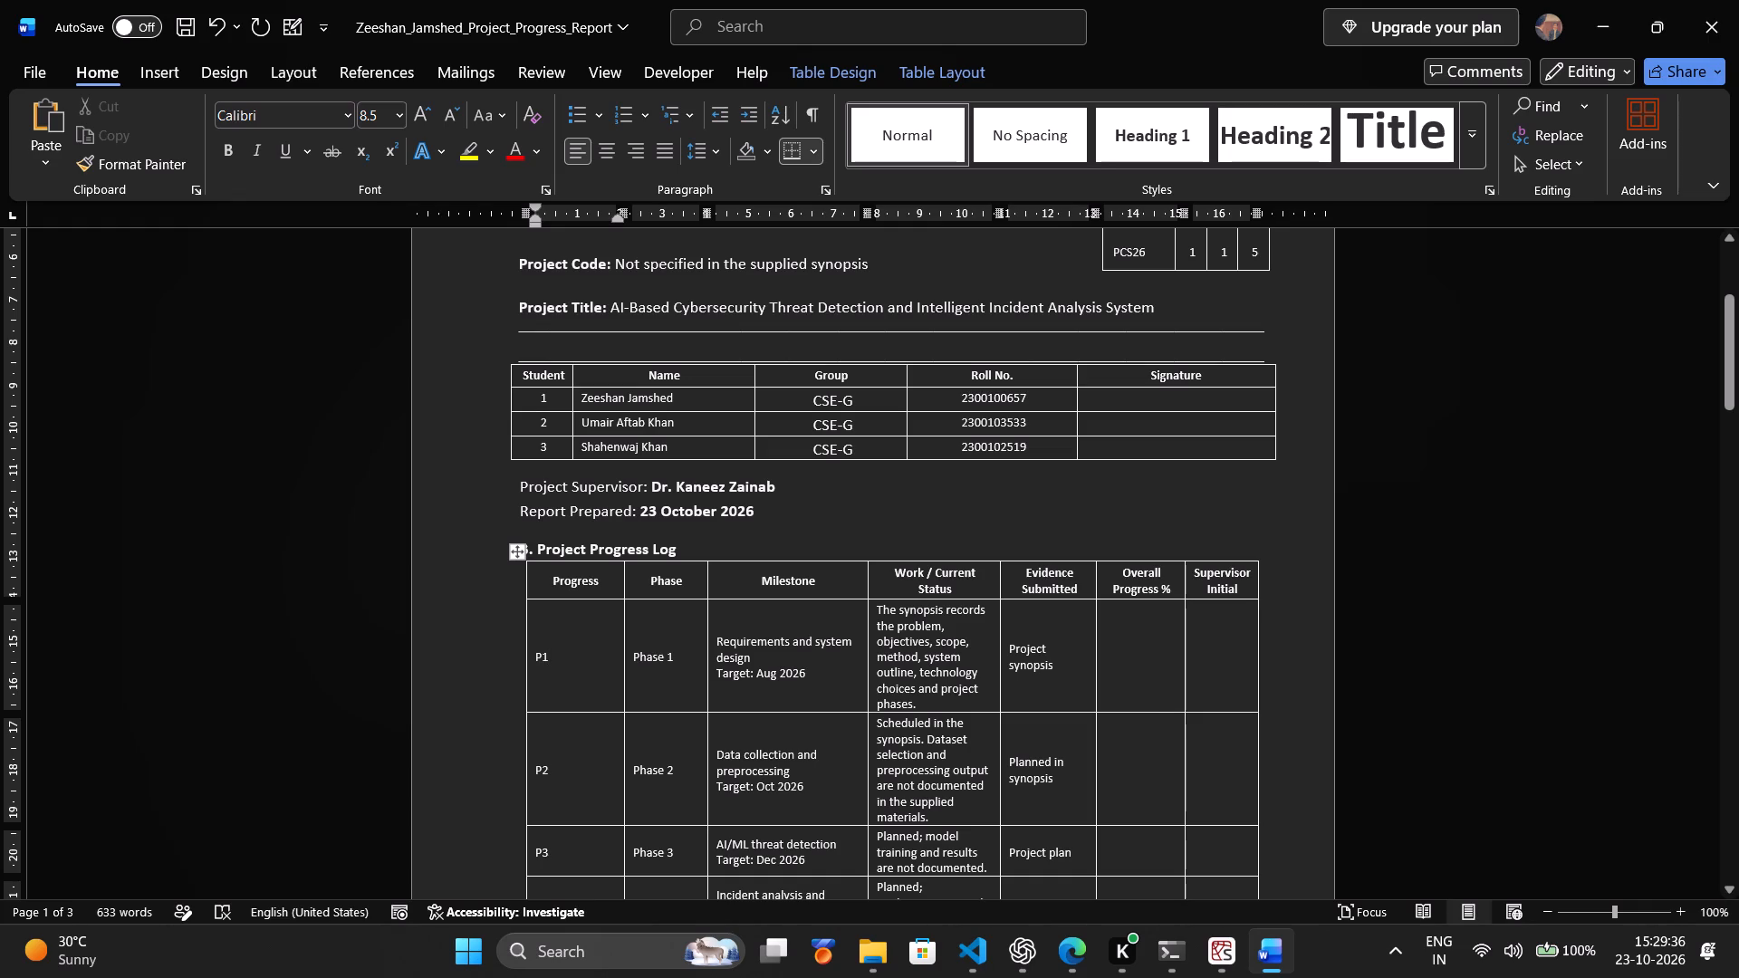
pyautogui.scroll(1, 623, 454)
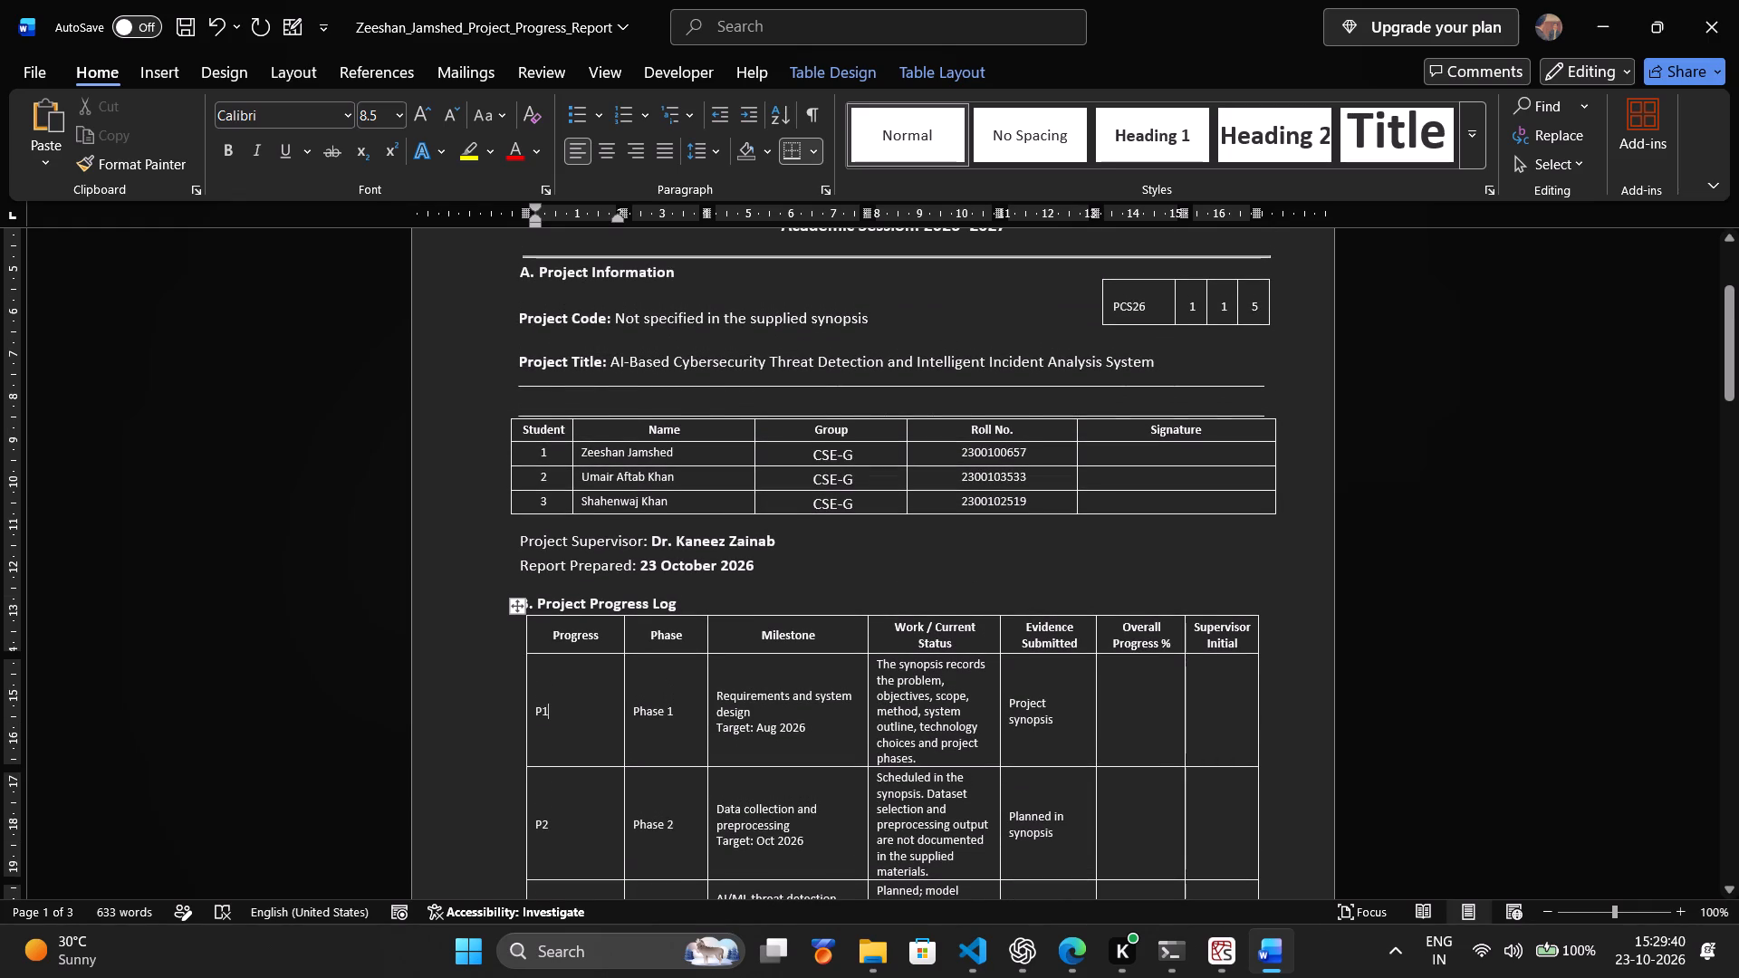
# Delete the placeholder text "Not specified in the supplied synopsis" after the Project Code label.
pyautogui.moveTo(618, 320); pyautogui.dragTo(640, 321)
pyautogui.moveTo(658, 321); pyautogui.dragTo(709, 322)
pyautogui.moveTo(779, 321); pyautogui.dragTo(806, 319)
pyautogui.click(806, 319)
pyautogui.moveTo(869, 314); pyautogui.dragTo(640, 320)
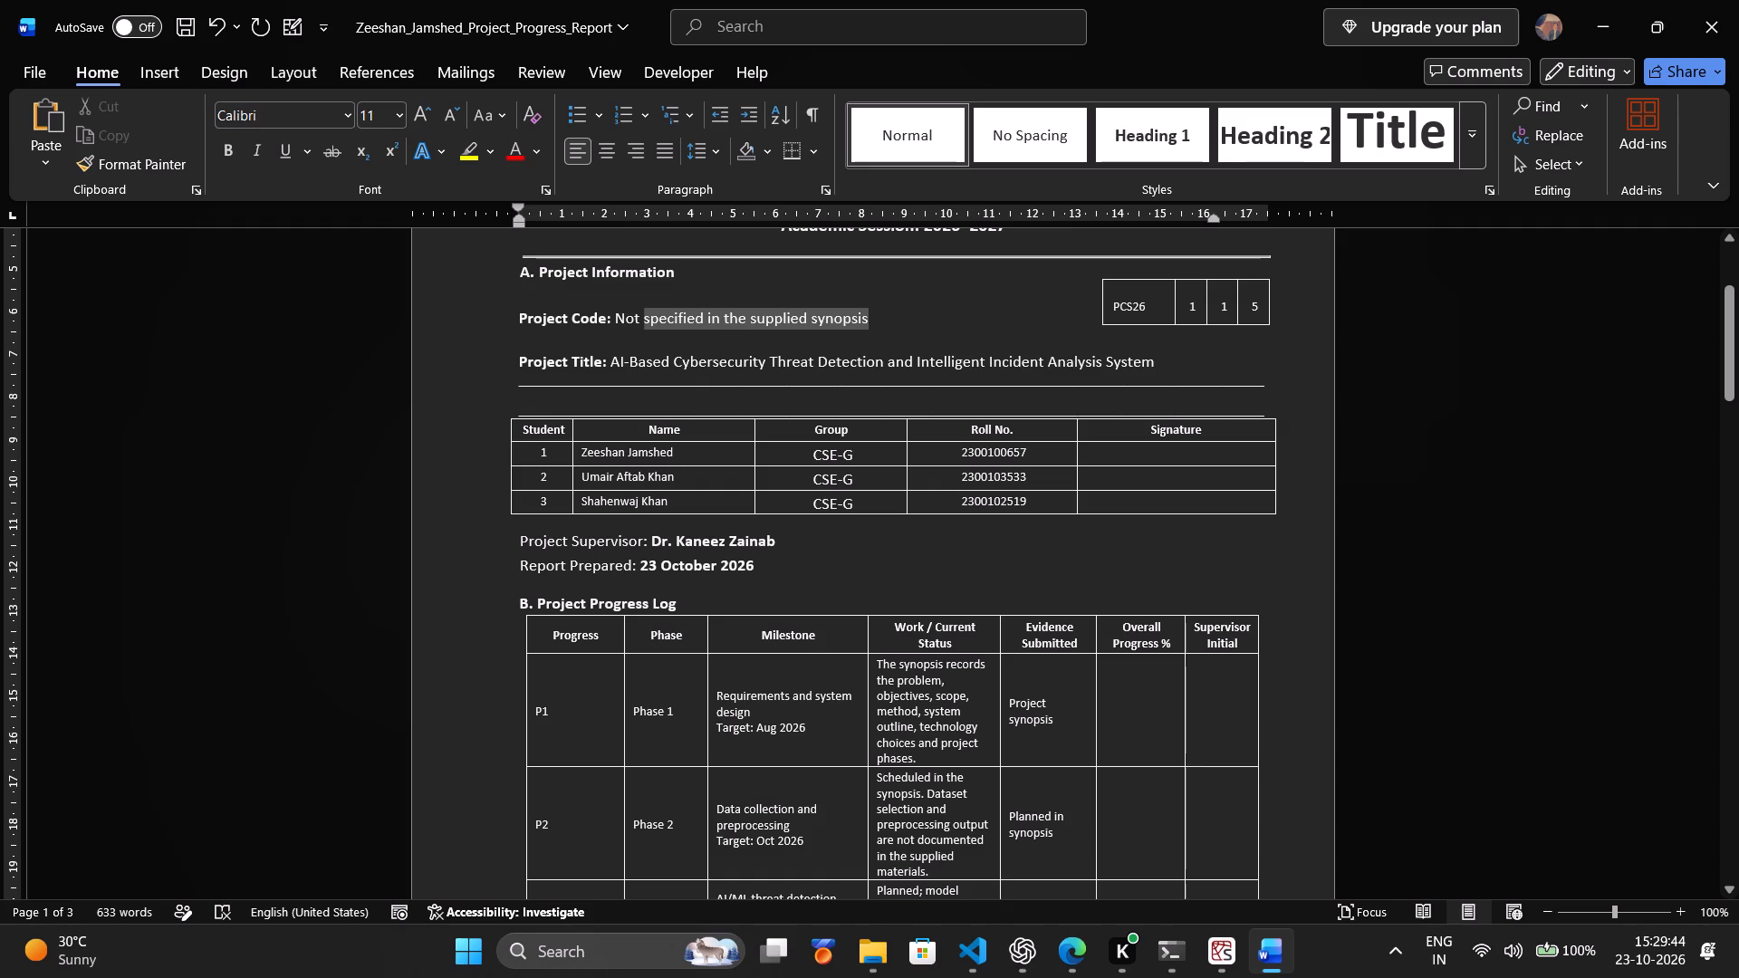
pyautogui.moveTo(640, 320); pyautogui.dragTo(632, 322)
pyautogui.press('BackSpace')
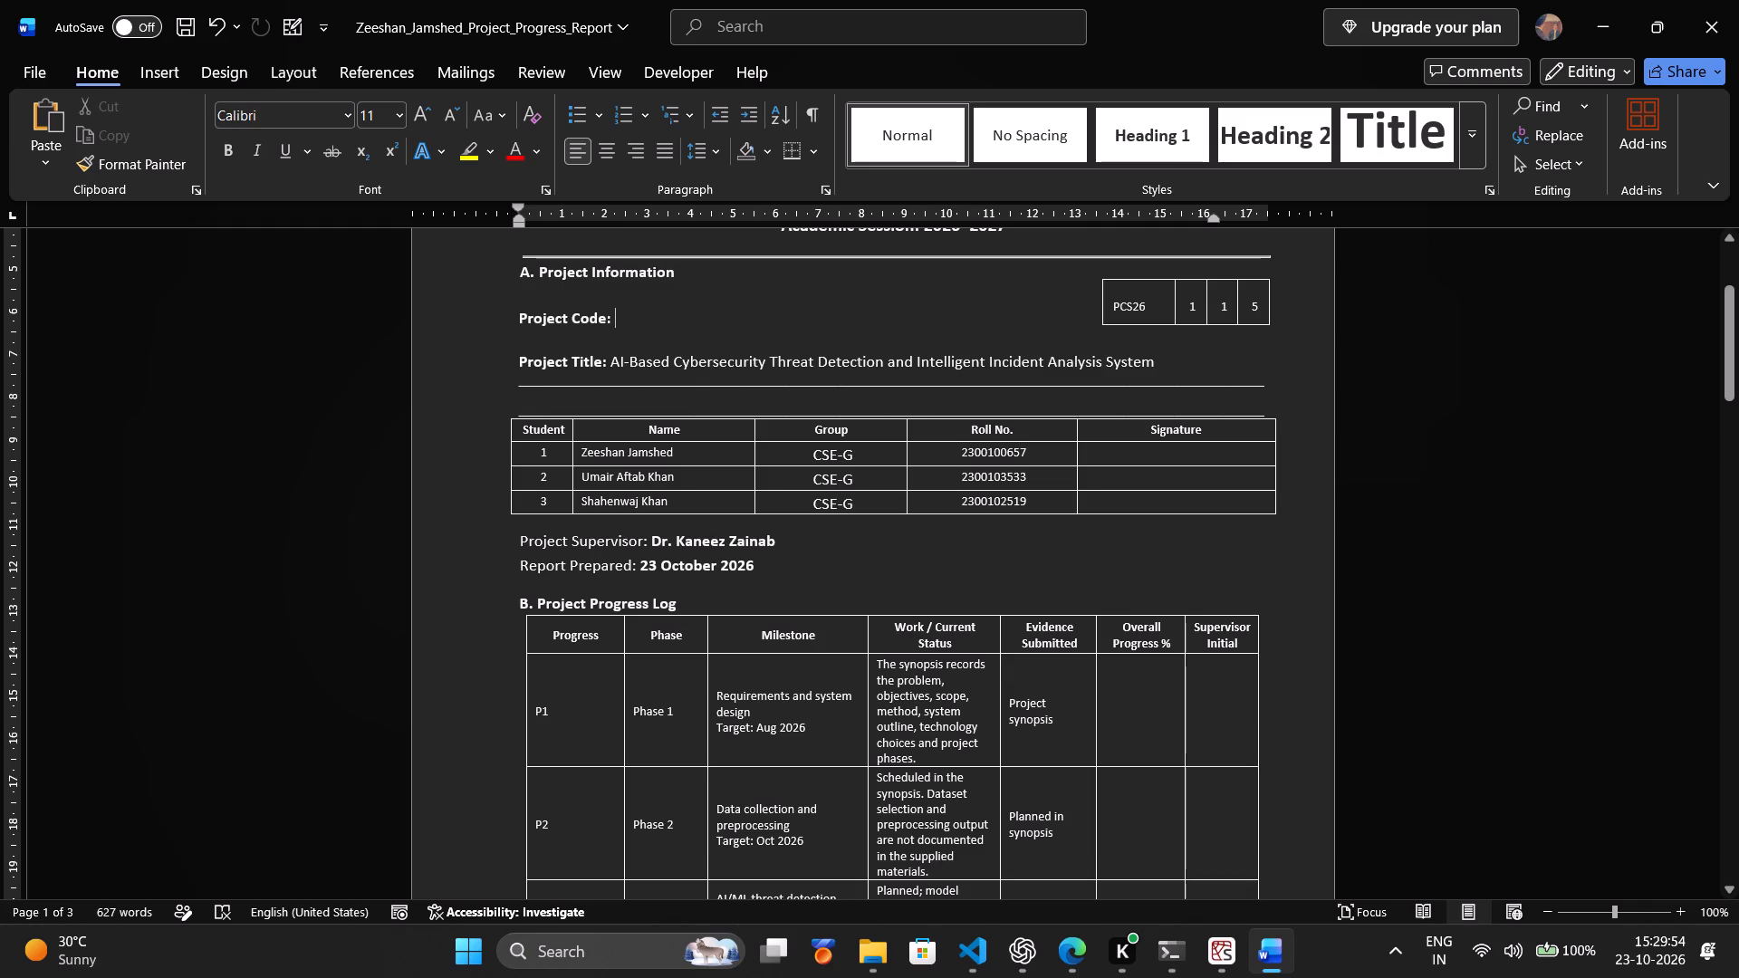
# Widen the Supervisor Initial column of the Project Progress Log table so its outer edge roughly lines up with the student table.
pyautogui.scroll(-2, 749, 541)
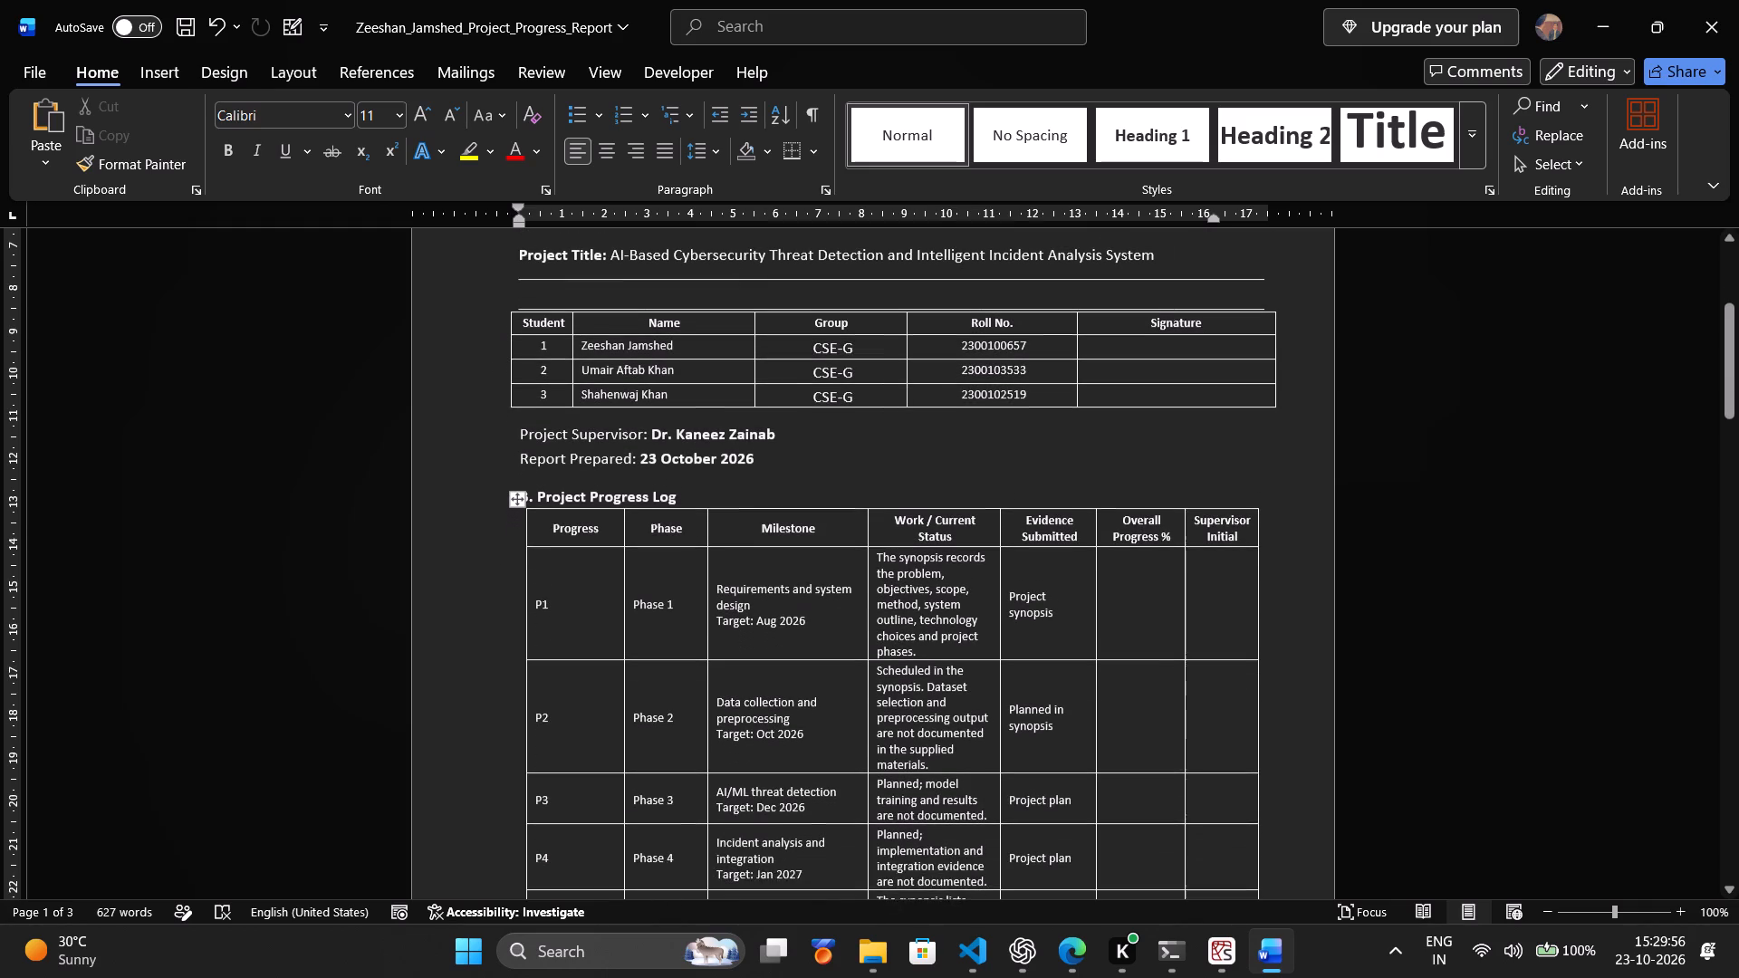
pyautogui.scroll(-1, 752, 539)
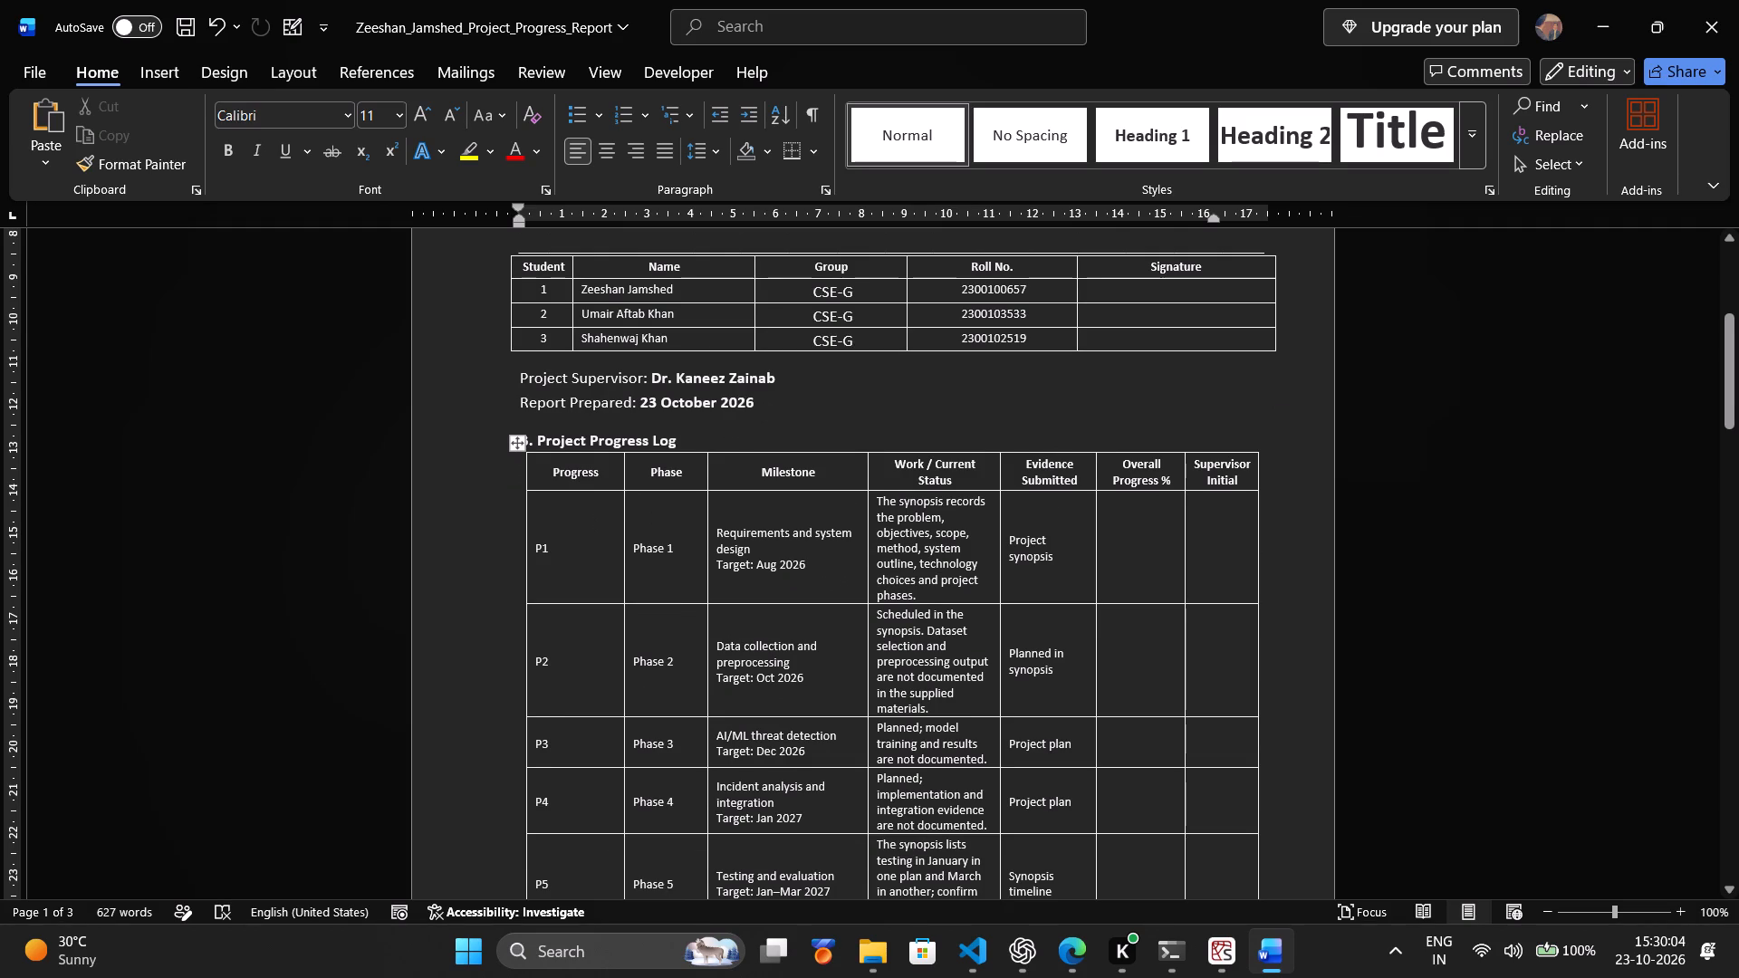
pyautogui.scroll(-1, 754, 535)
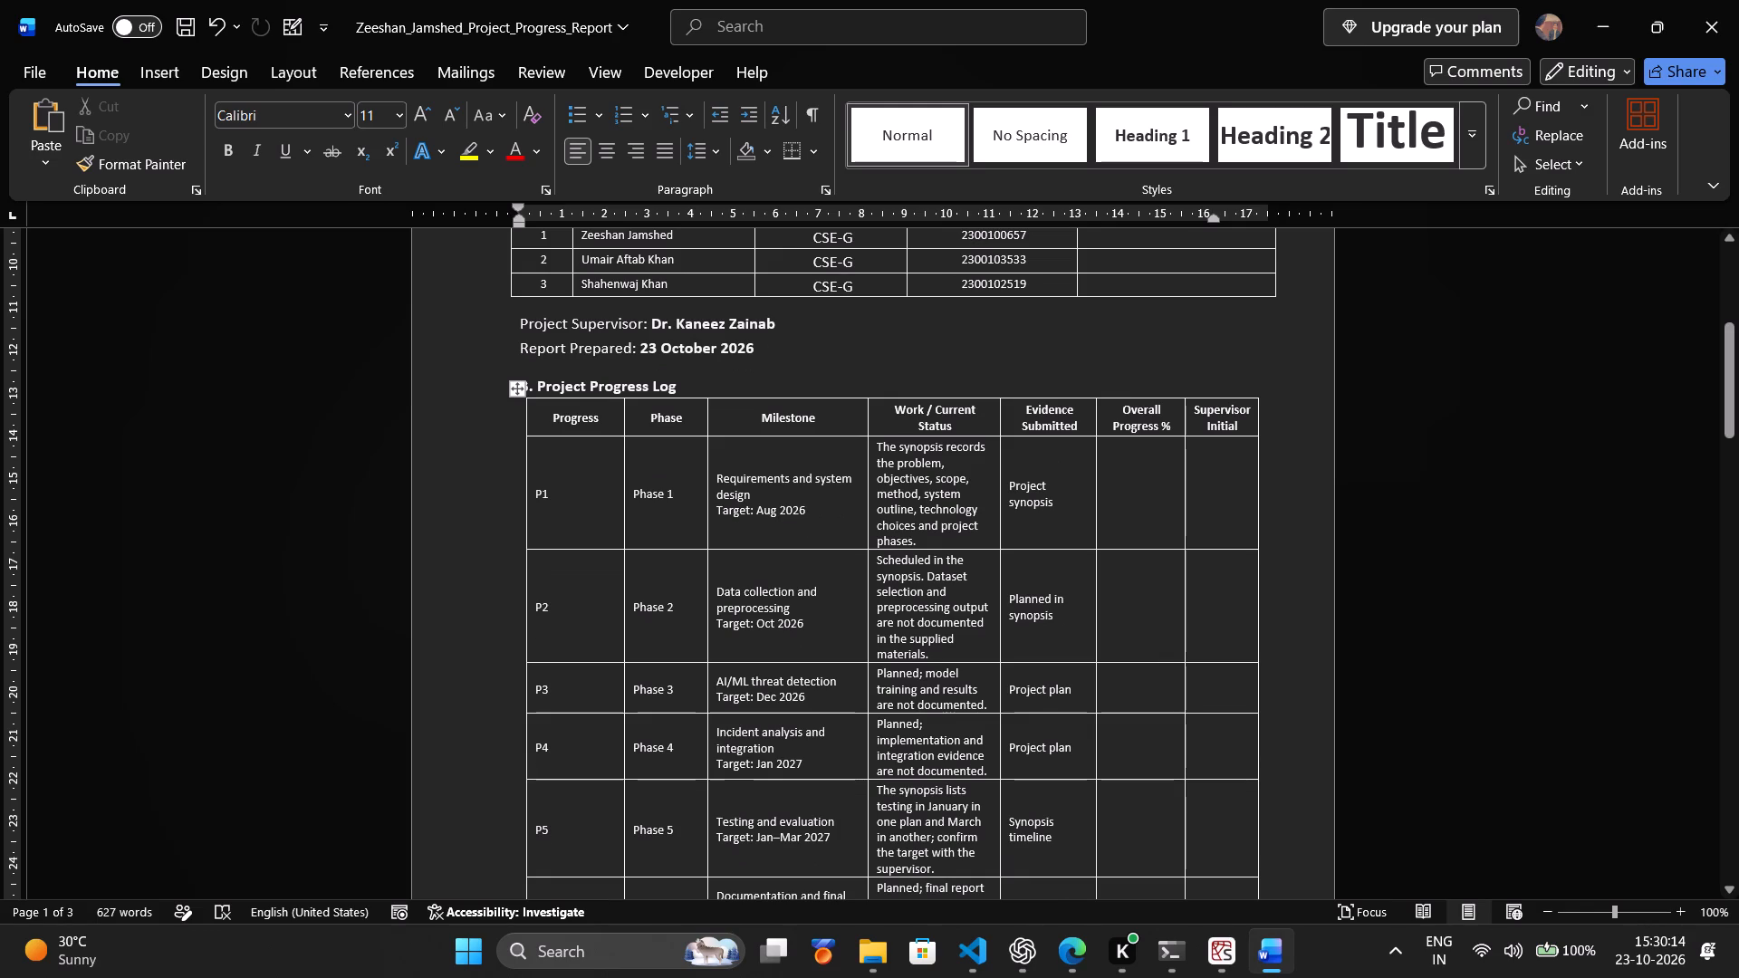
pyautogui.moveTo(1257, 463); pyautogui.dragTo(1262, 463)
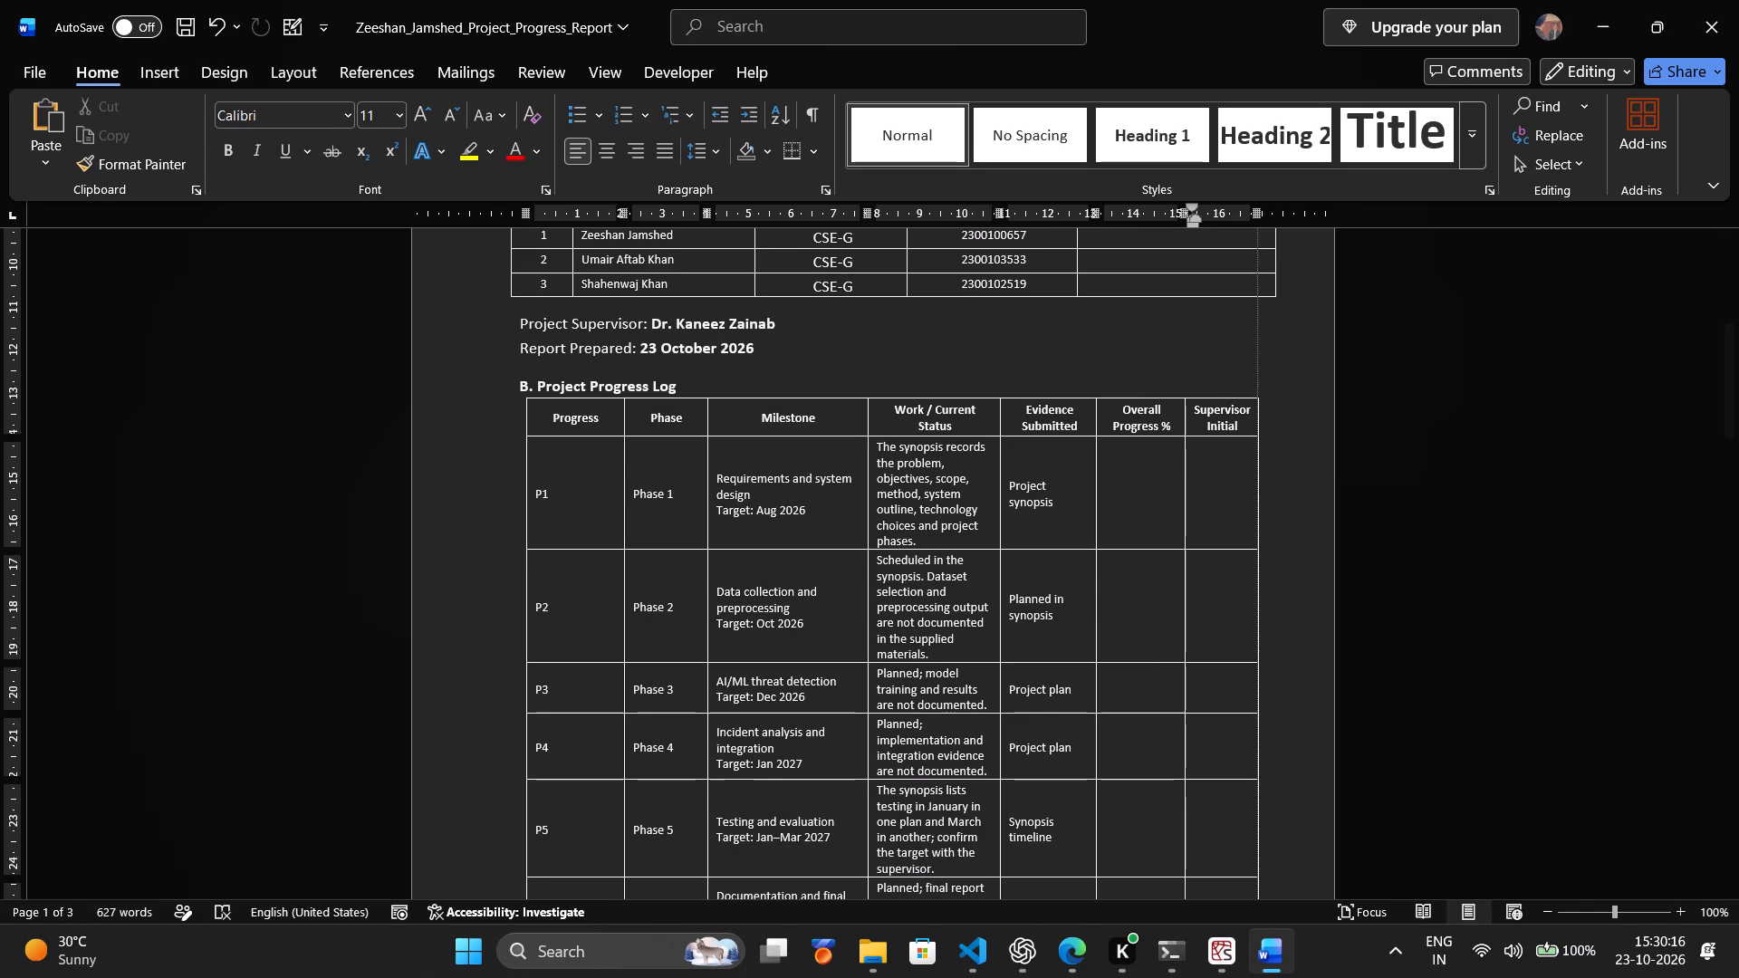
pyautogui.moveTo(1262, 463); pyautogui.dragTo(1276, 465)
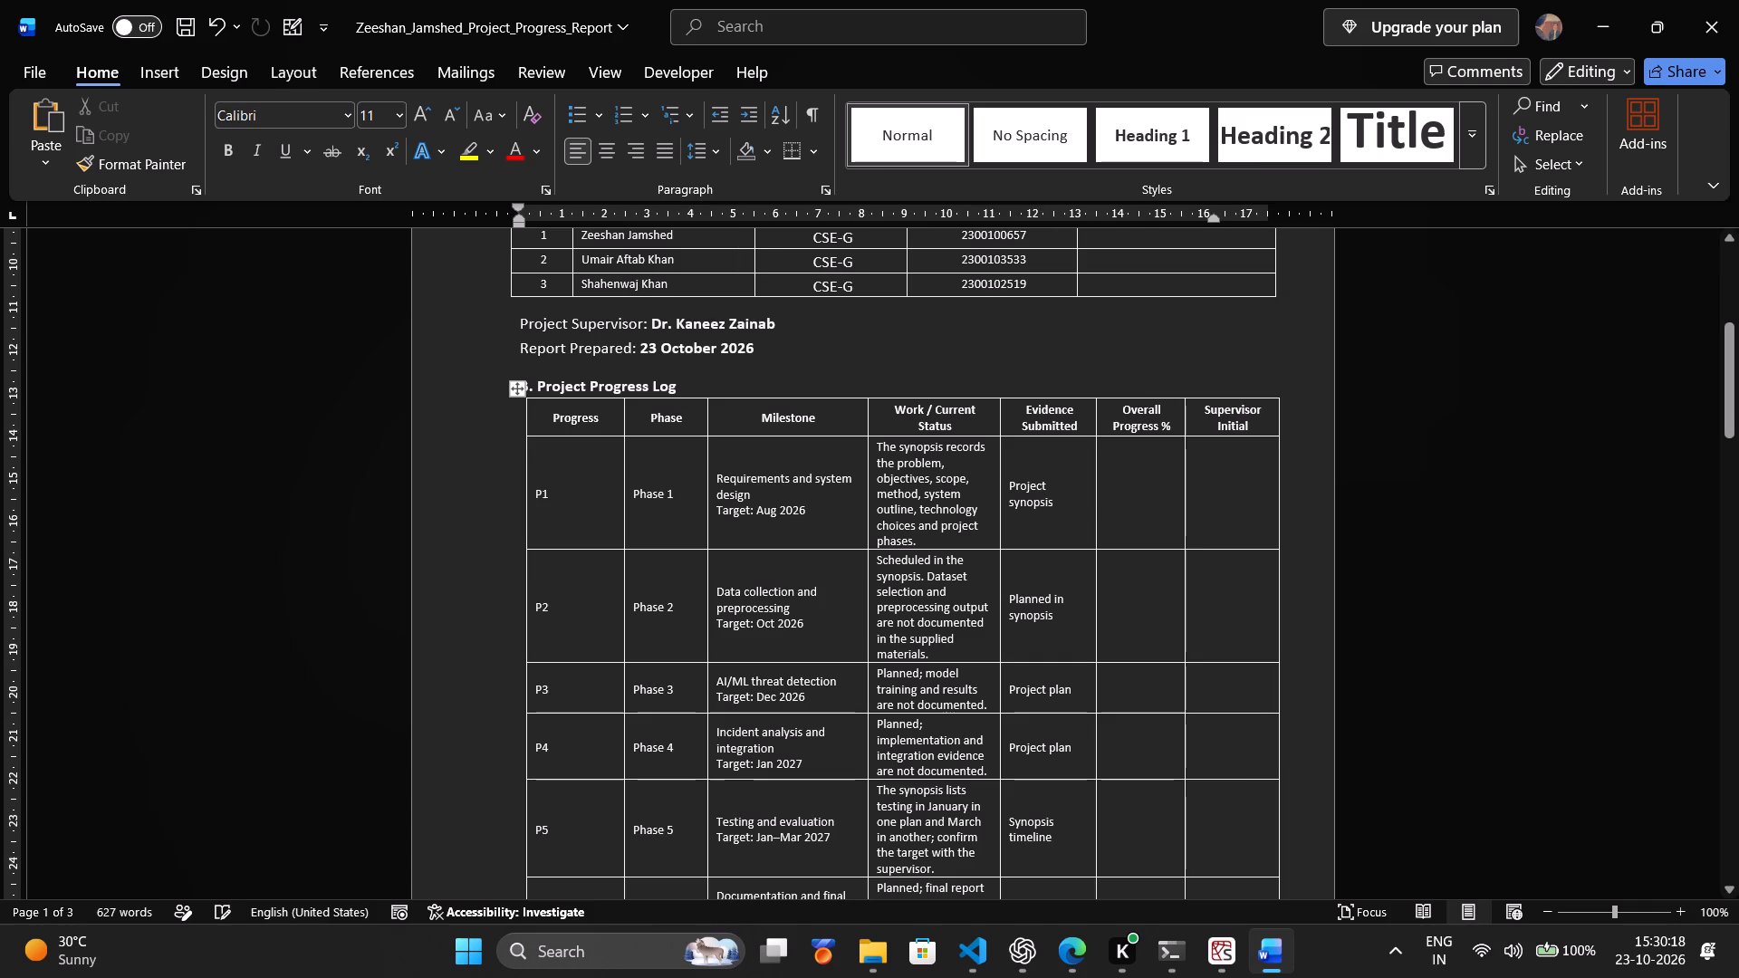
# Shift the inner column borders of the Project Progress Log table to widen the Work / Current Status and Evidence Submitted columns.
pyautogui.moveTo(1184, 504); pyautogui.dragTo(1196, 503)
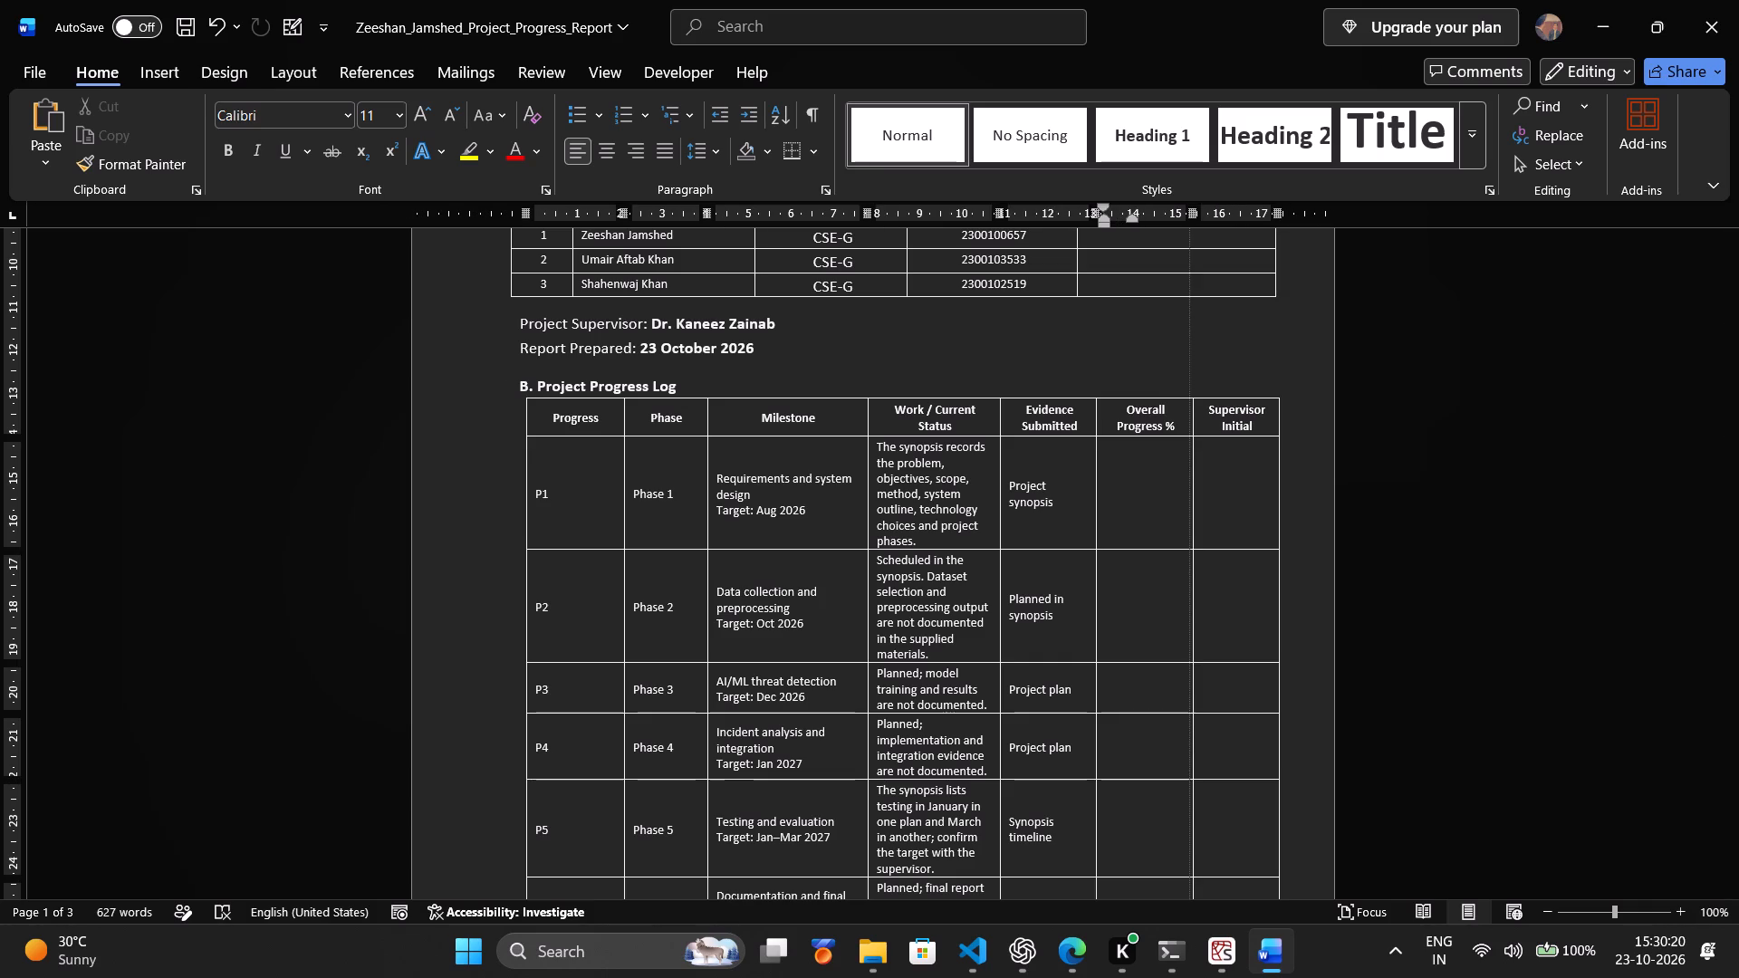
pyautogui.moveTo(1196, 503); pyautogui.dragTo(1208, 502)
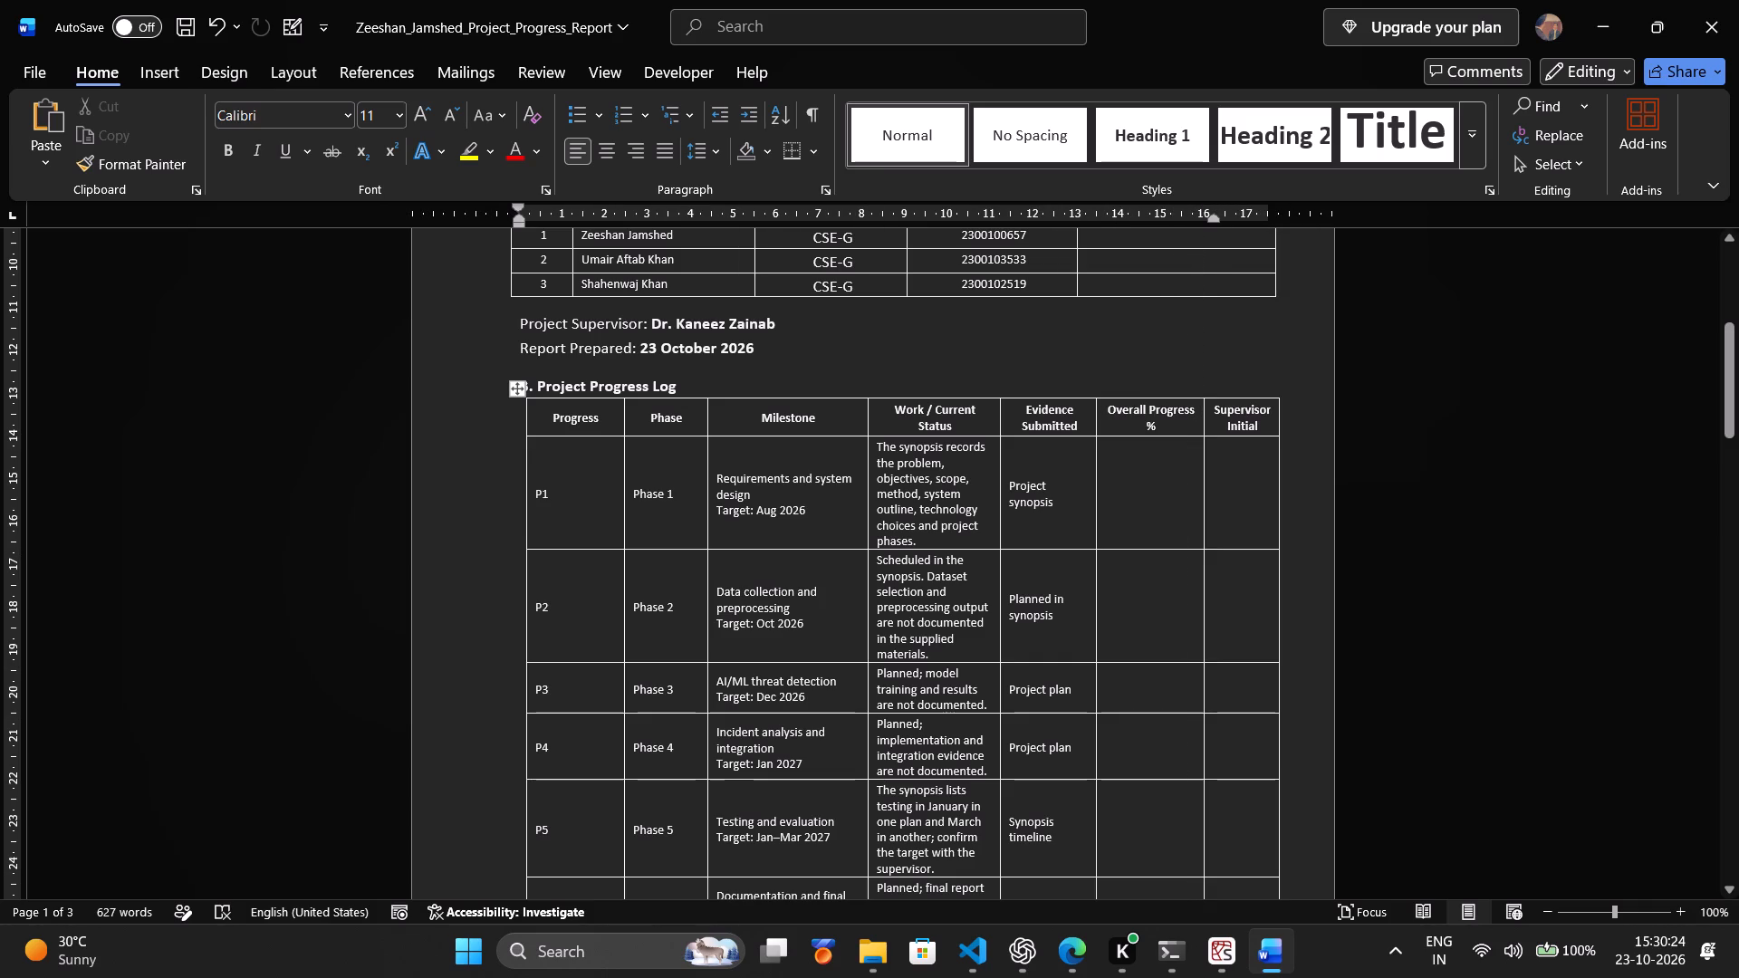
pyautogui.moveTo(1095, 513); pyautogui.dragTo(1110, 513)
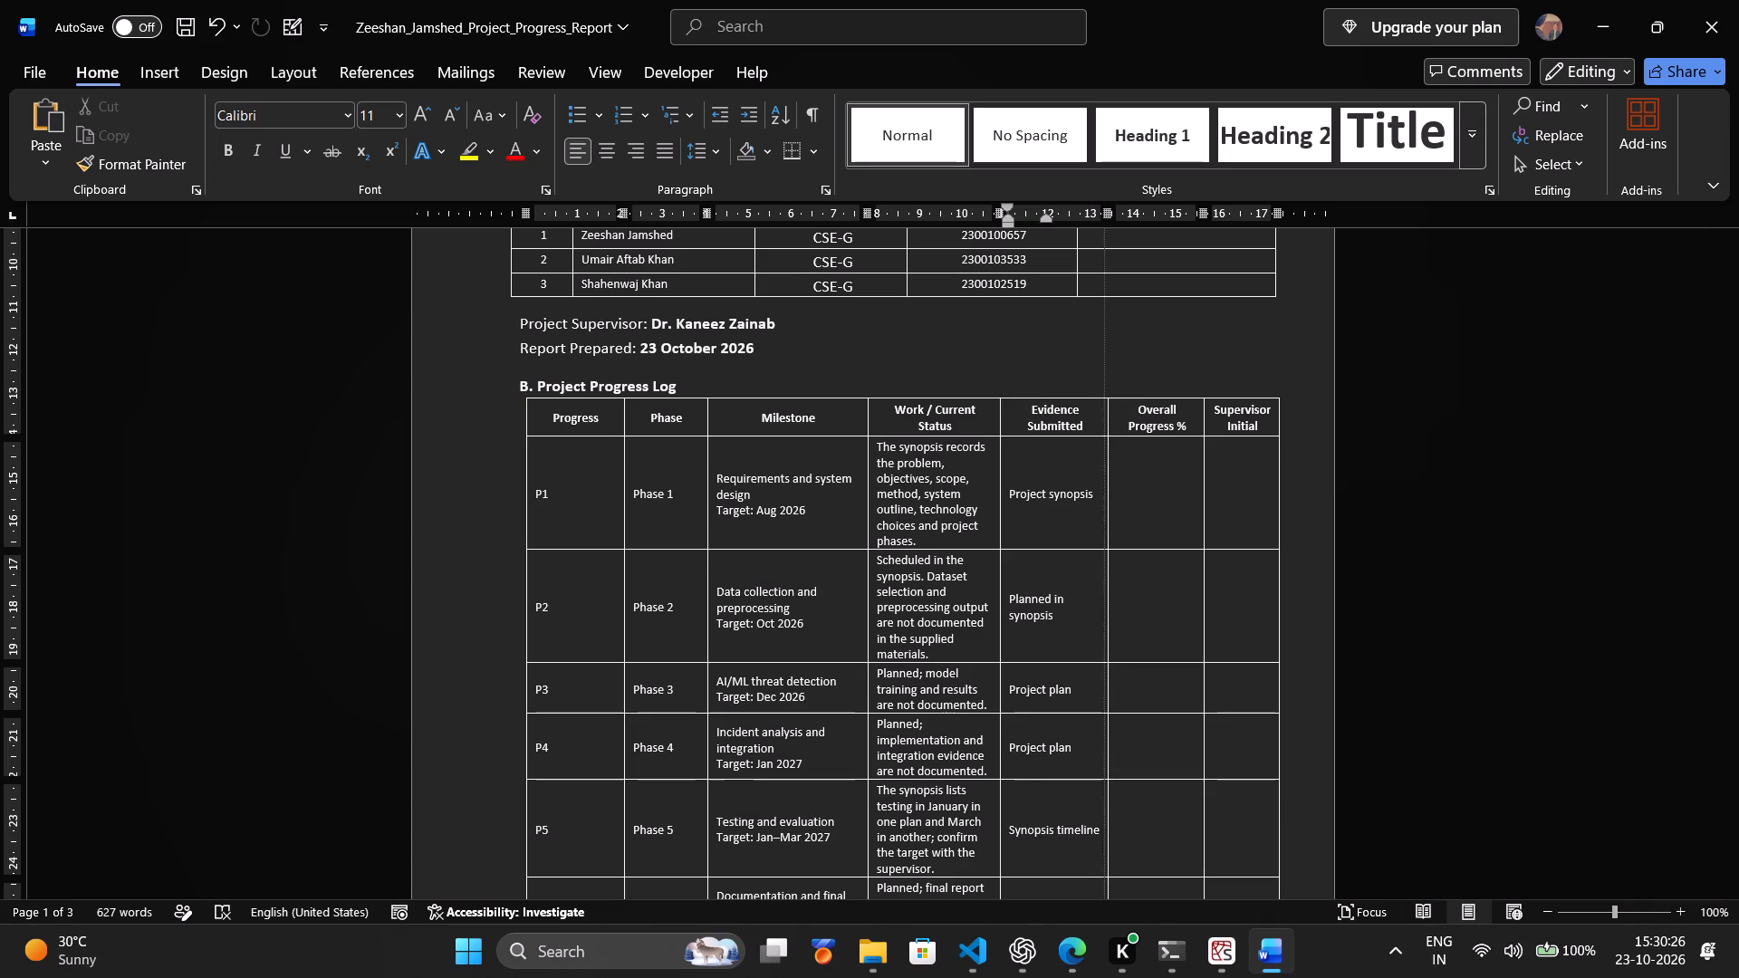
pyautogui.moveTo(1110, 513); pyautogui.dragTo(1127, 513)
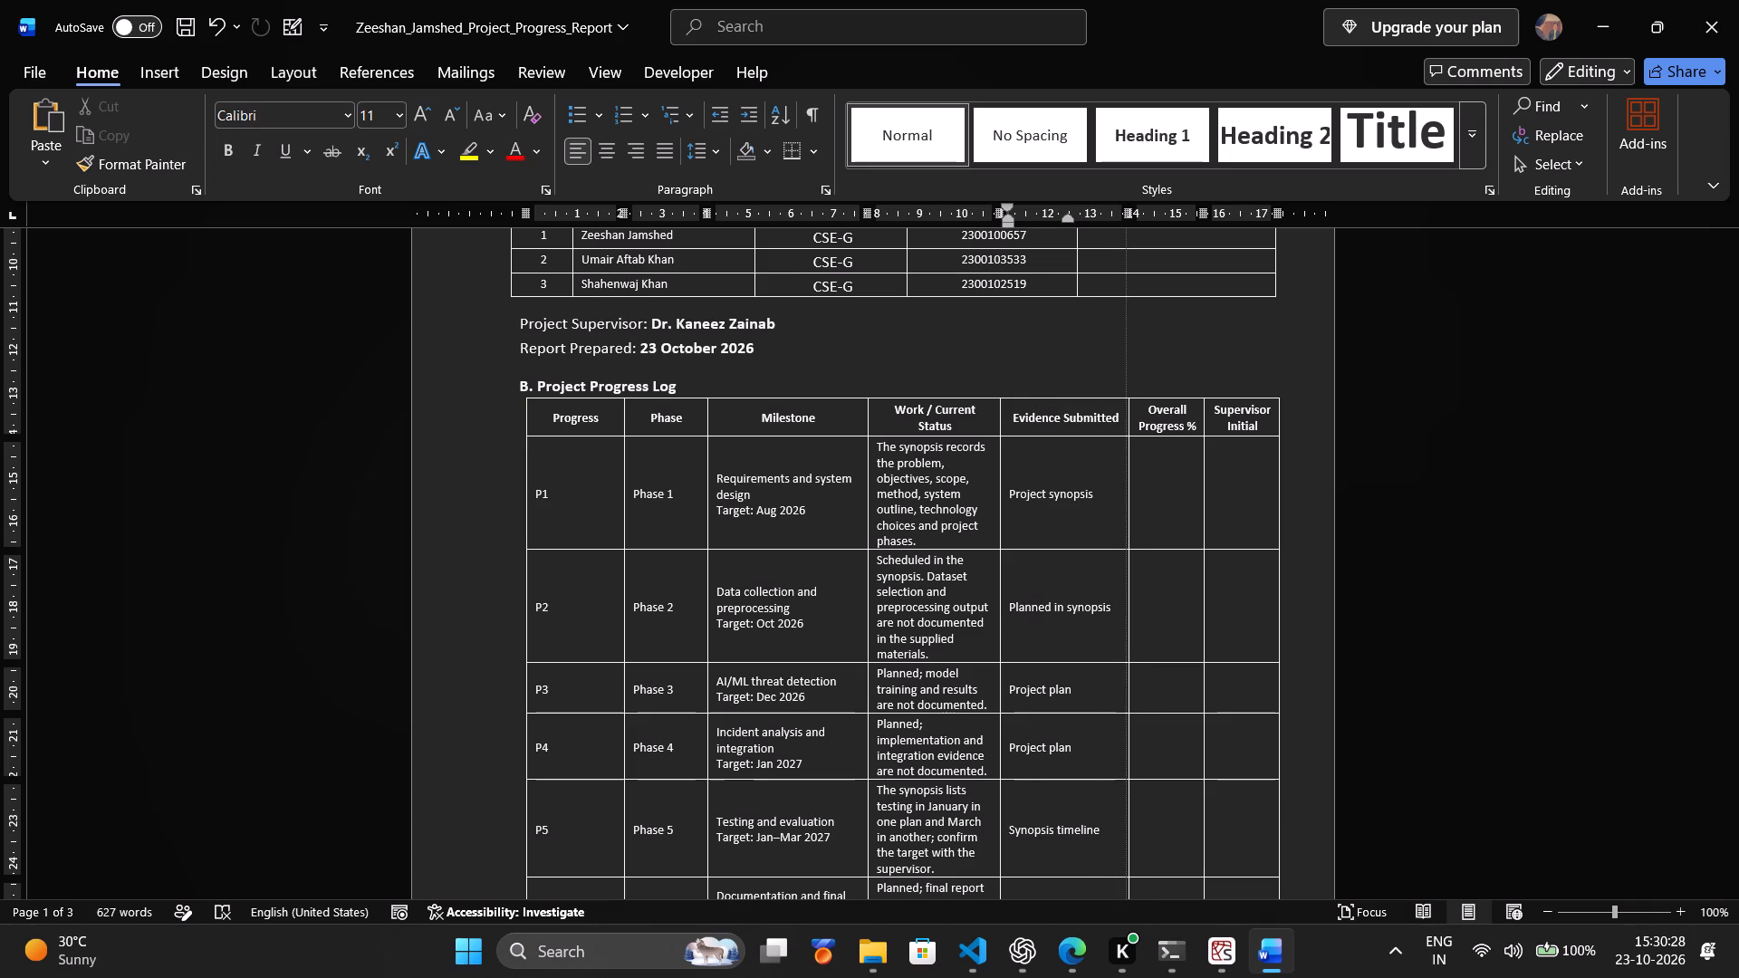
pyautogui.moveTo(1127, 513); pyautogui.dragTo(1131, 513)
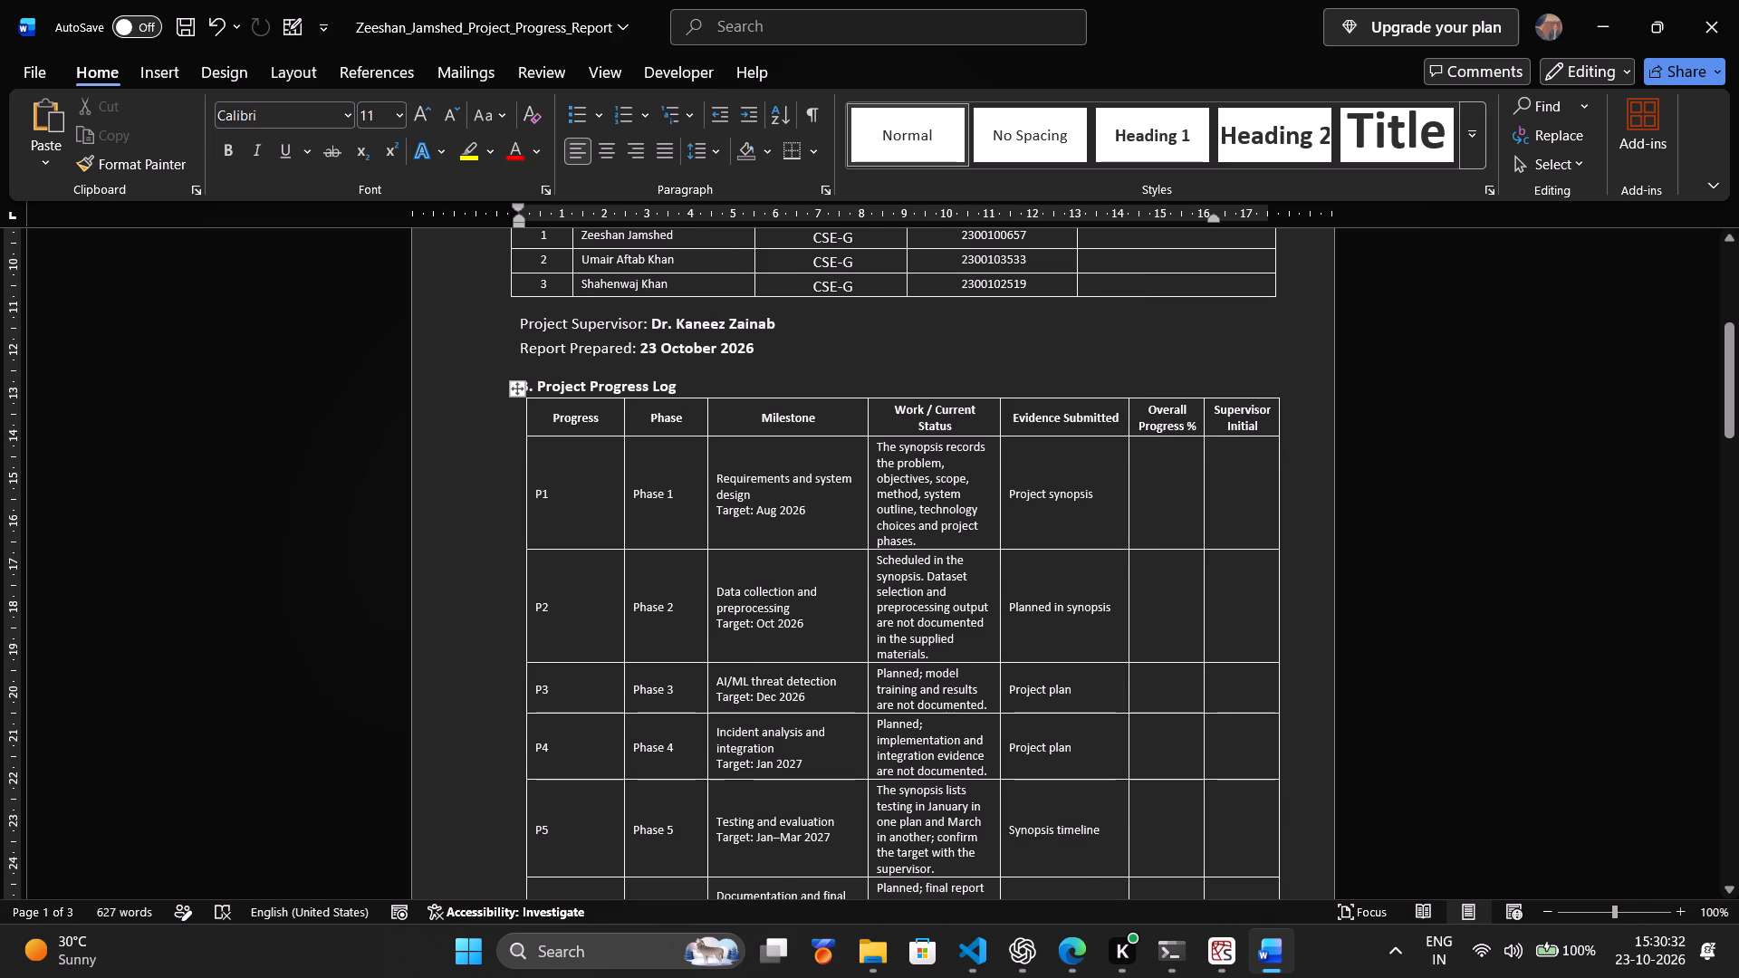
pyautogui.moveTo(999, 529); pyautogui.dragTo(1020, 531)
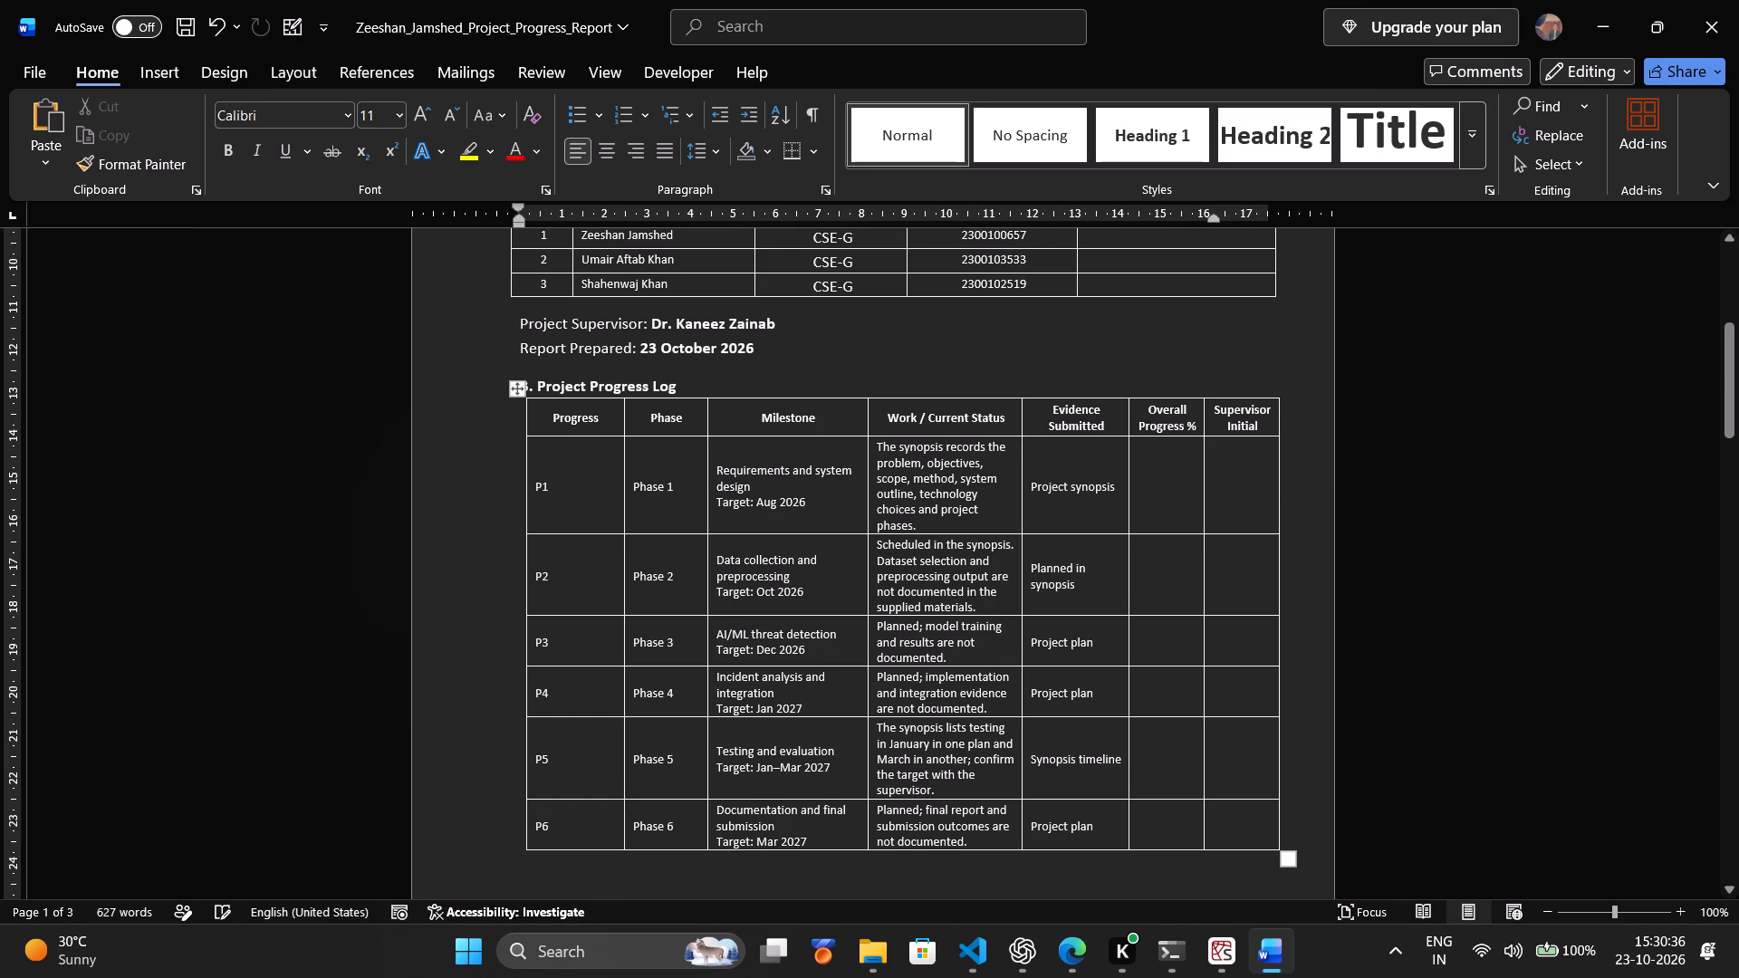
# Stretch the Project Progress Log table downward in several small resizes to make its rows taller on the first page.
pyautogui.scroll(-1, 939, 645)
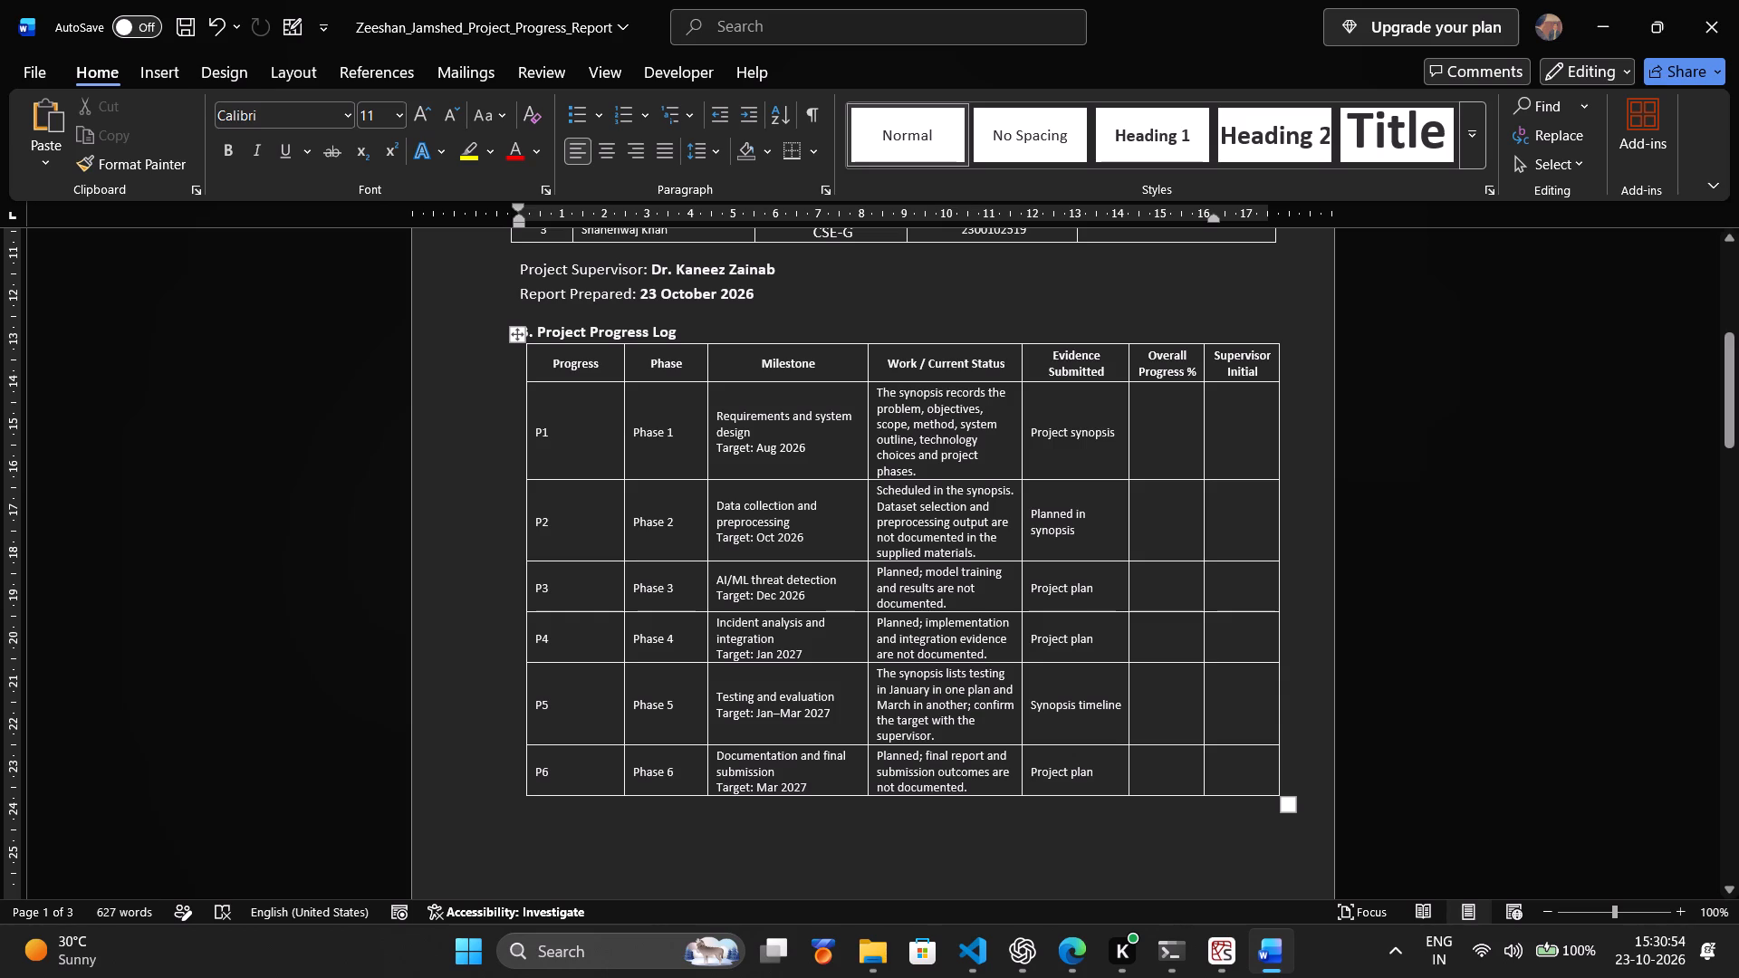
pyautogui.moveTo(1287, 803); pyautogui.dragTo(1273, 832)
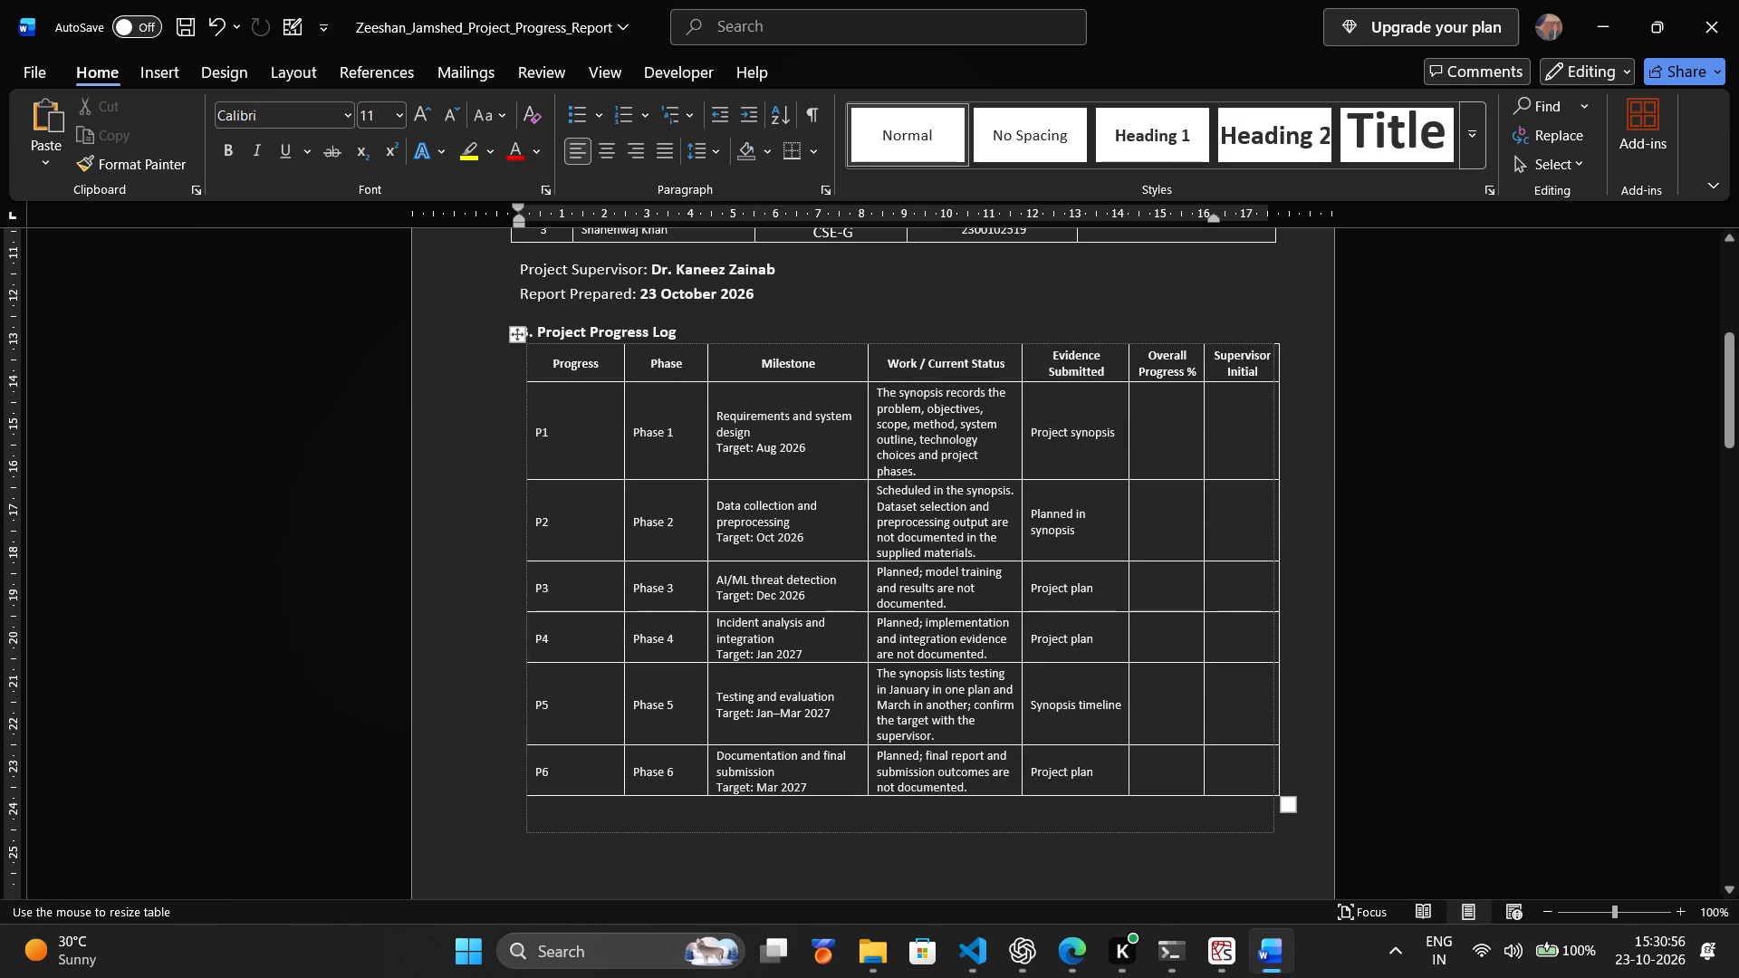
pyautogui.moveTo(1273, 832); pyautogui.dragTo(1281, 867)
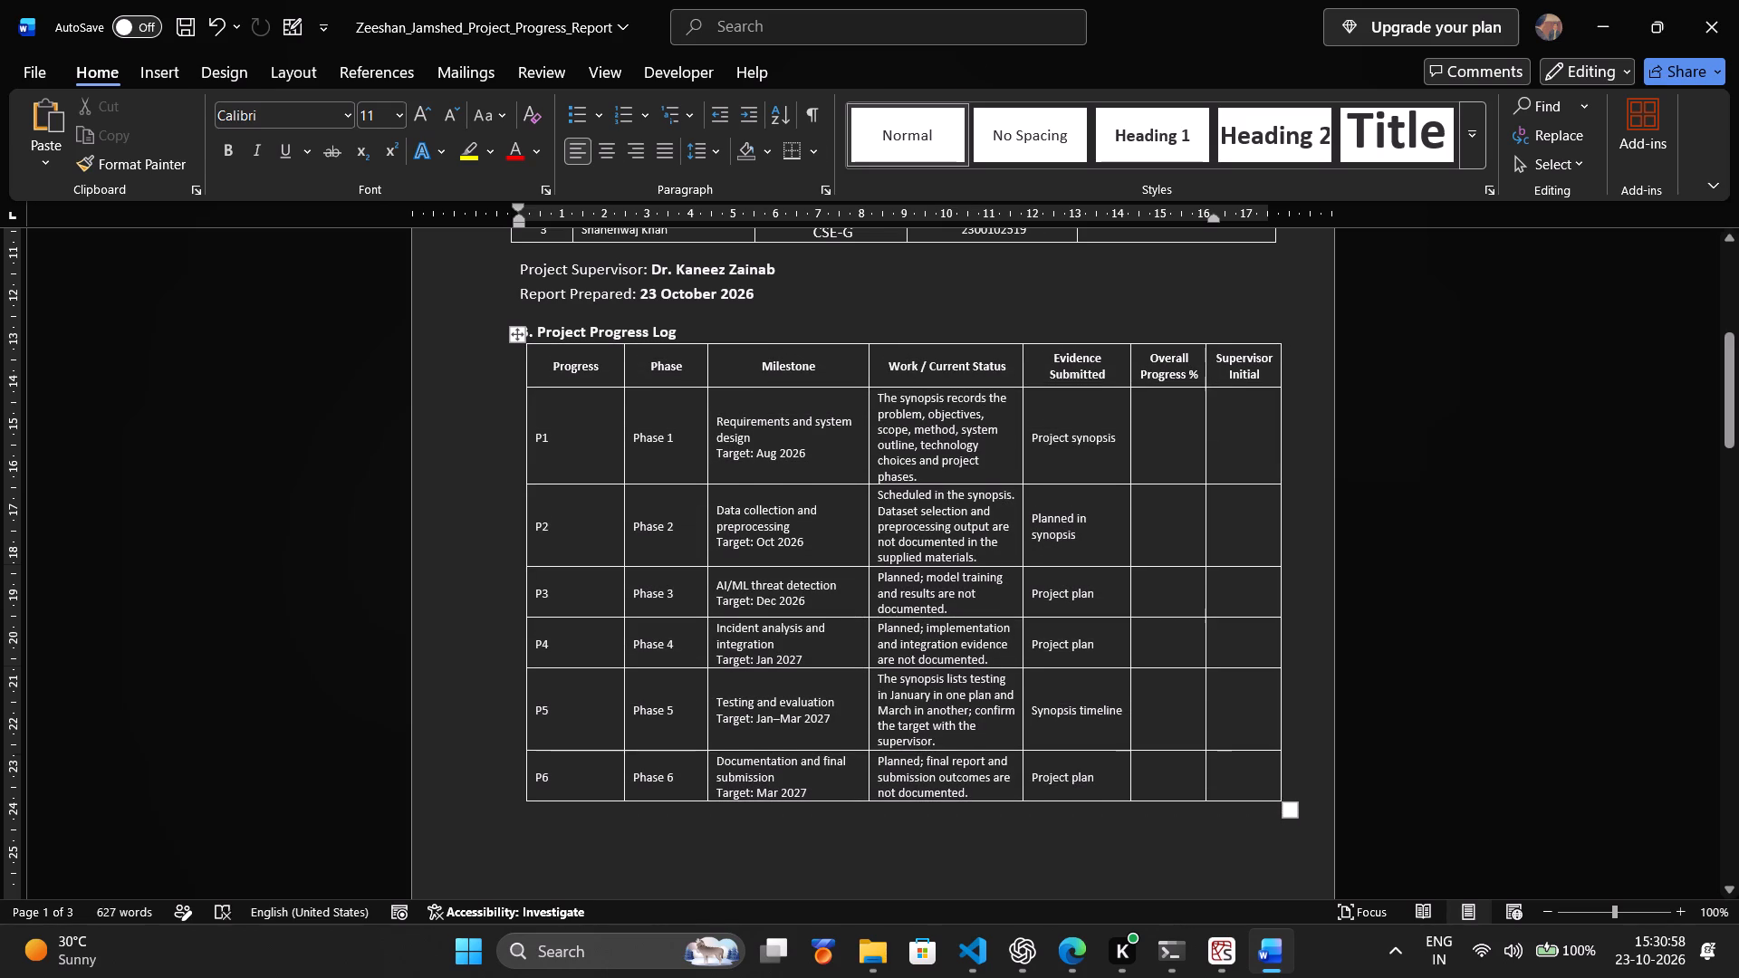
pyautogui.scroll(-3, 1156, 749)
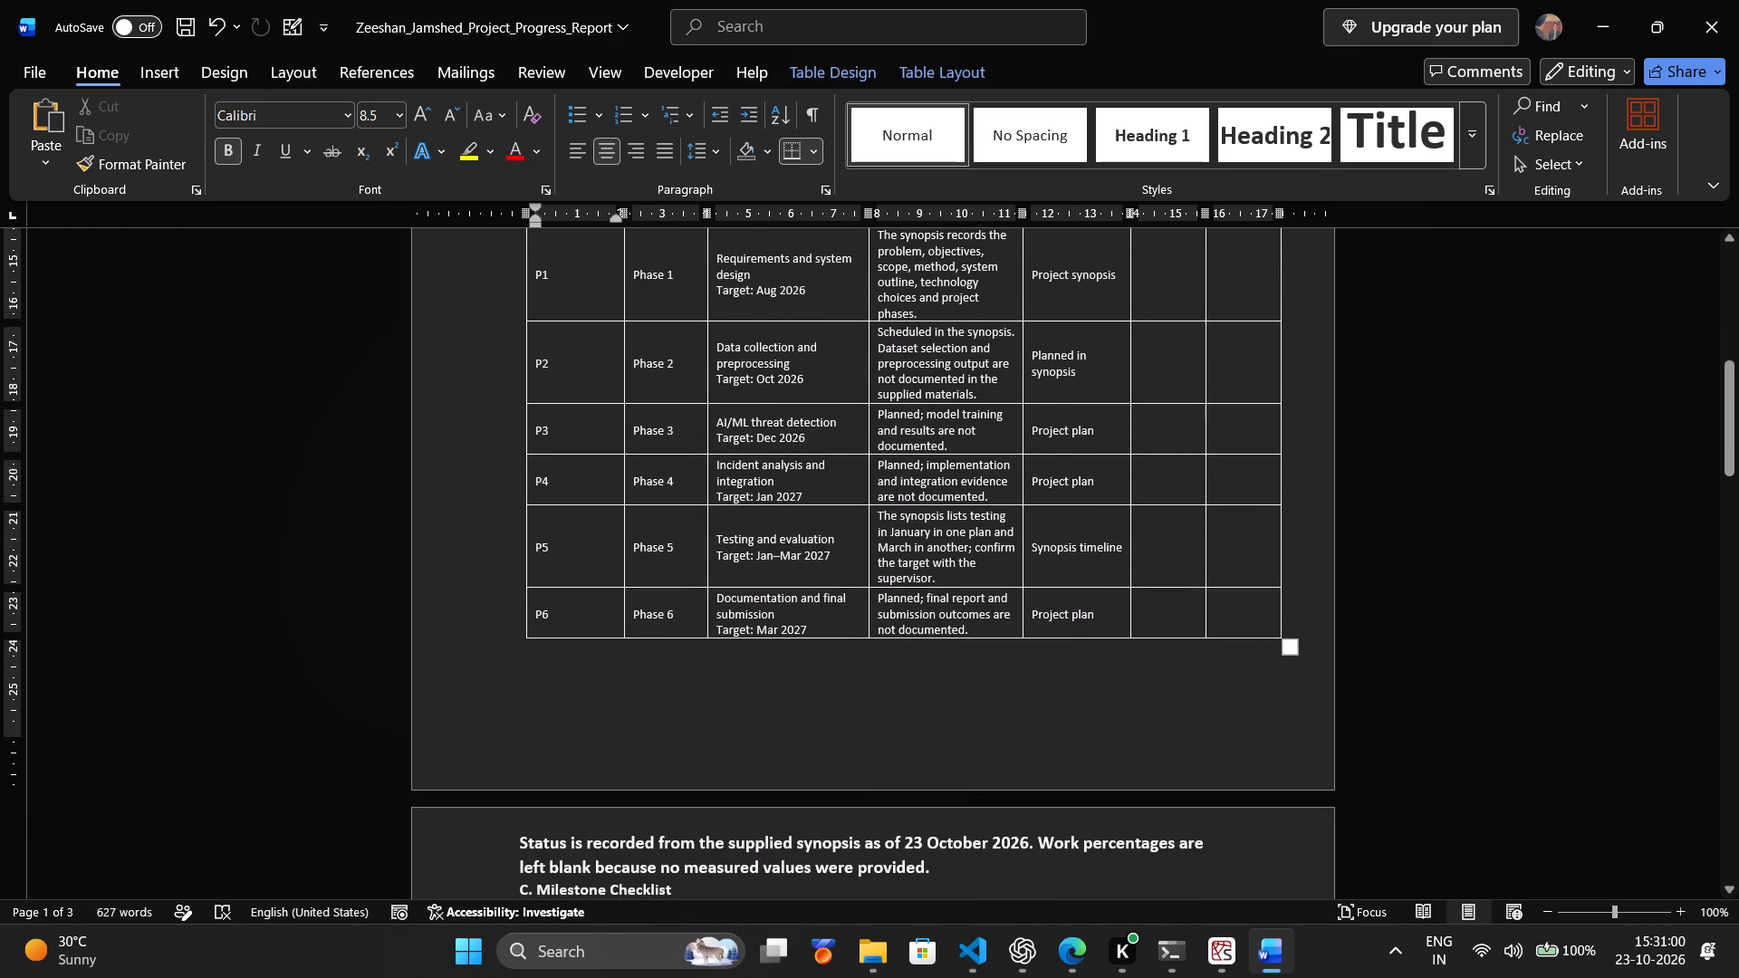
pyautogui.moveTo(1288, 650); pyautogui.dragTo(1280, 699)
pyautogui.scroll(5, 1260, 645)
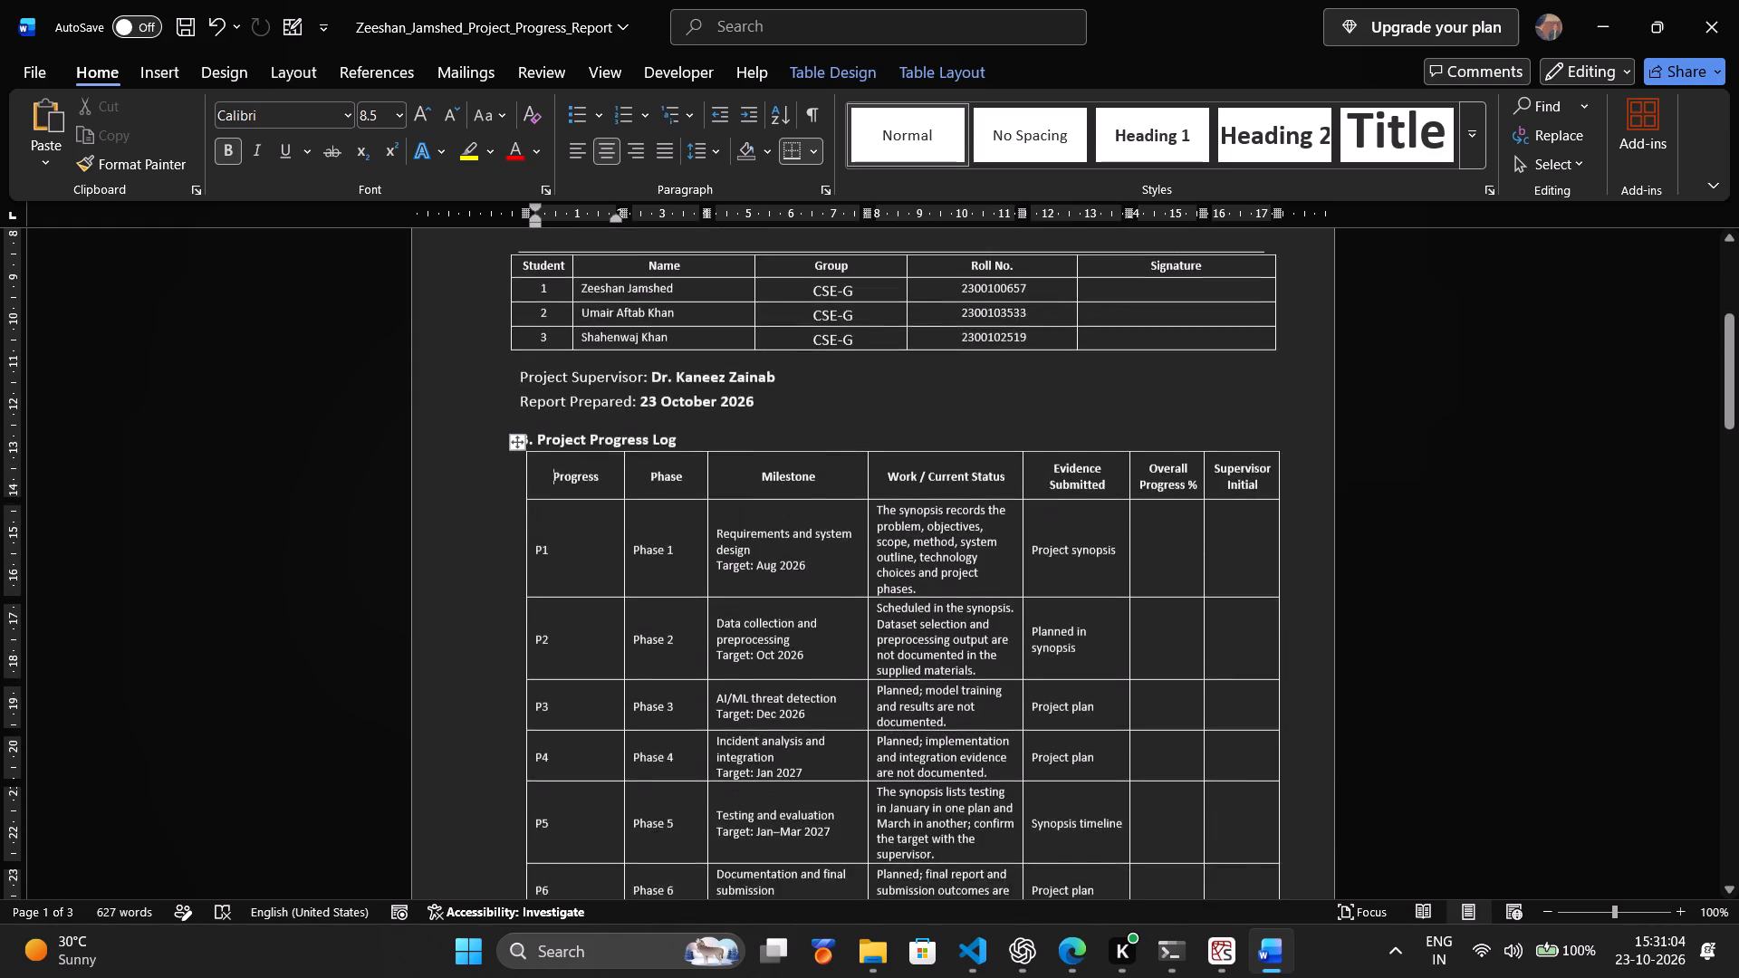
pyautogui.scroll(-3, 1254, 645)
pyautogui.moveTo(1285, 758); pyautogui.dragTo(1285, 759)
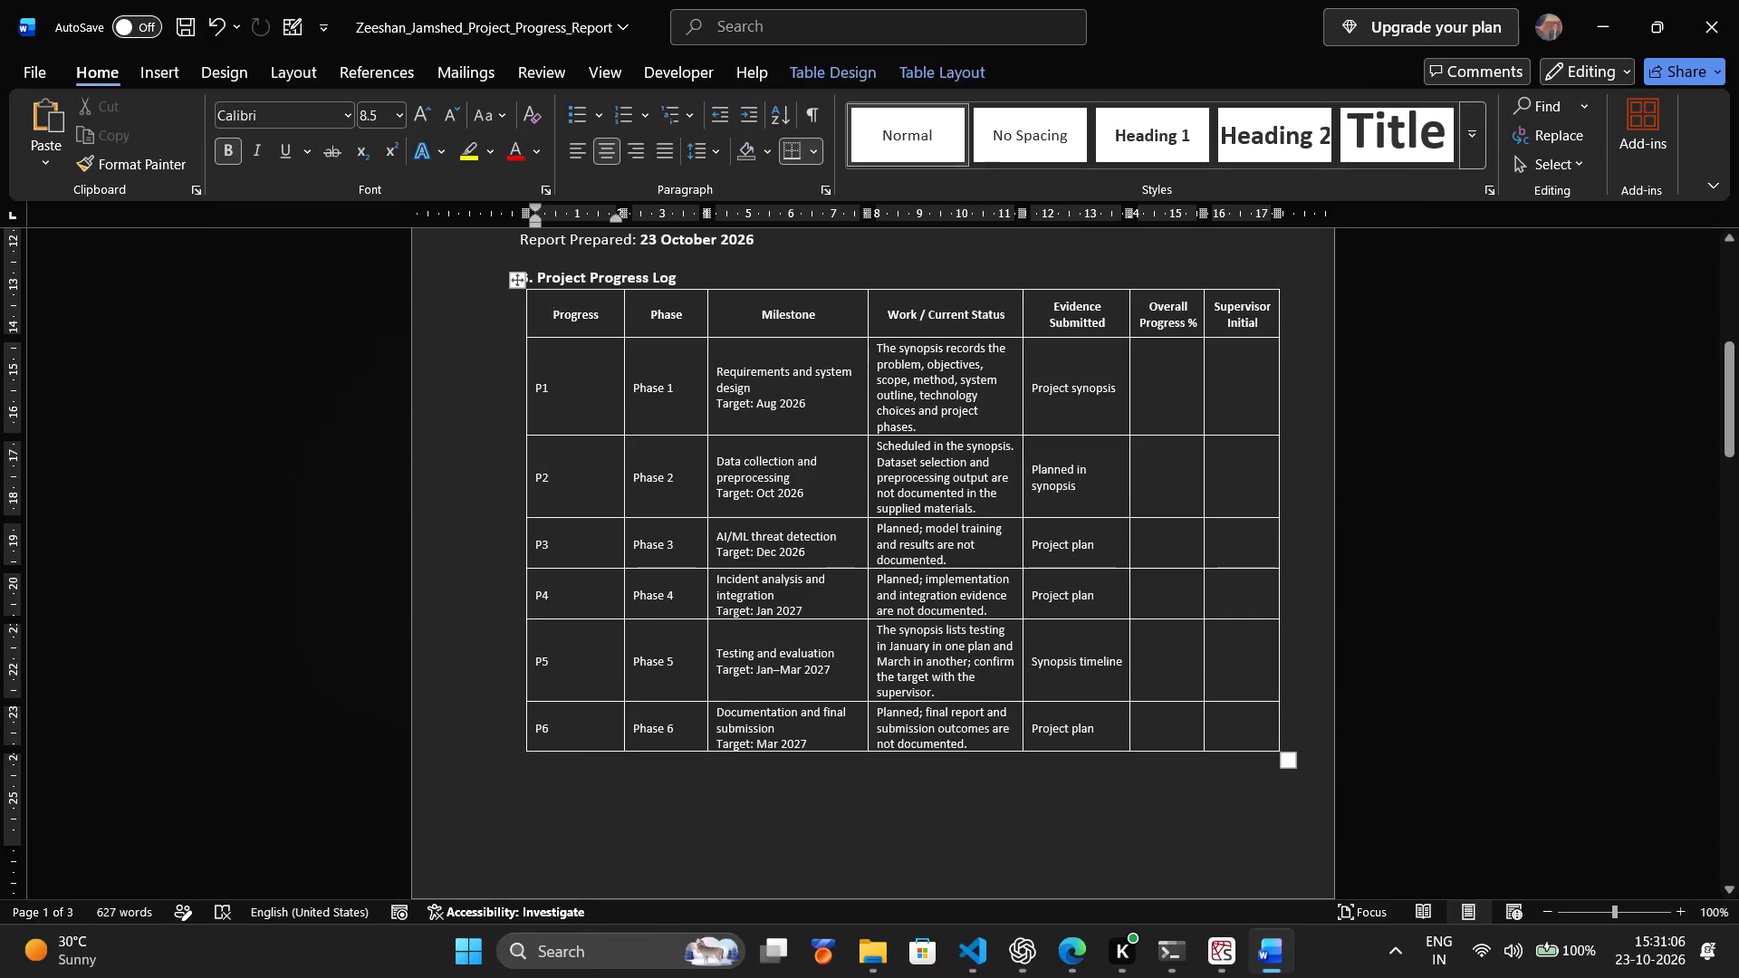
pyautogui.moveTo(1285, 759); pyautogui.dragTo(1280, 819)
pyautogui.scroll(-3, 1228, 810)
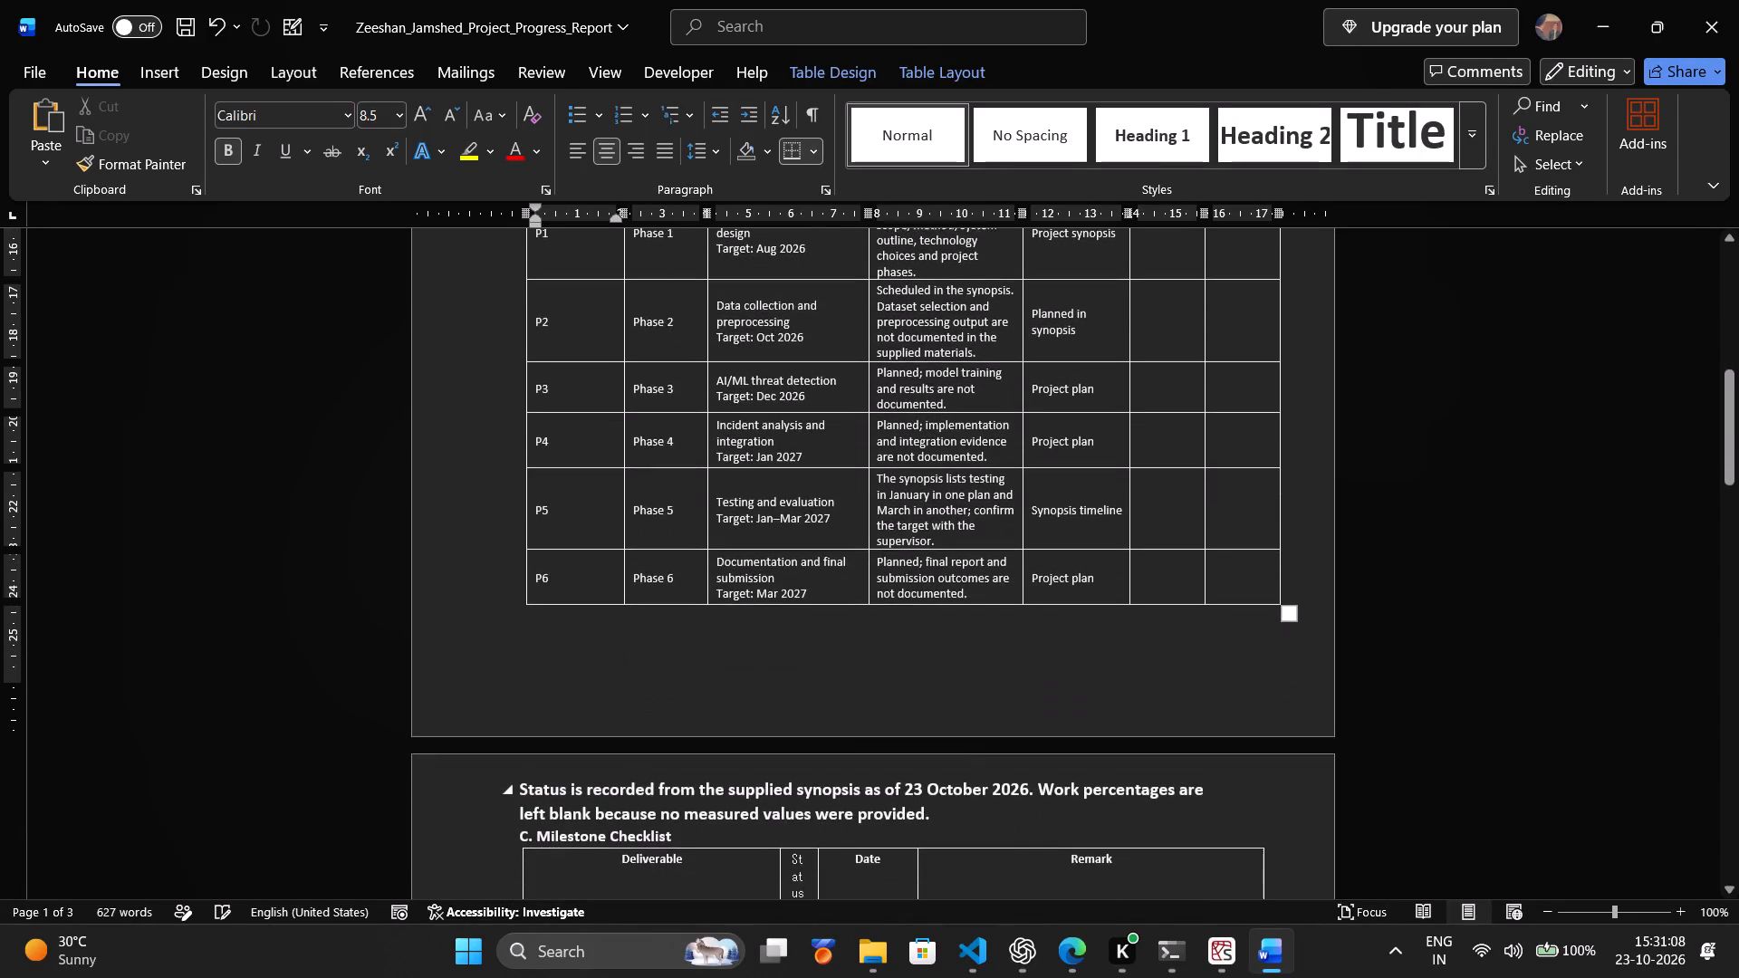
# Center the text horizontally in the Progress, Phase and Evidence Submitted columns of the Project Progress Log table.
pyautogui.scroll(4, 1163, 773)
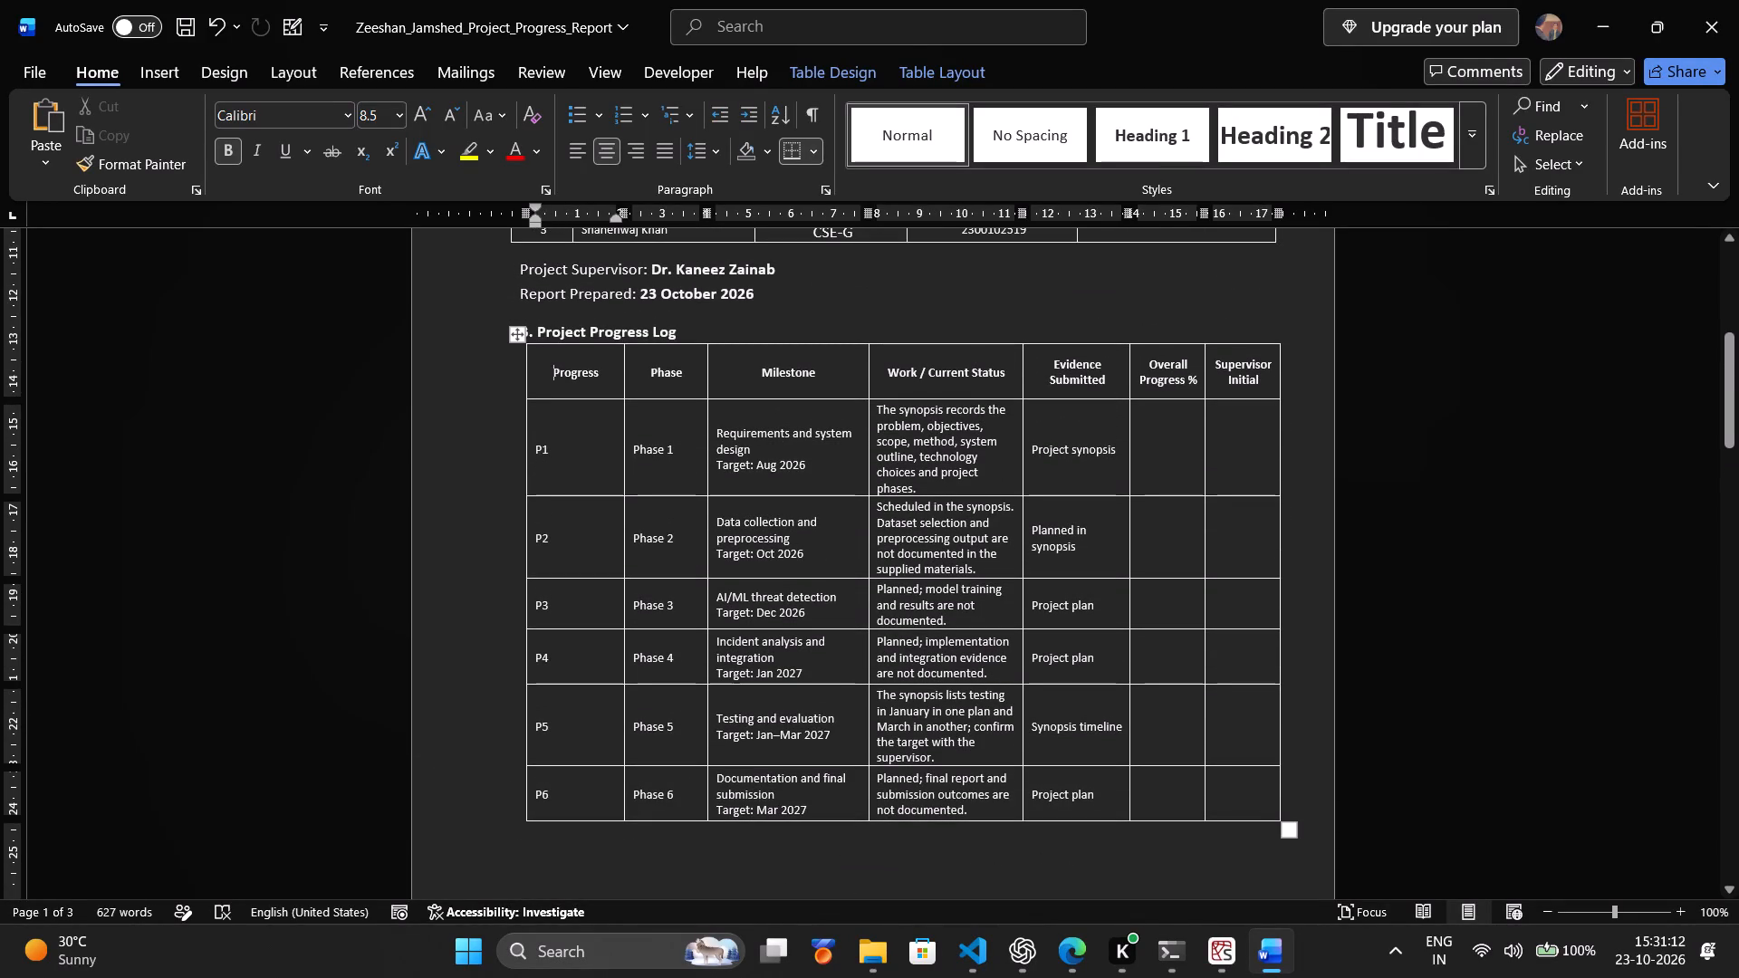
pyautogui.moveTo(690, 792); pyautogui.dragTo(570, 407)
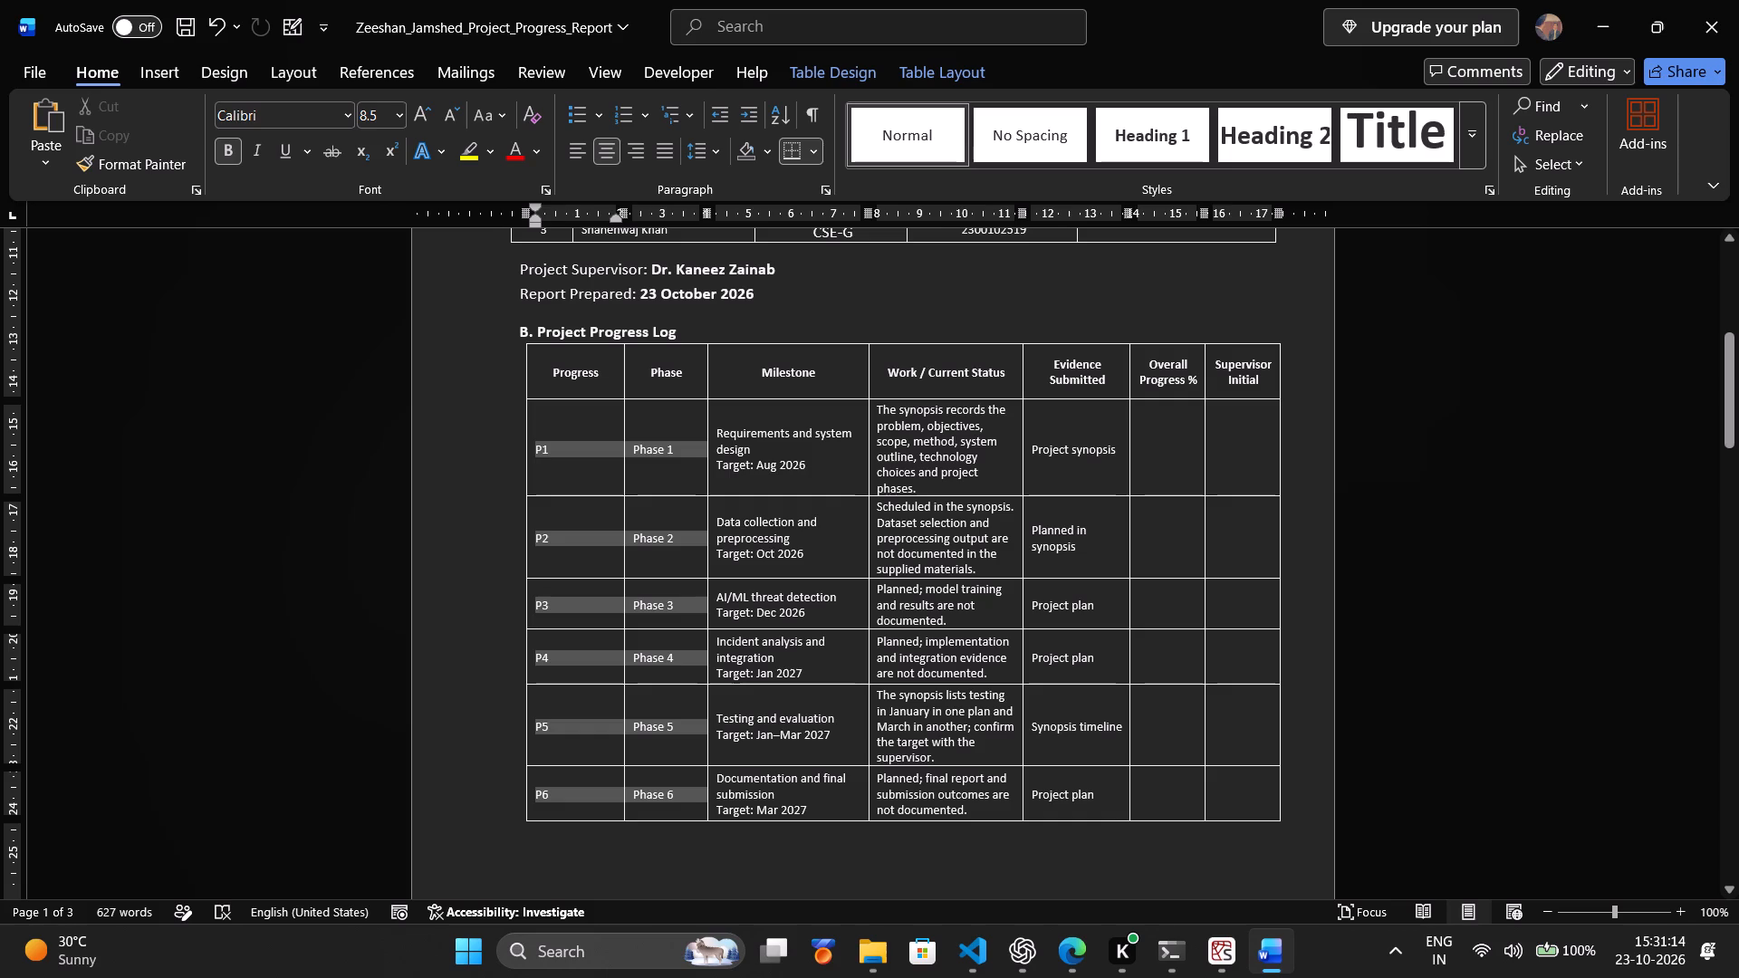
pyautogui.moveTo(570, 407); pyautogui.dragTo(561, 369)
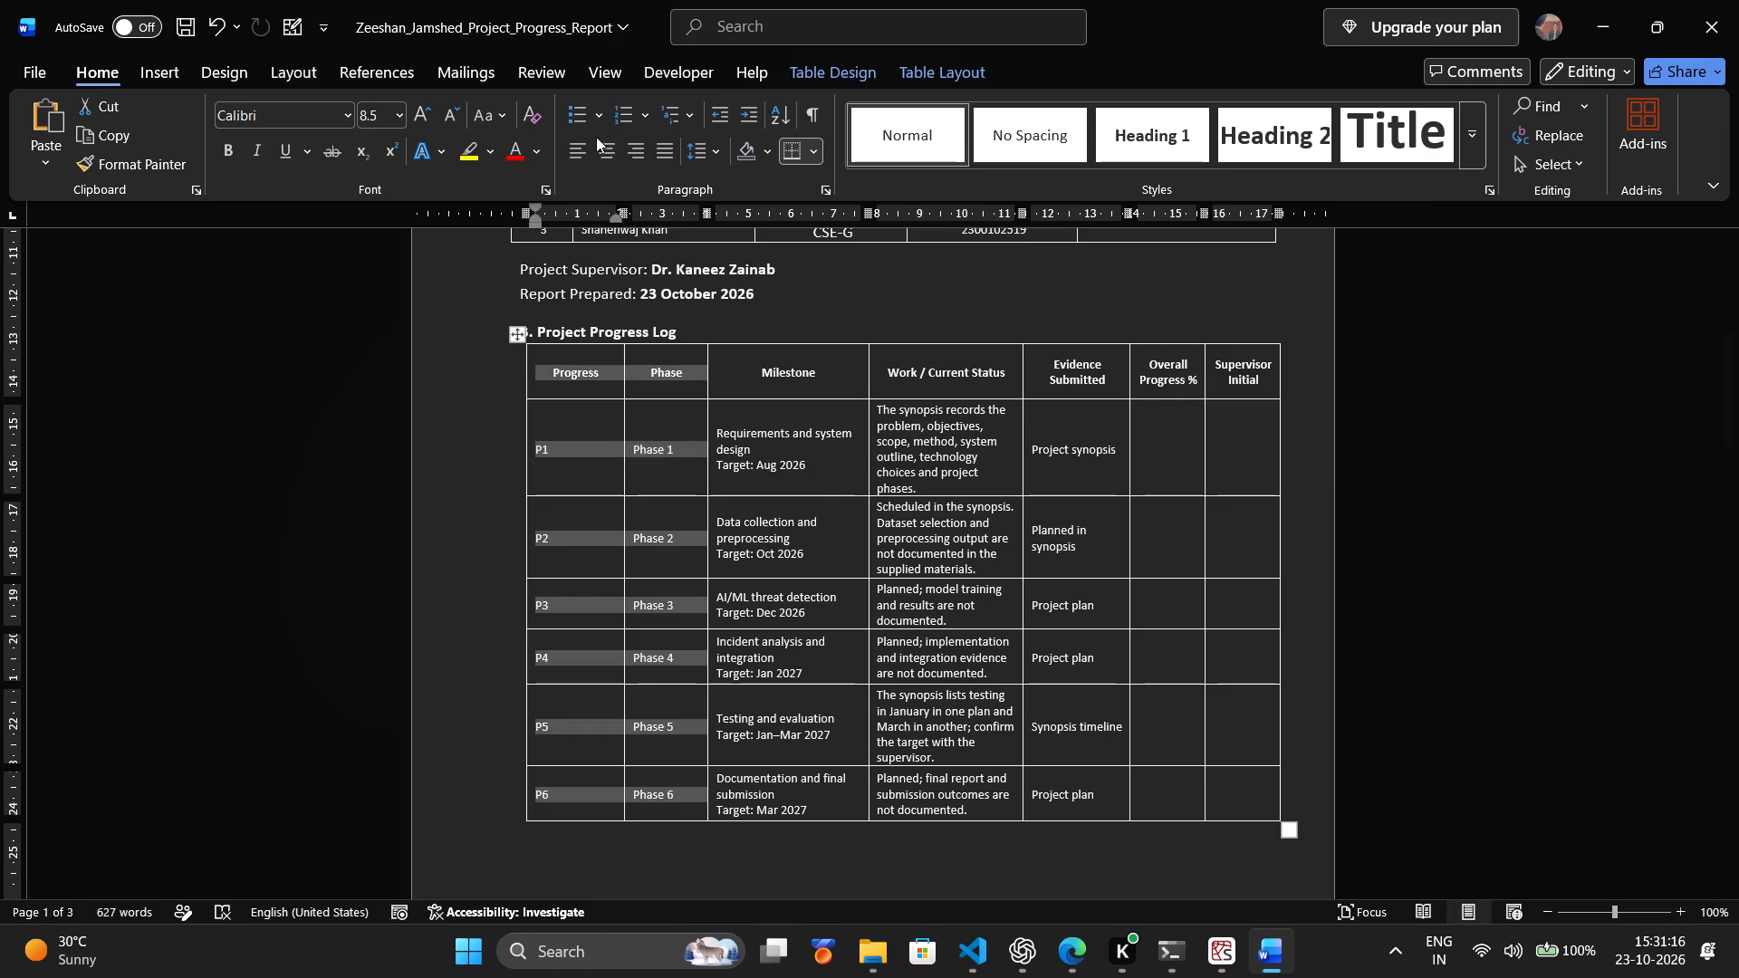
pyautogui.click(604, 149)
pyautogui.click(788, 478)
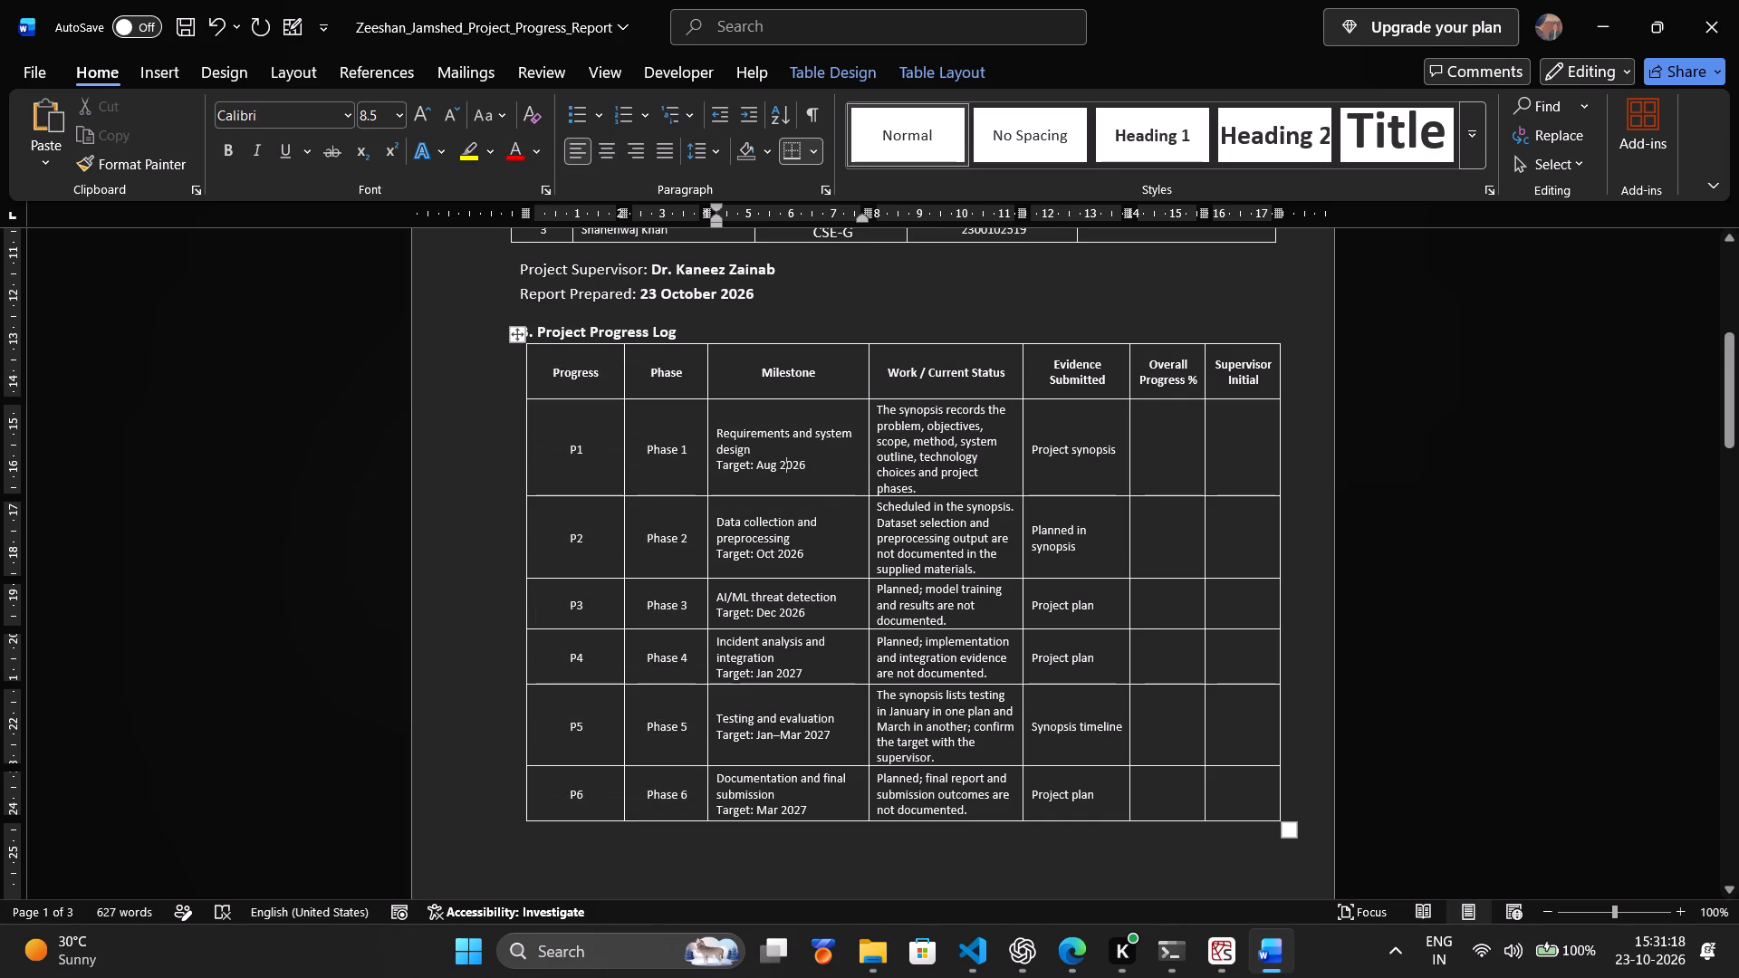
pyautogui.click(859, 808)
pyautogui.moveTo(1105, 791); pyautogui.dragTo(1053, 446)
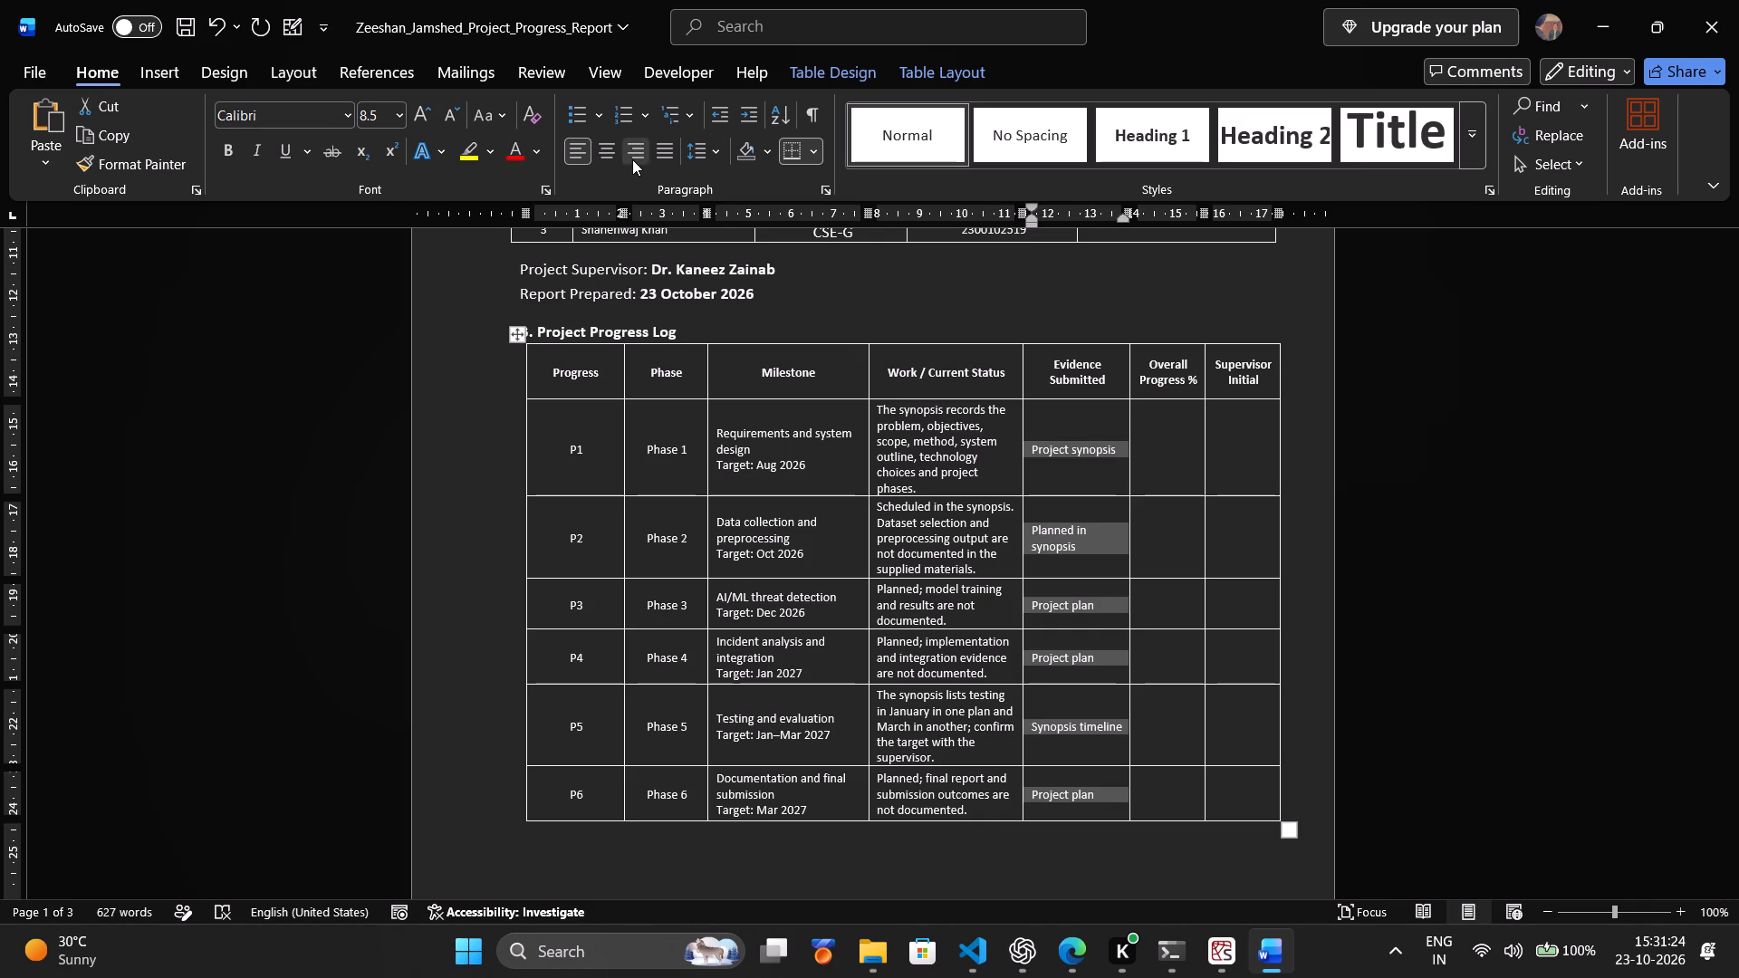
pyautogui.click(604, 158)
pyautogui.click(1165, 530)
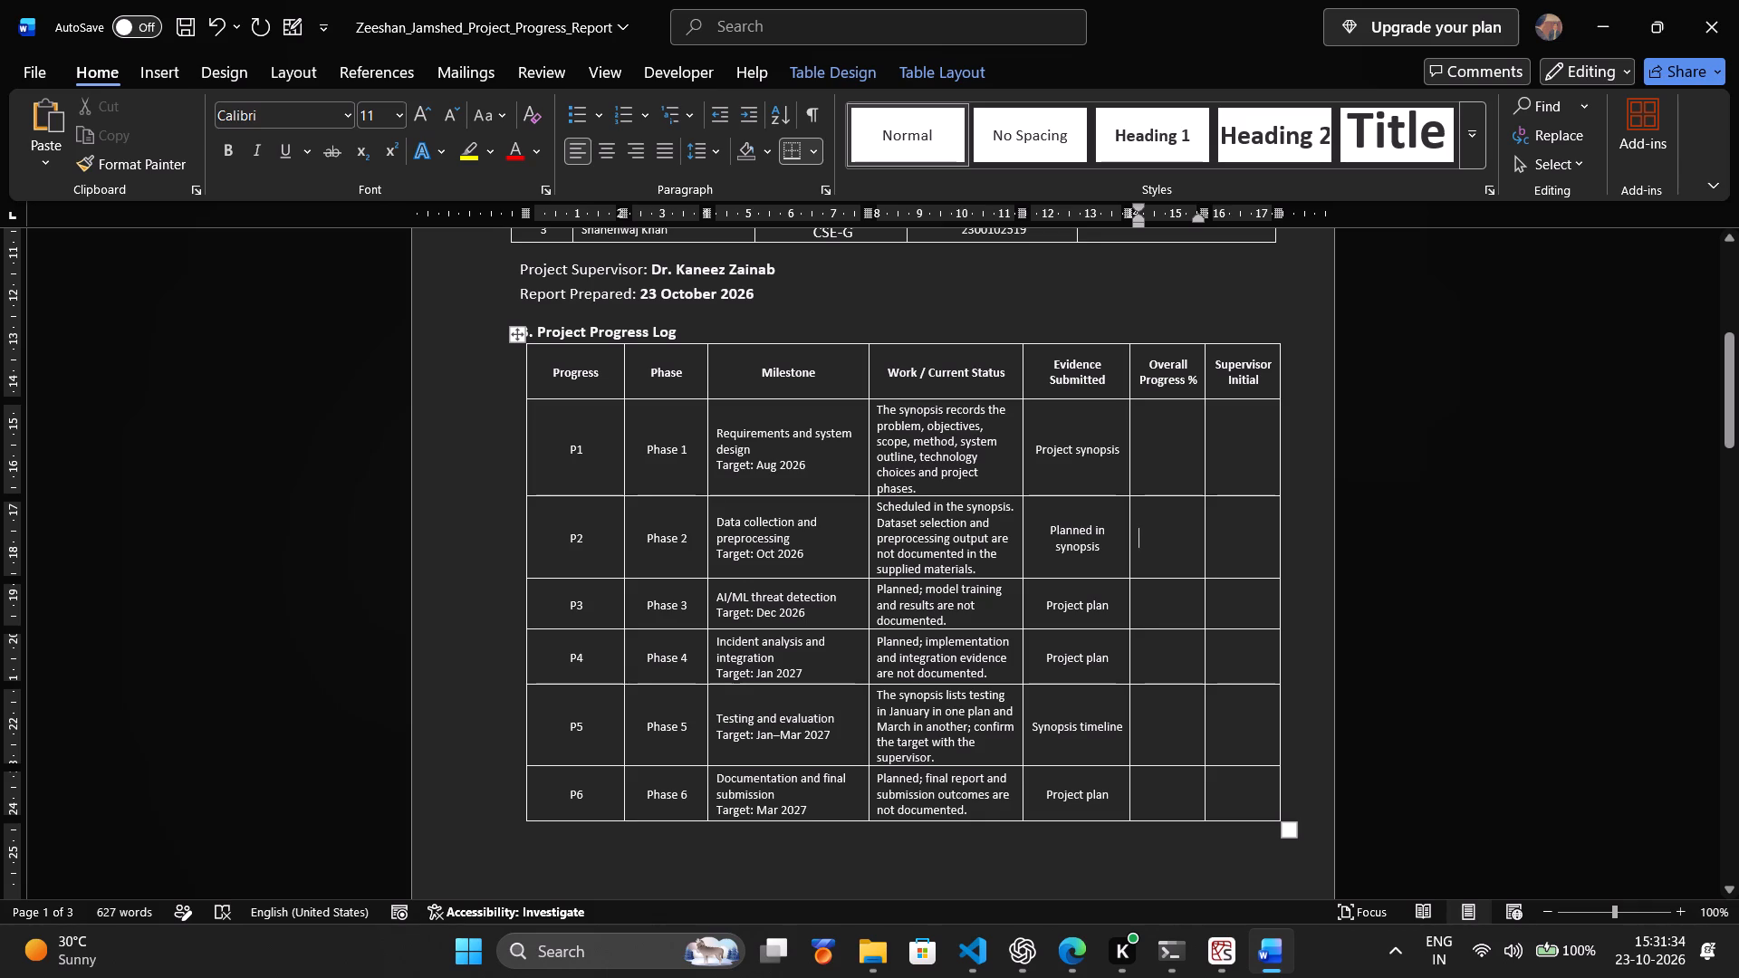
# Replace the bold status note about the supplied synopsis above the Milestone Checklist heading with an empty line.
pyautogui.scroll(-8, 1190, 599)
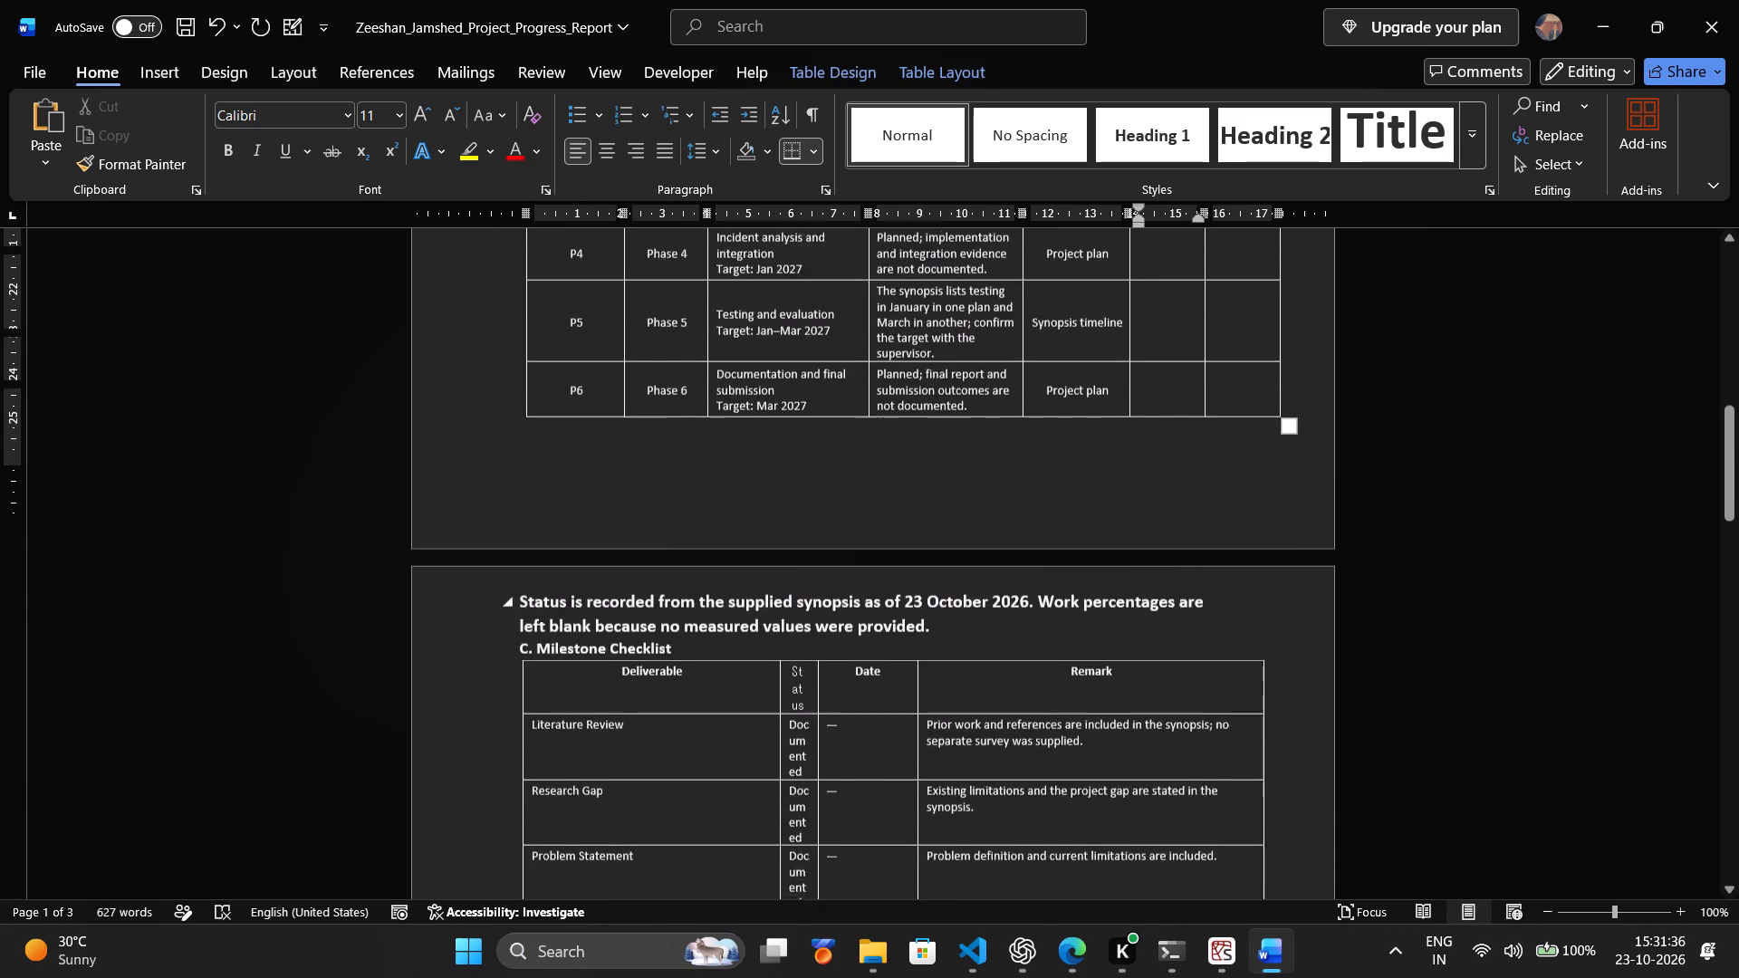
pyautogui.scroll(-3, 1103, 594)
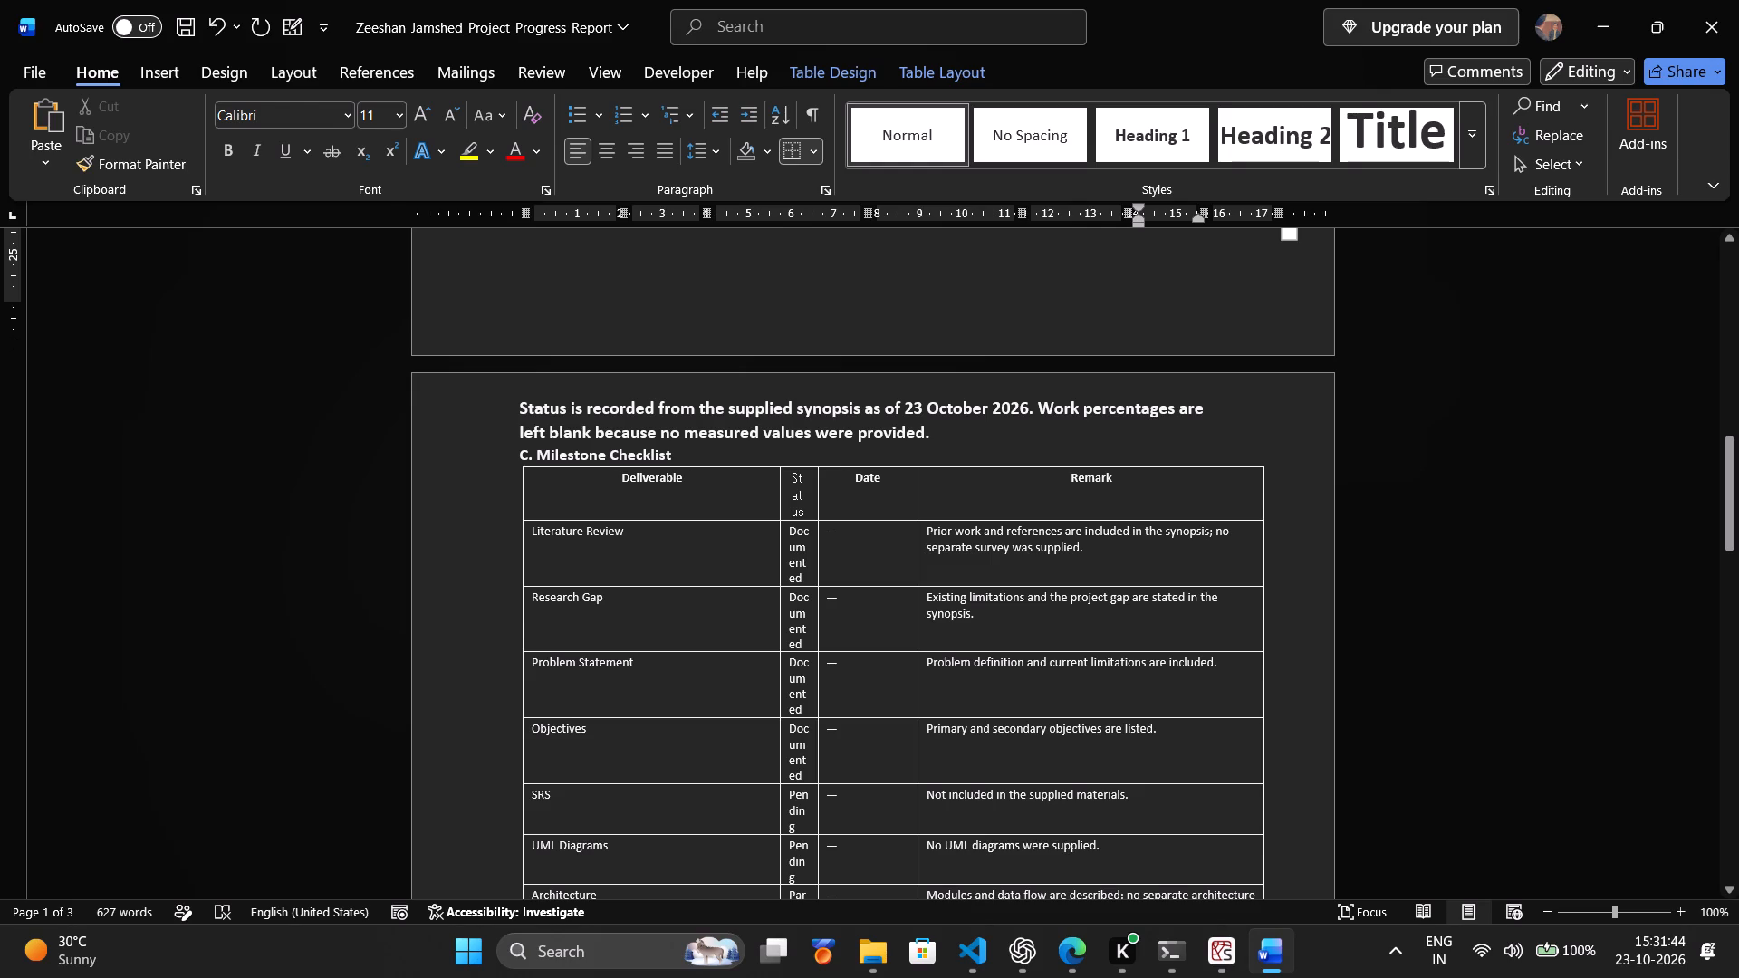
pyautogui.scroll(1, 934, 594)
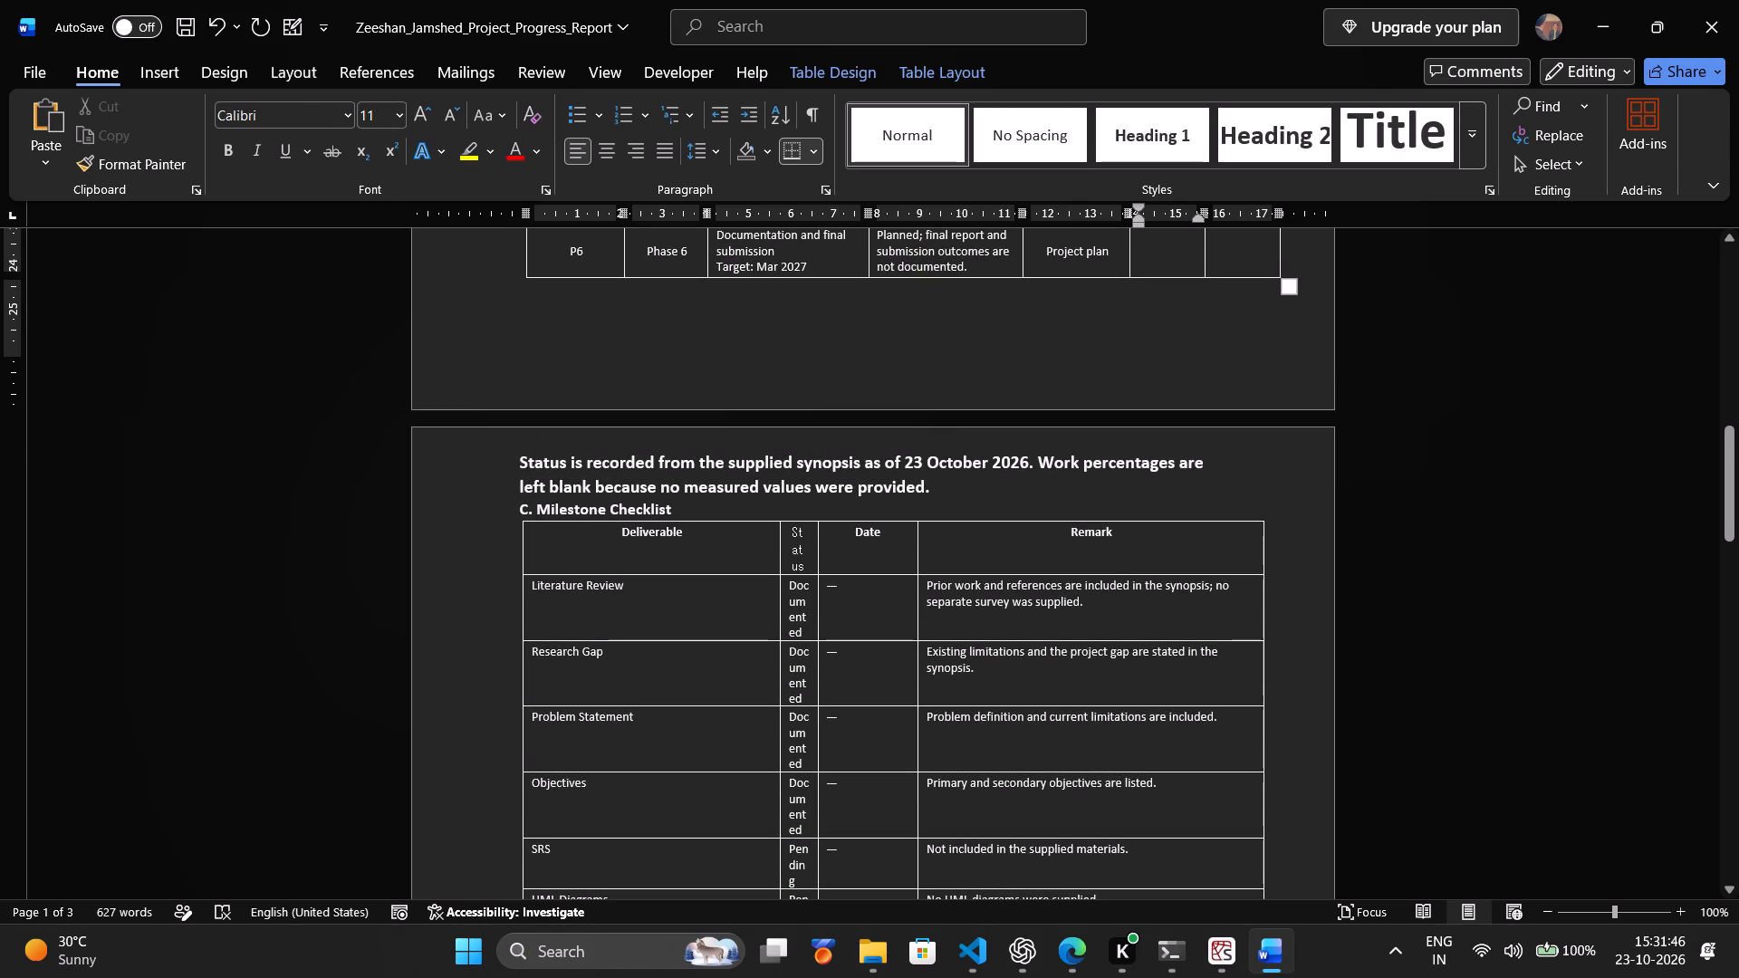
pyautogui.scroll(2, 934, 594)
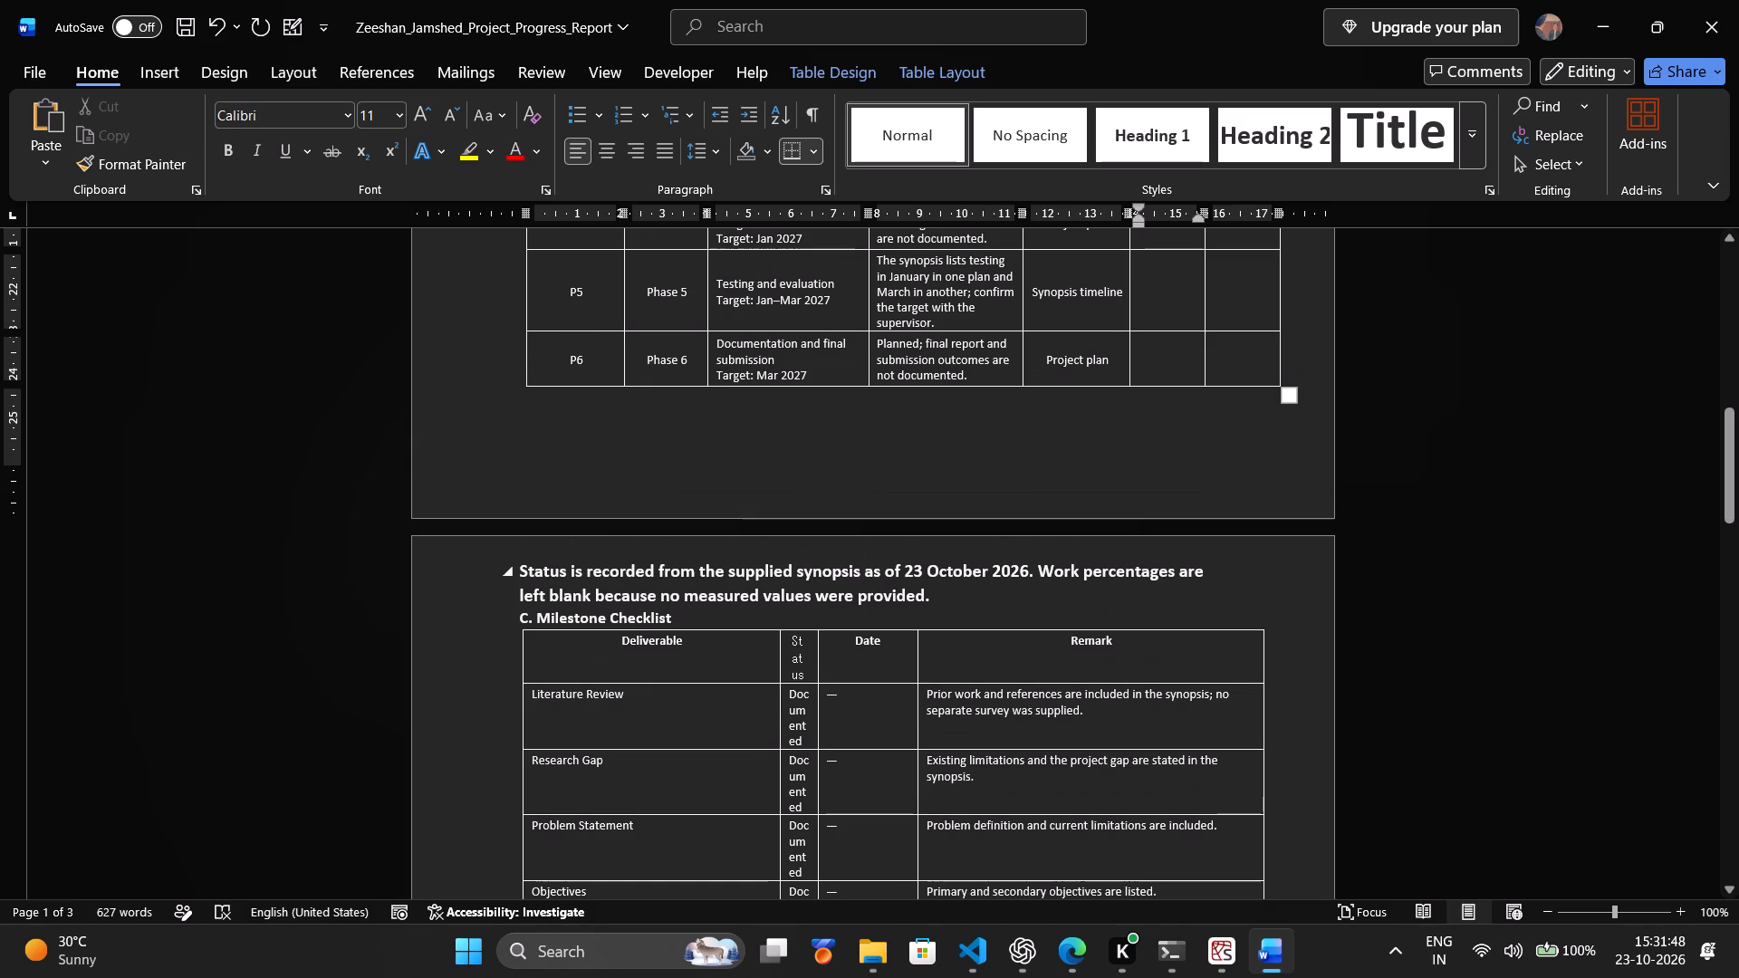
pyautogui.moveTo(937, 596); pyautogui.dragTo(518, 559)
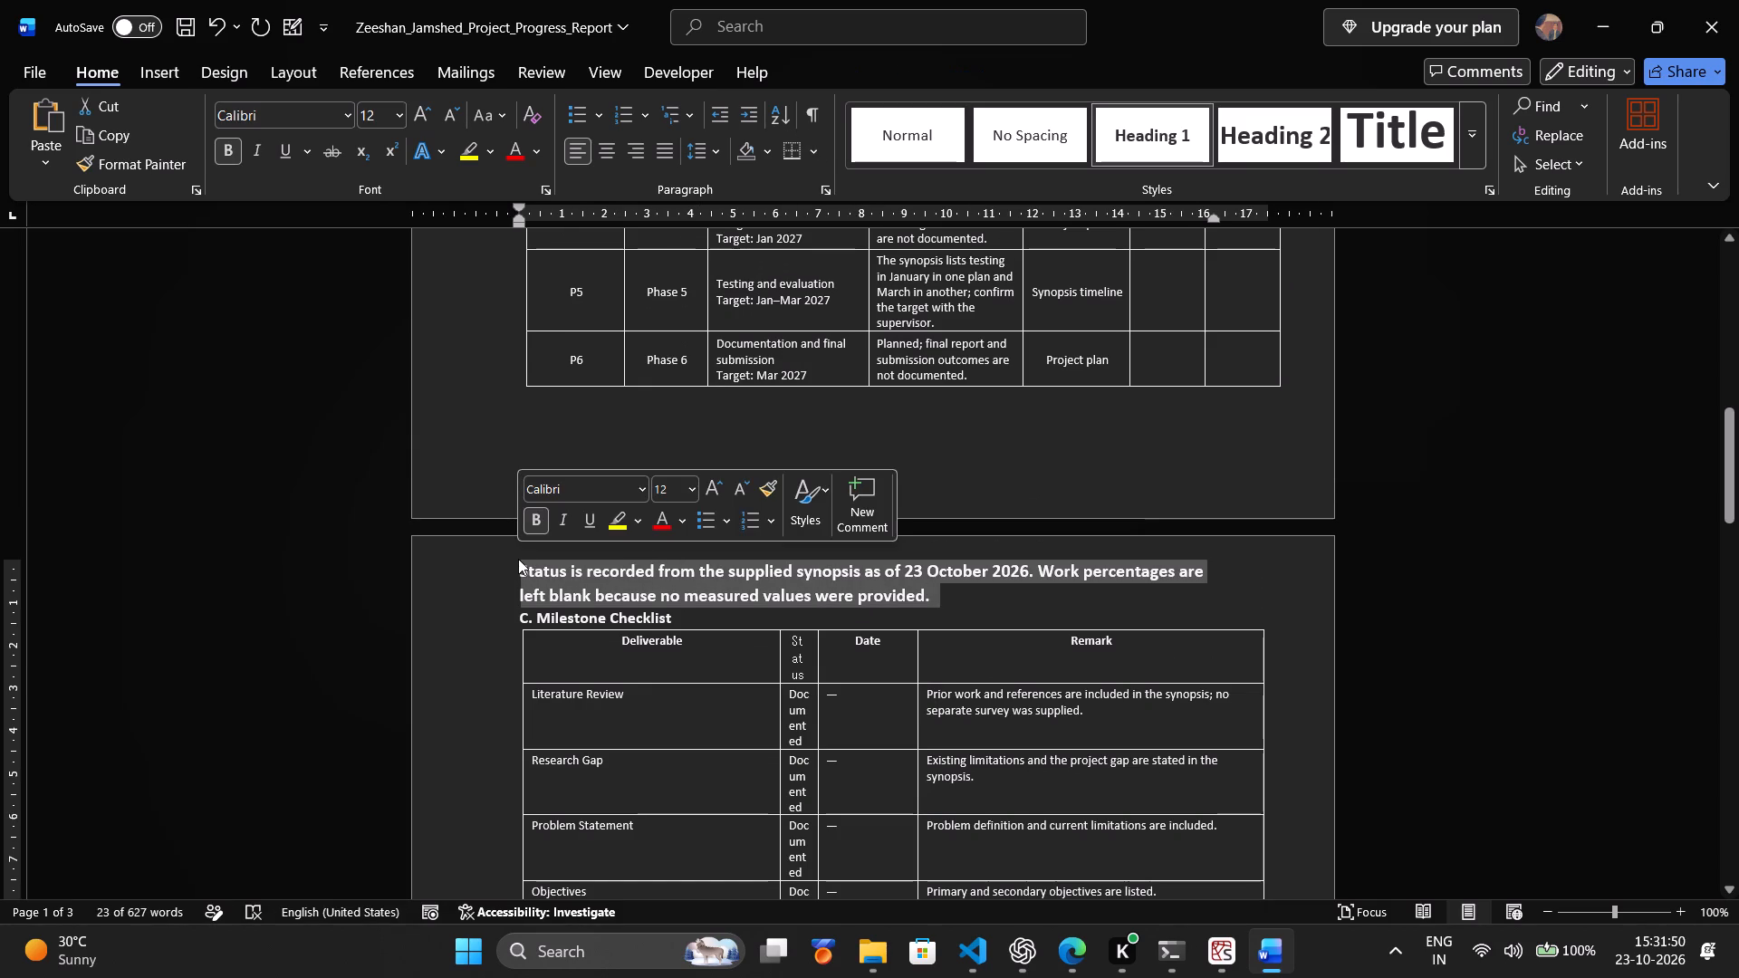
pyautogui.press('BackSpace')
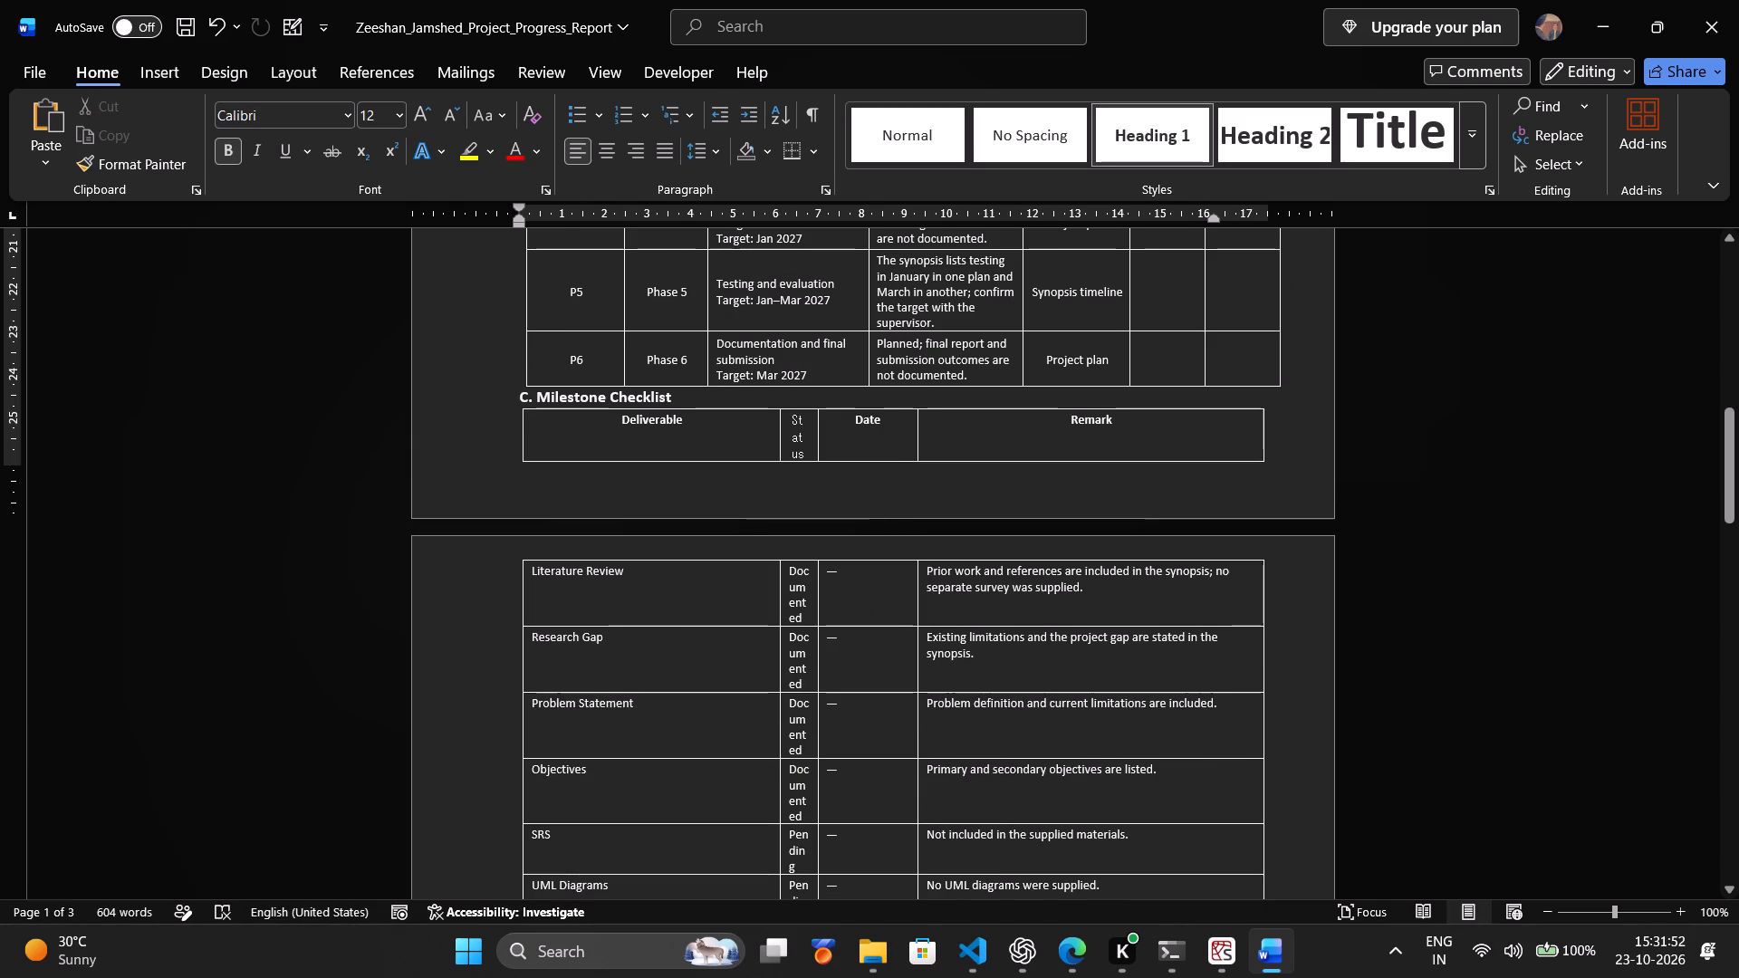
pyautogui.press('Return')
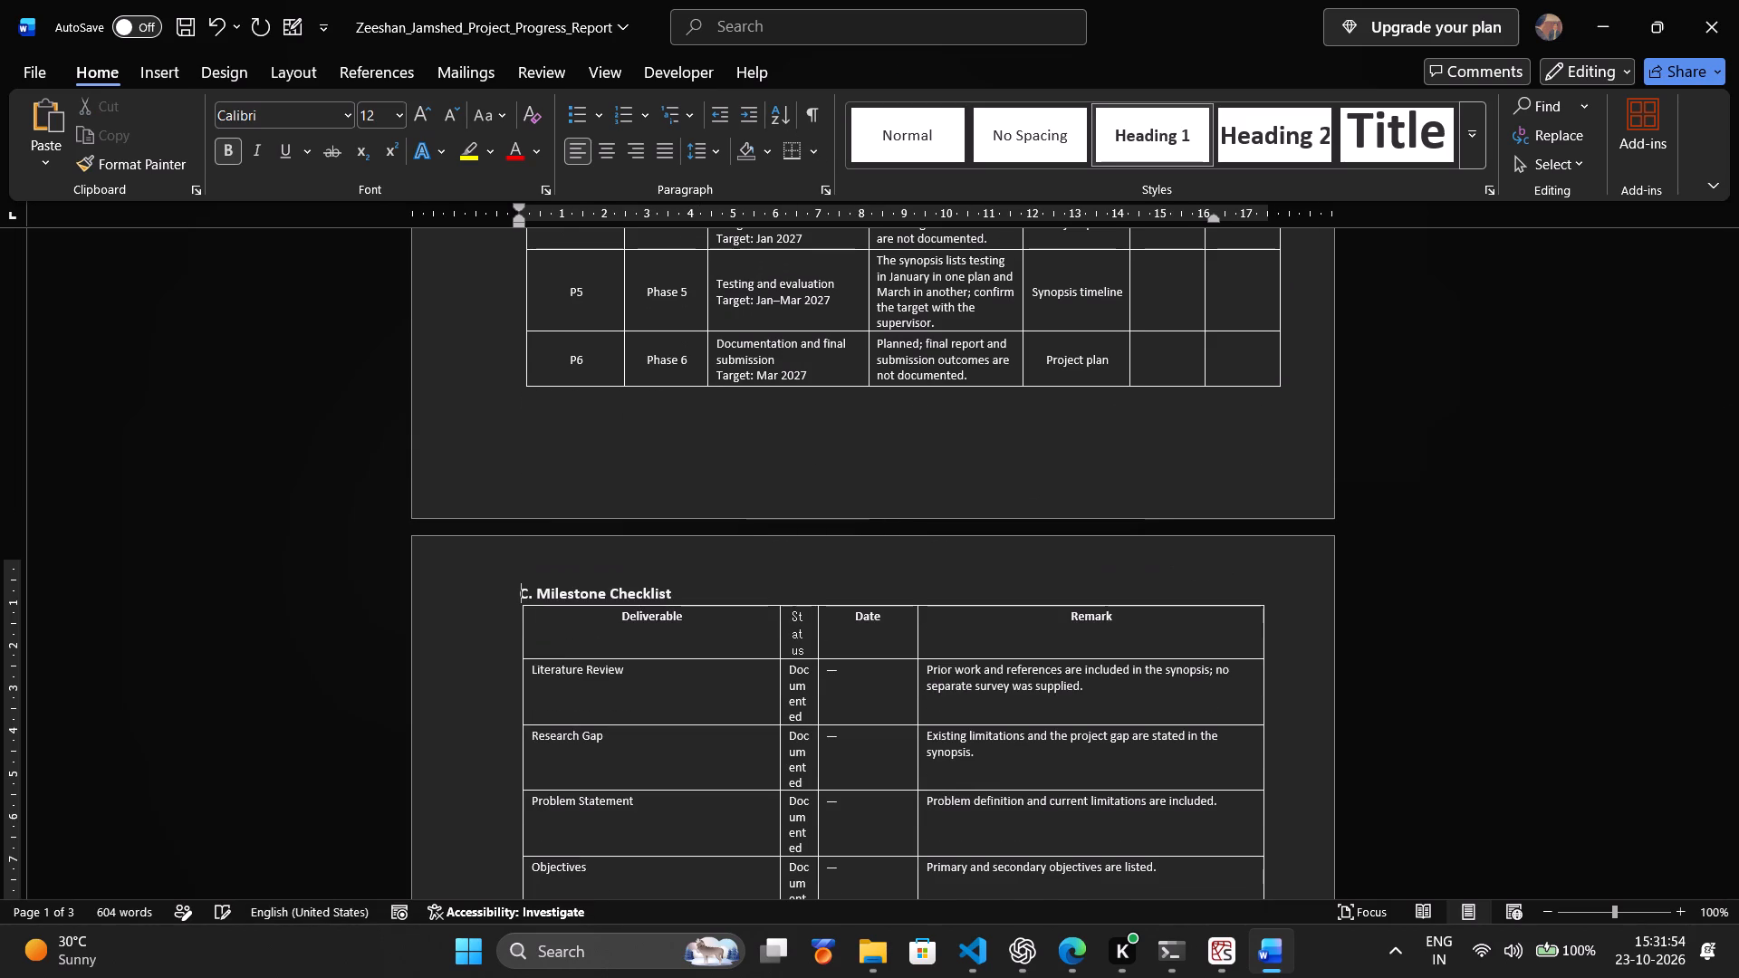
pyautogui.click(705, 577)
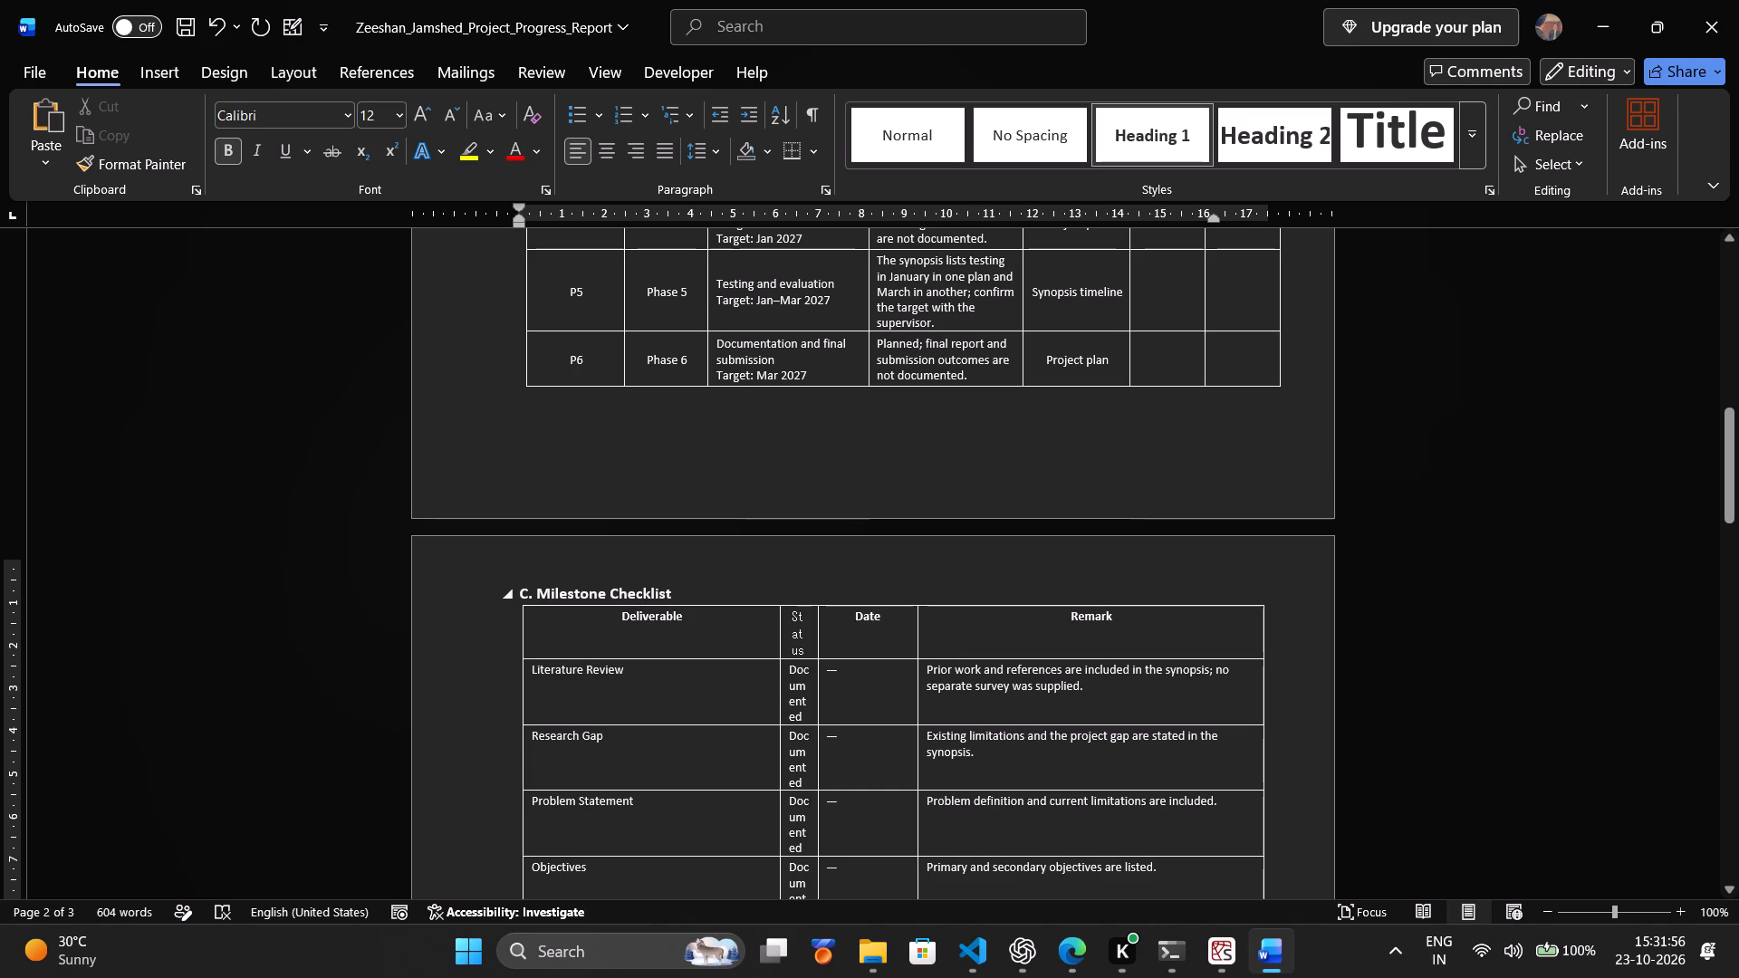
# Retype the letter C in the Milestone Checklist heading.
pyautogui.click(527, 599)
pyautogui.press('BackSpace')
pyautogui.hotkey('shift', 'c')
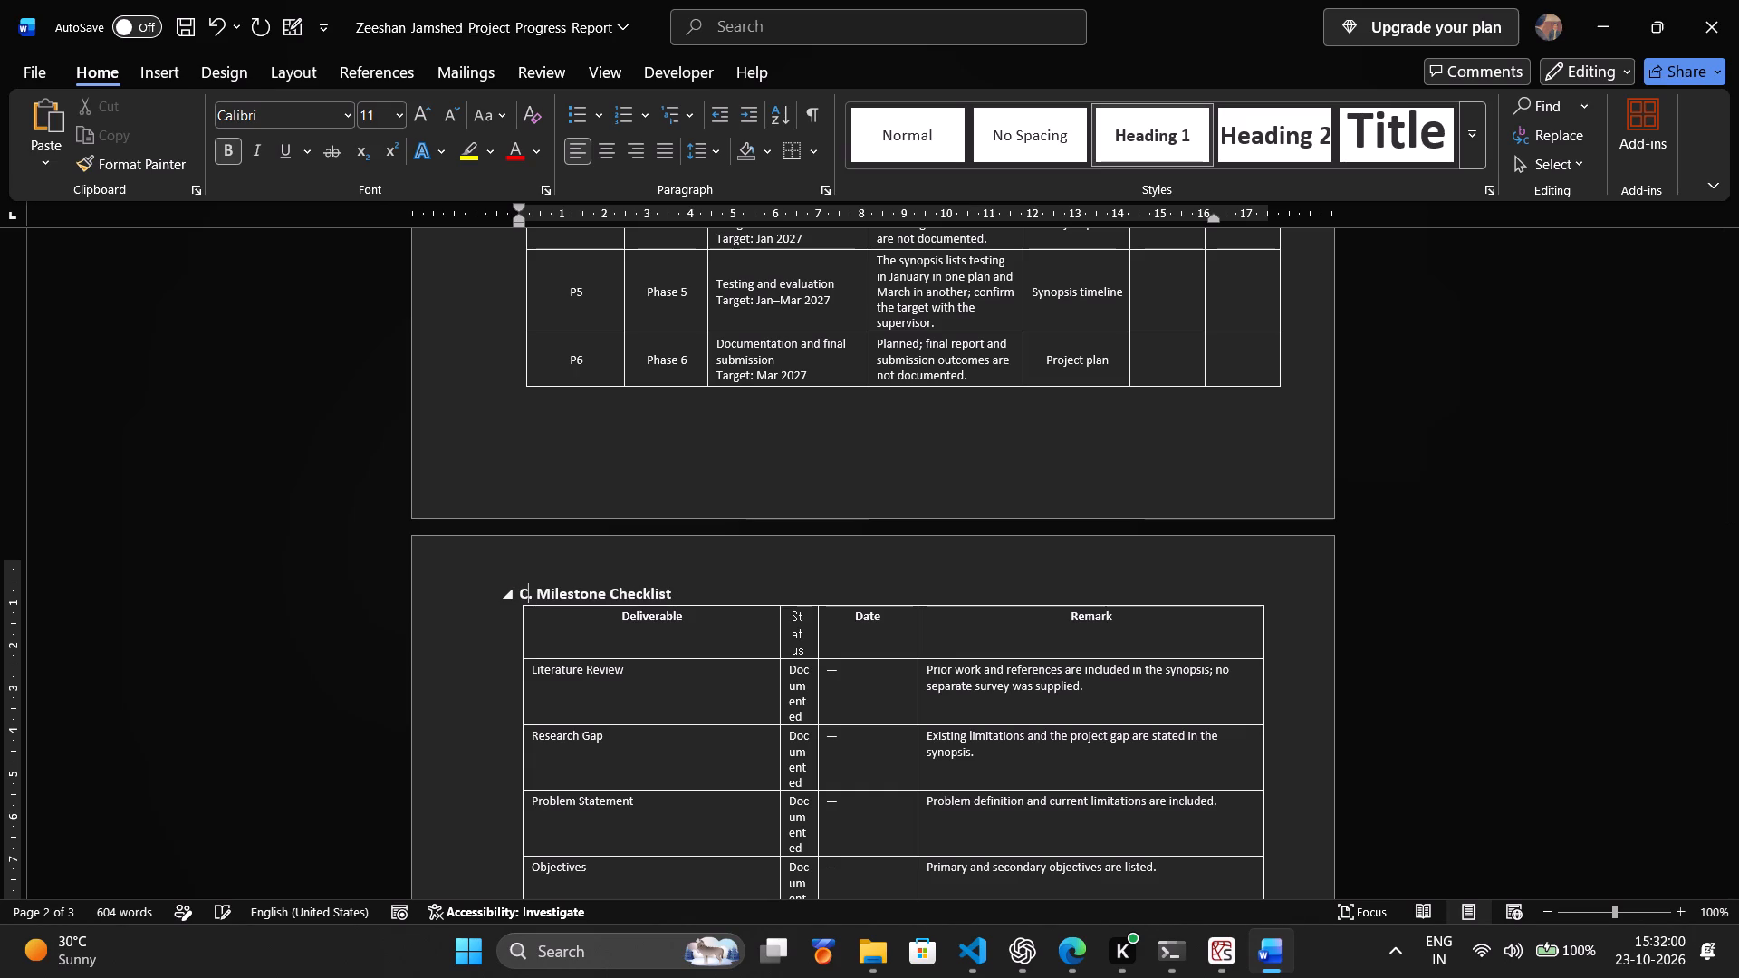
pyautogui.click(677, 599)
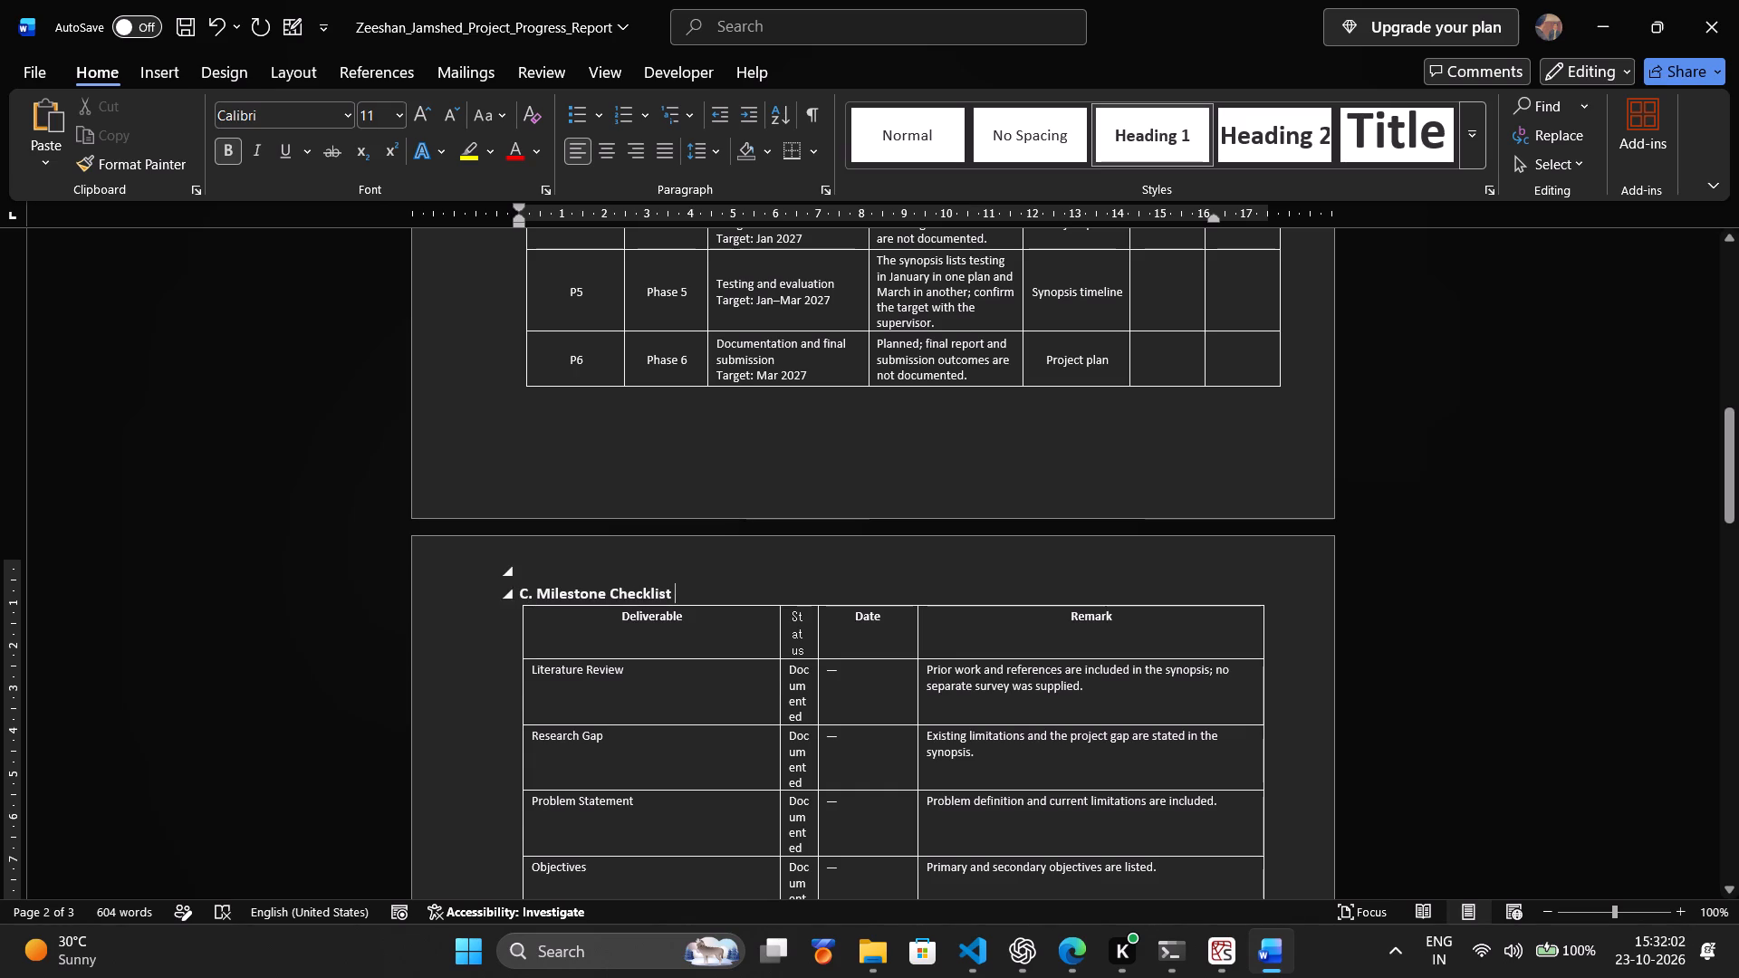
# Shift the border between the Deliverable and Status columns of the Milestone Checklist table to widen the Status column for words like Documented.
pyautogui.scroll(-4, 749, 649)
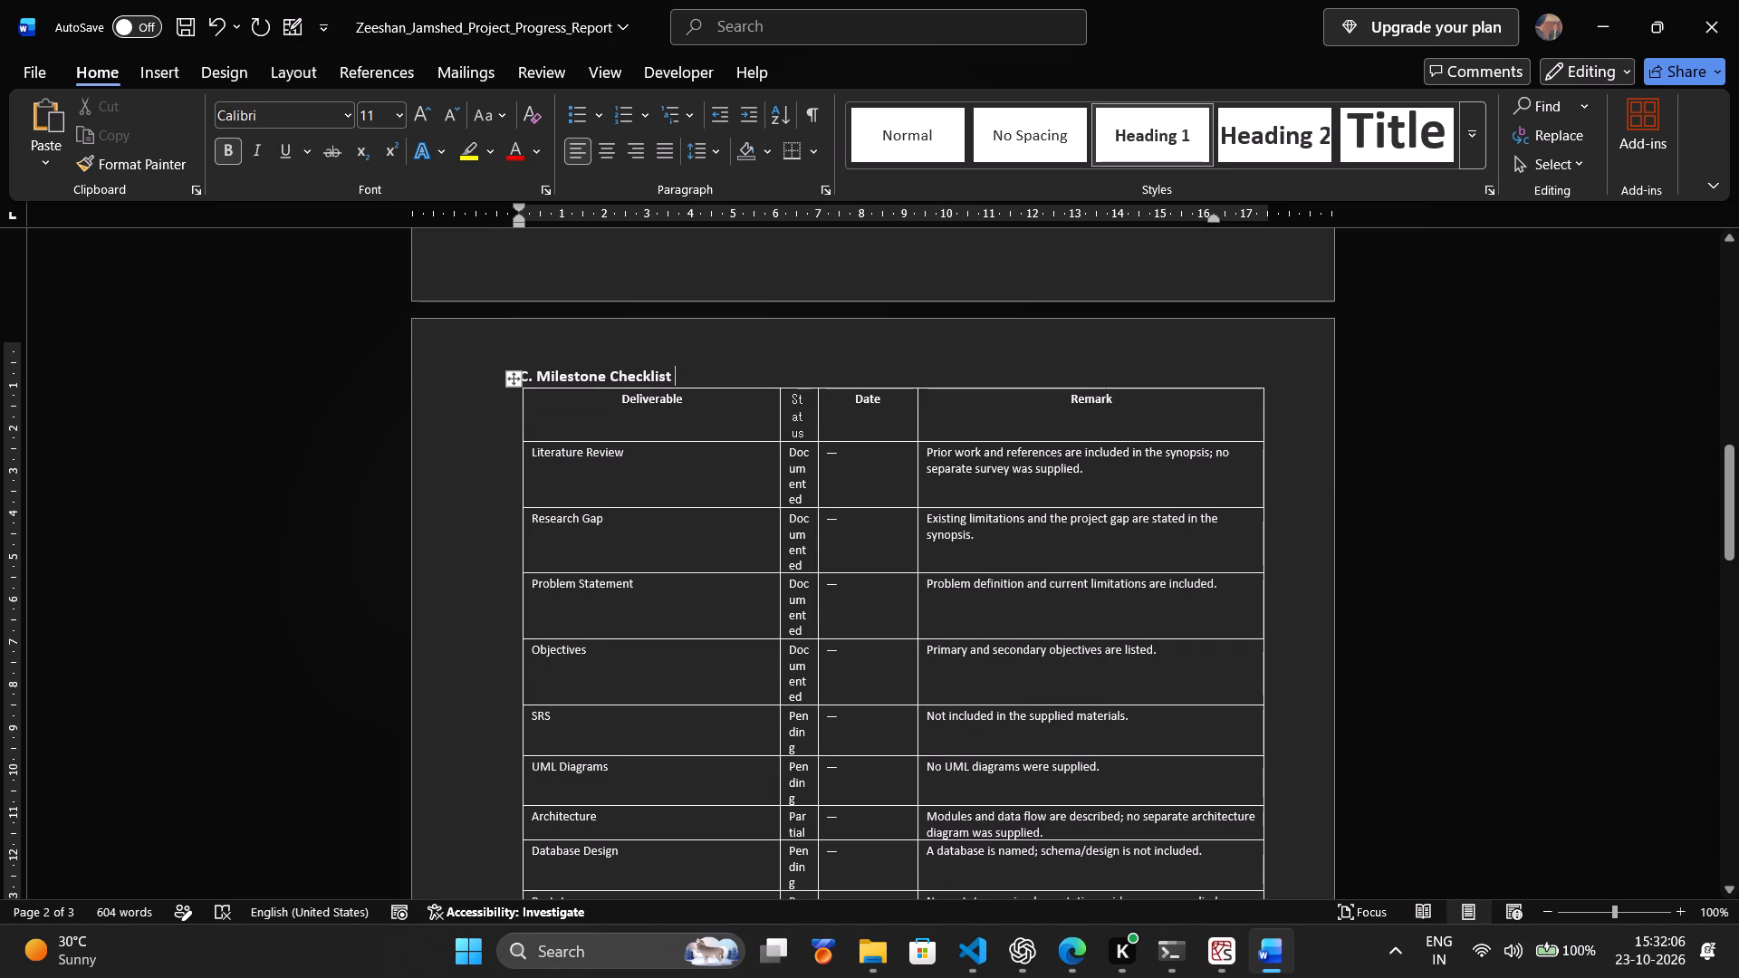
pyautogui.moveTo(778, 594); pyautogui.dragTo(745, 597)
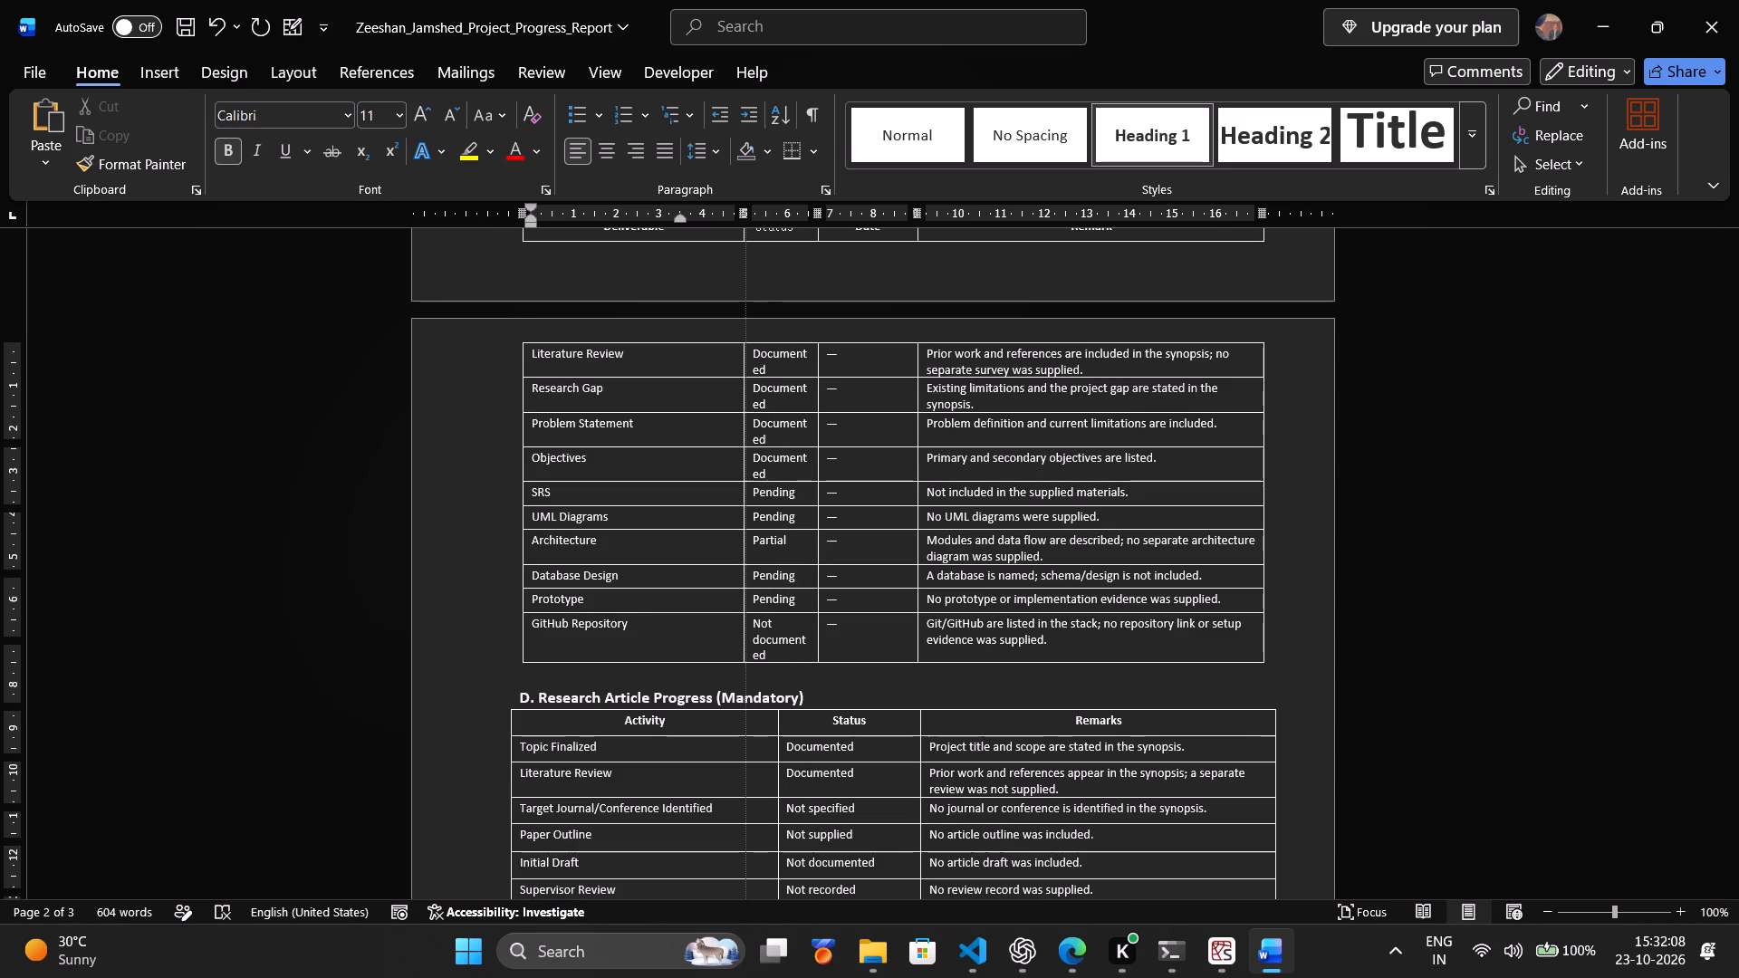
pyautogui.moveTo(745, 597); pyautogui.dragTo(723, 600)
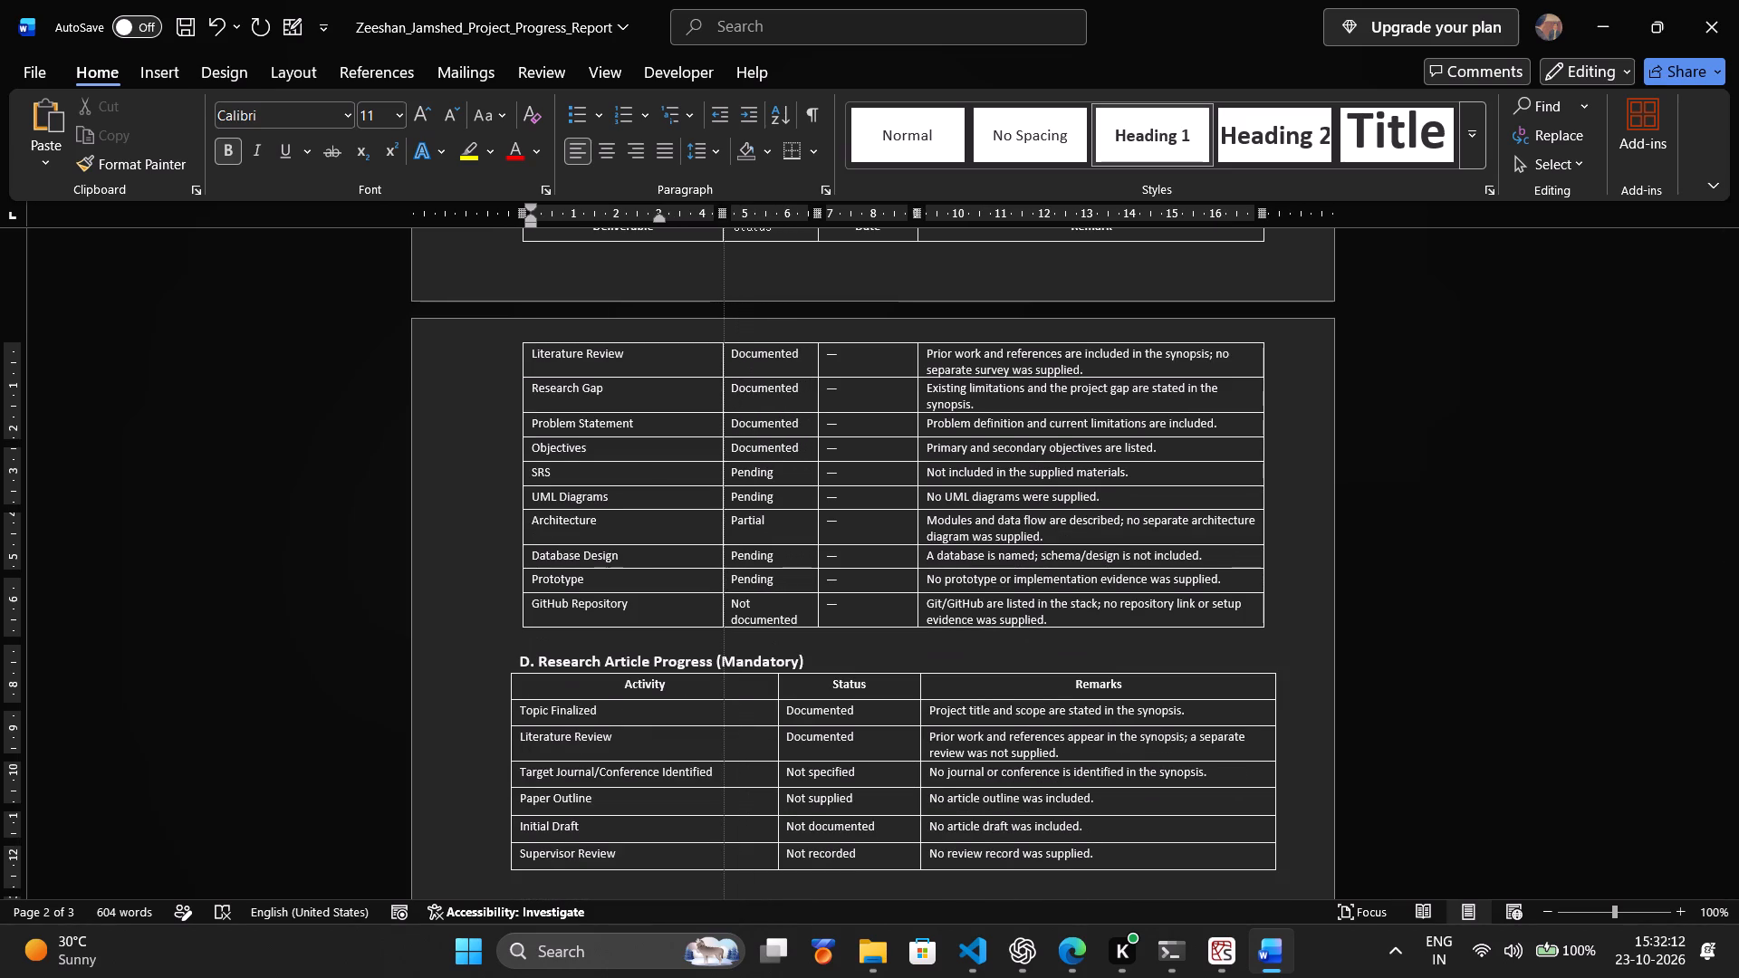
pyautogui.moveTo(723, 600); pyautogui.dragTo(718, 608)
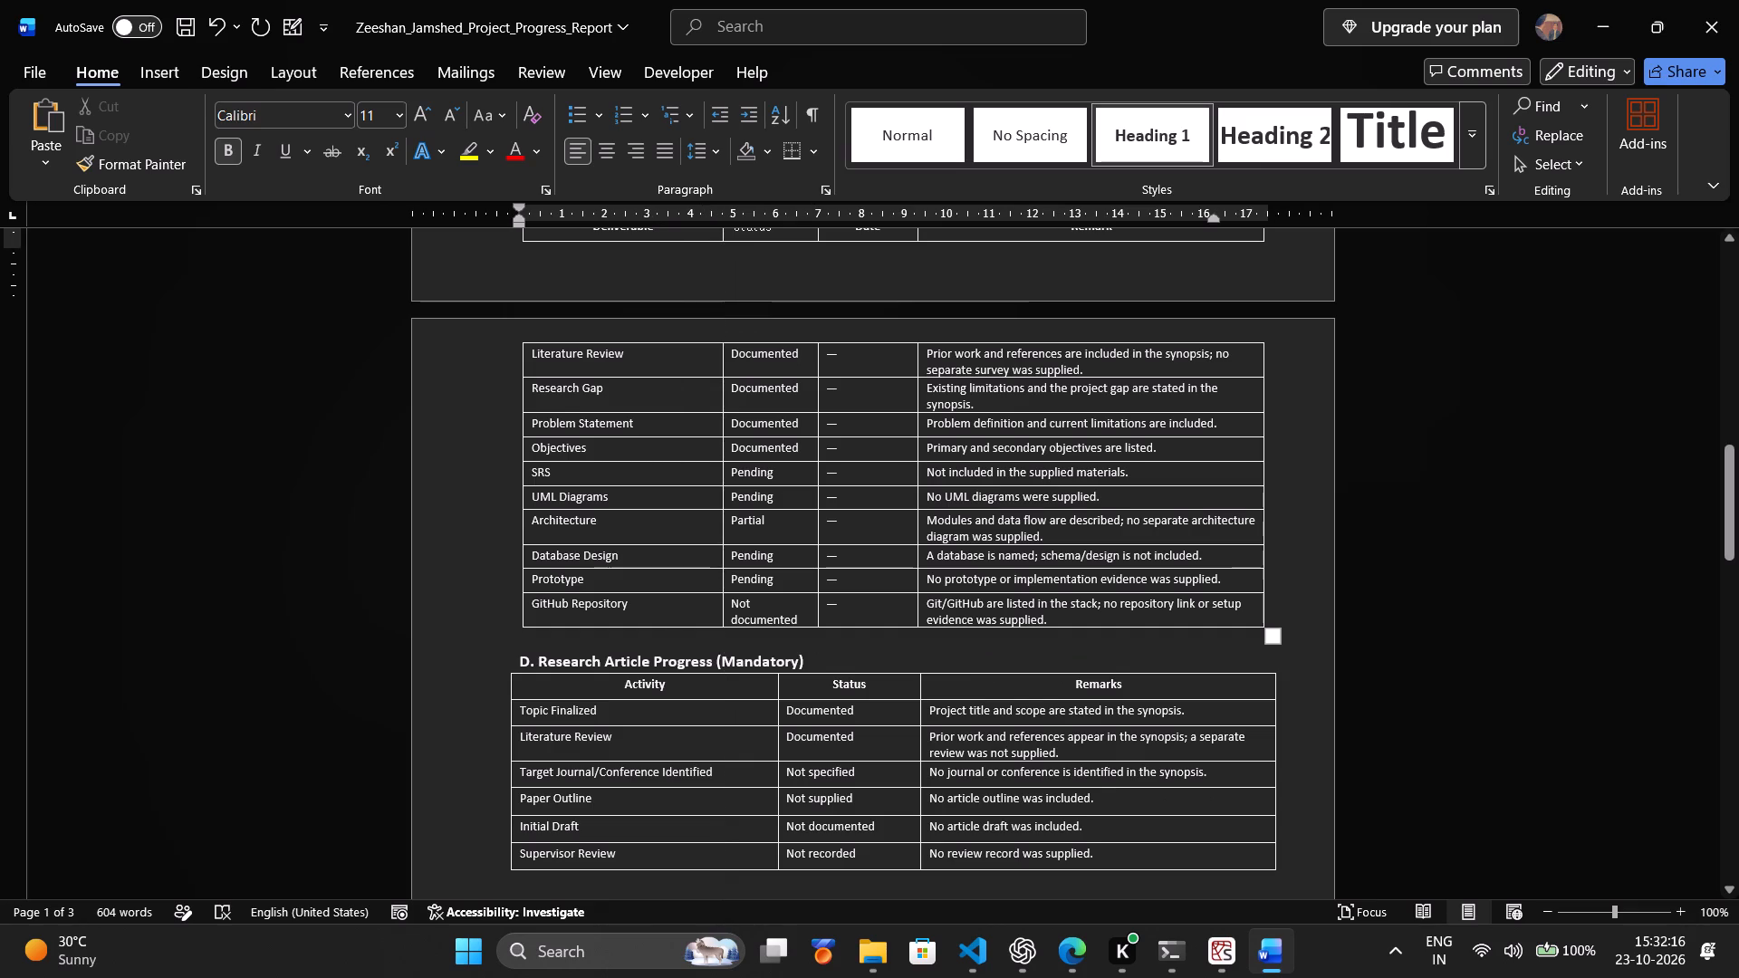
# Center the text horizontally in the Date and Status cells of the Milestone Checklist table, from Literature Review to GitHub Repository.
pyautogui.moveTo(873, 613); pyautogui.dragTo(825, 359)
pyautogui.click(600, 148)
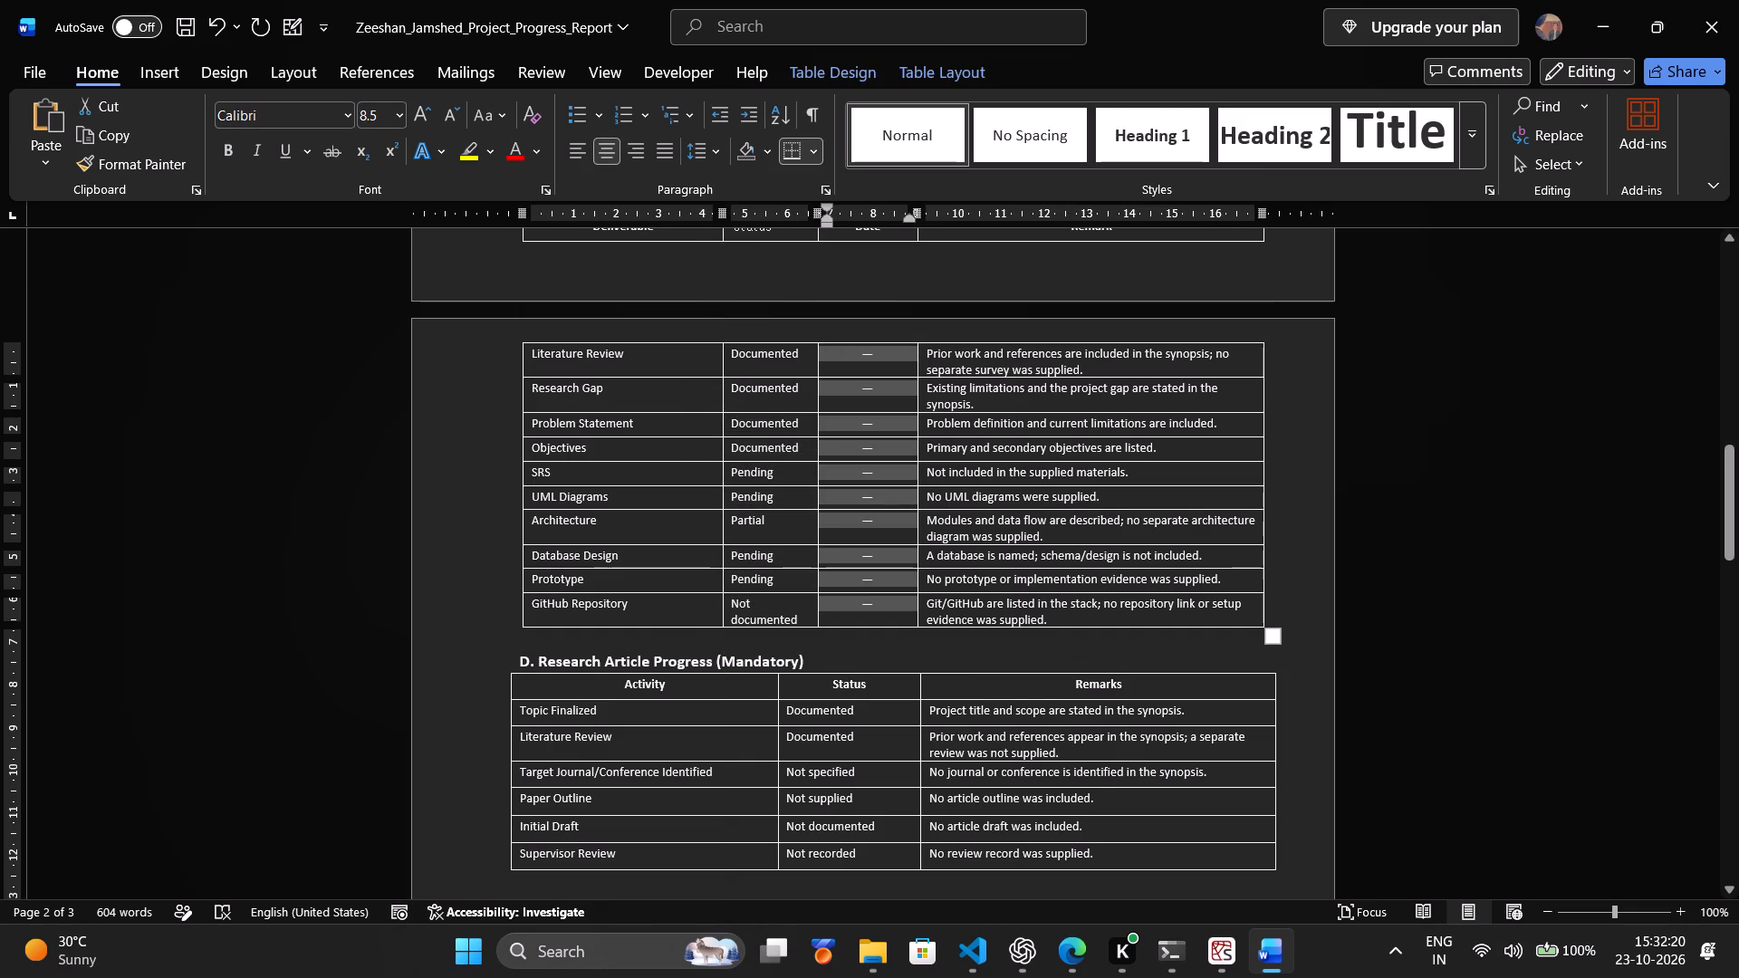
pyautogui.moveTo(802, 617); pyautogui.dragTo(724, 356)
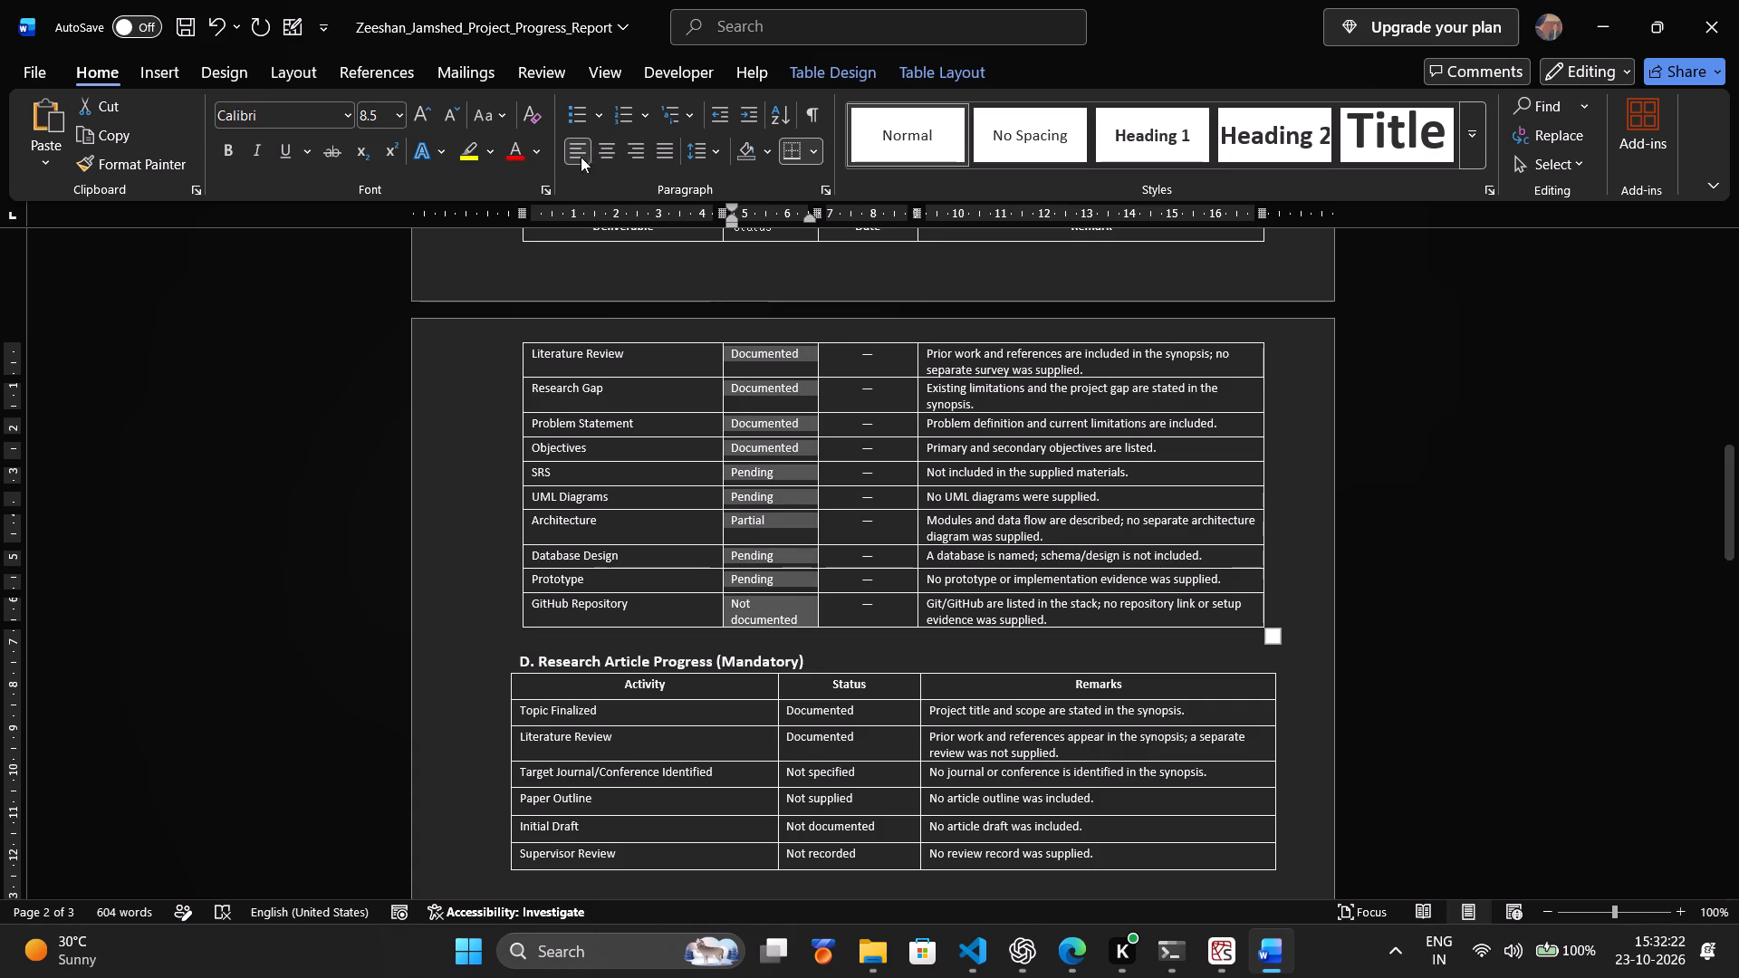
pyautogui.click(598, 144)
pyautogui.click(1006, 594)
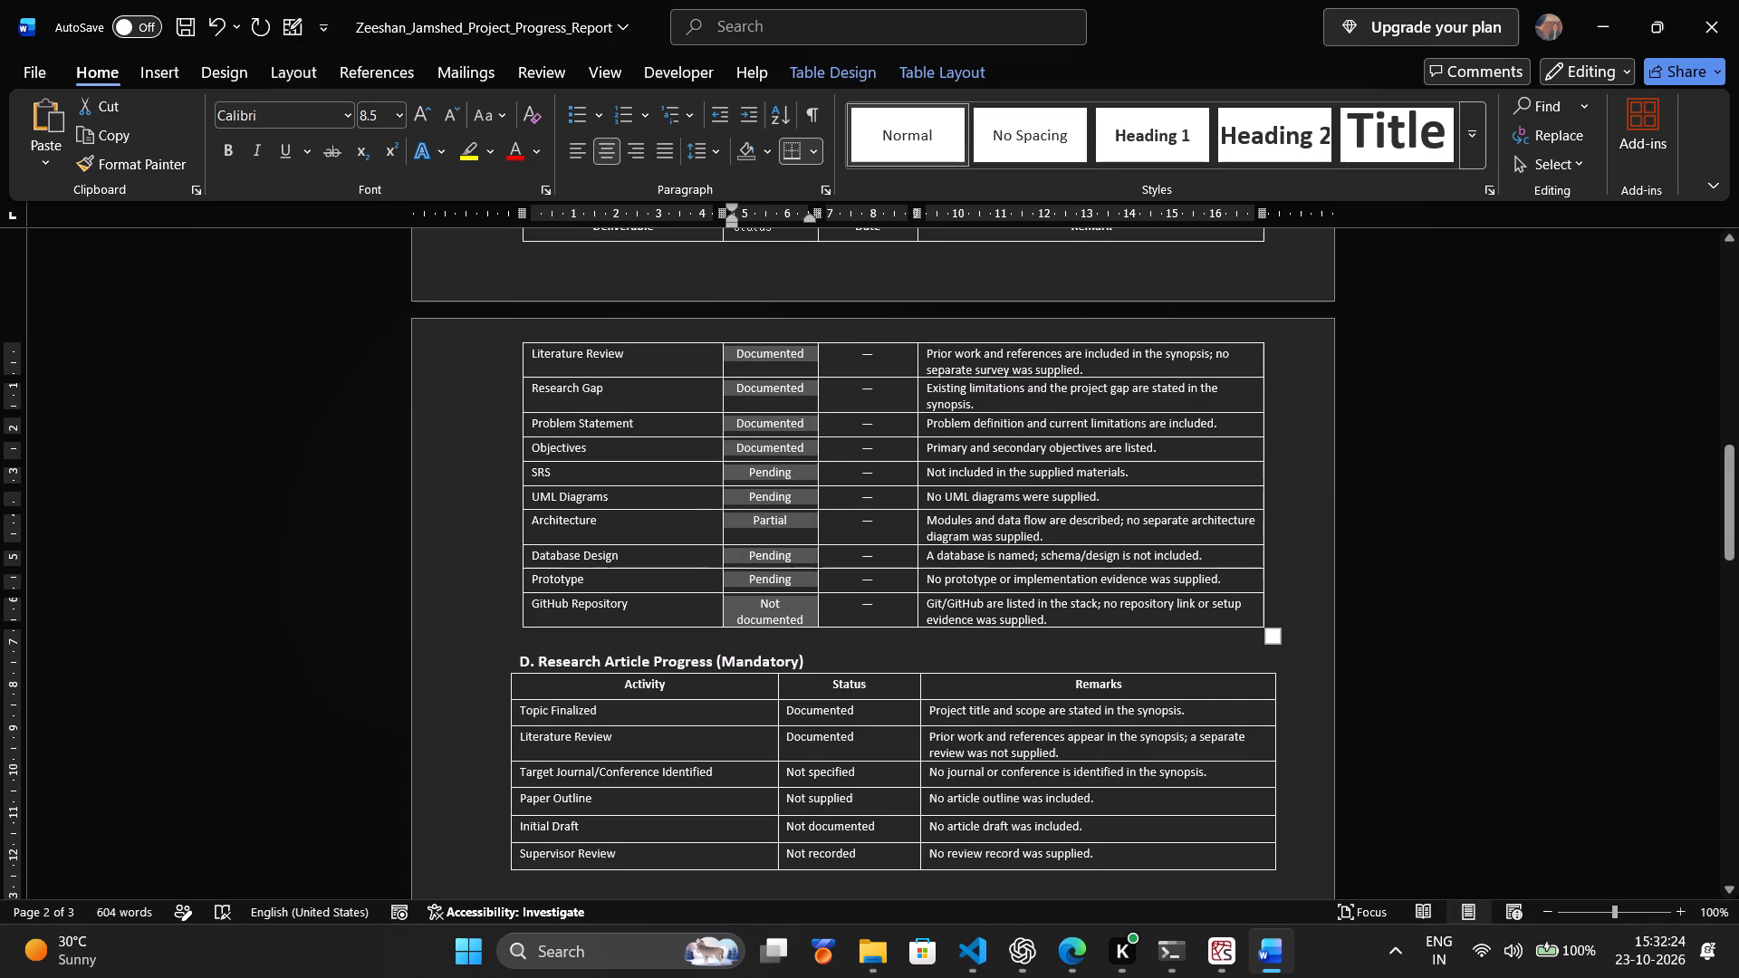
# Stretch the Milestone Checklist table downward slightly to make its rows taller.
pyautogui.moveTo(1271, 639); pyautogui.dragTo(1265, 669)
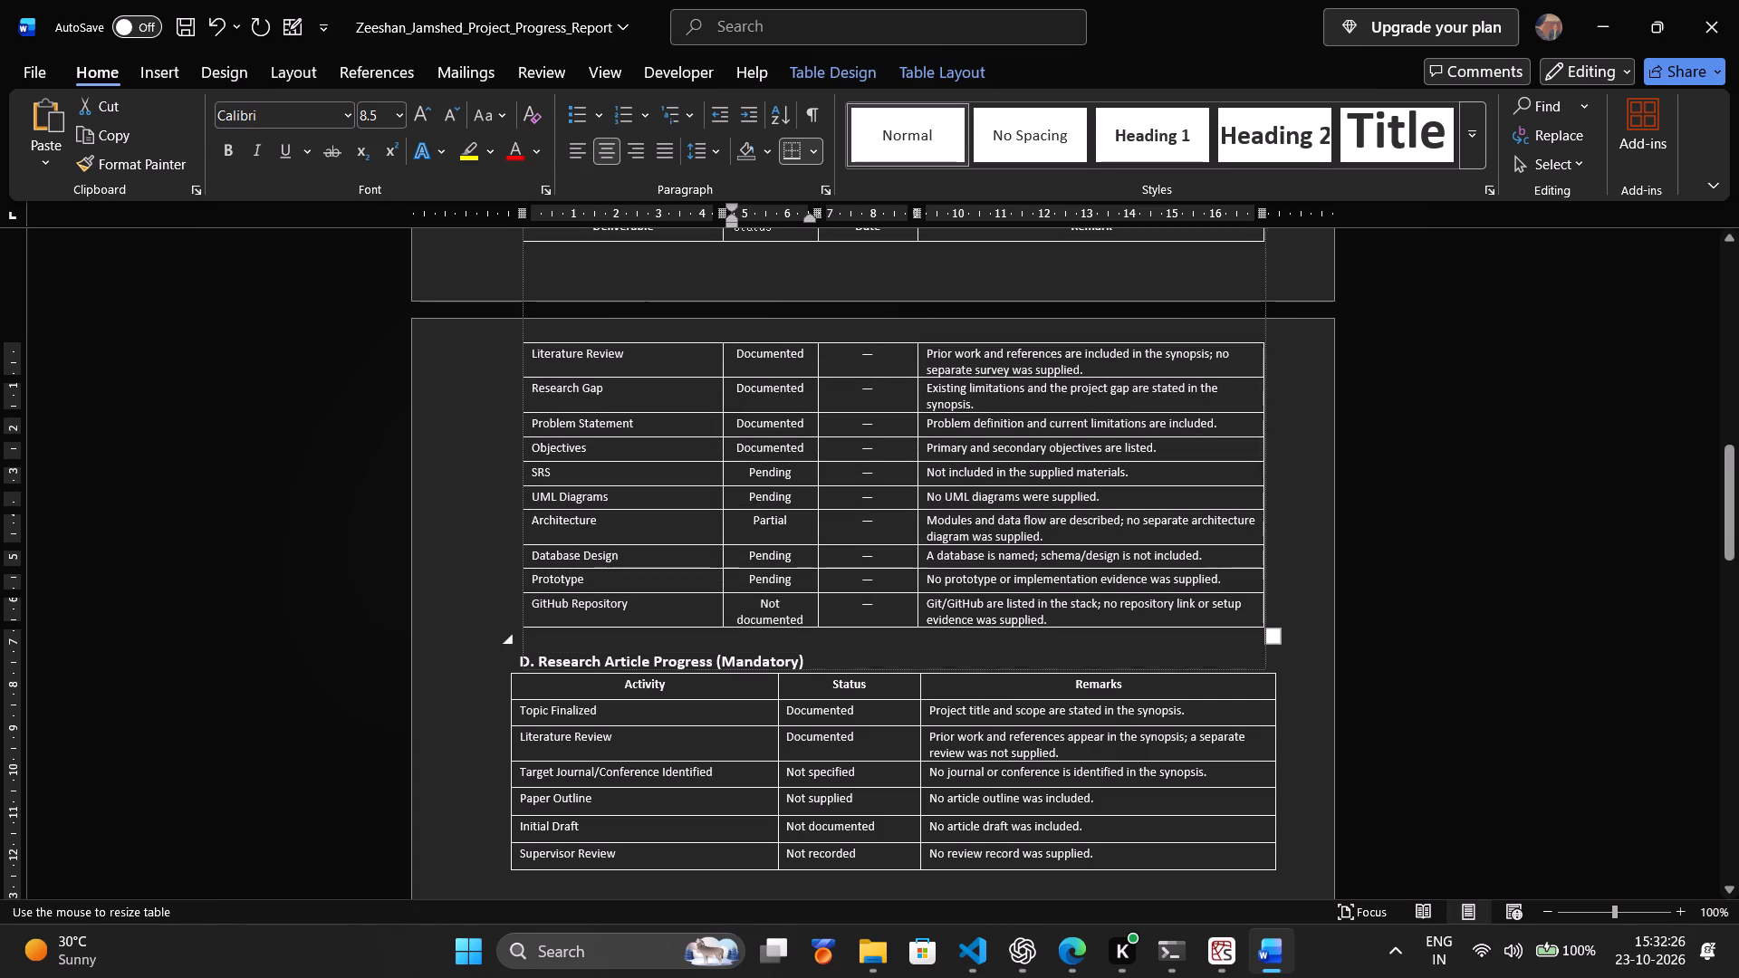
pyautogui.moveTo(1265, 669); pyautogui.dragTo(1264, 678)
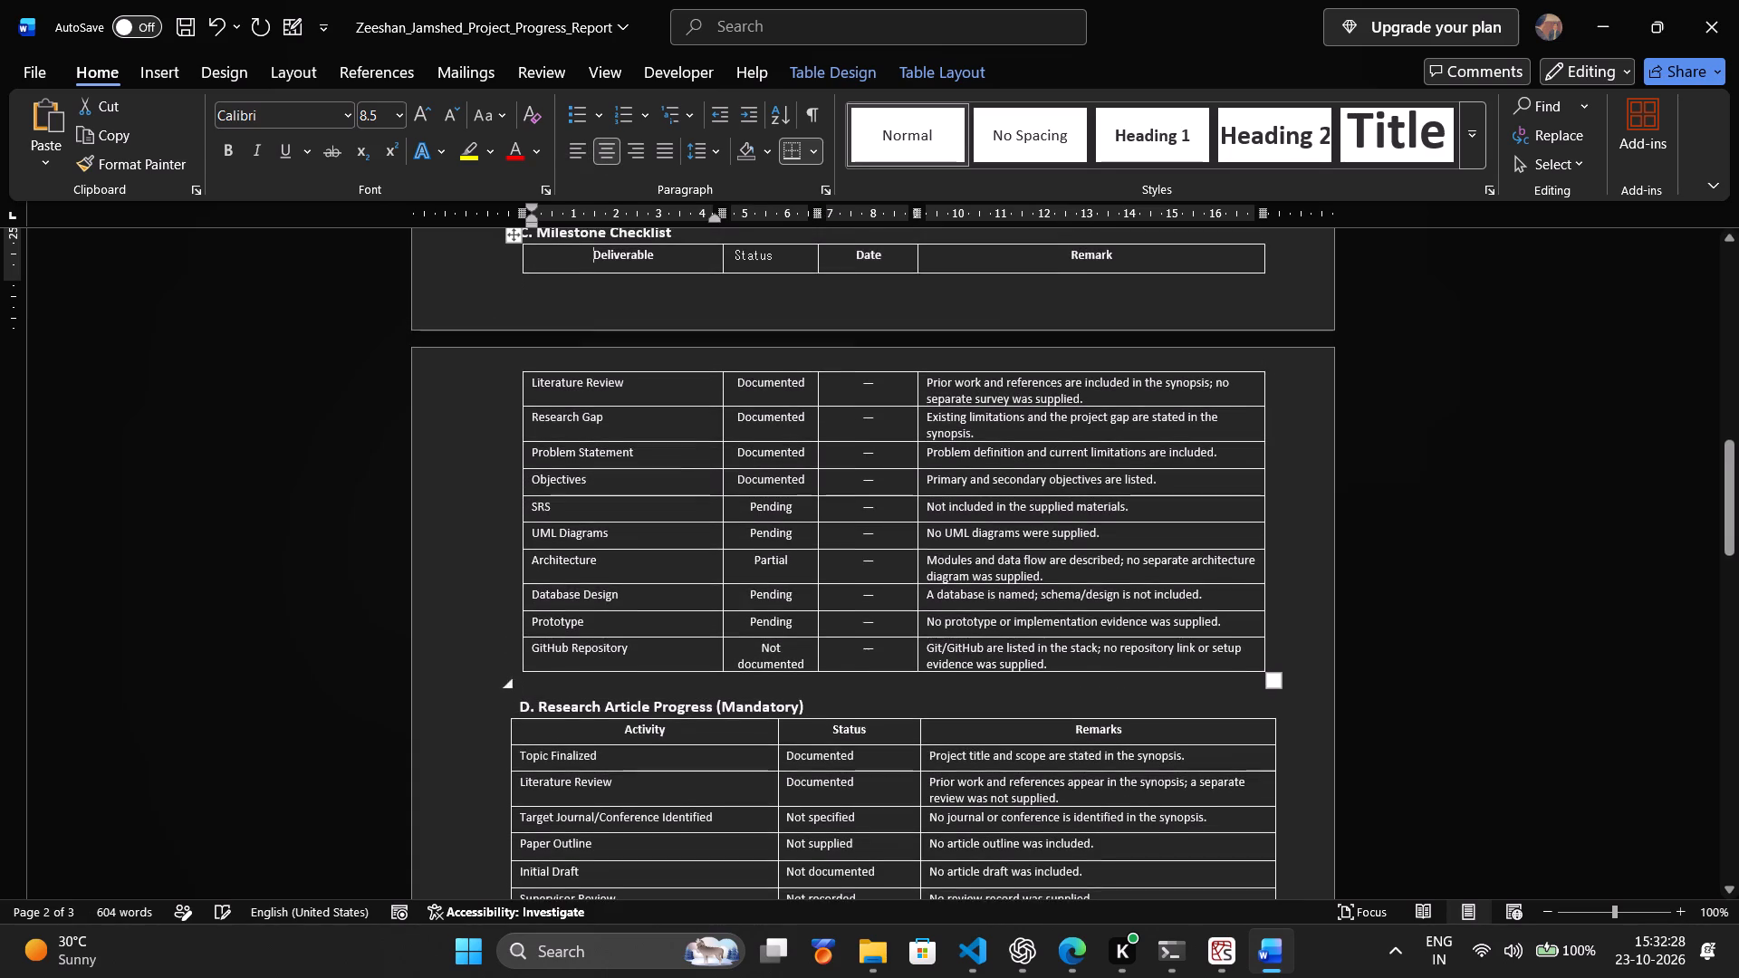
# Add an empty line above the Milestone Checklist heading to move the heading and its header row onto the page with the table.
pyautogui.scroll(2, 1170, 619)
pyautogui.click(563, 334)
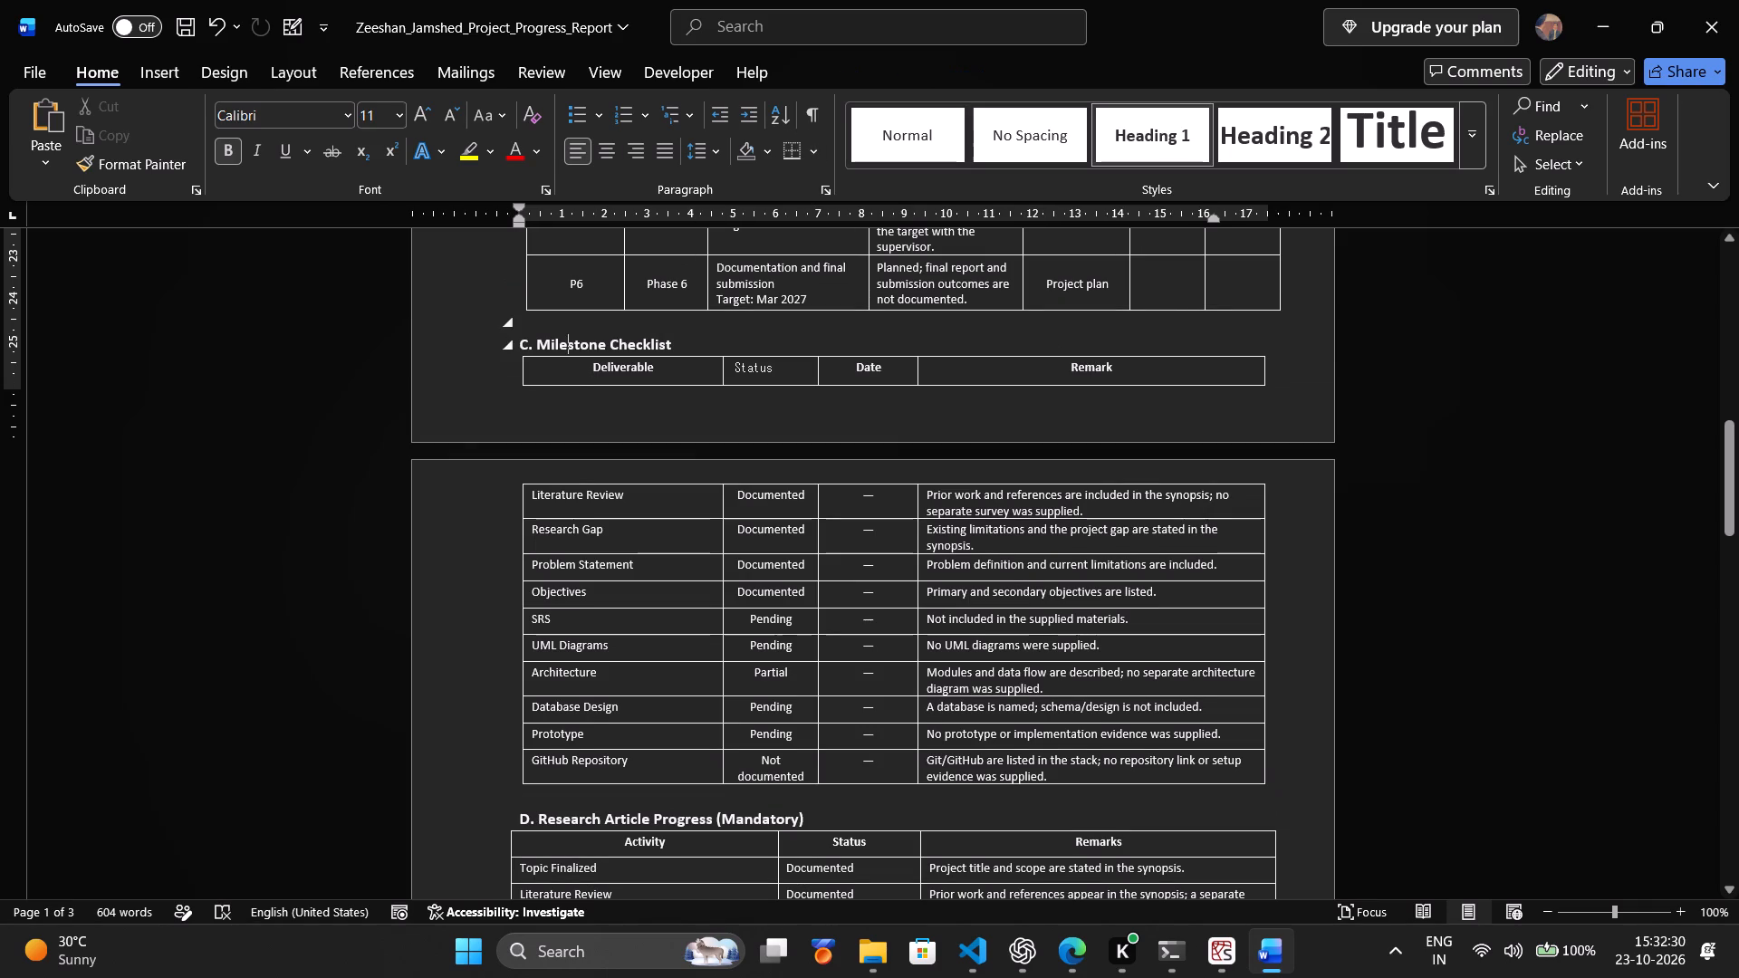
pyautogui.click(526, 319)
pyautogui.press('Return')
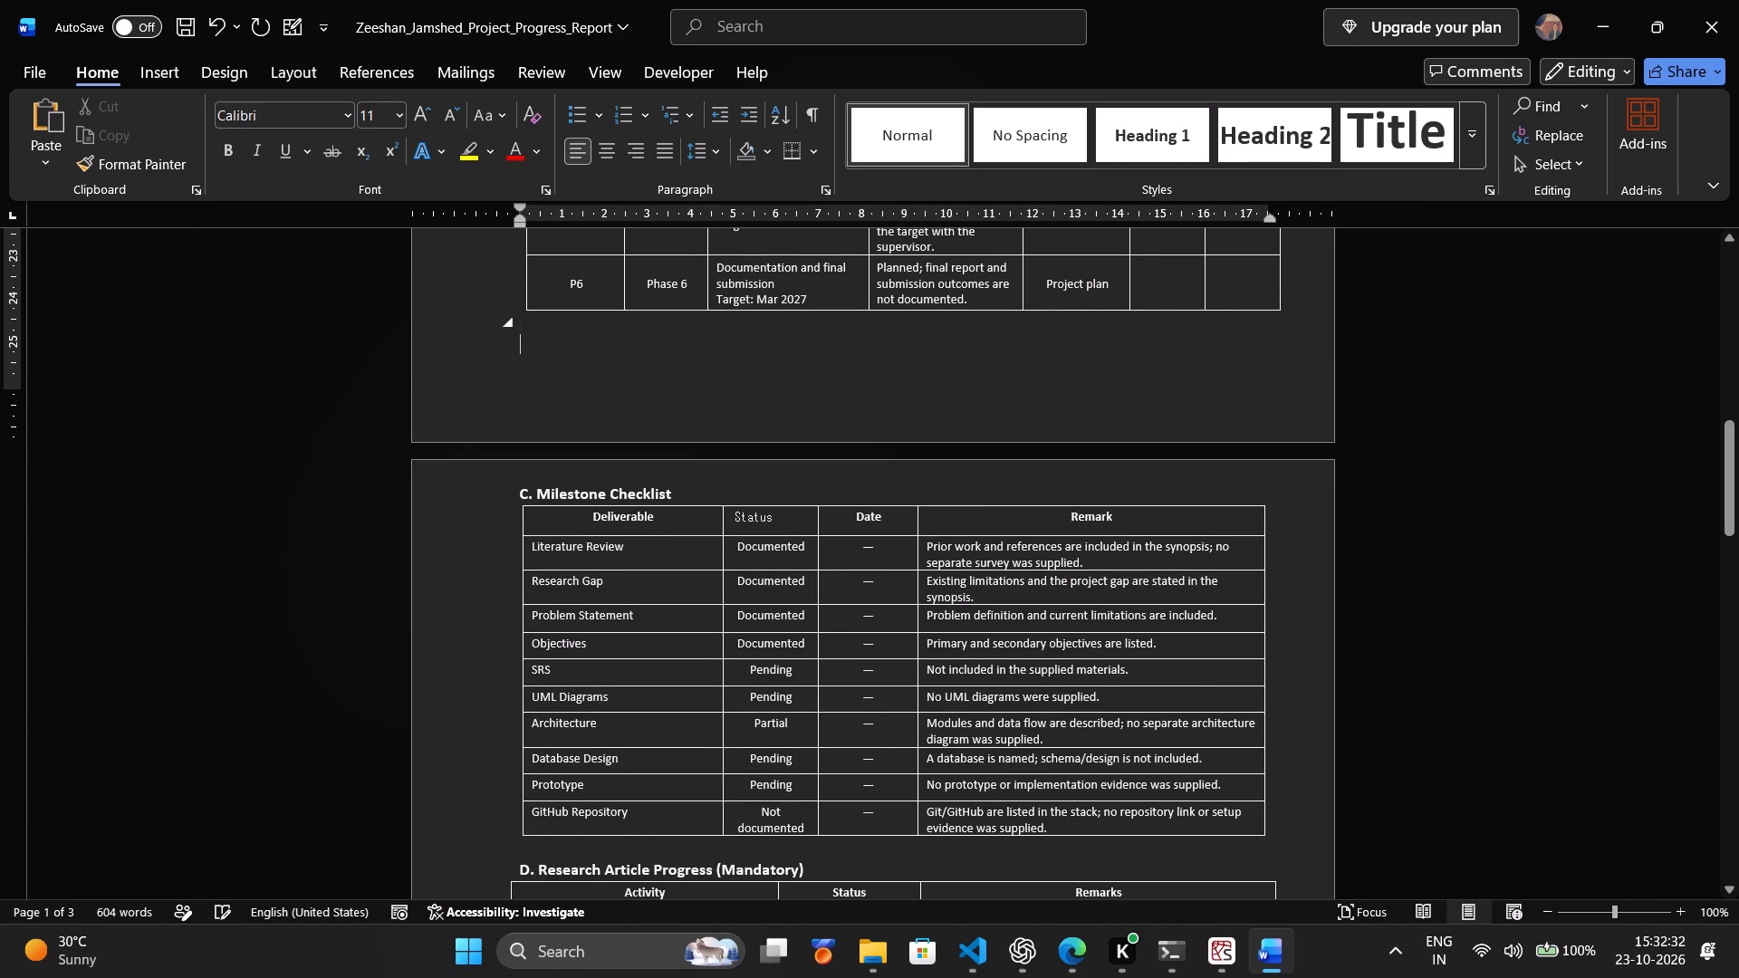
# Stretch the Milestone Checklist table downward a little more to increase its row heights.
pyautogui.scroll(-3, 885, 486)
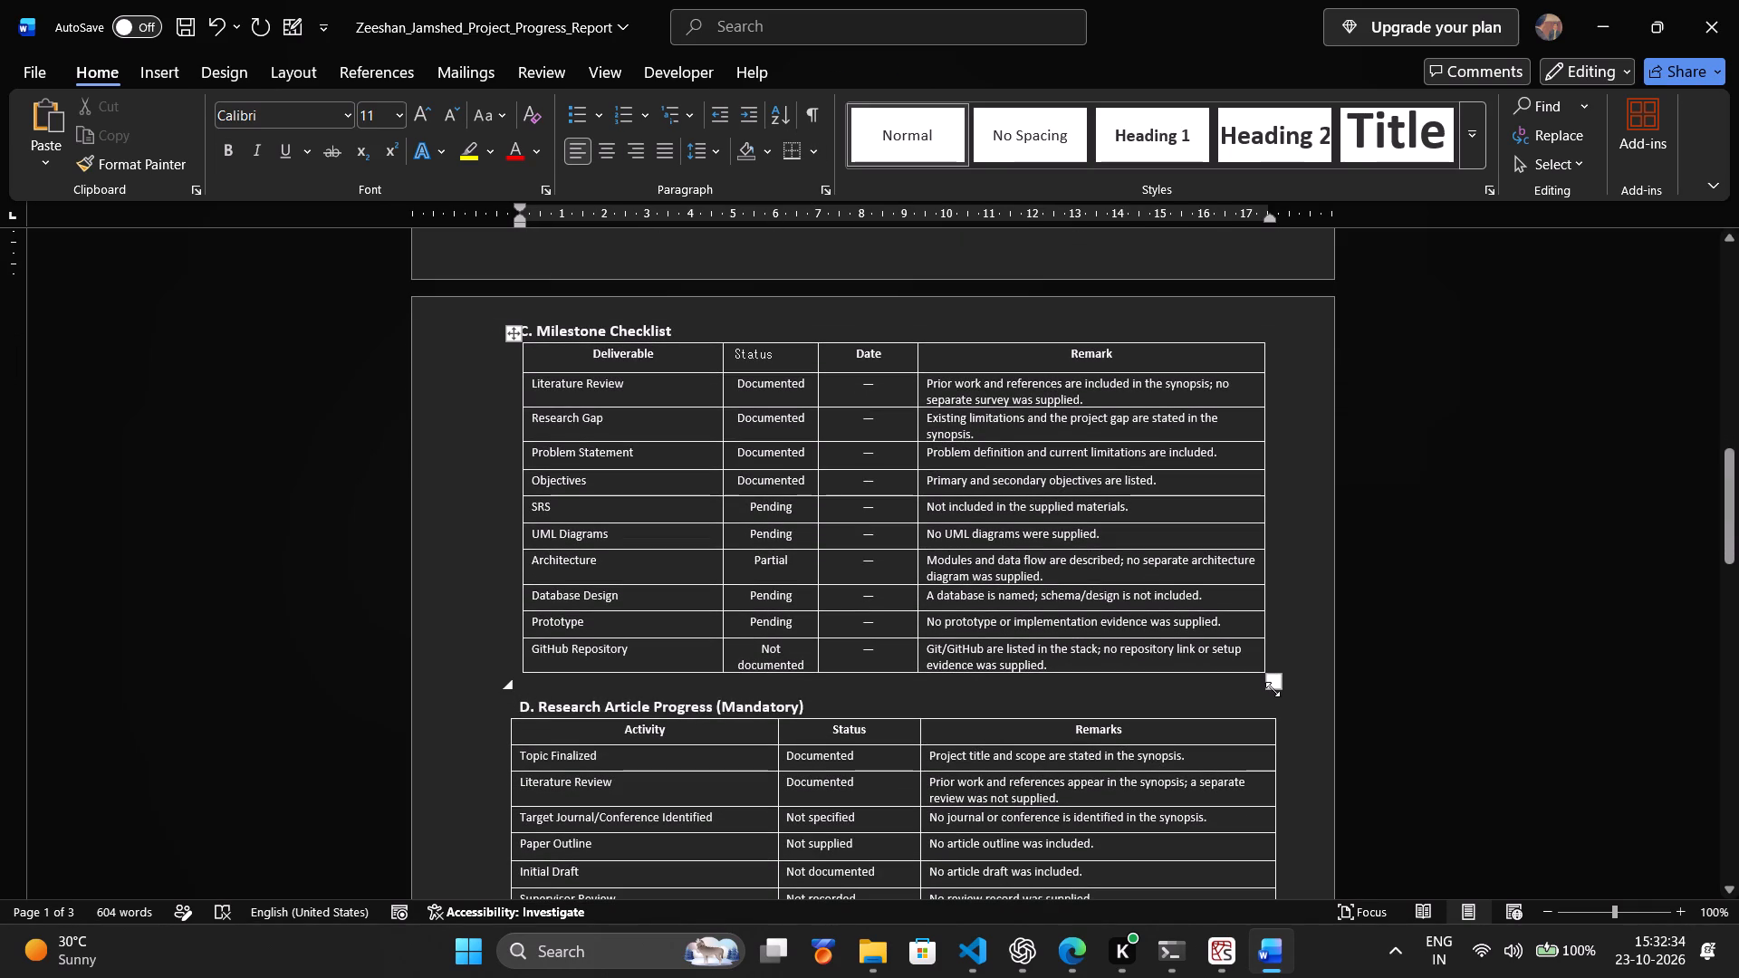
pyautogui.moveTo(1273, 684); pyautogui.dragTo(1263, 702)
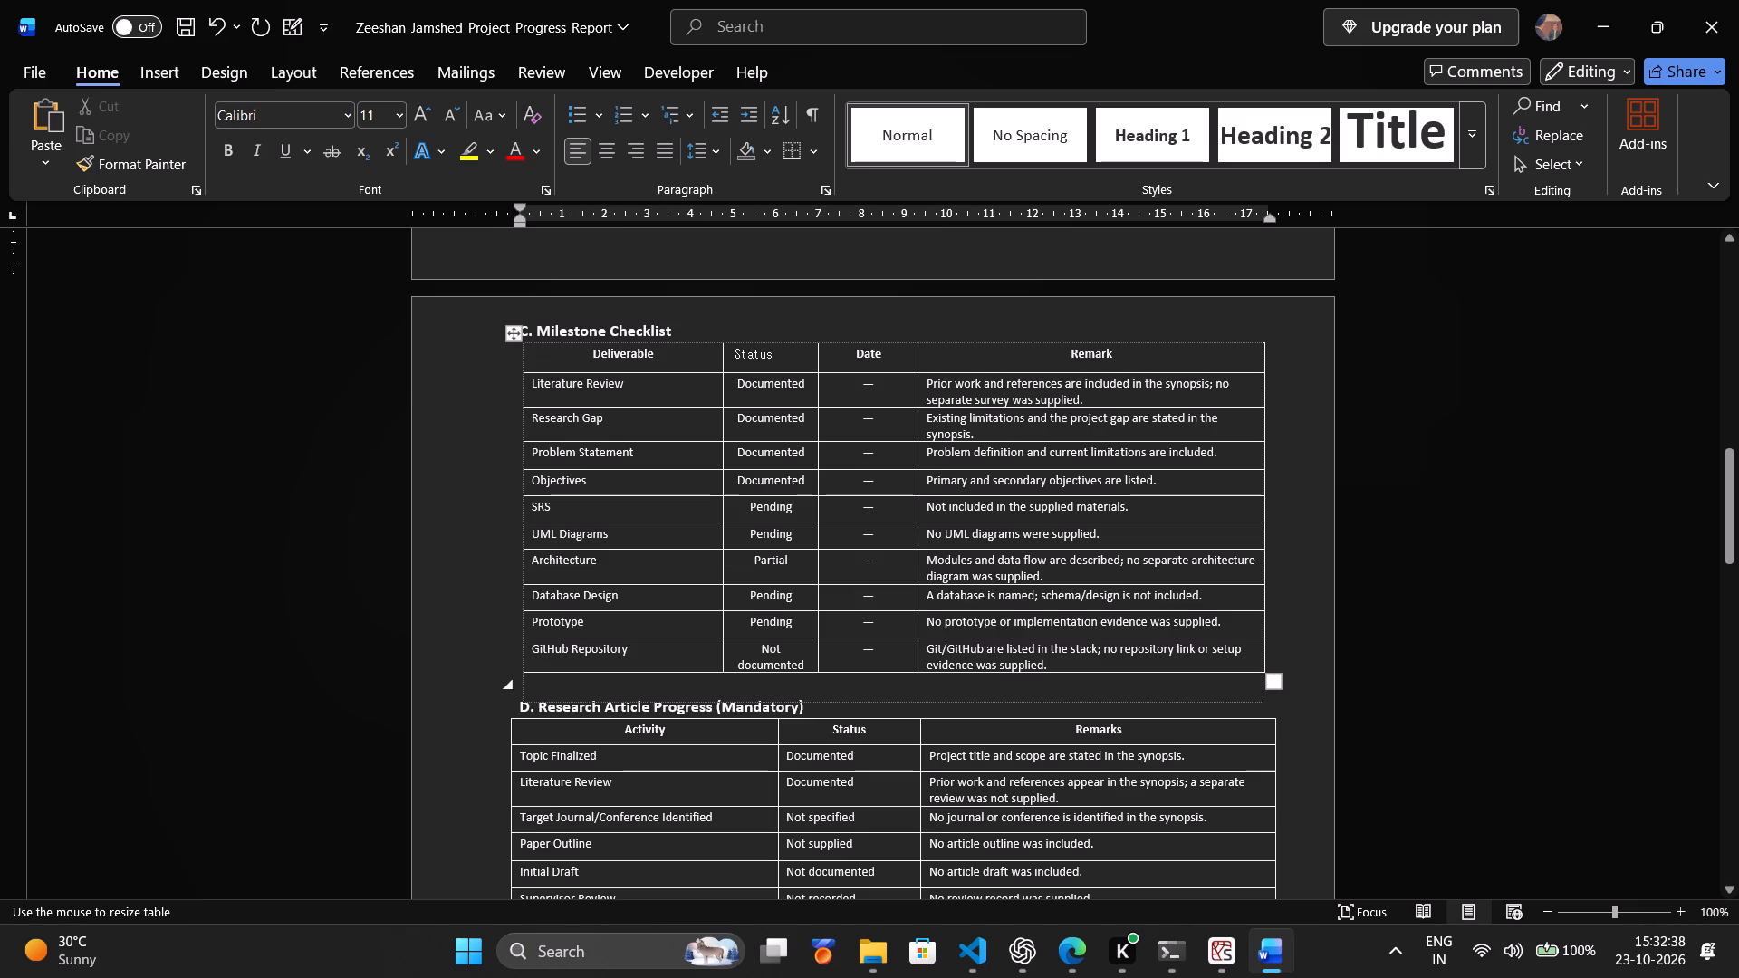
pyautogui.moveTo(1263, 702); pyautogui.dragTo(1263, 705)
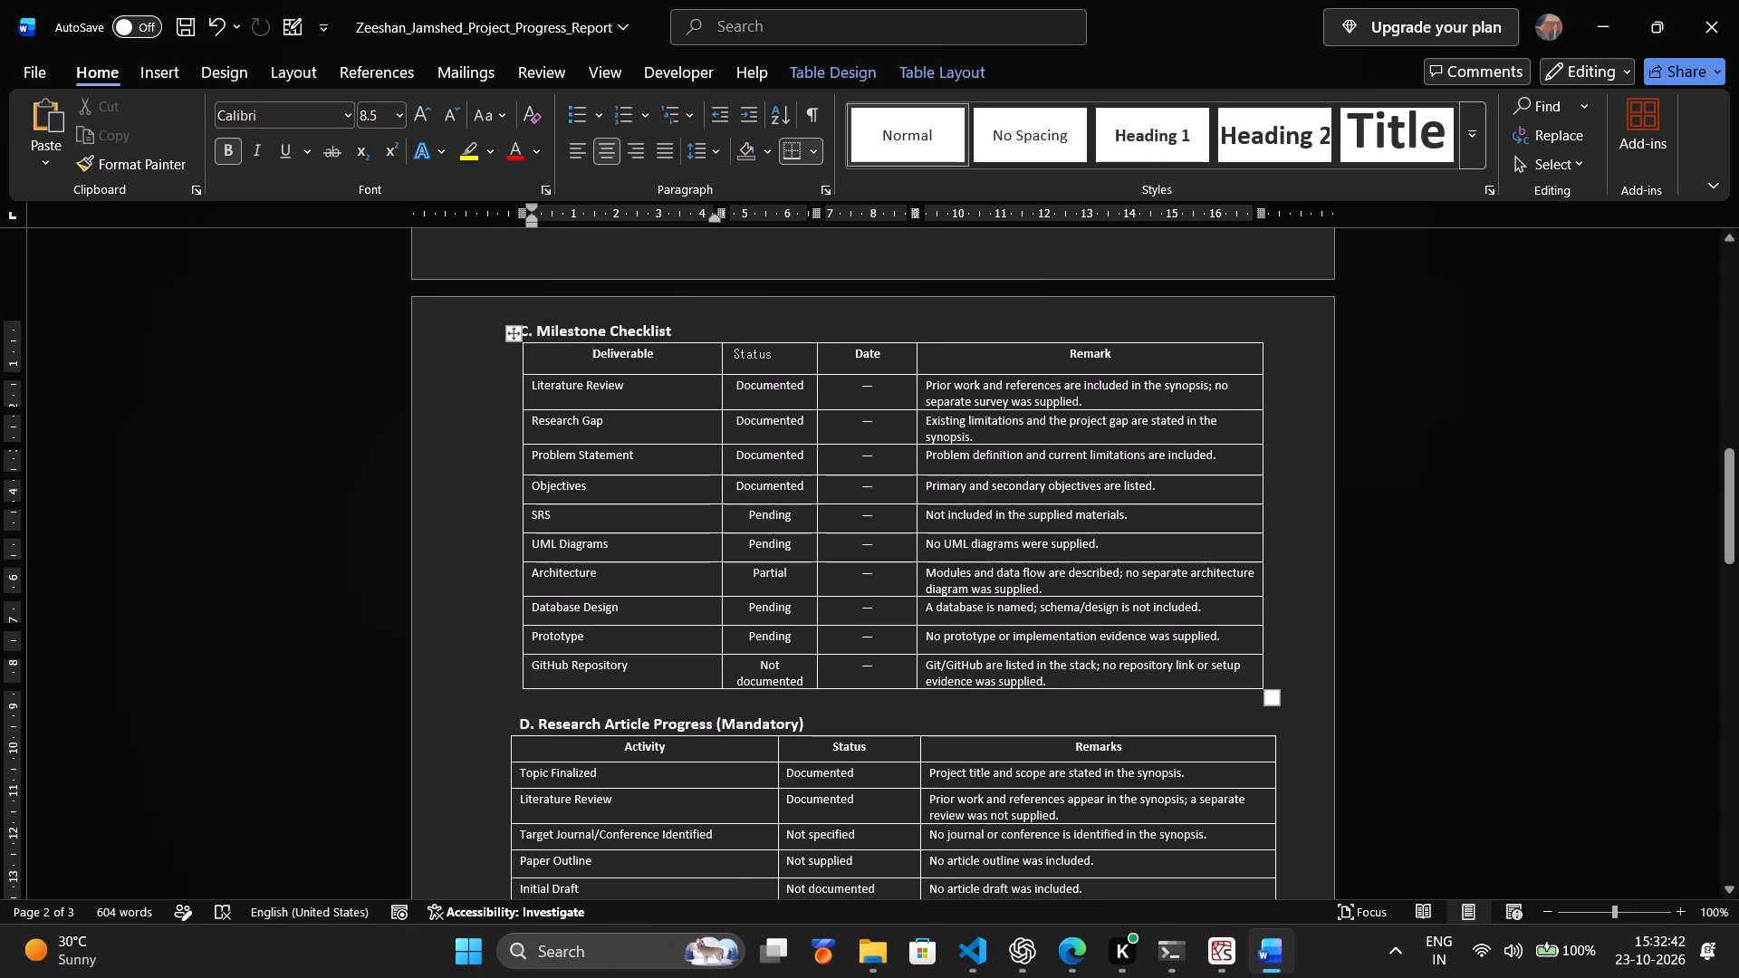
# Replace the dash in the Date cell of the Literature Review row in the Milestone Checklist with 03-09-26.
pyautogui.click(880, 400)
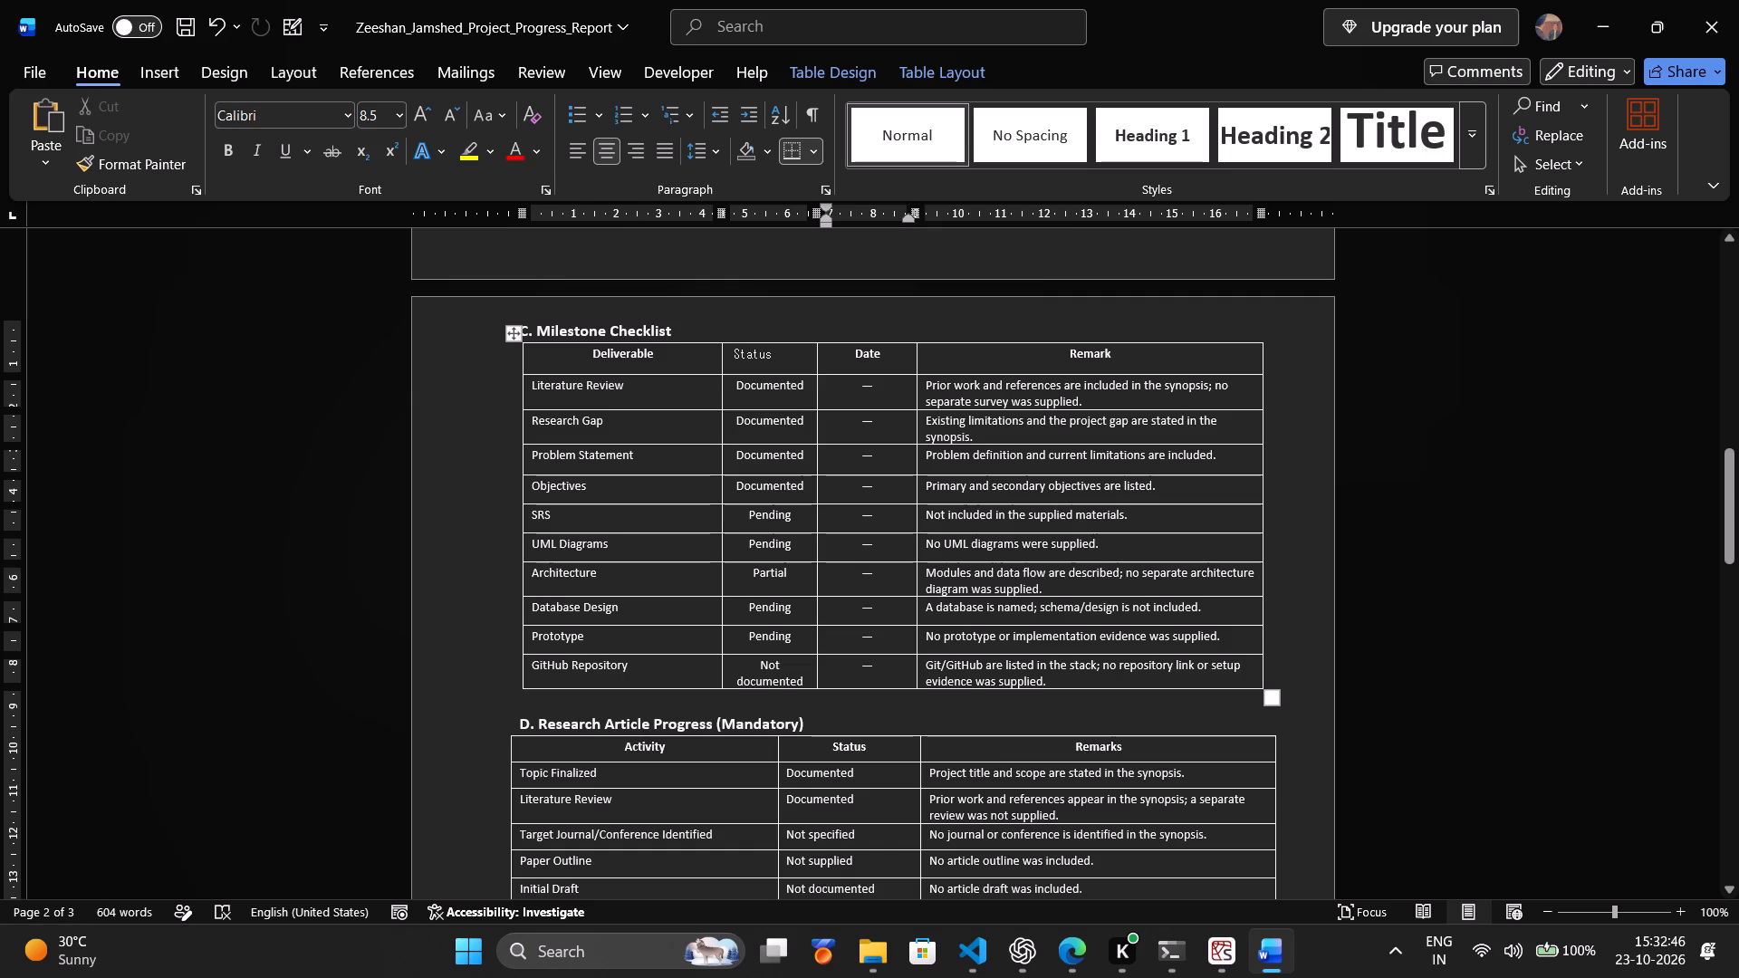
pyautogui.click(877, 388)
pyautogui.press('BackSpace')
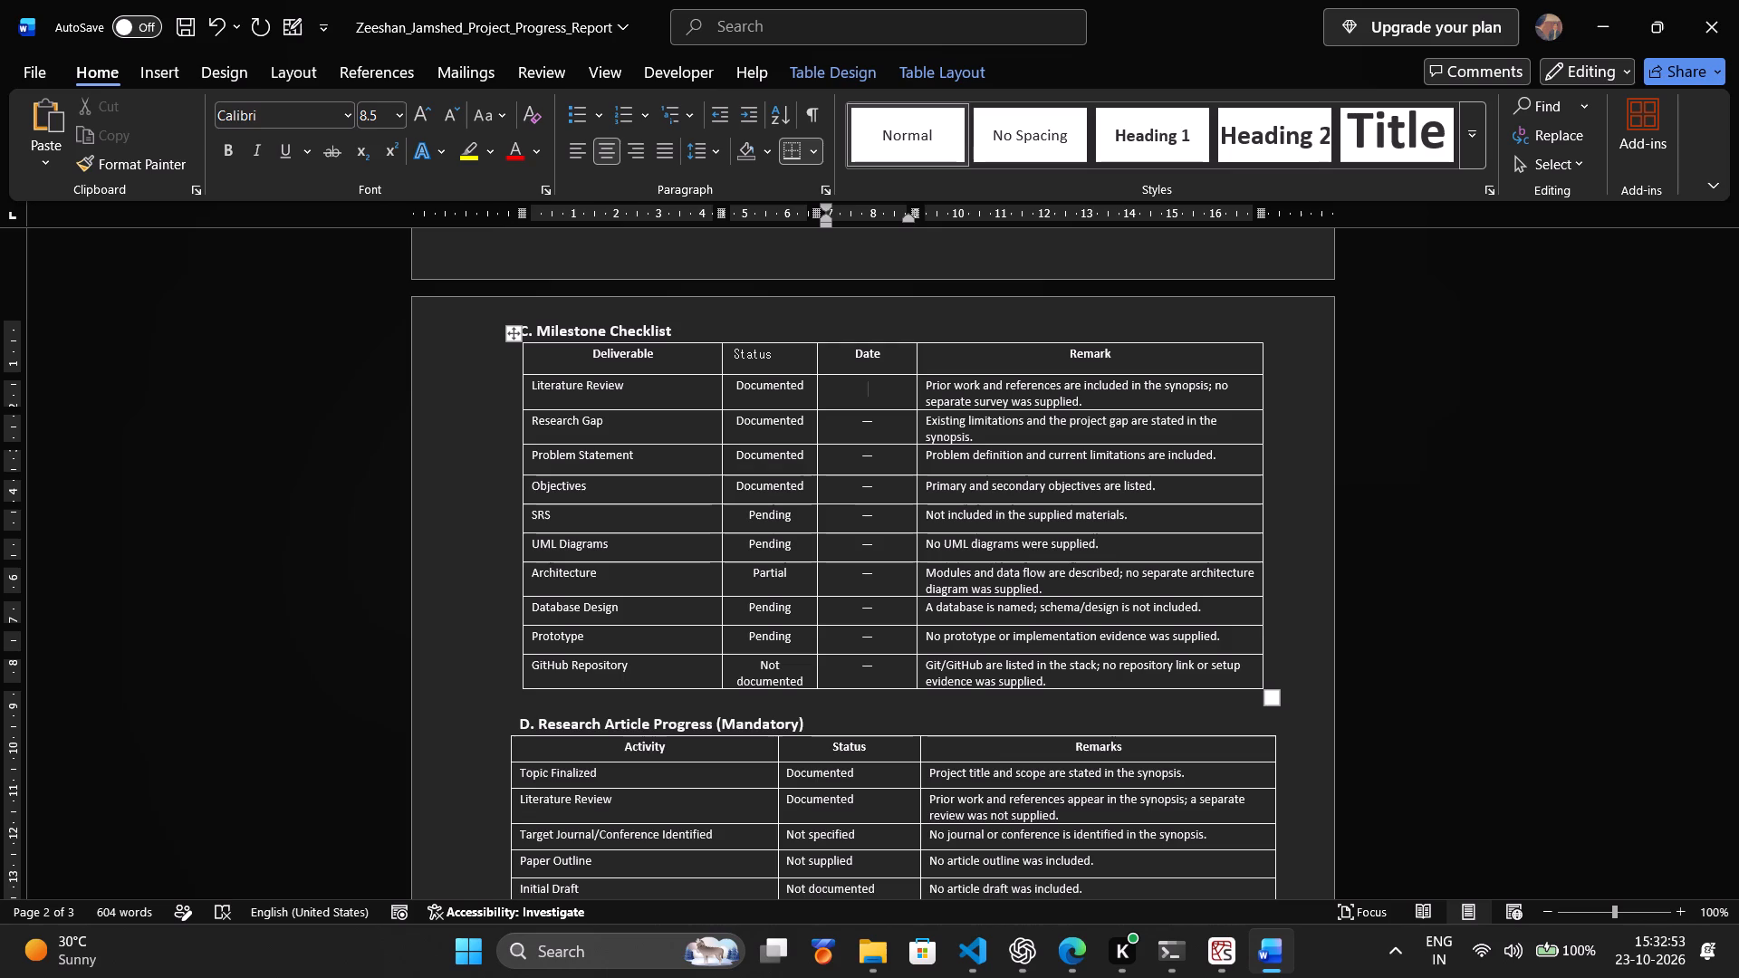
pyautogui.press('3')
pyautogui.press('BackSpace')
pyautogui.write('03')
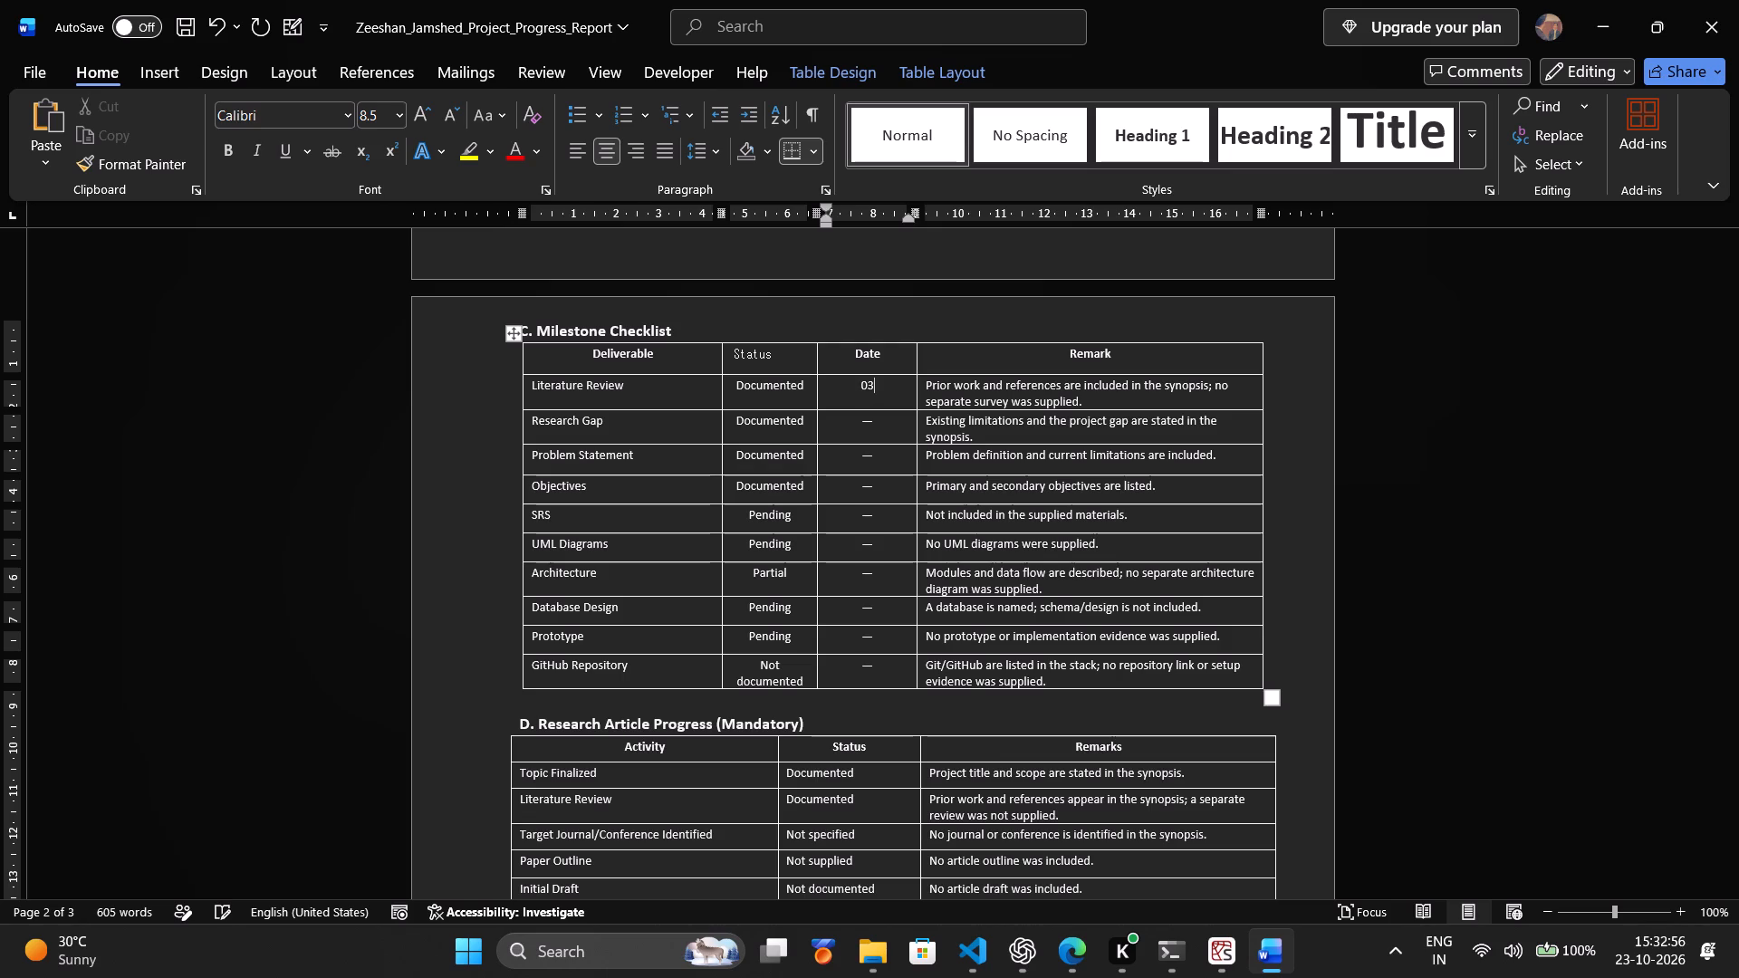
pyautogui.write('-0')
pyautogui.press('9')
pyautogui.press('-')
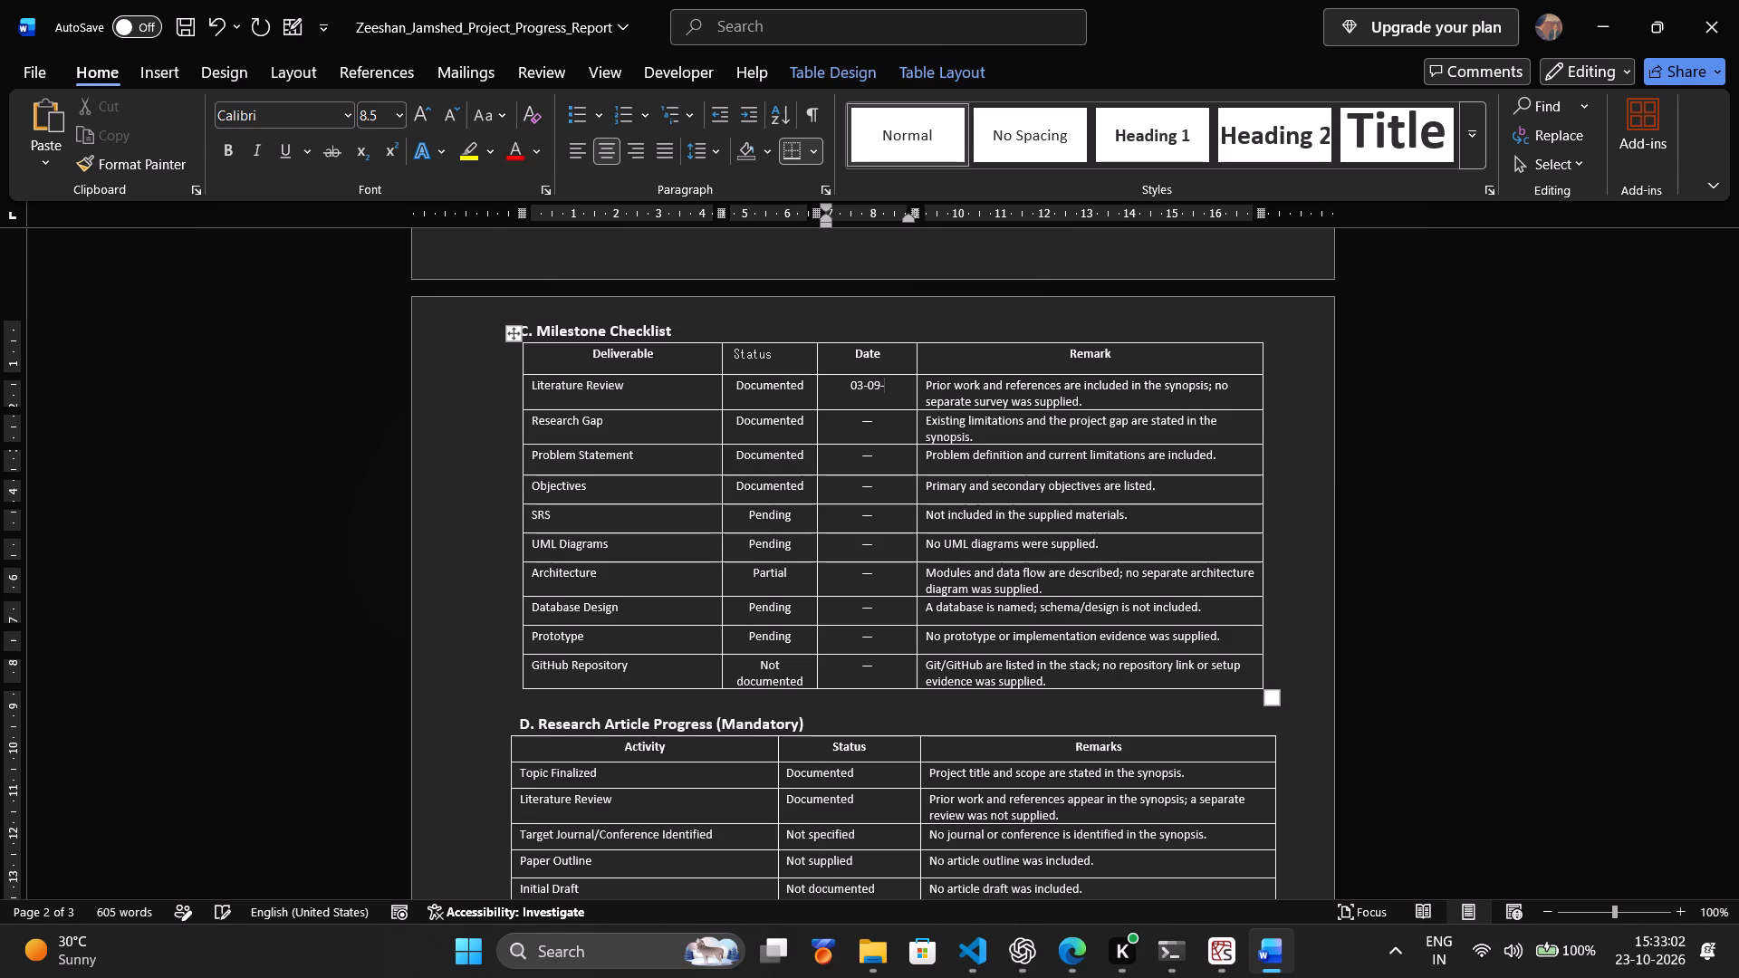
pyautogui.write('26')
pyautogui.click(894, 427)
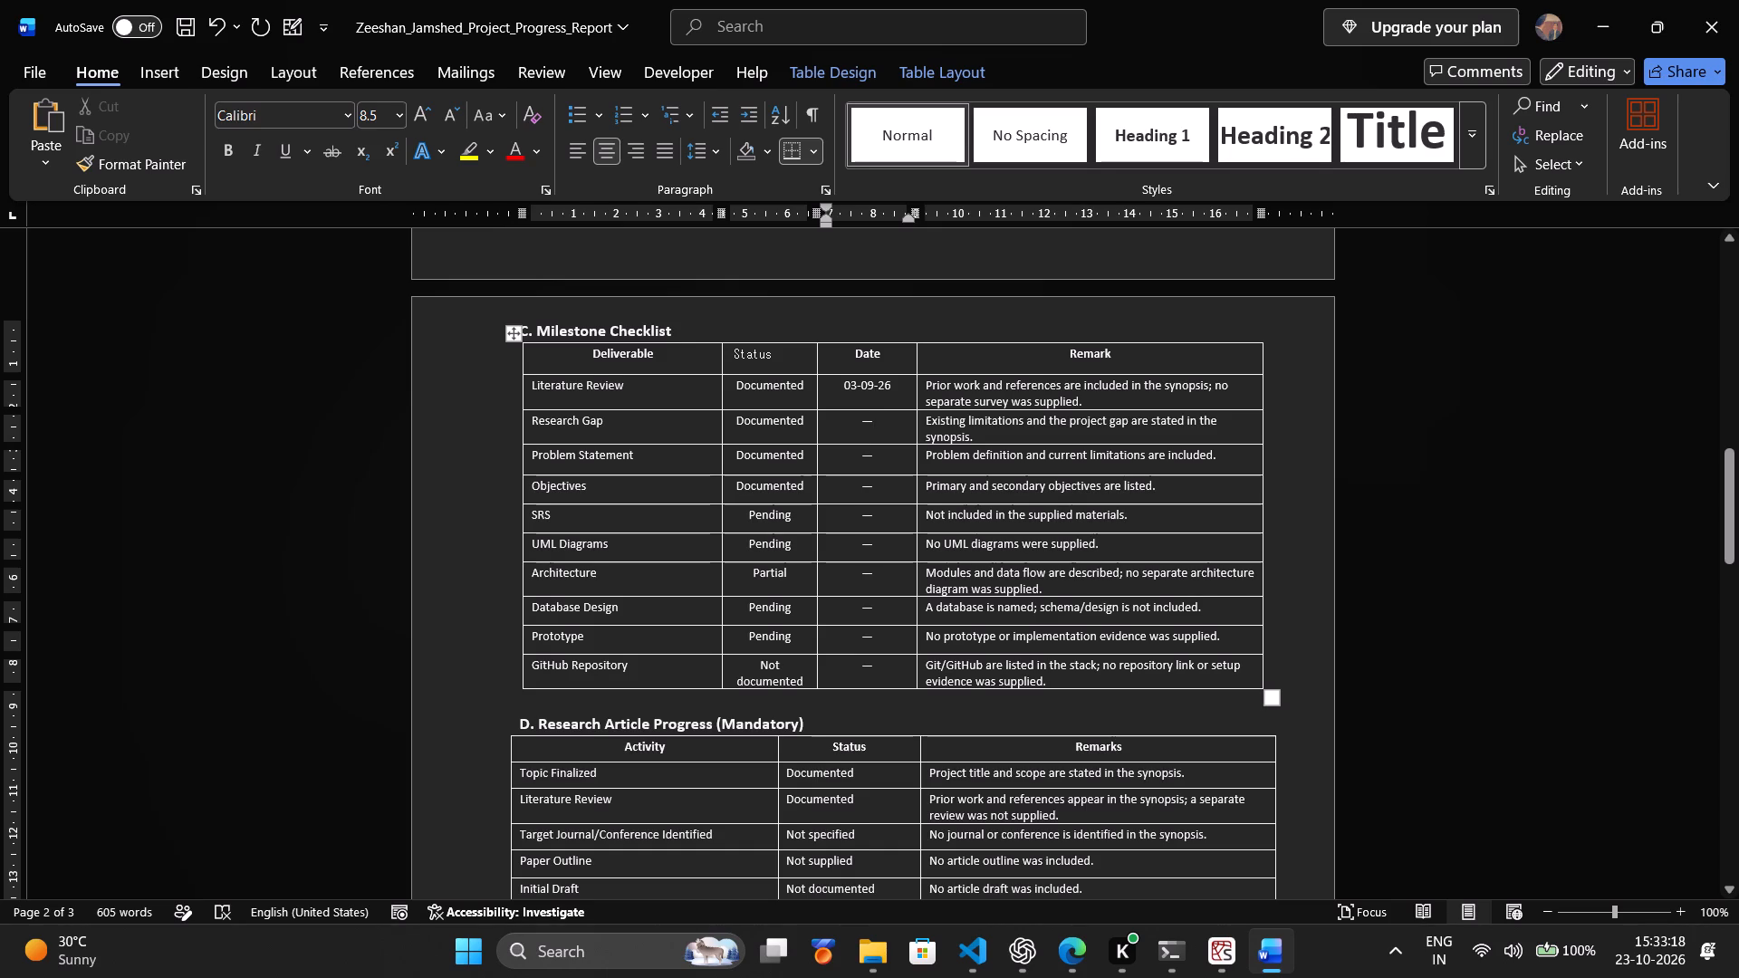
# Stretch the Milestone Checklist table downward in two further resizes to make all its rows noticeably taller.
pyautogui.scroll(-2, 883, 427)
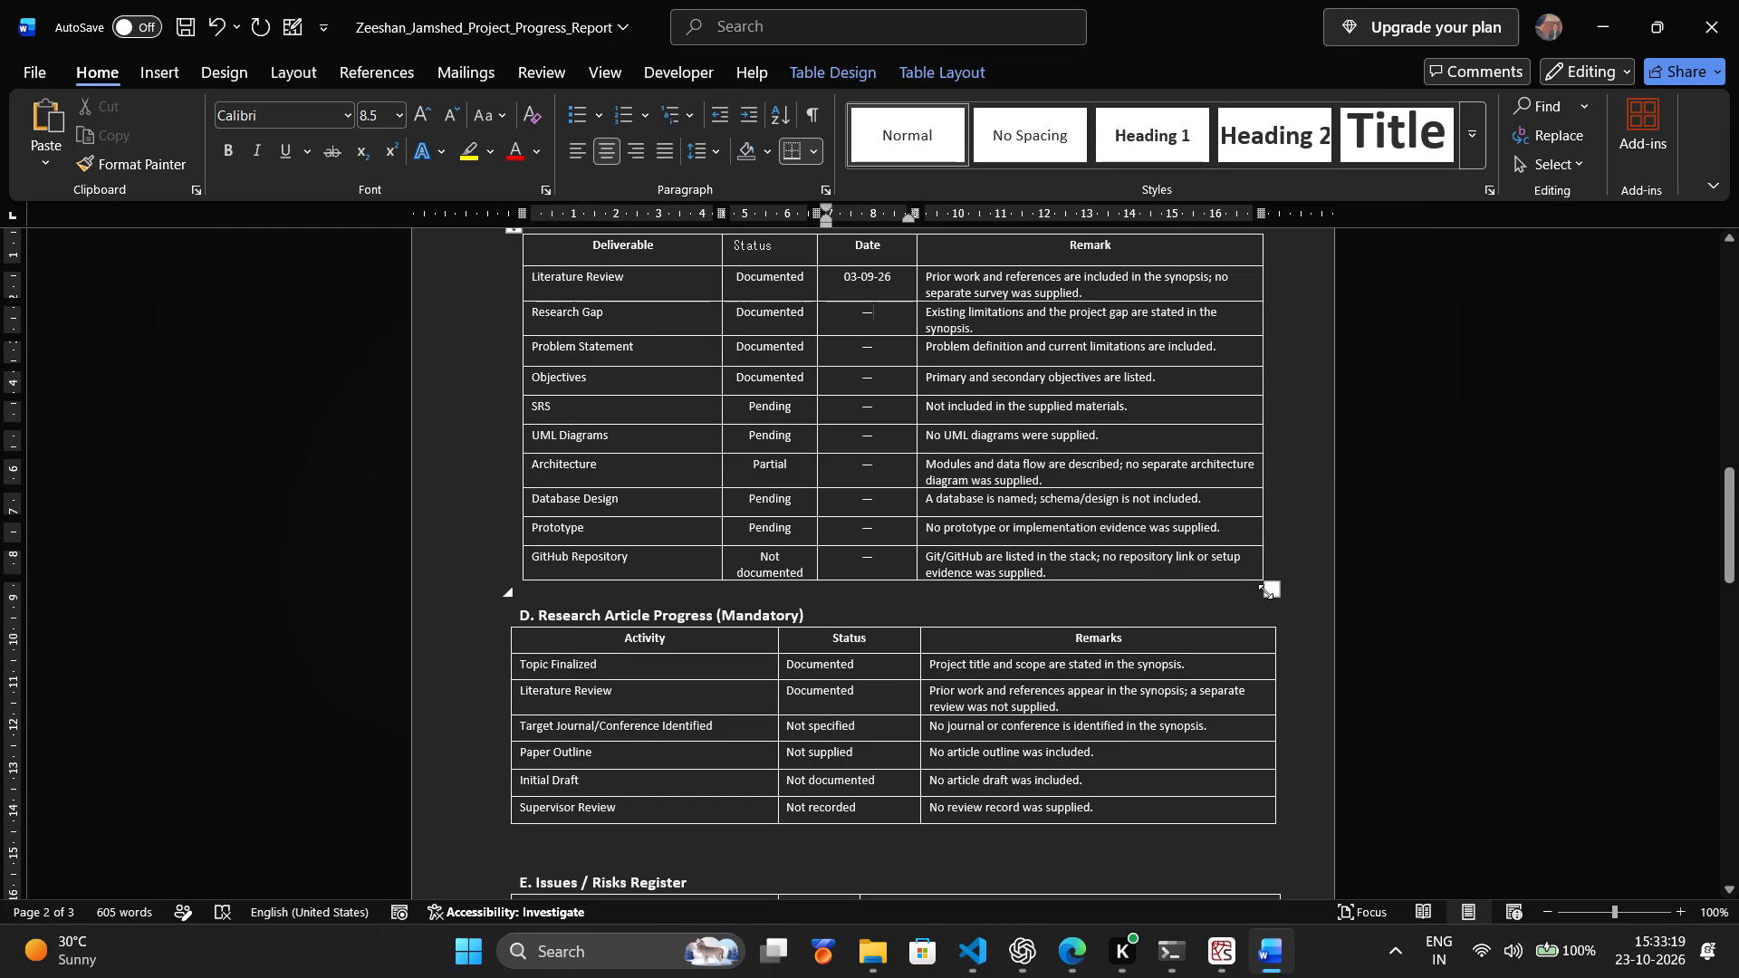
pyautogui.moveTo(1267, 586); pyautogui.dragTo(1265, 638)
pyautogui.scroll(3, 1124, 604)
pyautogui.scroll(-1, 1124, 604)
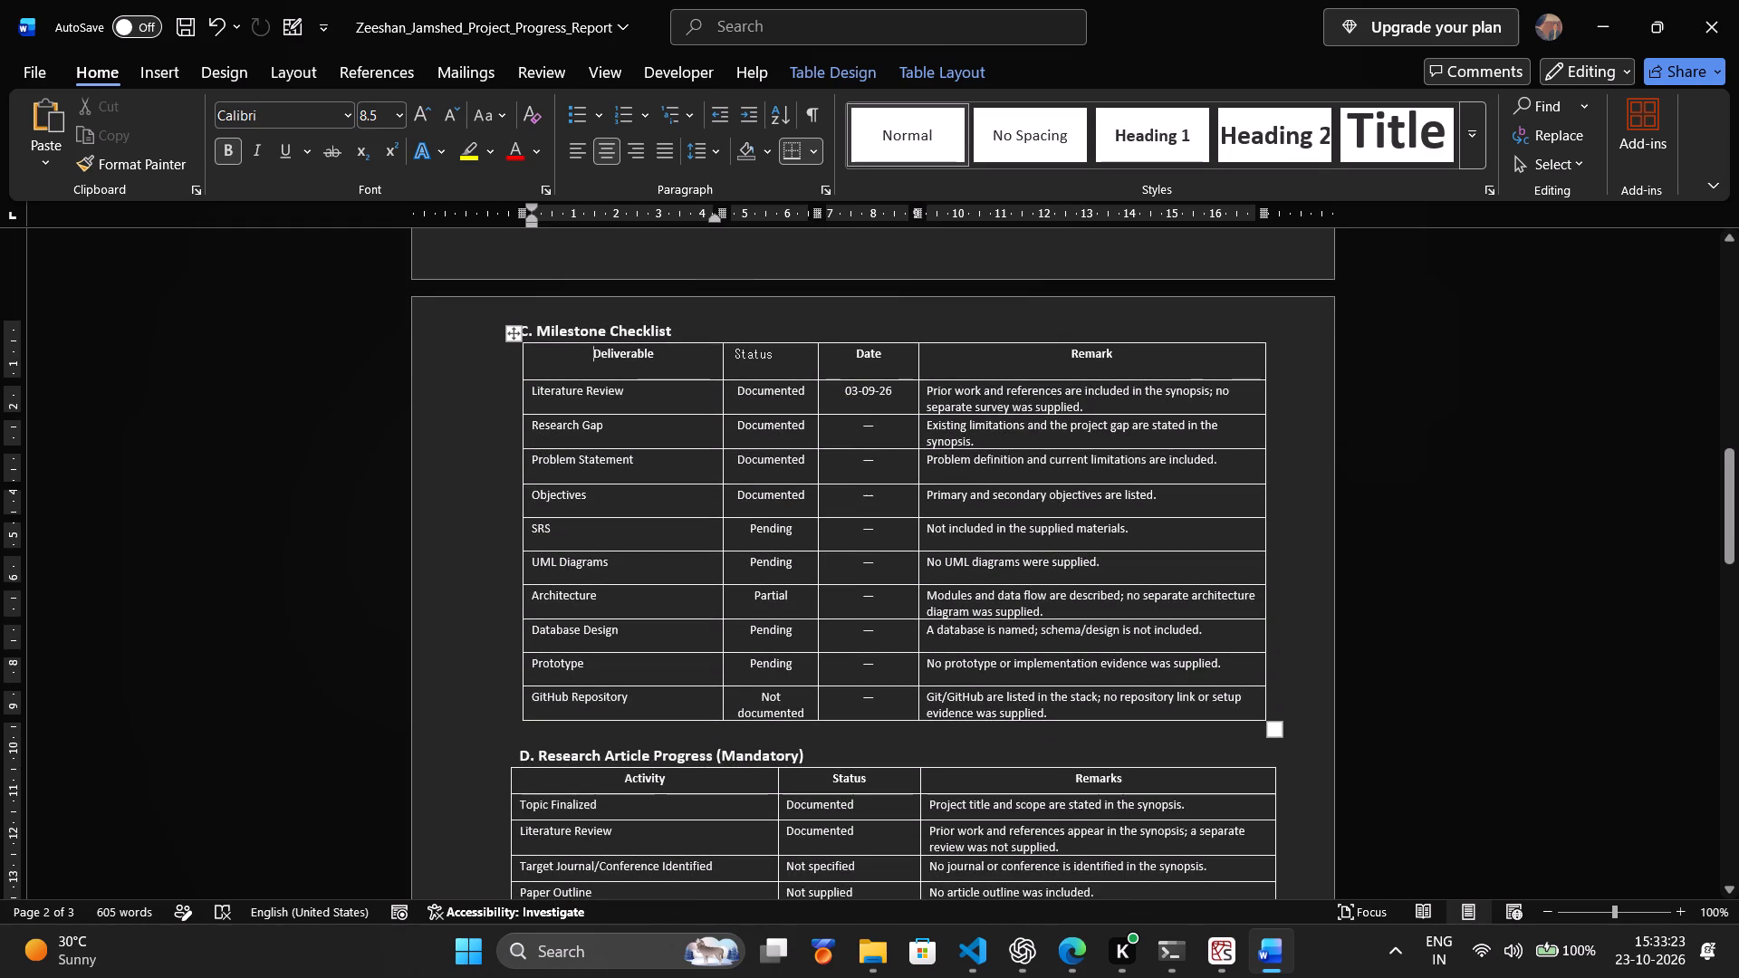
pyautogui.scroll(-2, 1187, 647)
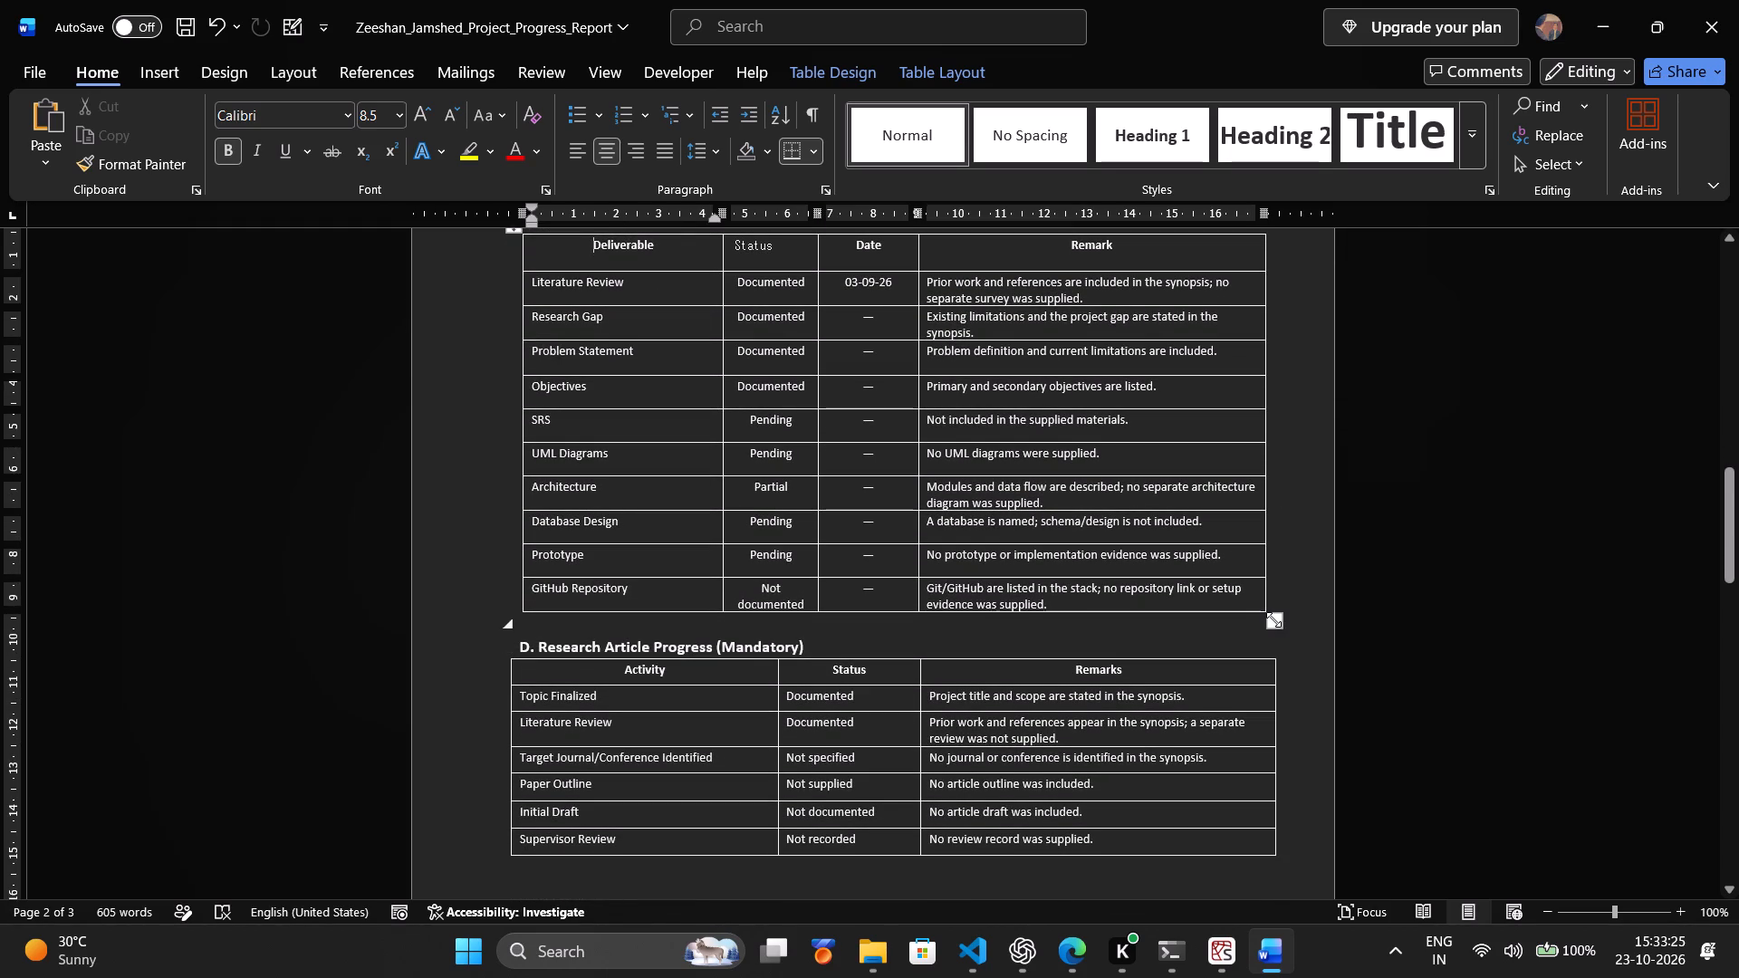
pyautogui.moveTo(1272, 619); pyautogui.dragTo(1265, 671)
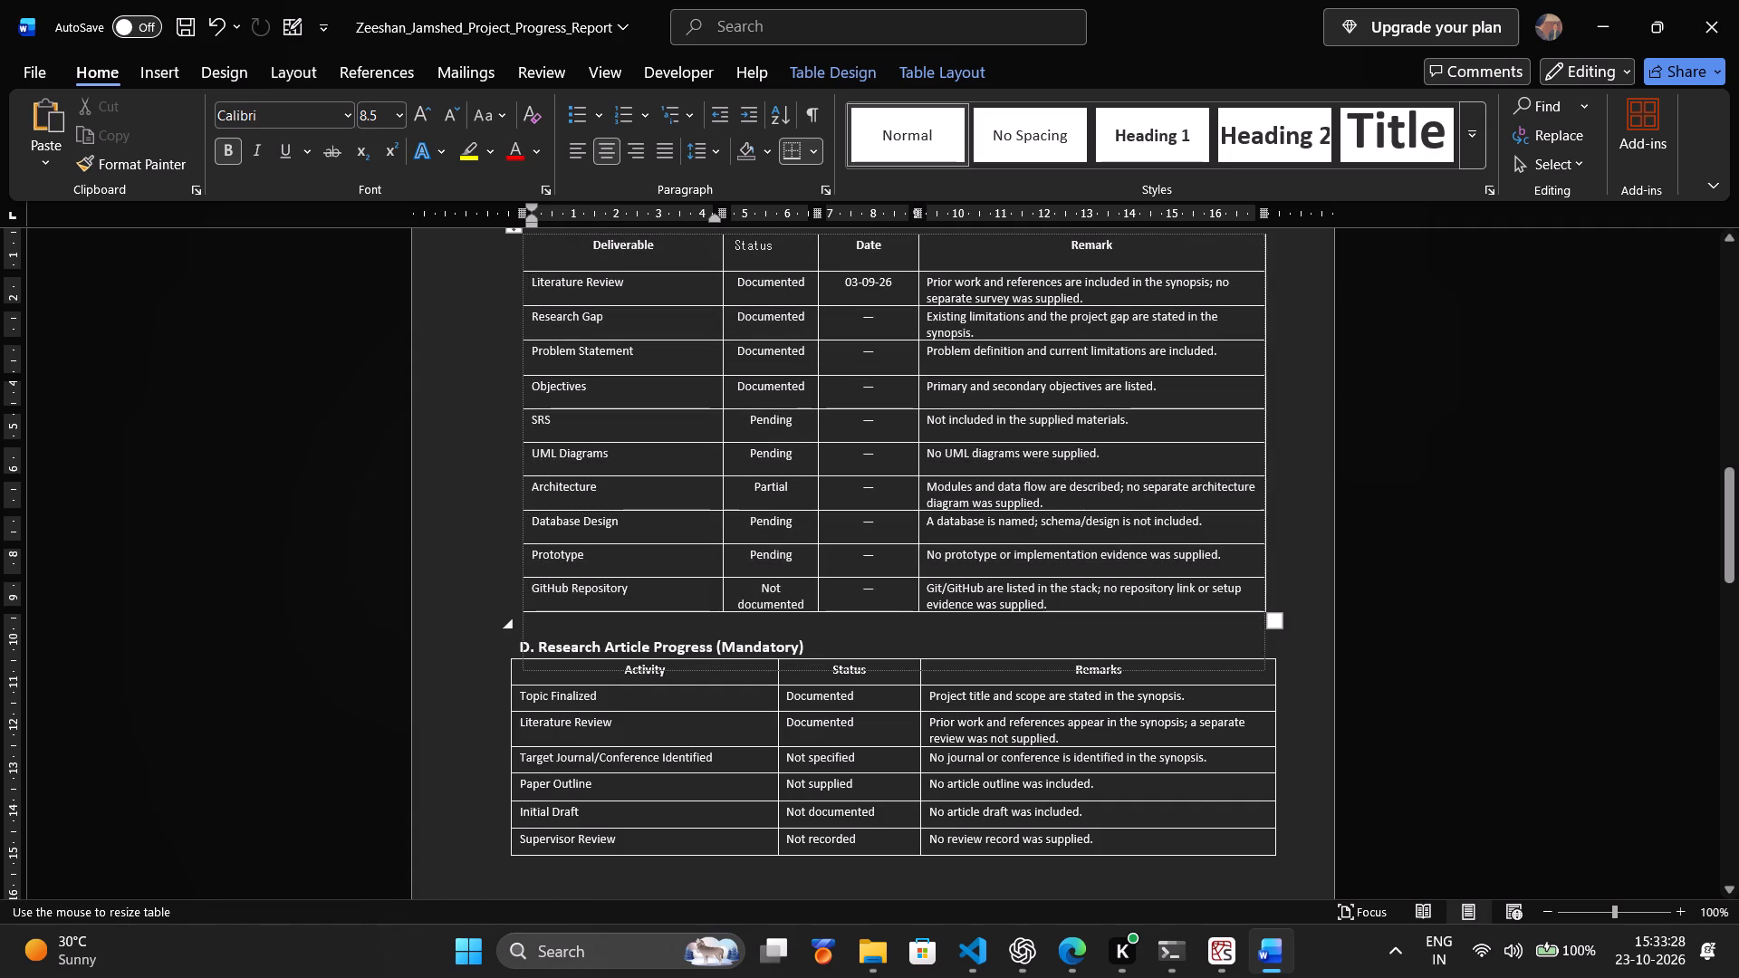
pyautogui.moveTo(1265, 671); pyautogui.dragTo(1265, 672)
pyautogui.scroll(2, 456, 514)
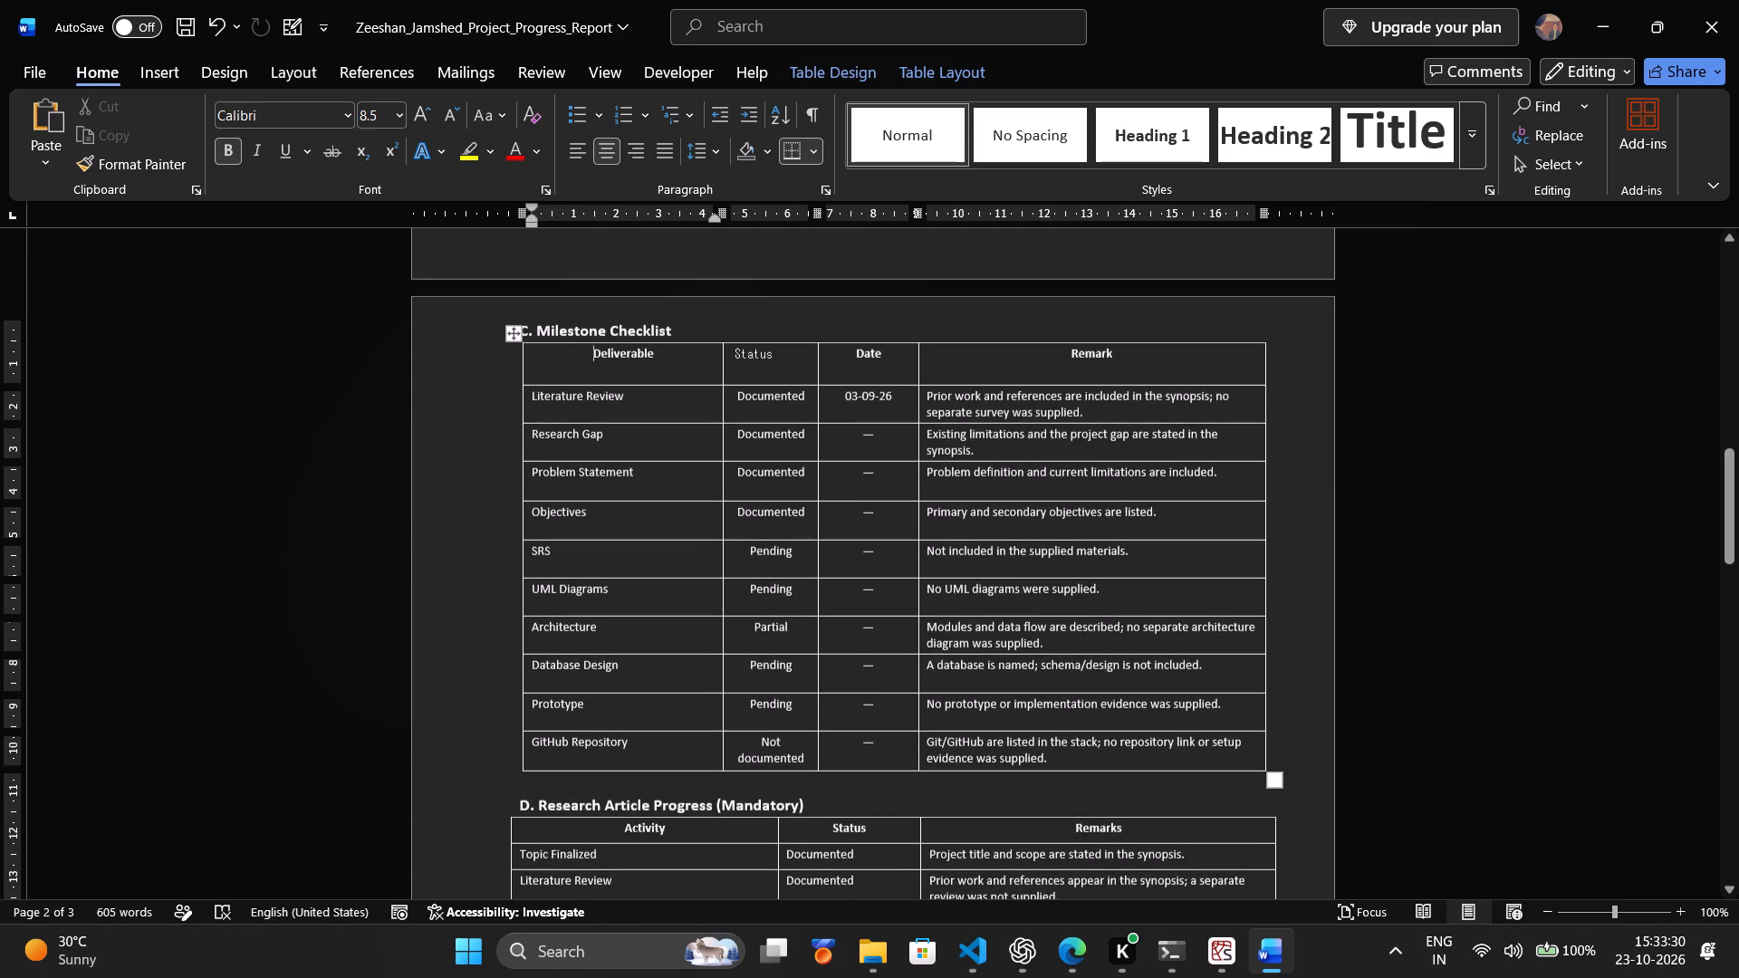
# Examine the layout and page breaks of the sections from Milestone Checklist through Issues / Risks Register to Supervisor Remarks.
pyautogui.scroll(-15, 456, 492)
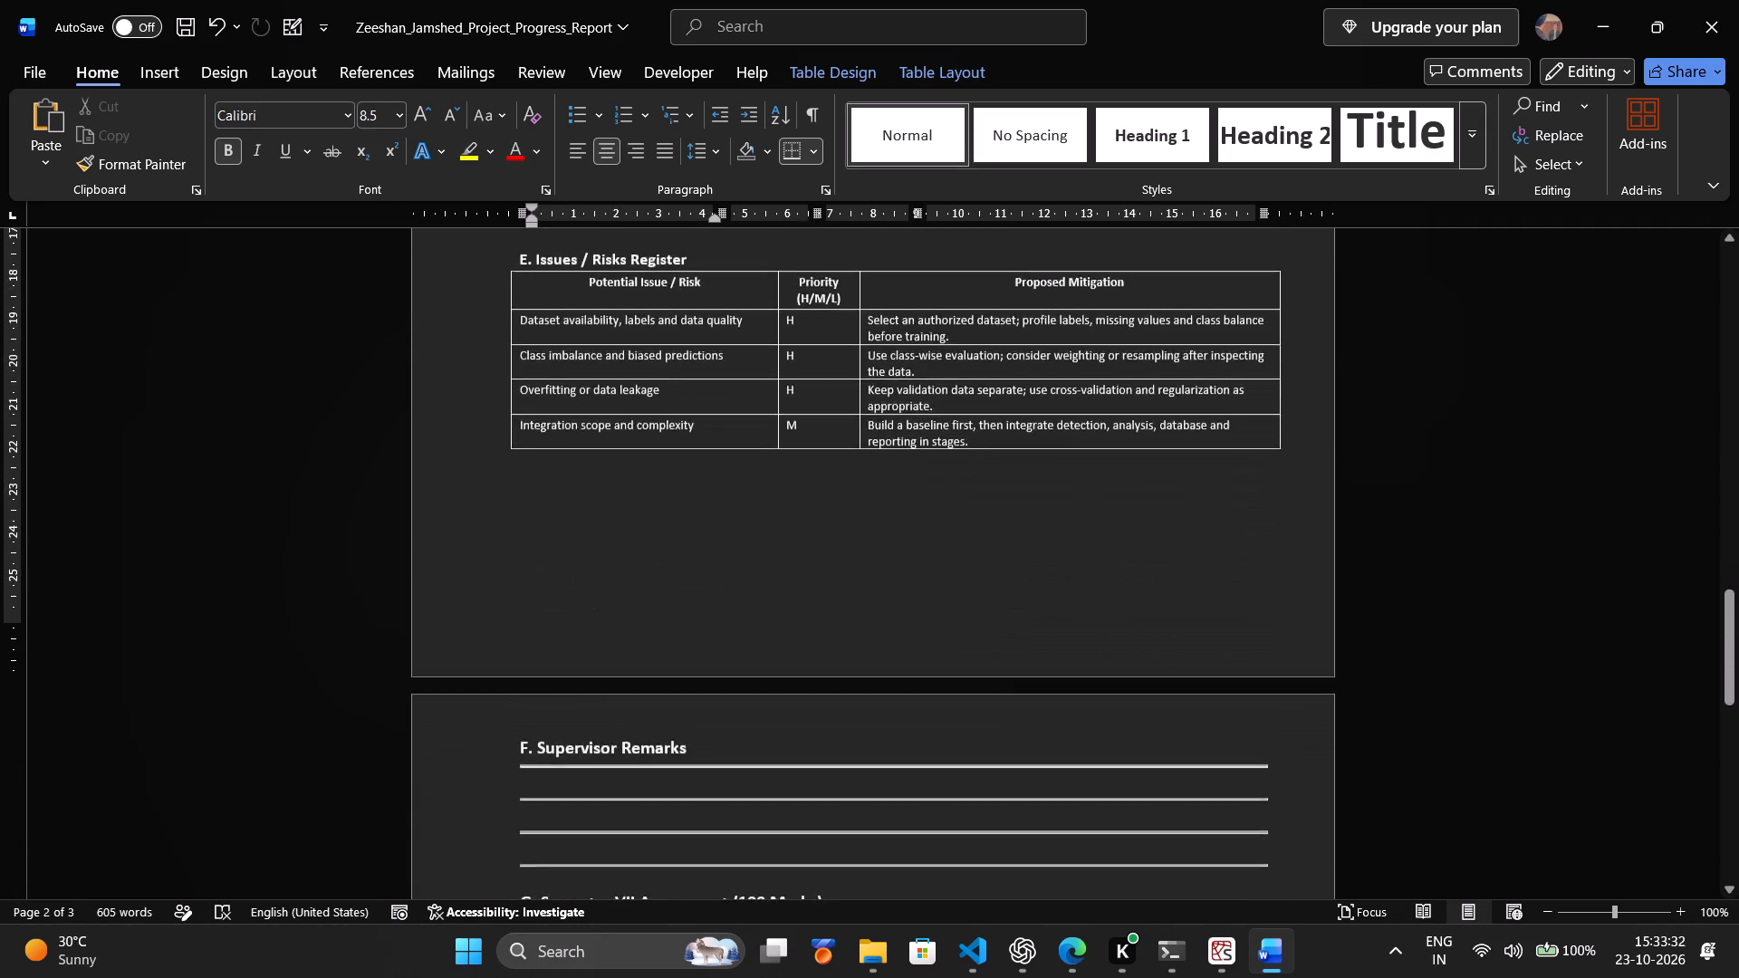
pyautogui.scroll(6, 468, 484)
pyautogui.scroll(-2, 468, 484)
pyautogui.scroll(1, 468, 484)
pyautogui.scroll(-9, 468, 484)
pyautogui.scroll(10, 469, 480)
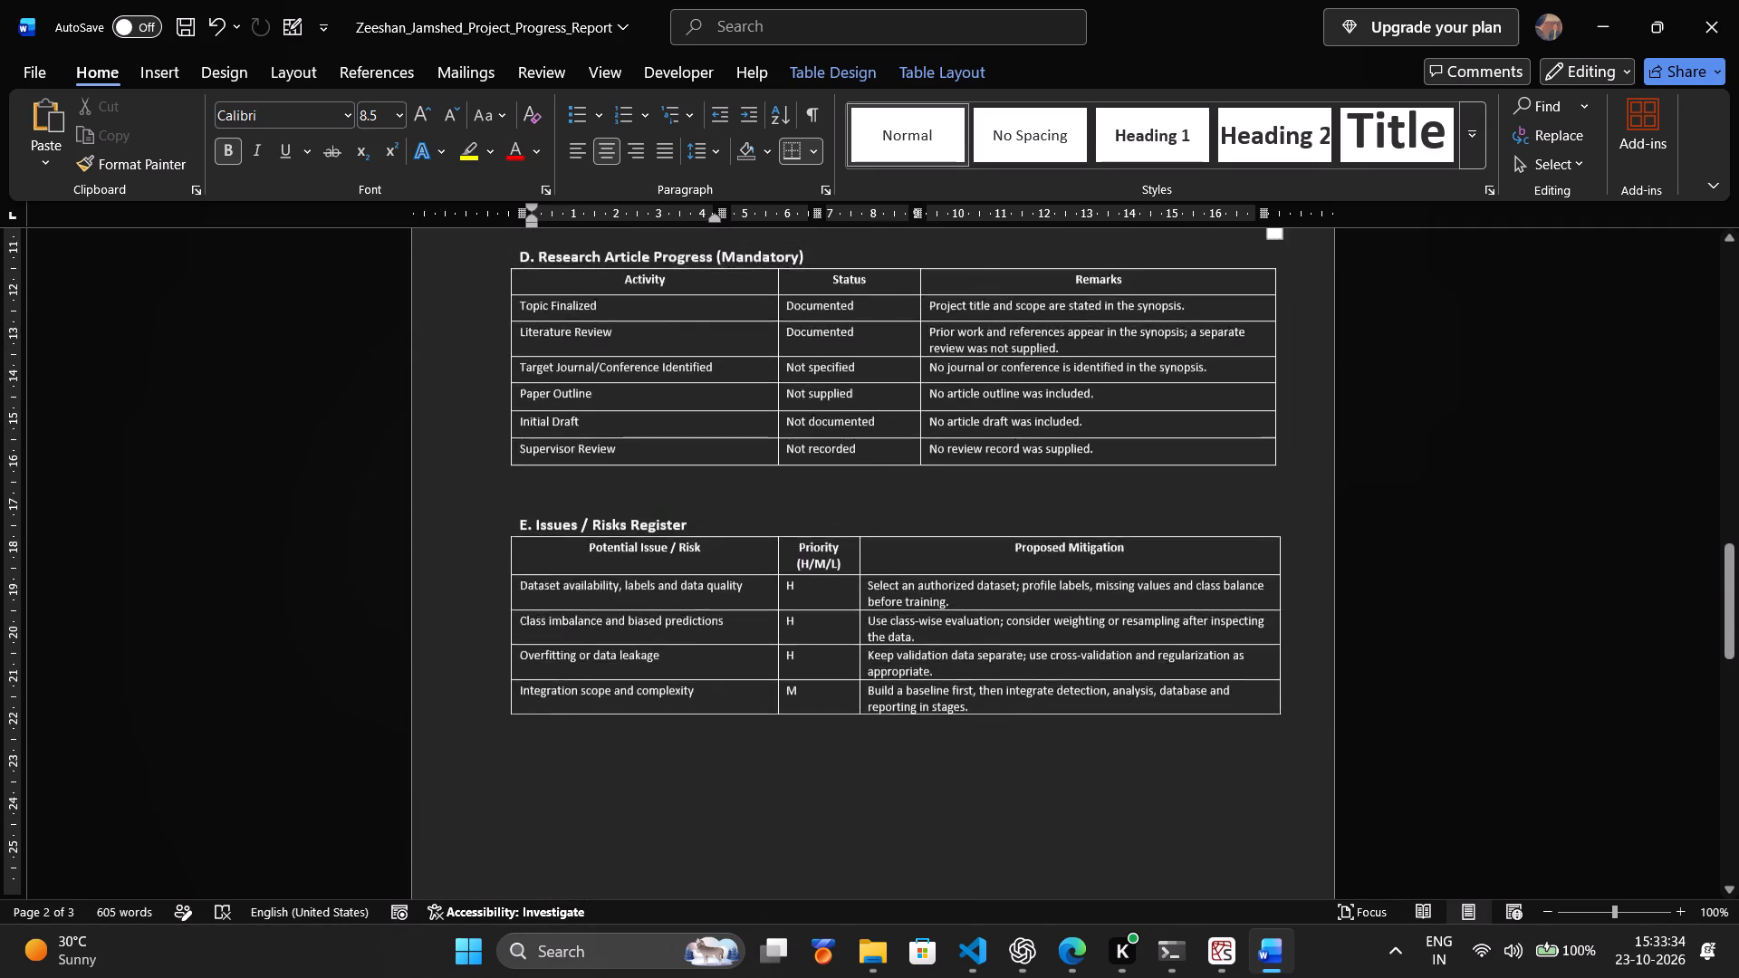
pyautogui.scroll(10, 469, 476)
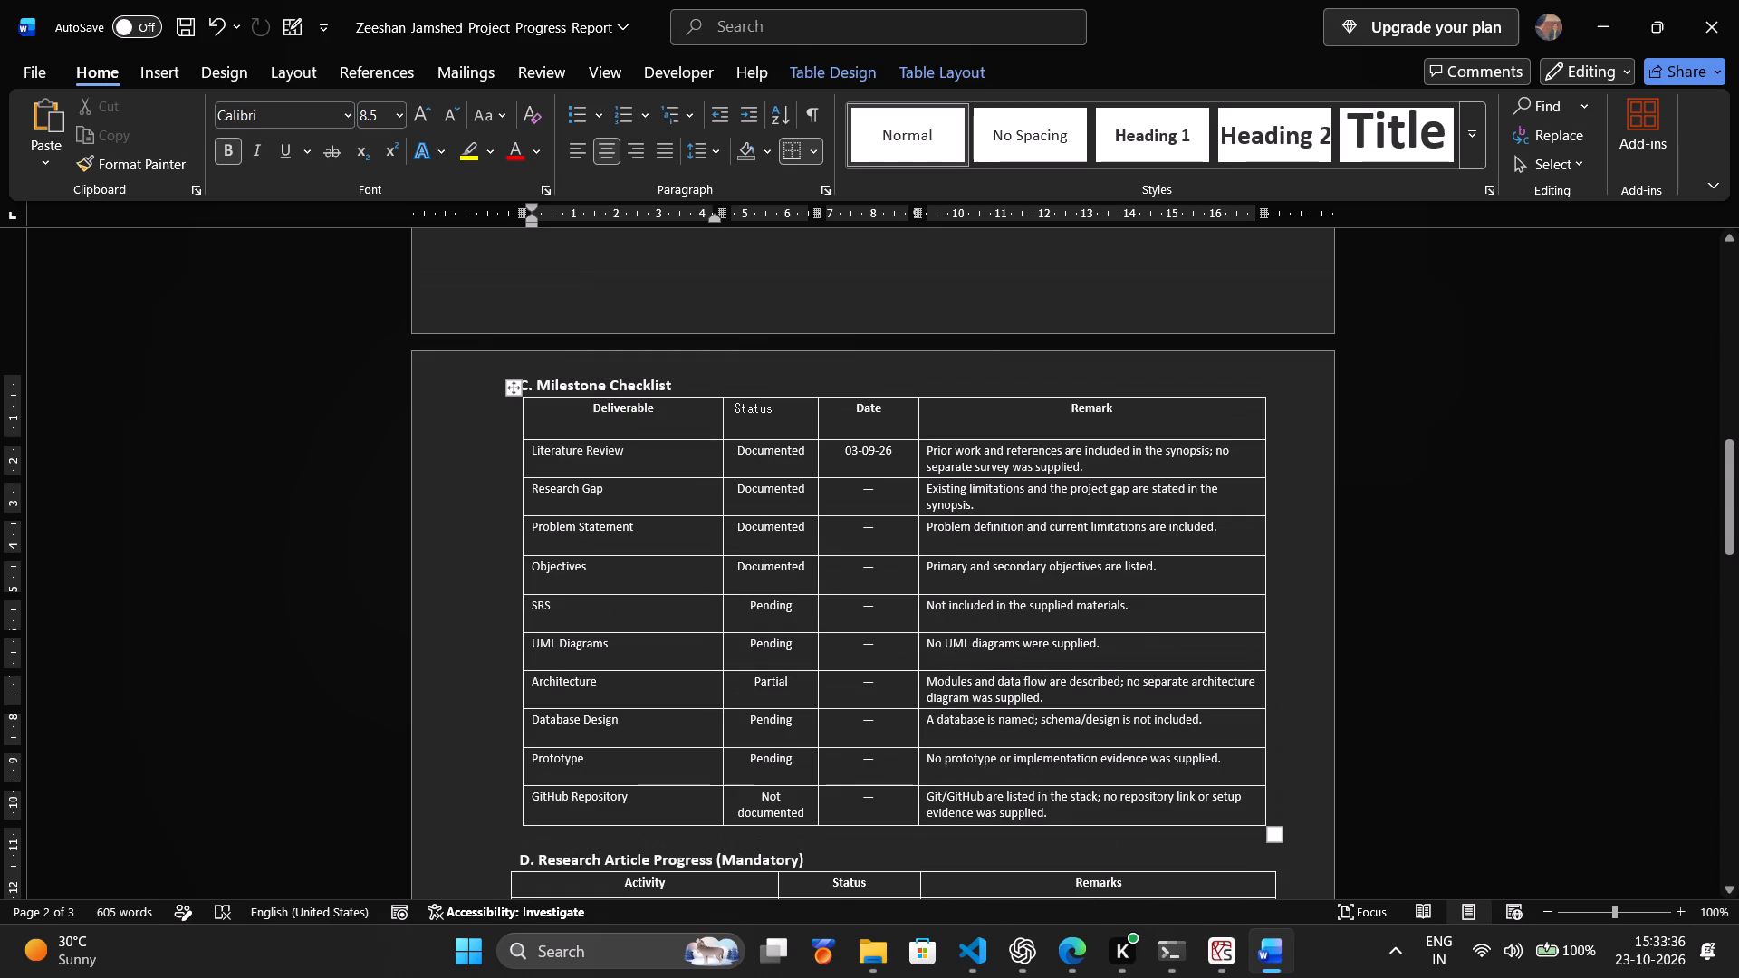
# Center the whole Milestone Checklist table horizontally between the page margins.
pyautogui.click(515, 385)
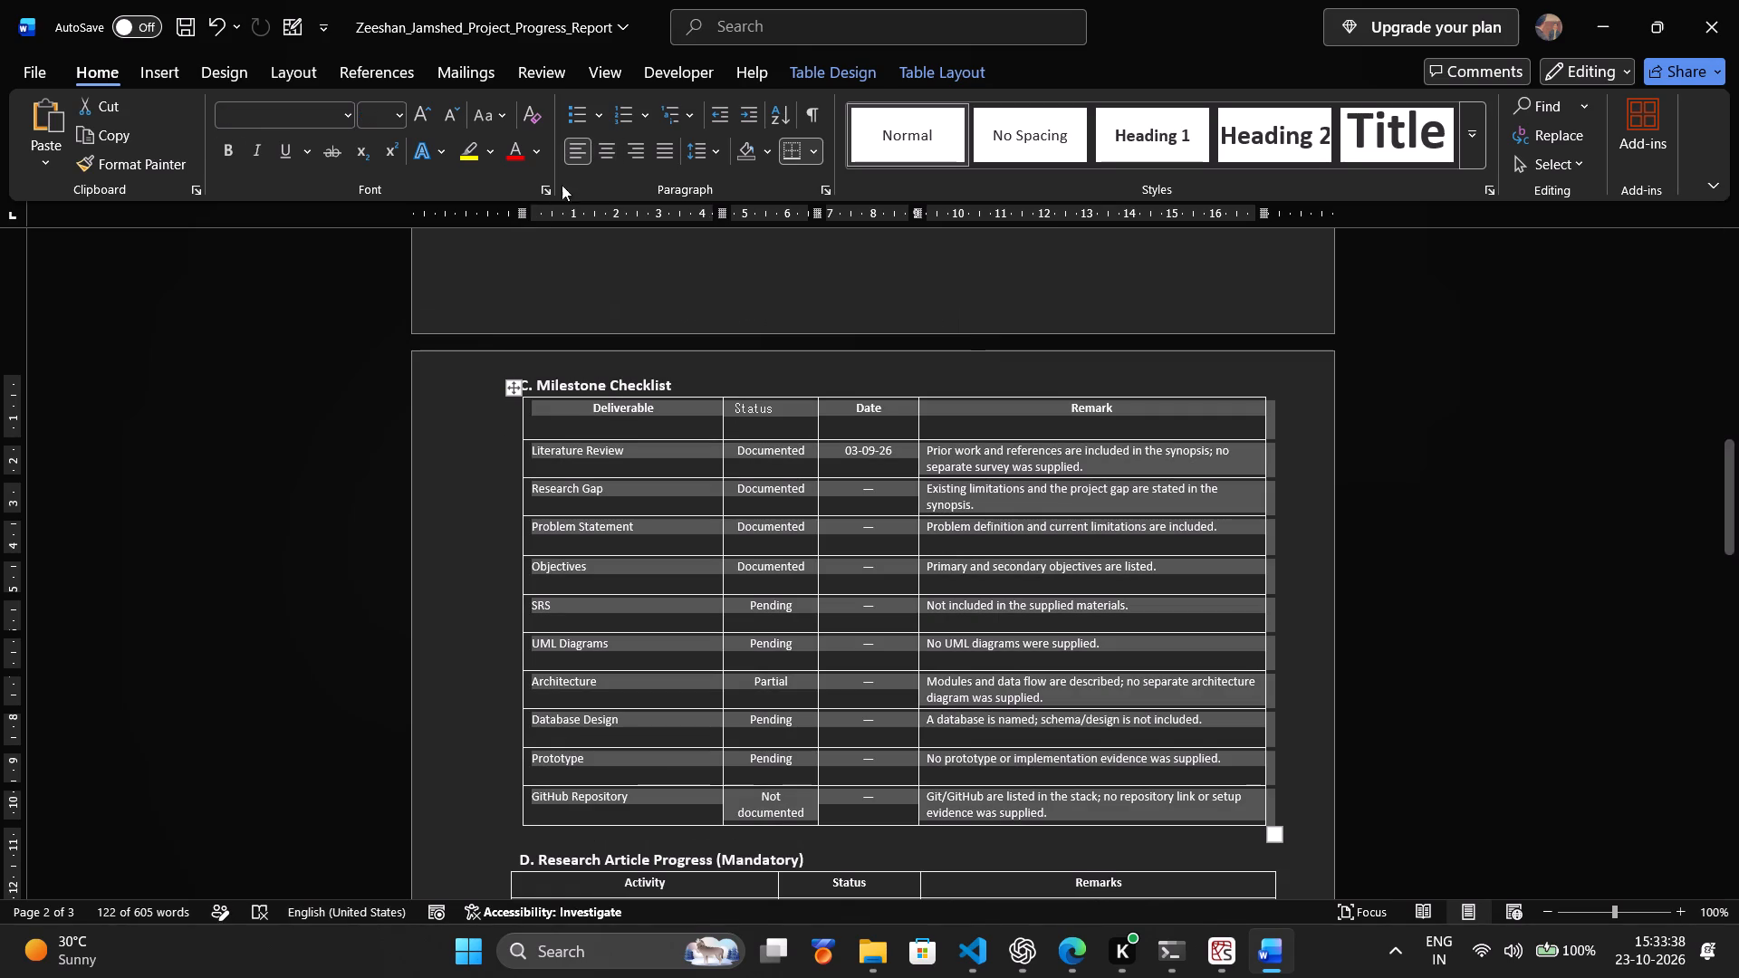
pyautogui.click(601, 149)
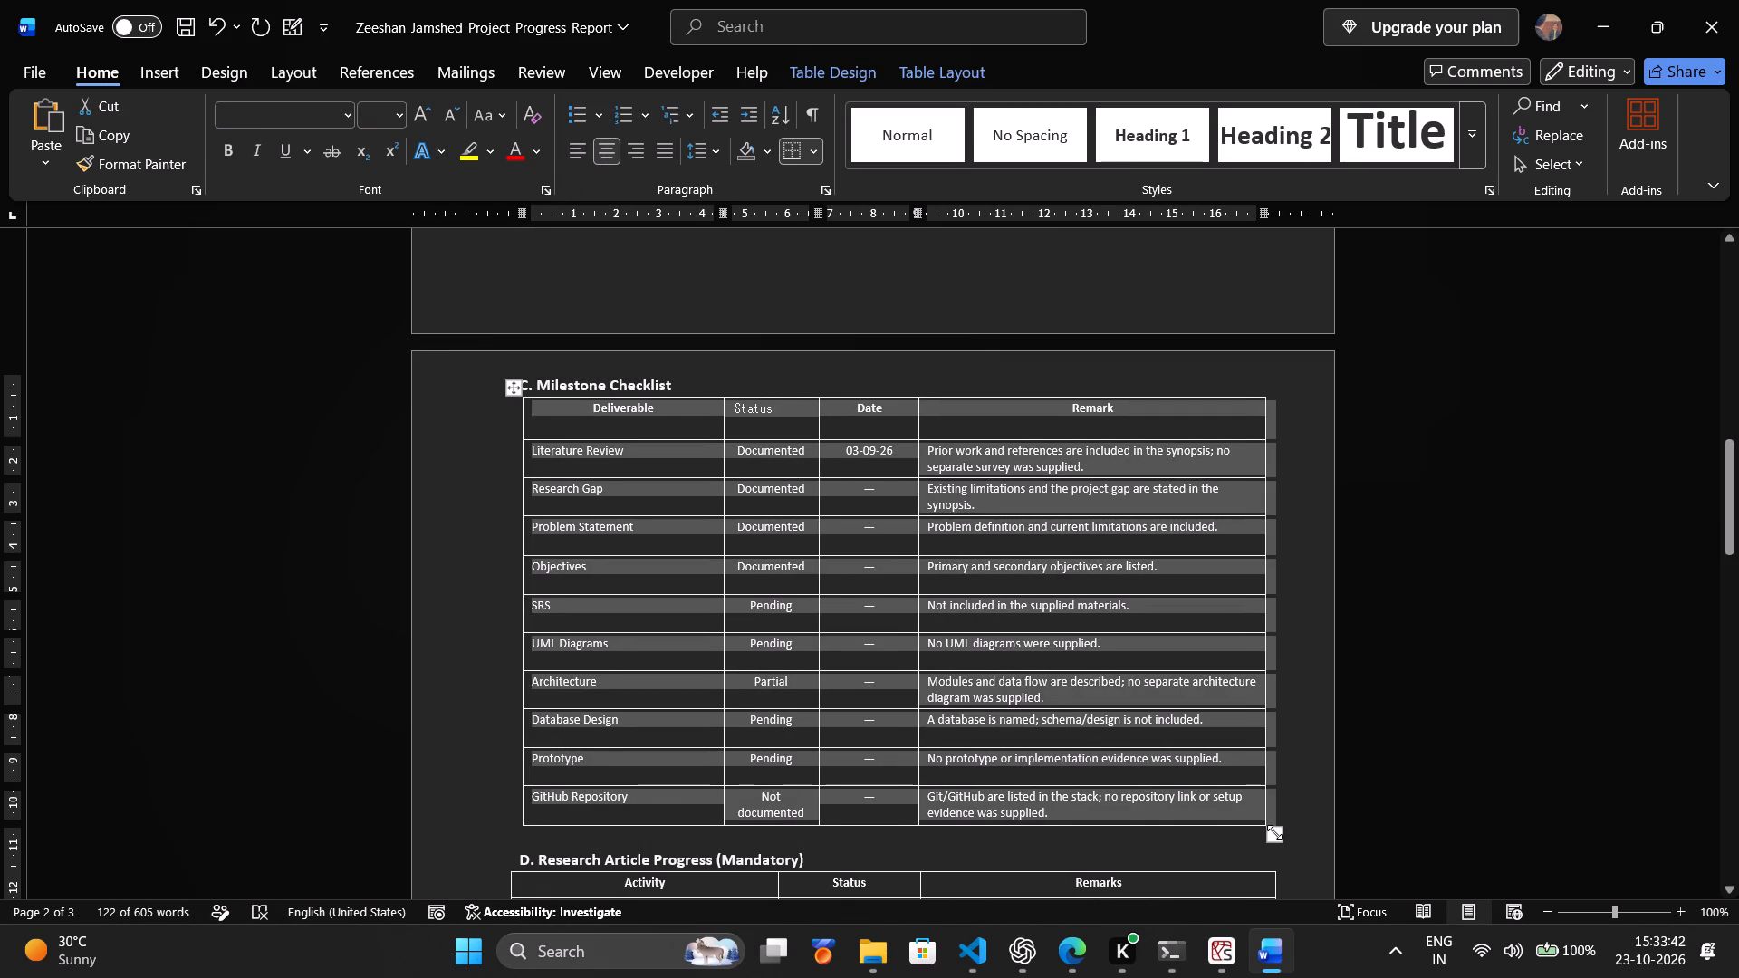
# Widen the Milestone Checklist table slightly by extending its outer edge.
pyautogui.moveTo(1274, 832); pyautogui.dragTo(1298, 832)
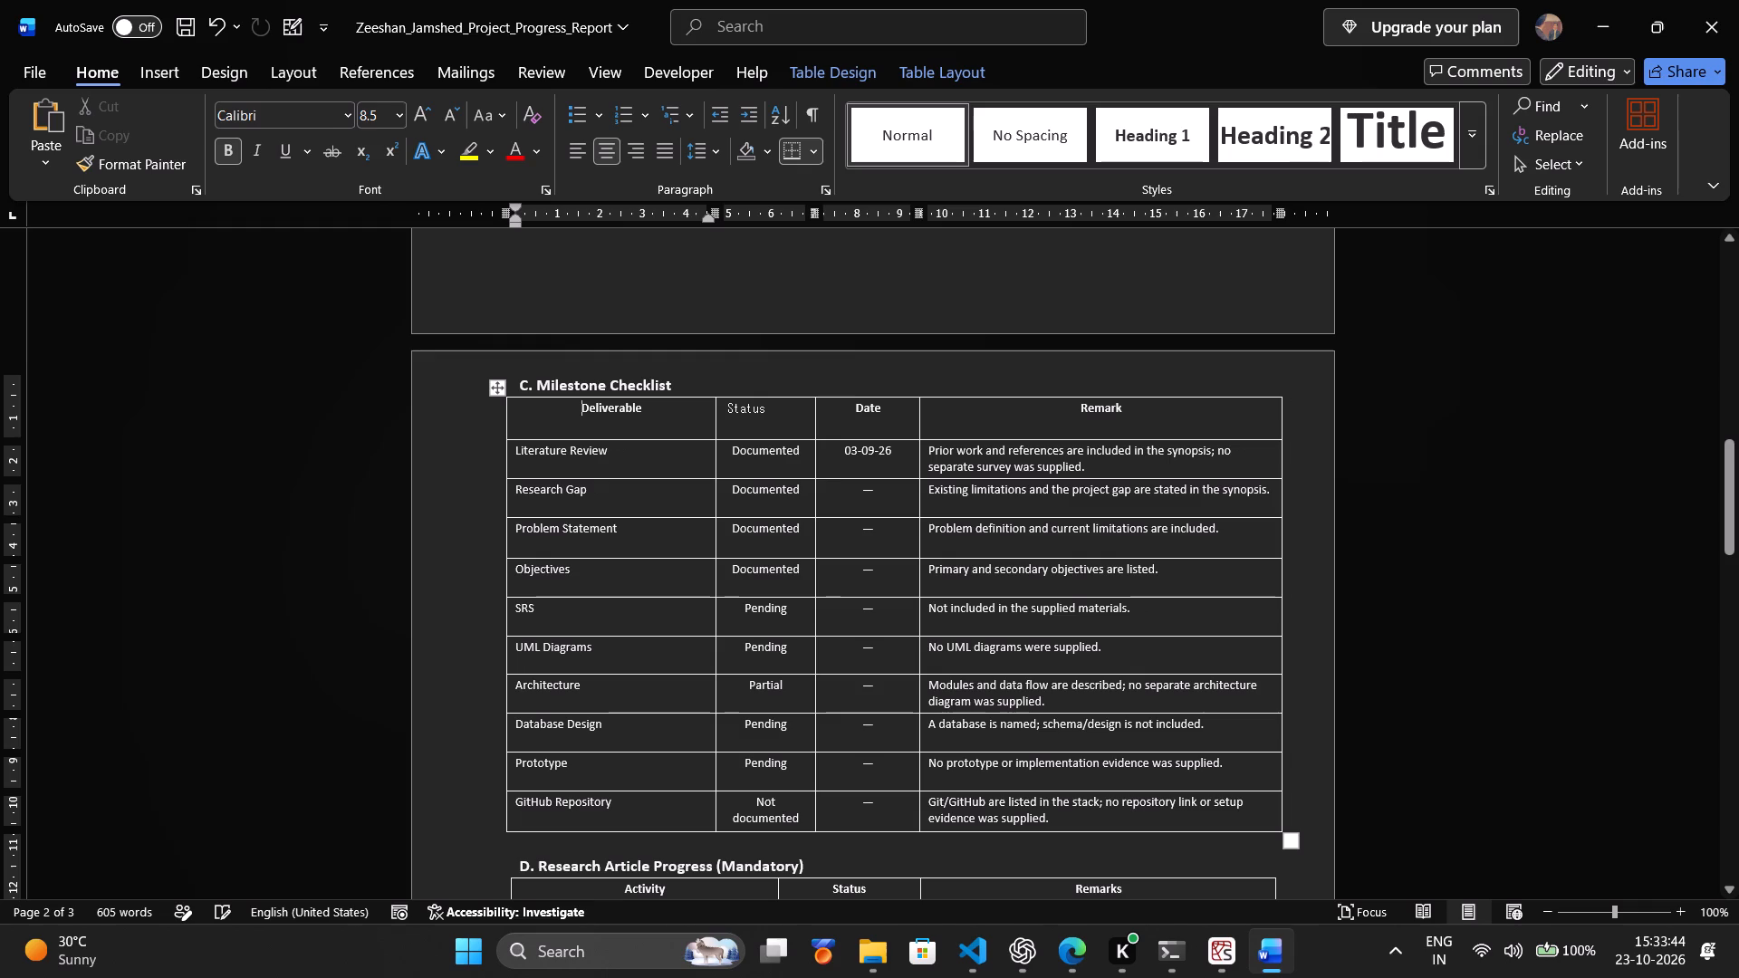
# Center the whole Project Progress Log table horizontally between the page margins.
pyautogui.click(762, 385)
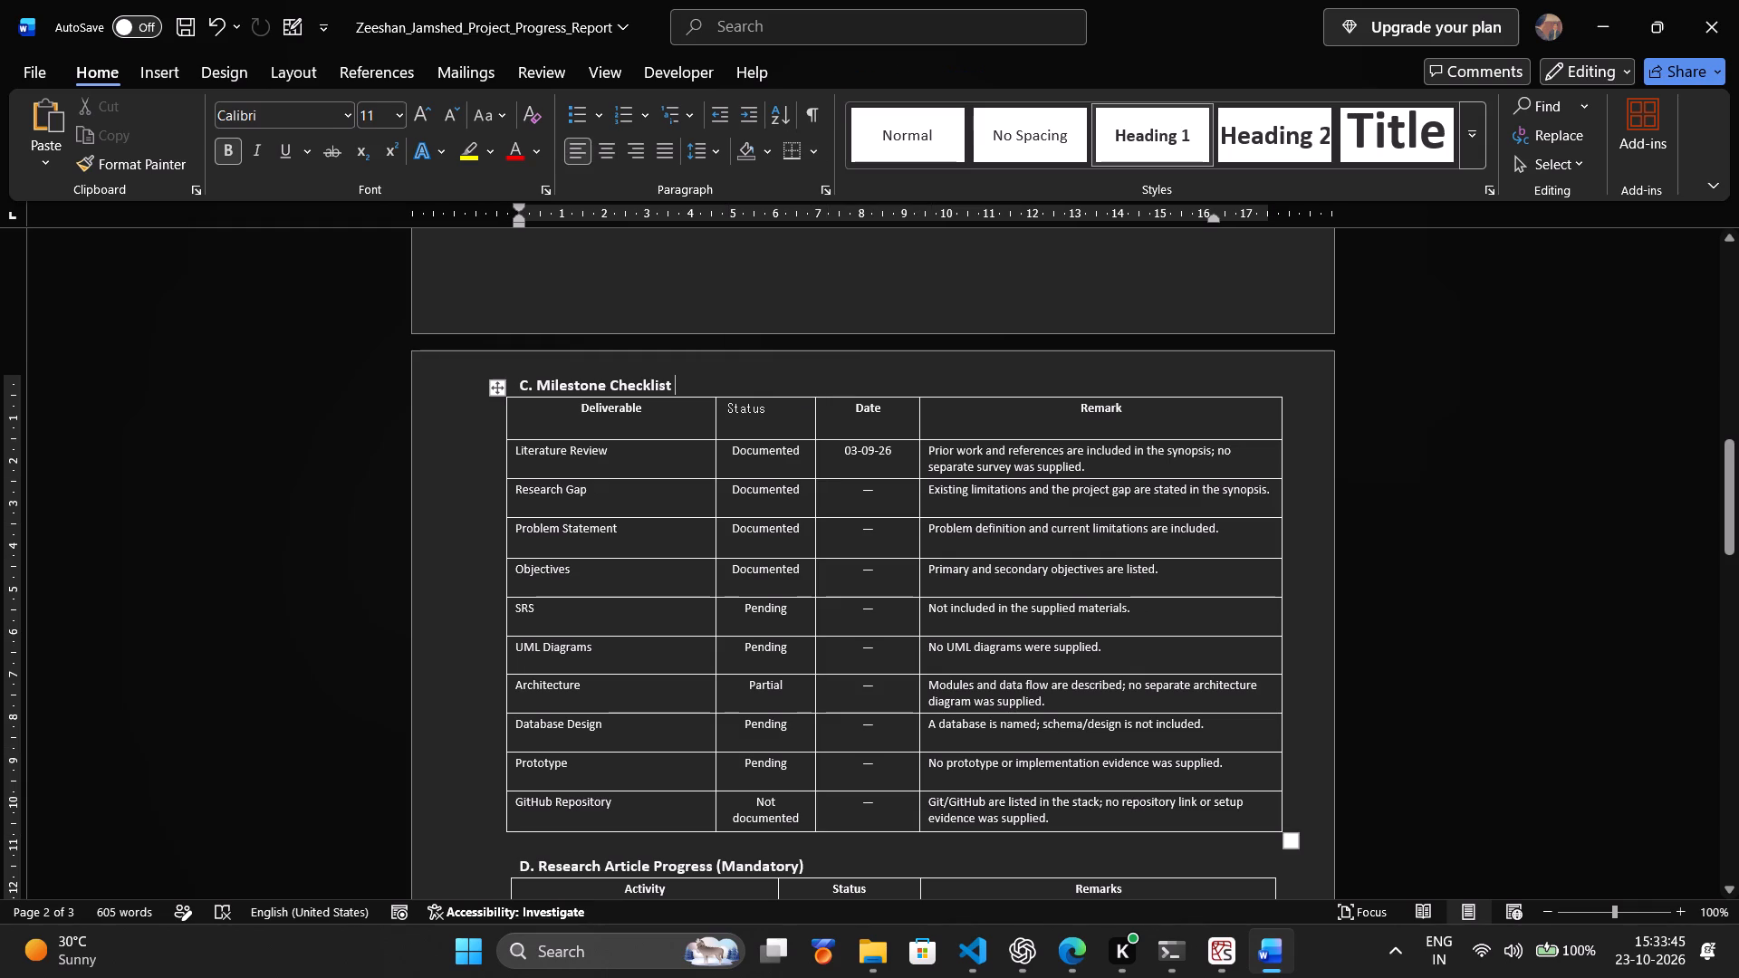
pyautogui.scroll(7, 761, 421)
pyautogui.click(1042, 452)
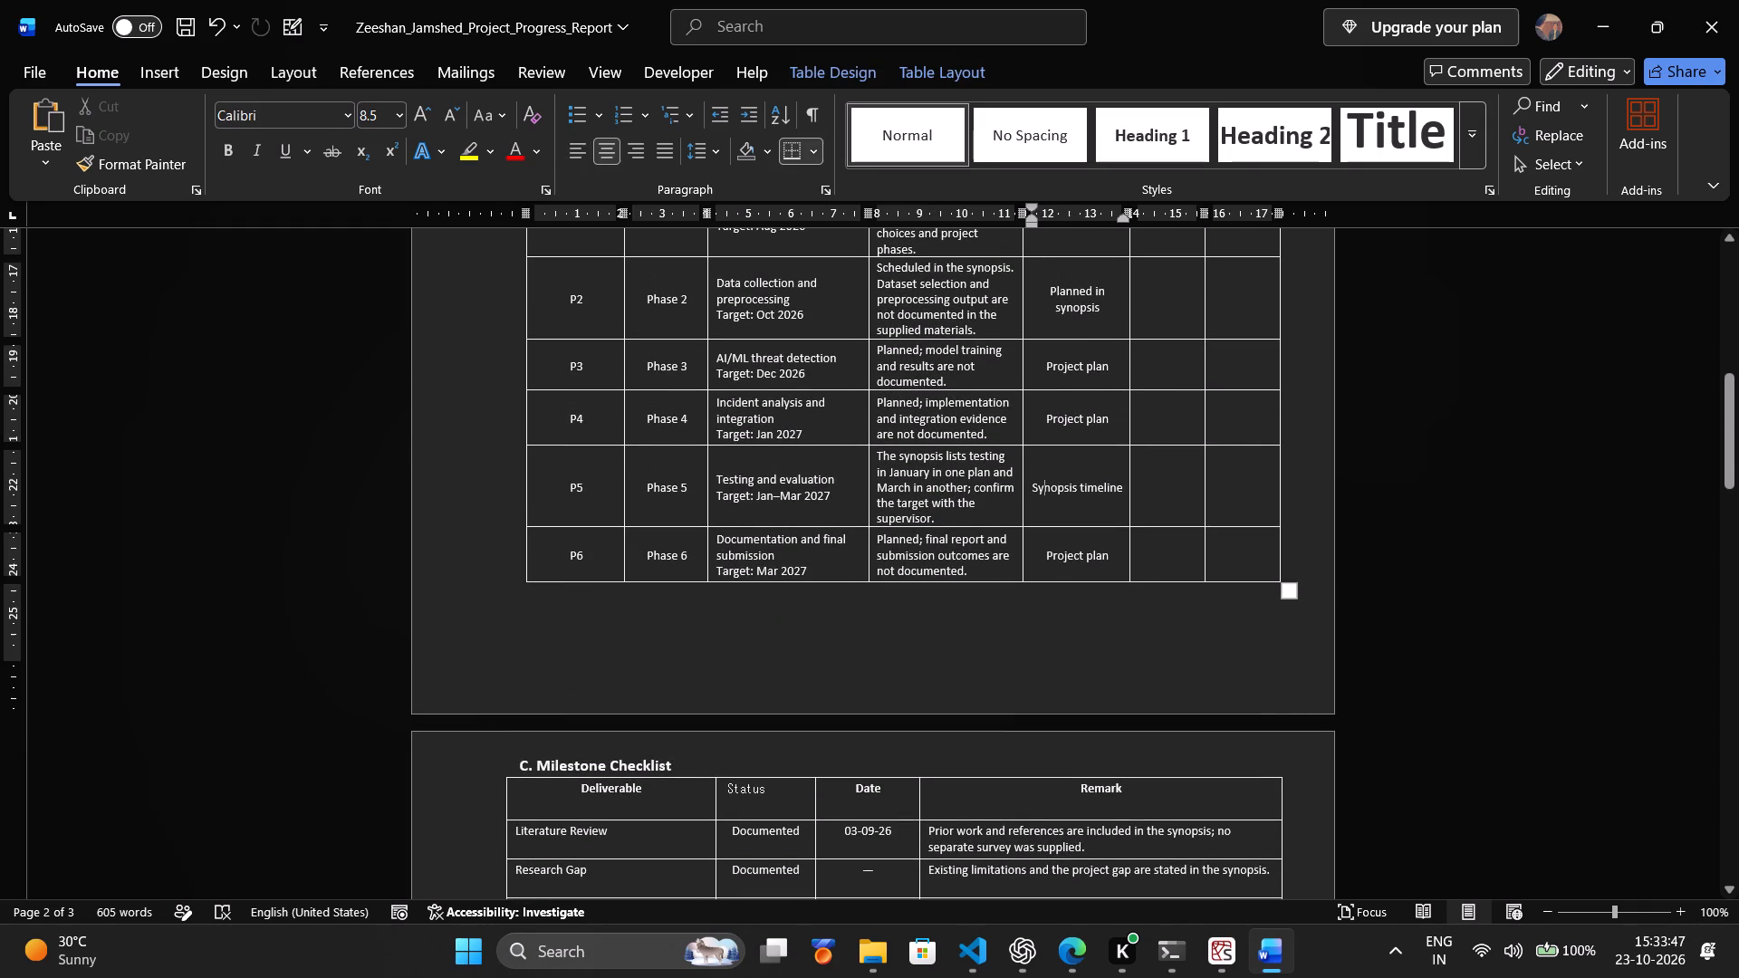
pyautogui.scroll(5, 618, 346)
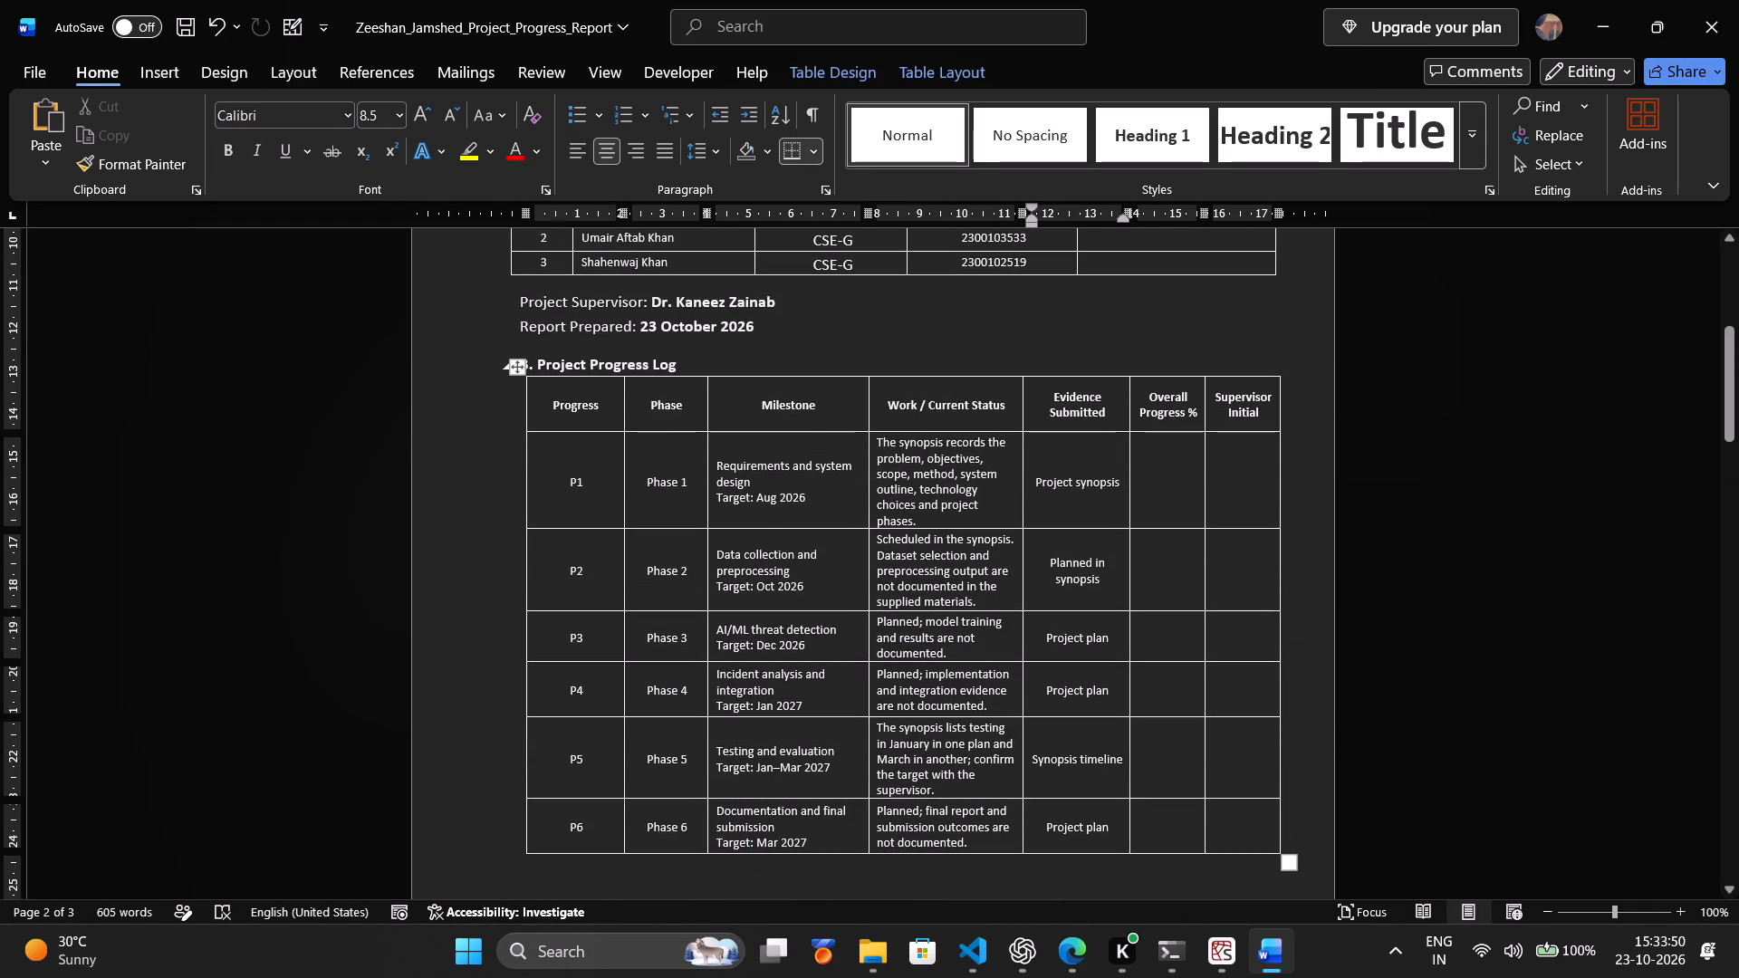
pyautogui.click(521, 369)
pyautogui.click(601, 149)
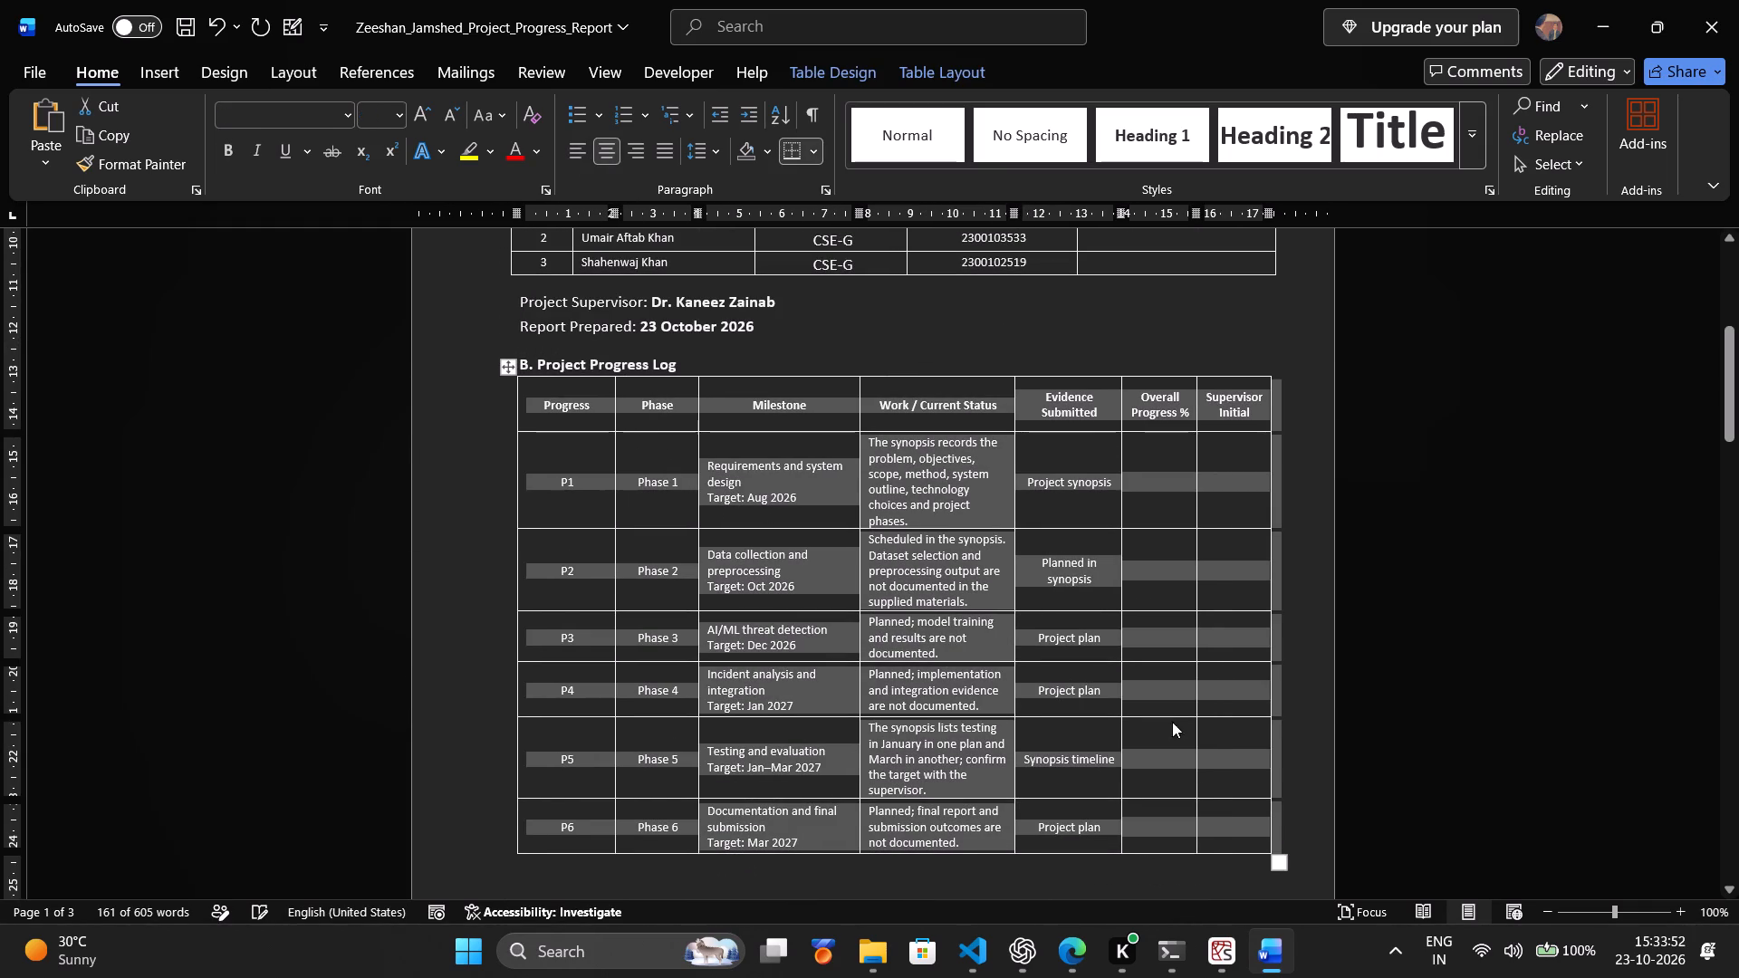
# Widen the Project Progress Log table slightly by extending its outer corner.
pyautogui.scroll(-1, 1172, 722)
pyautogui.scroll(-1, 1251, 781)
pyautogui.moveTo(1273, 747); pyautogui.dragTo(1275, 747)
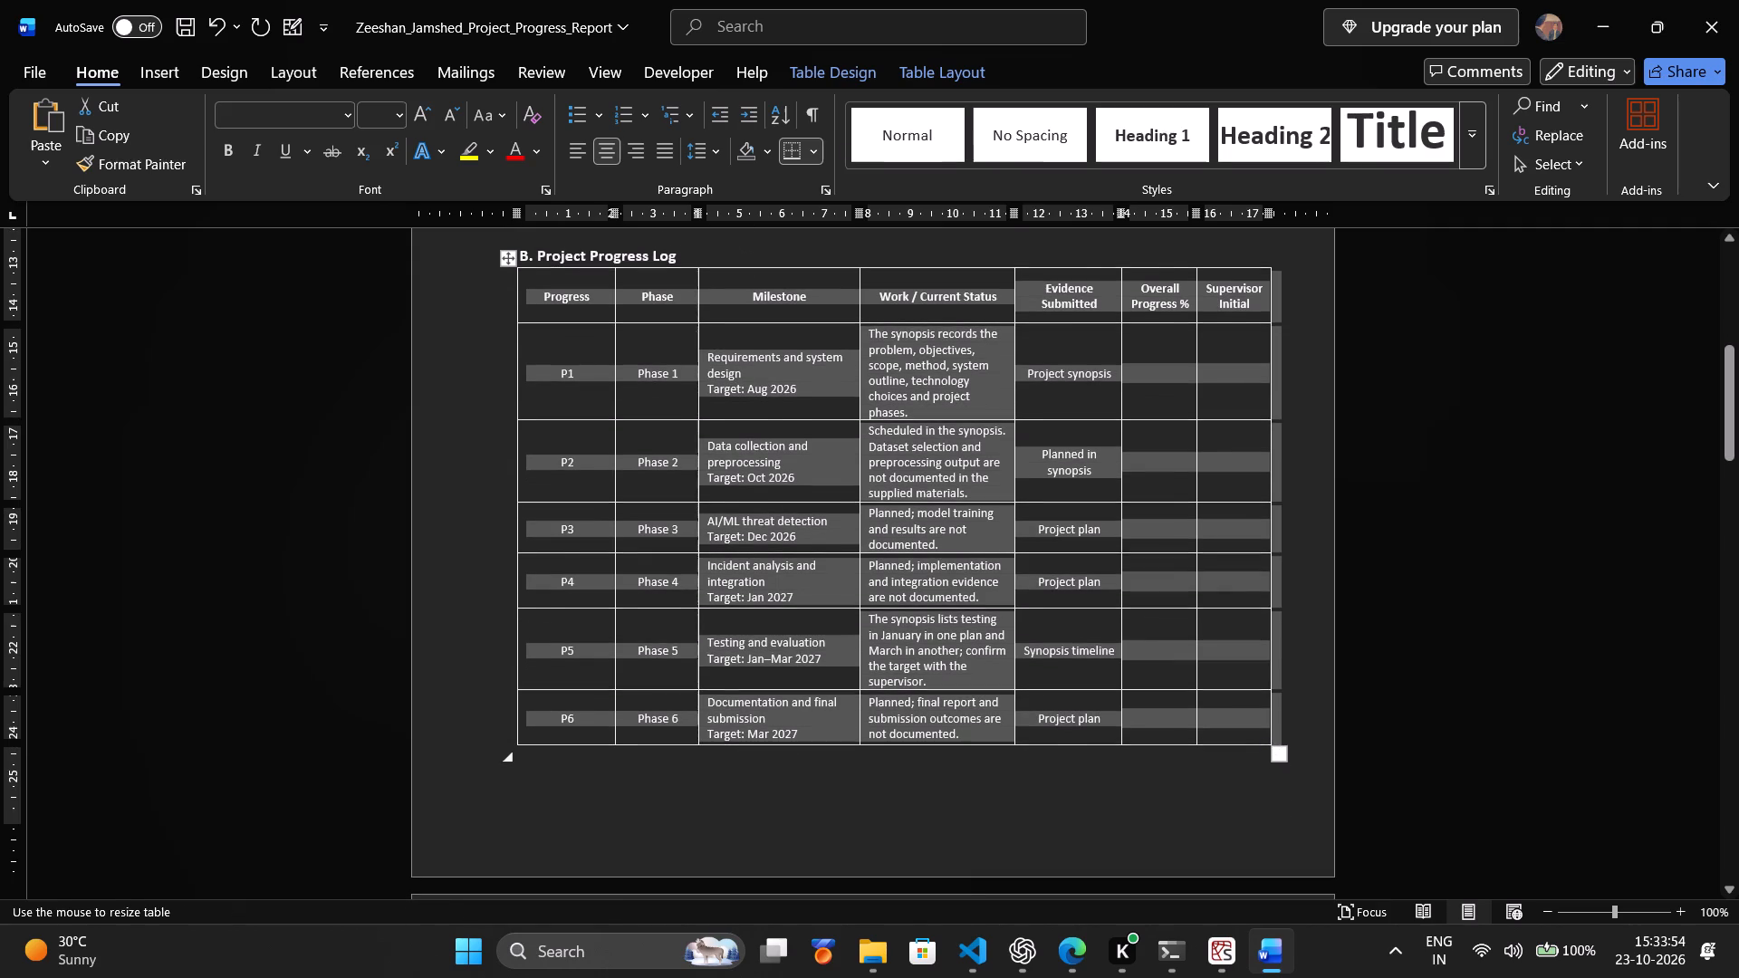
pyautogui.moveTo(1275, 747); pyautogui.dragTo(1290, 758)
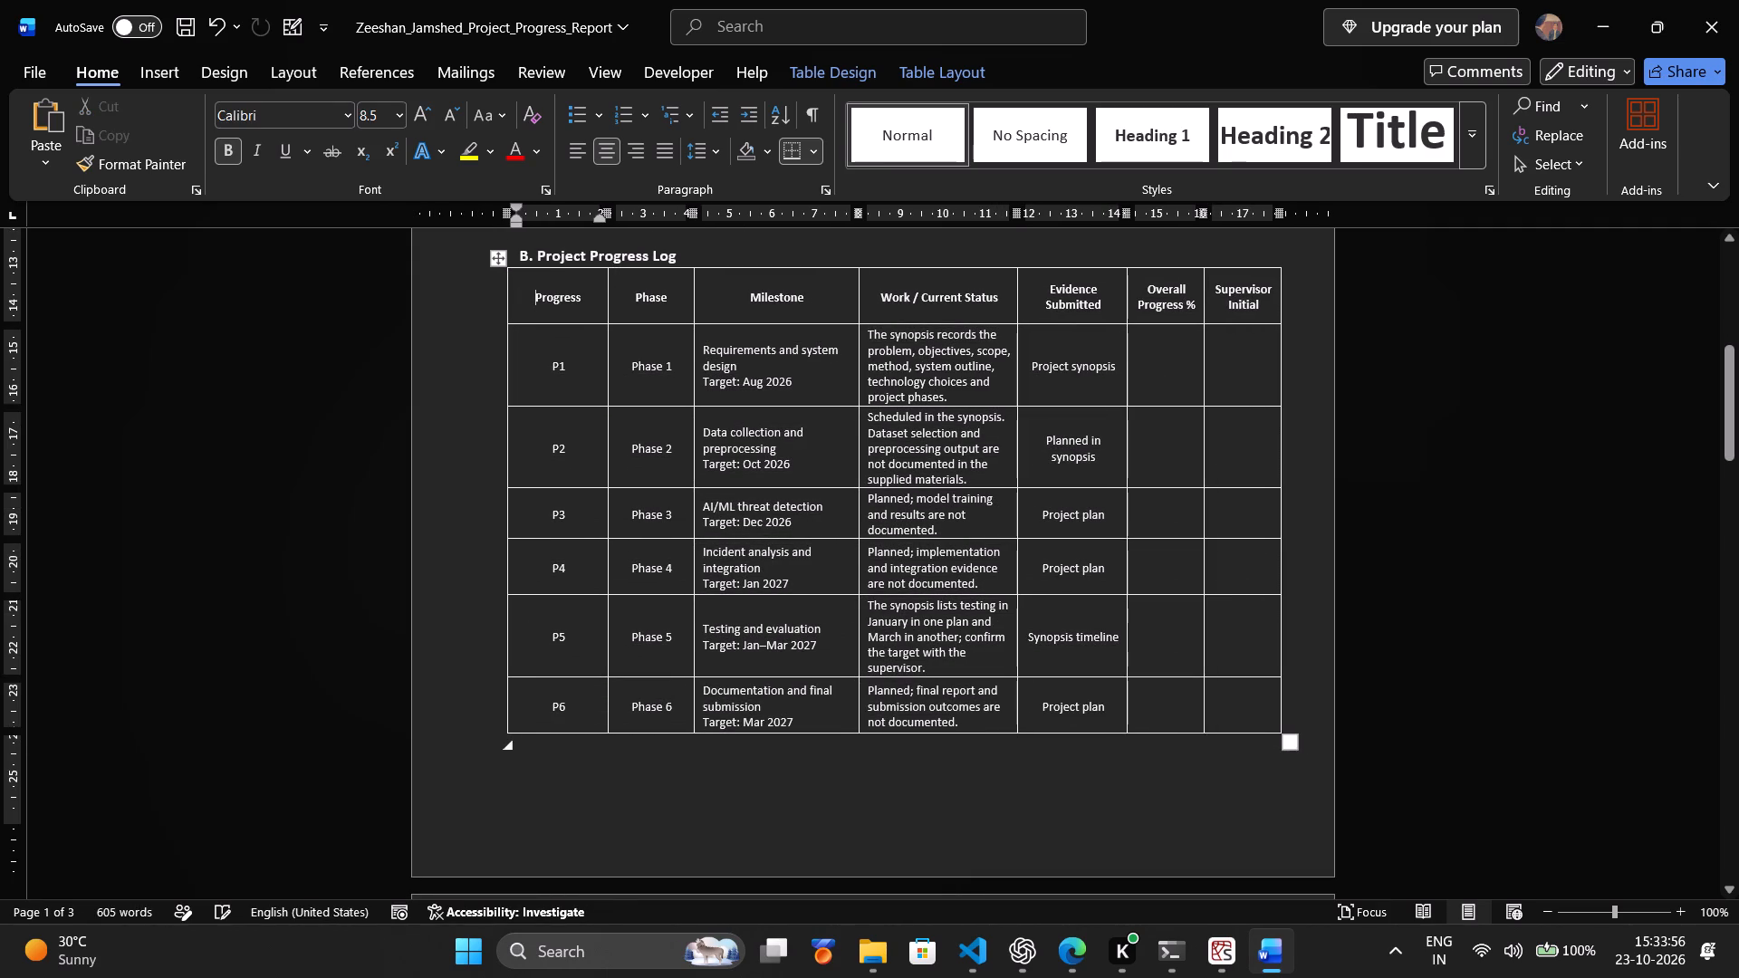
# Set the vertical alignment of all cells in the Milestone Checklist table to Center.
pyautogui.scroll(-3, 928, 571)
pyautogui.scroll(5, 980, 551)
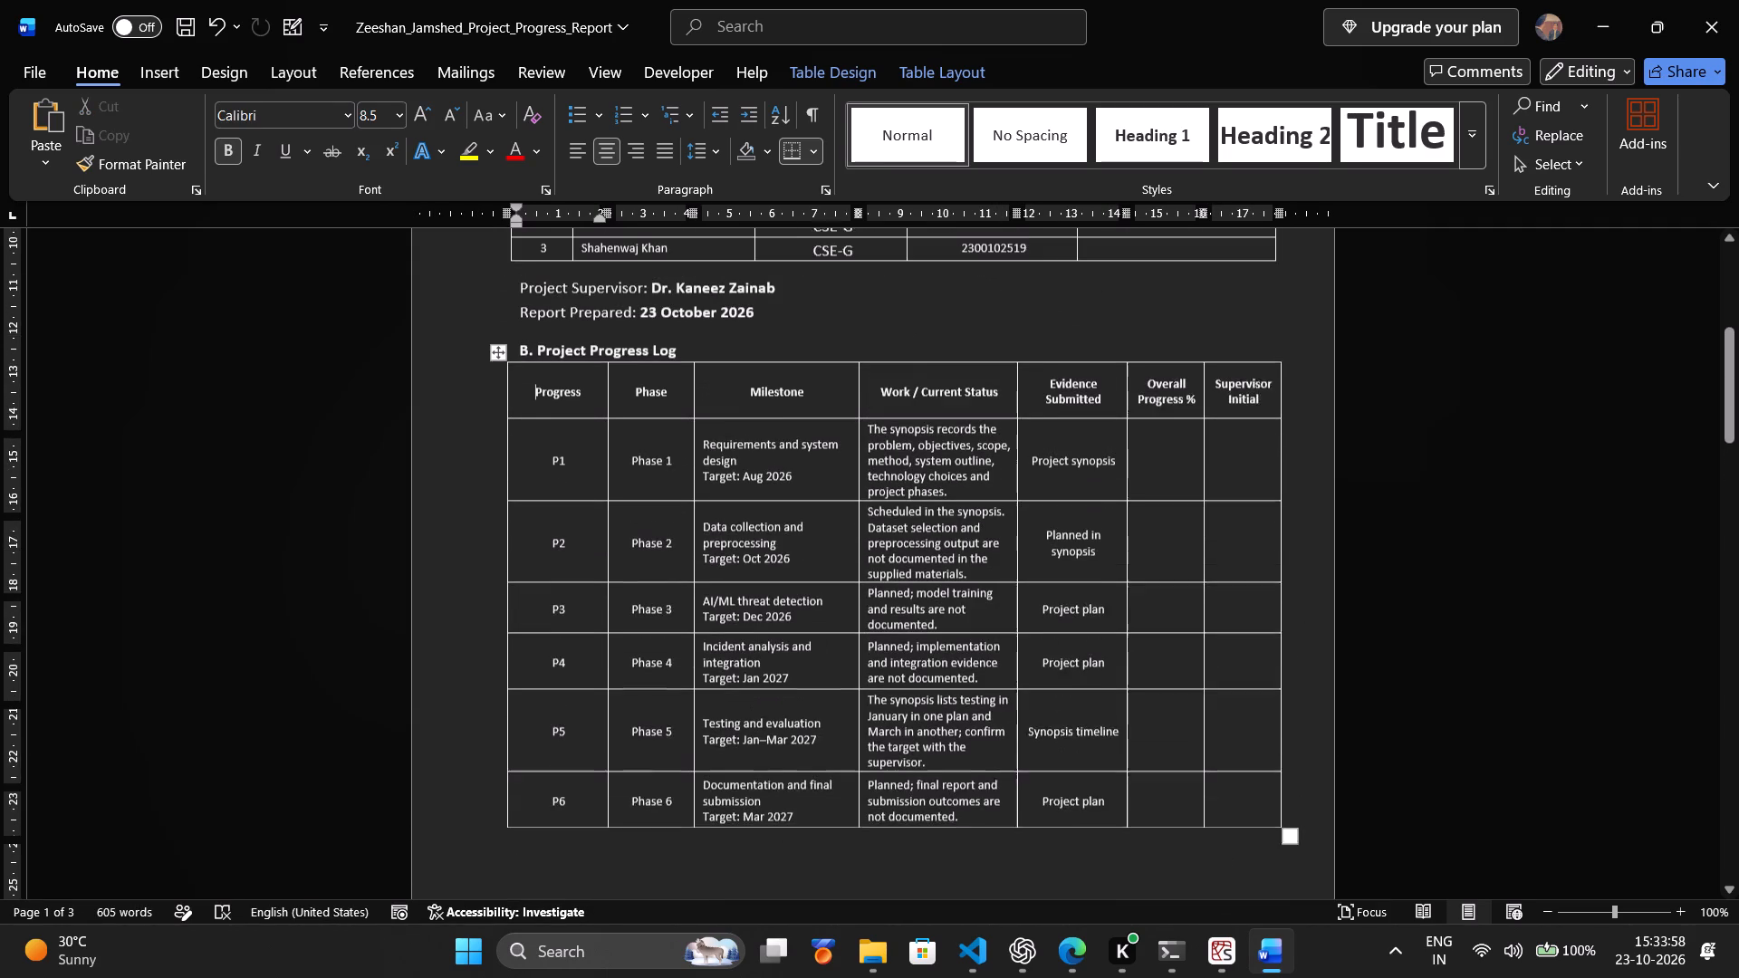
pyautogui.scroll(2, 980, 550)
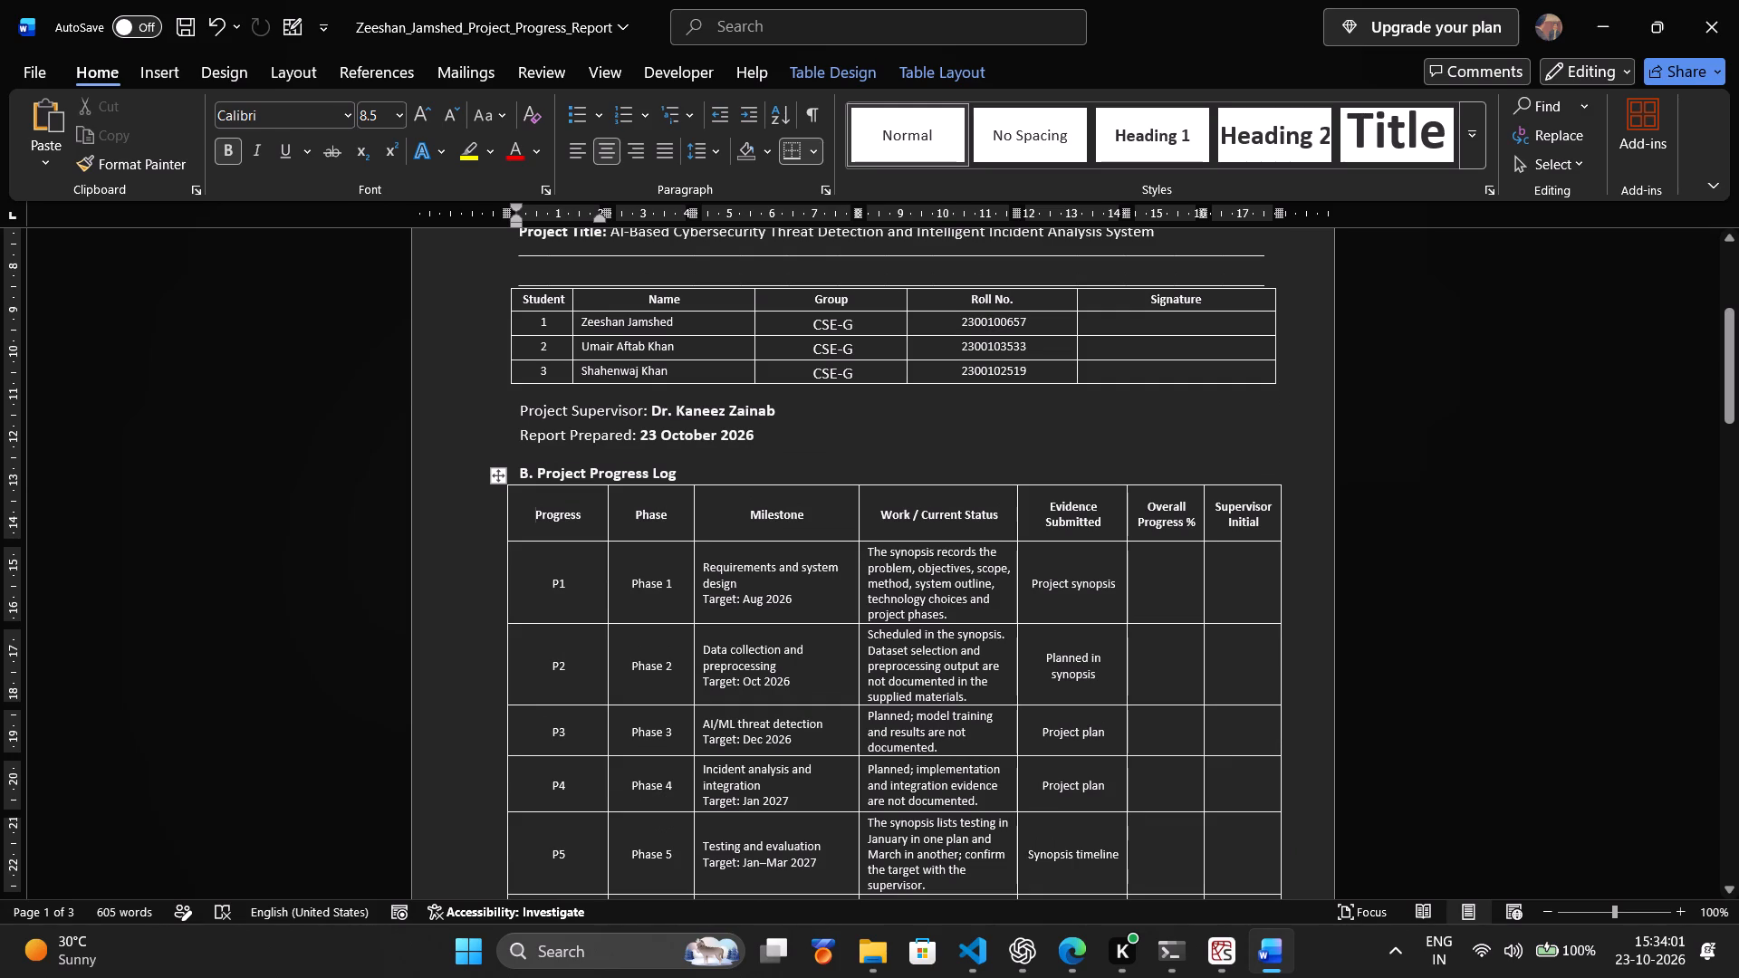
pyautogui.scroll(-17, 980, 550)
pyautogui.click(1095, 602)
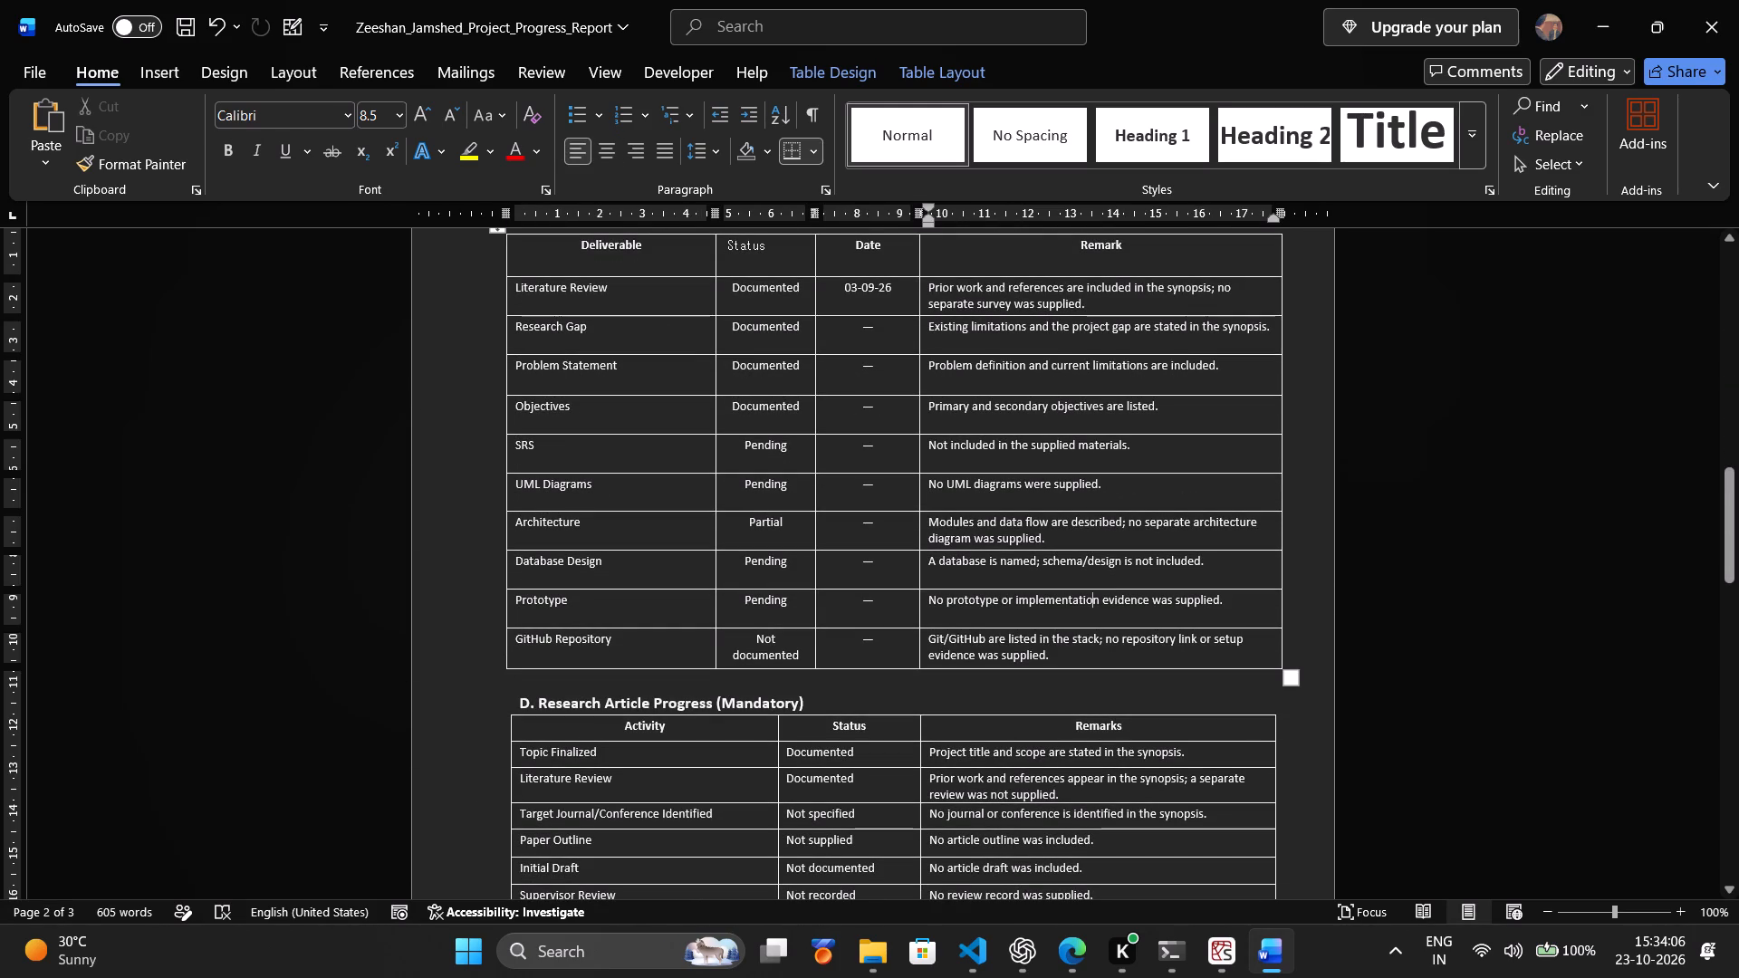
pyautogui.scroll(2, 841, 516)
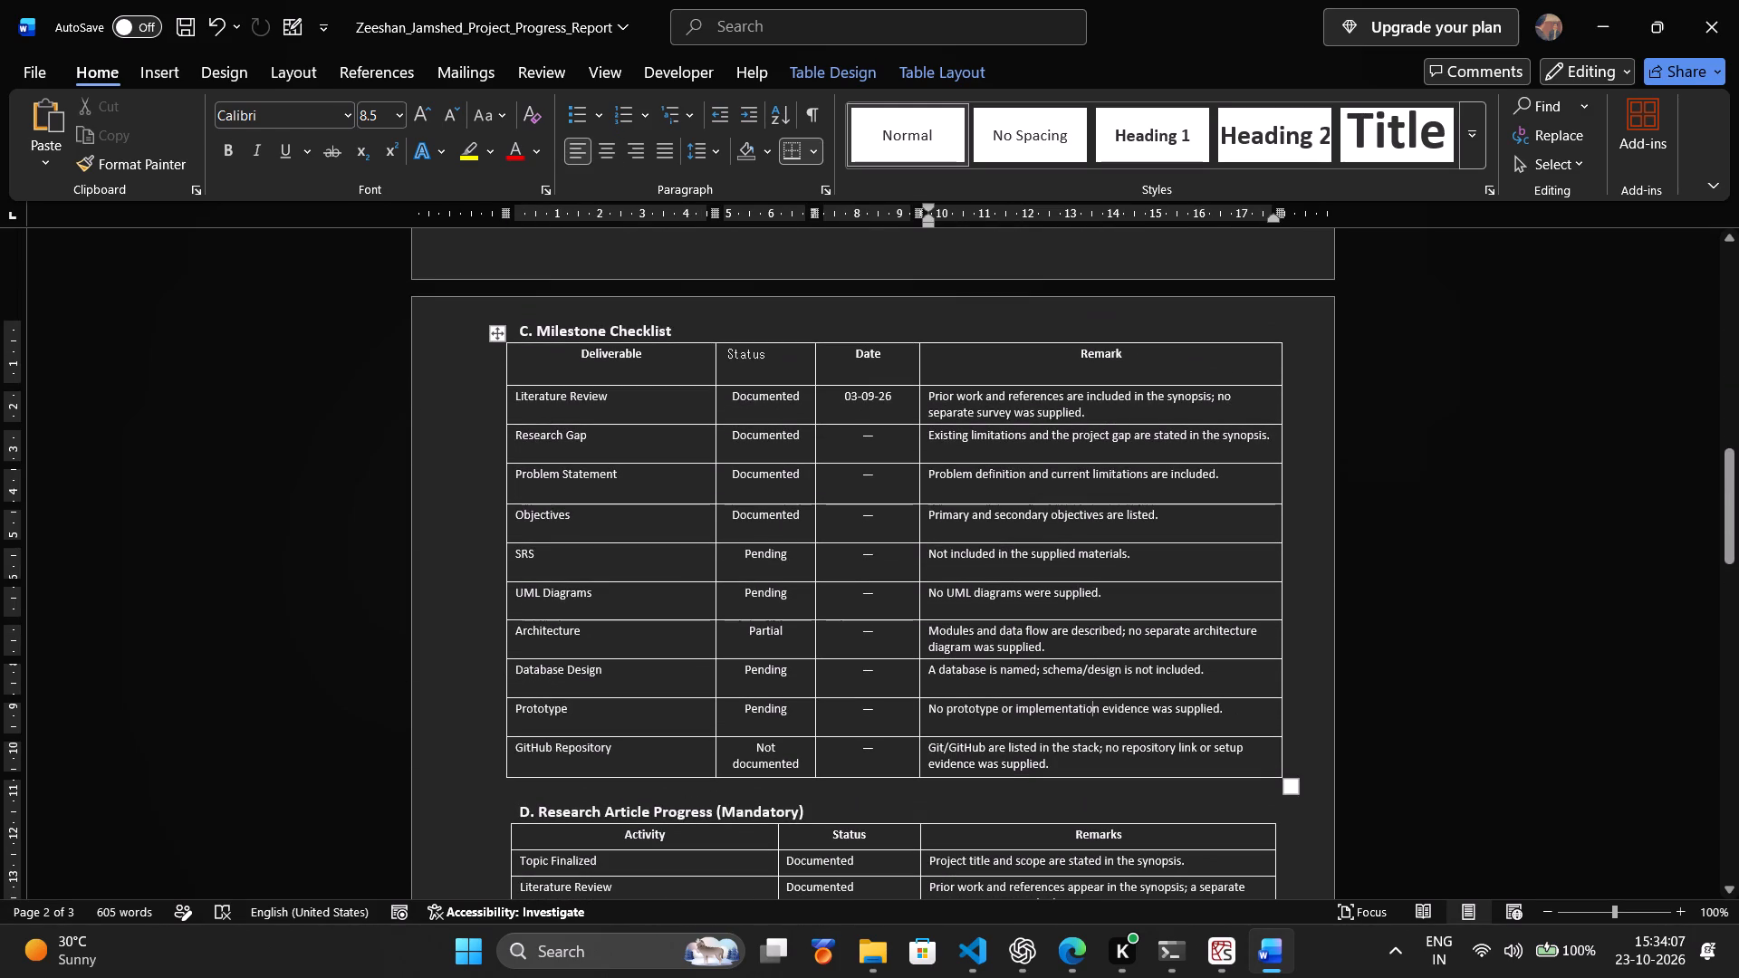
pyautogui.click(496, 337)
pyautogui.rightClick(496, 337)
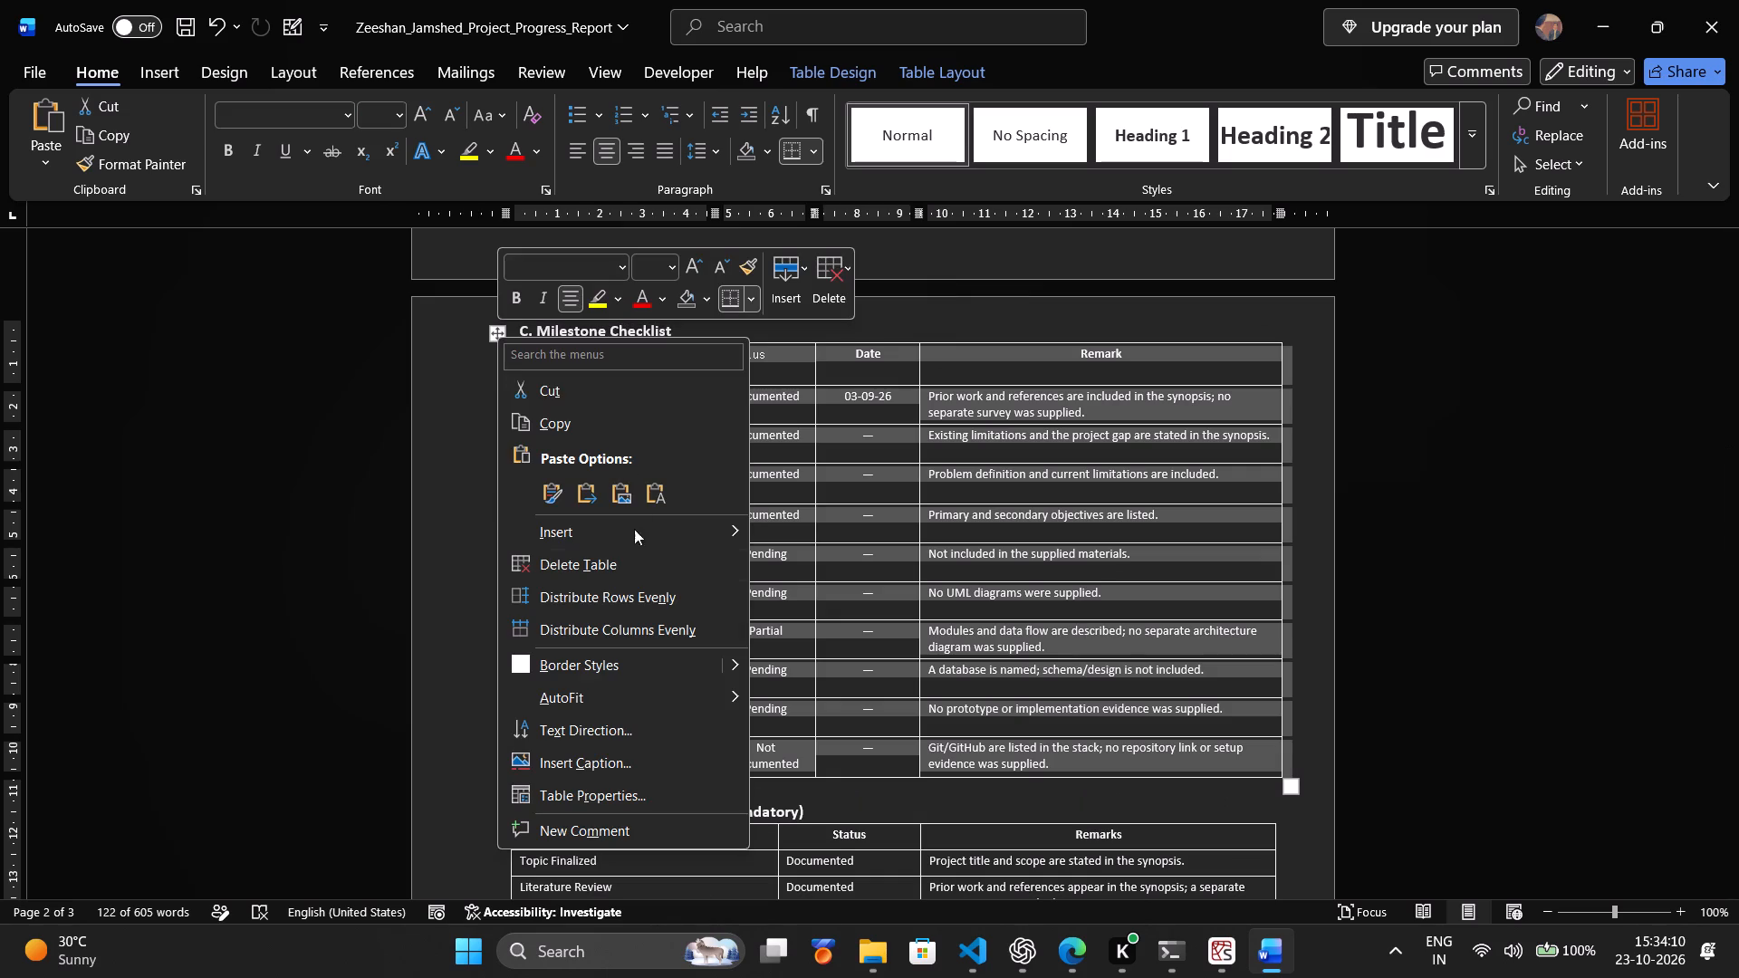
pyautogui.click(598, 787)
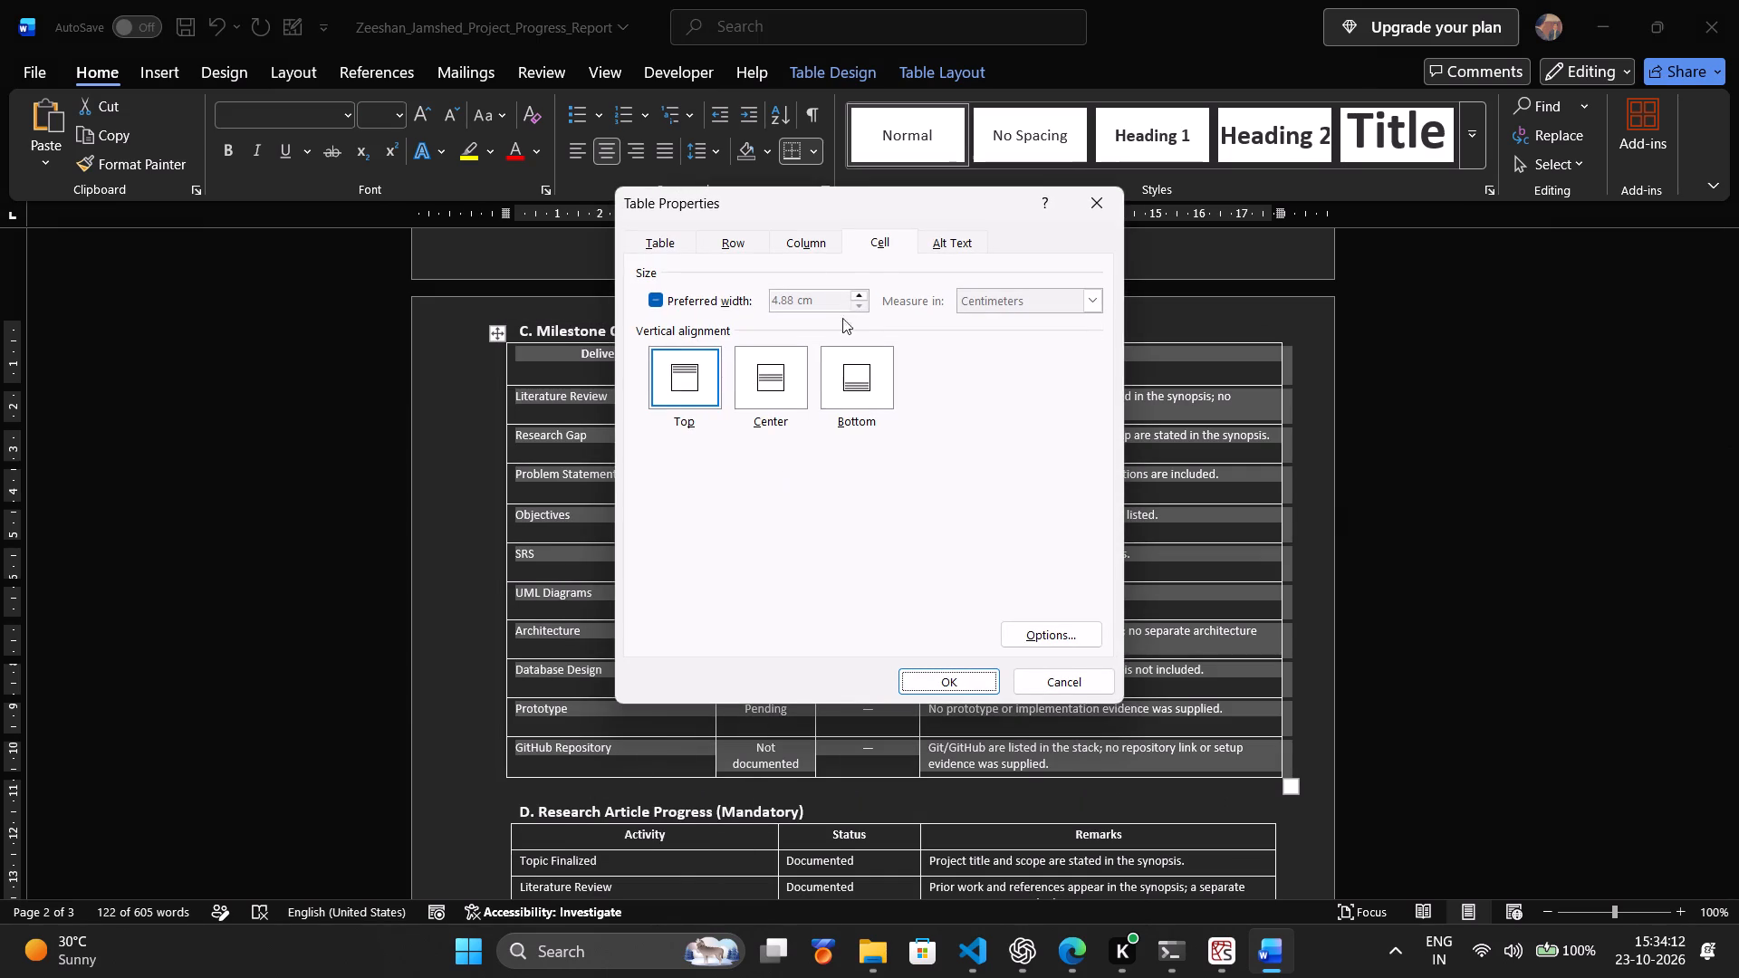
pyautogui.click(777, 405)
pyautogui.click(917, 680)
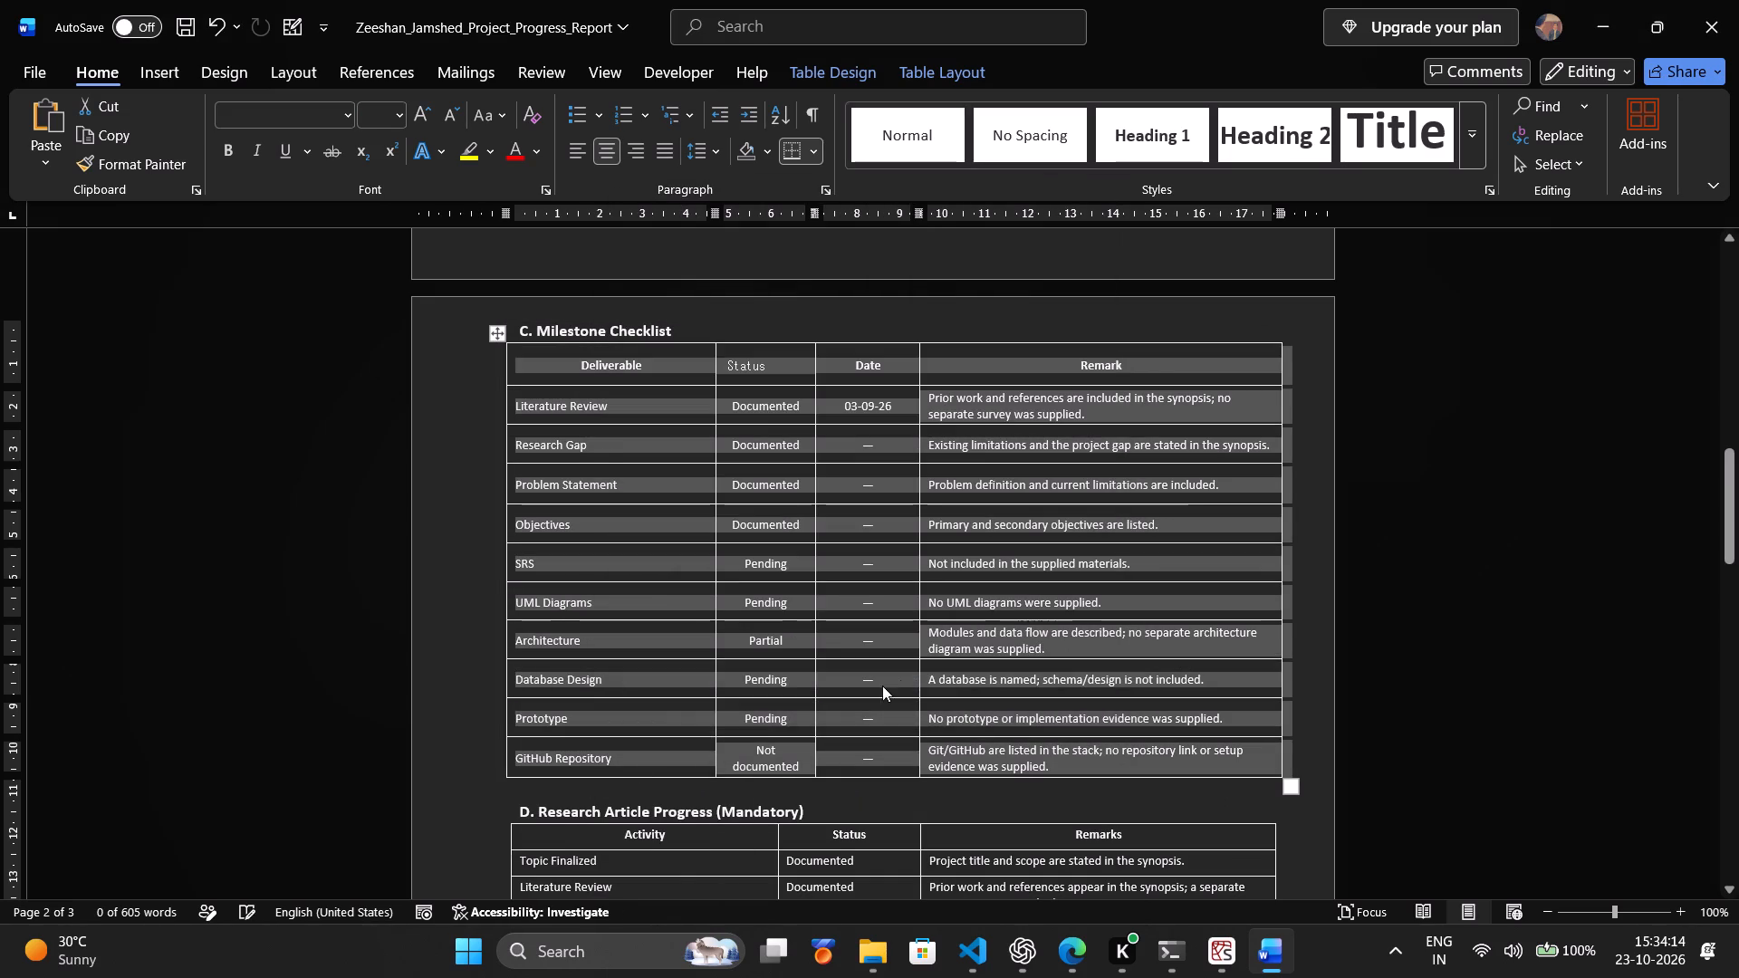
pyautogui.click(856, 689)
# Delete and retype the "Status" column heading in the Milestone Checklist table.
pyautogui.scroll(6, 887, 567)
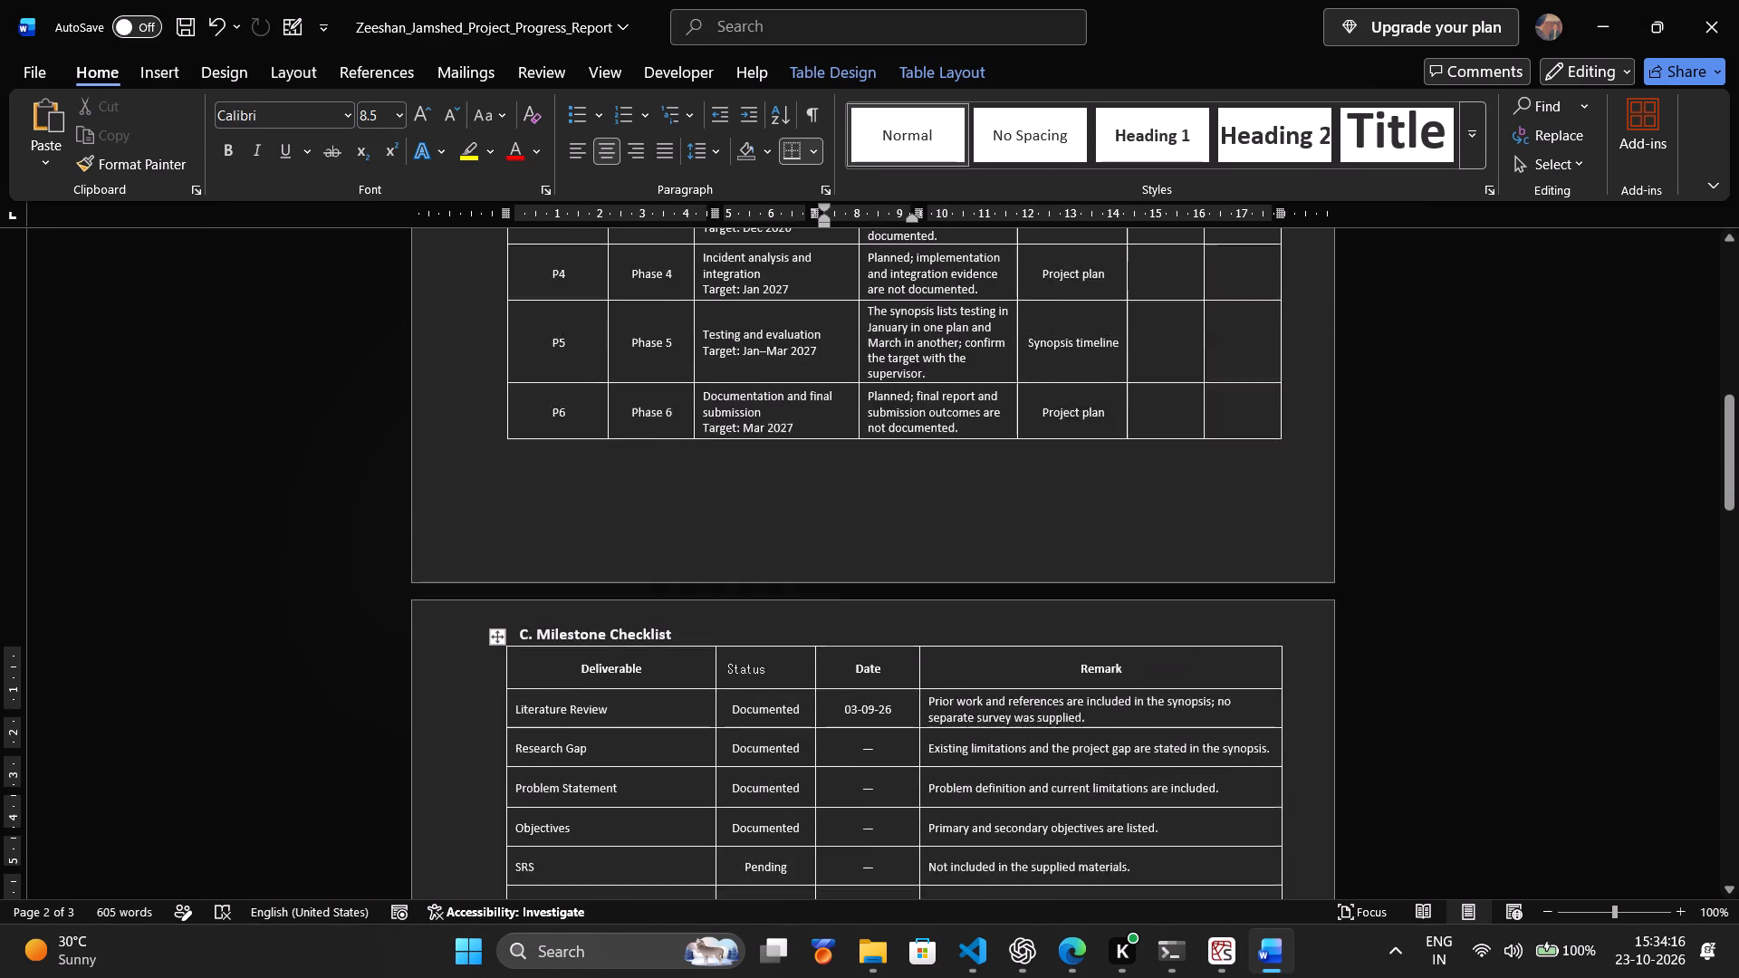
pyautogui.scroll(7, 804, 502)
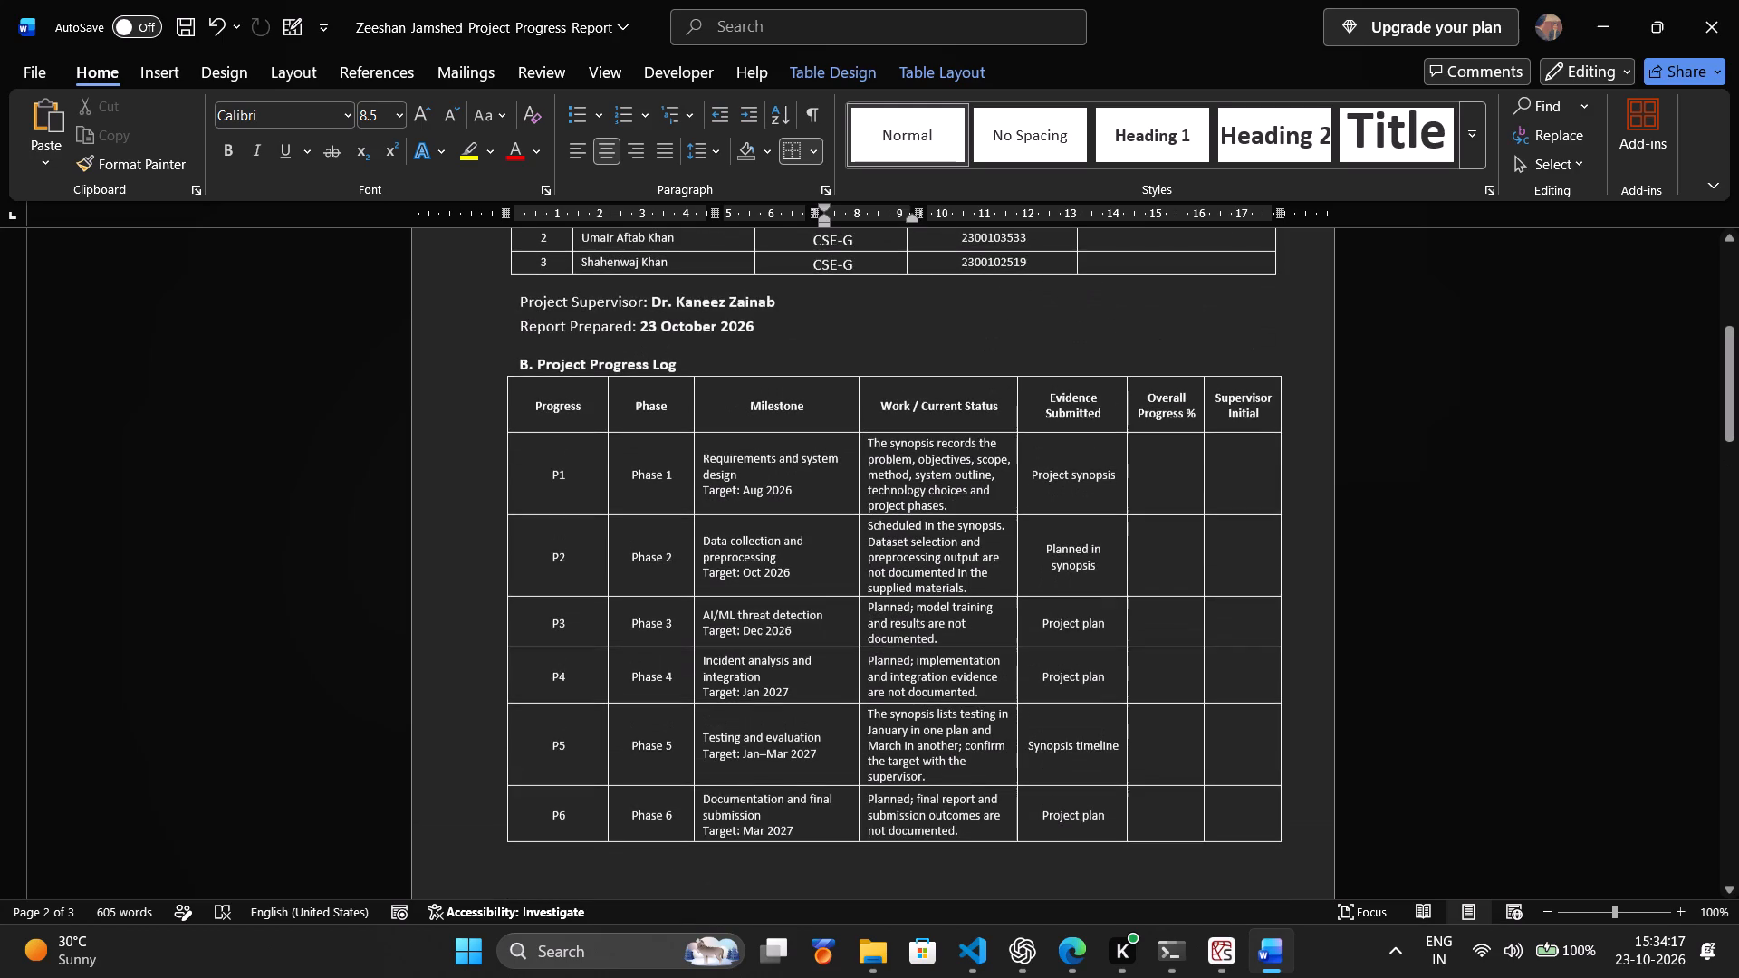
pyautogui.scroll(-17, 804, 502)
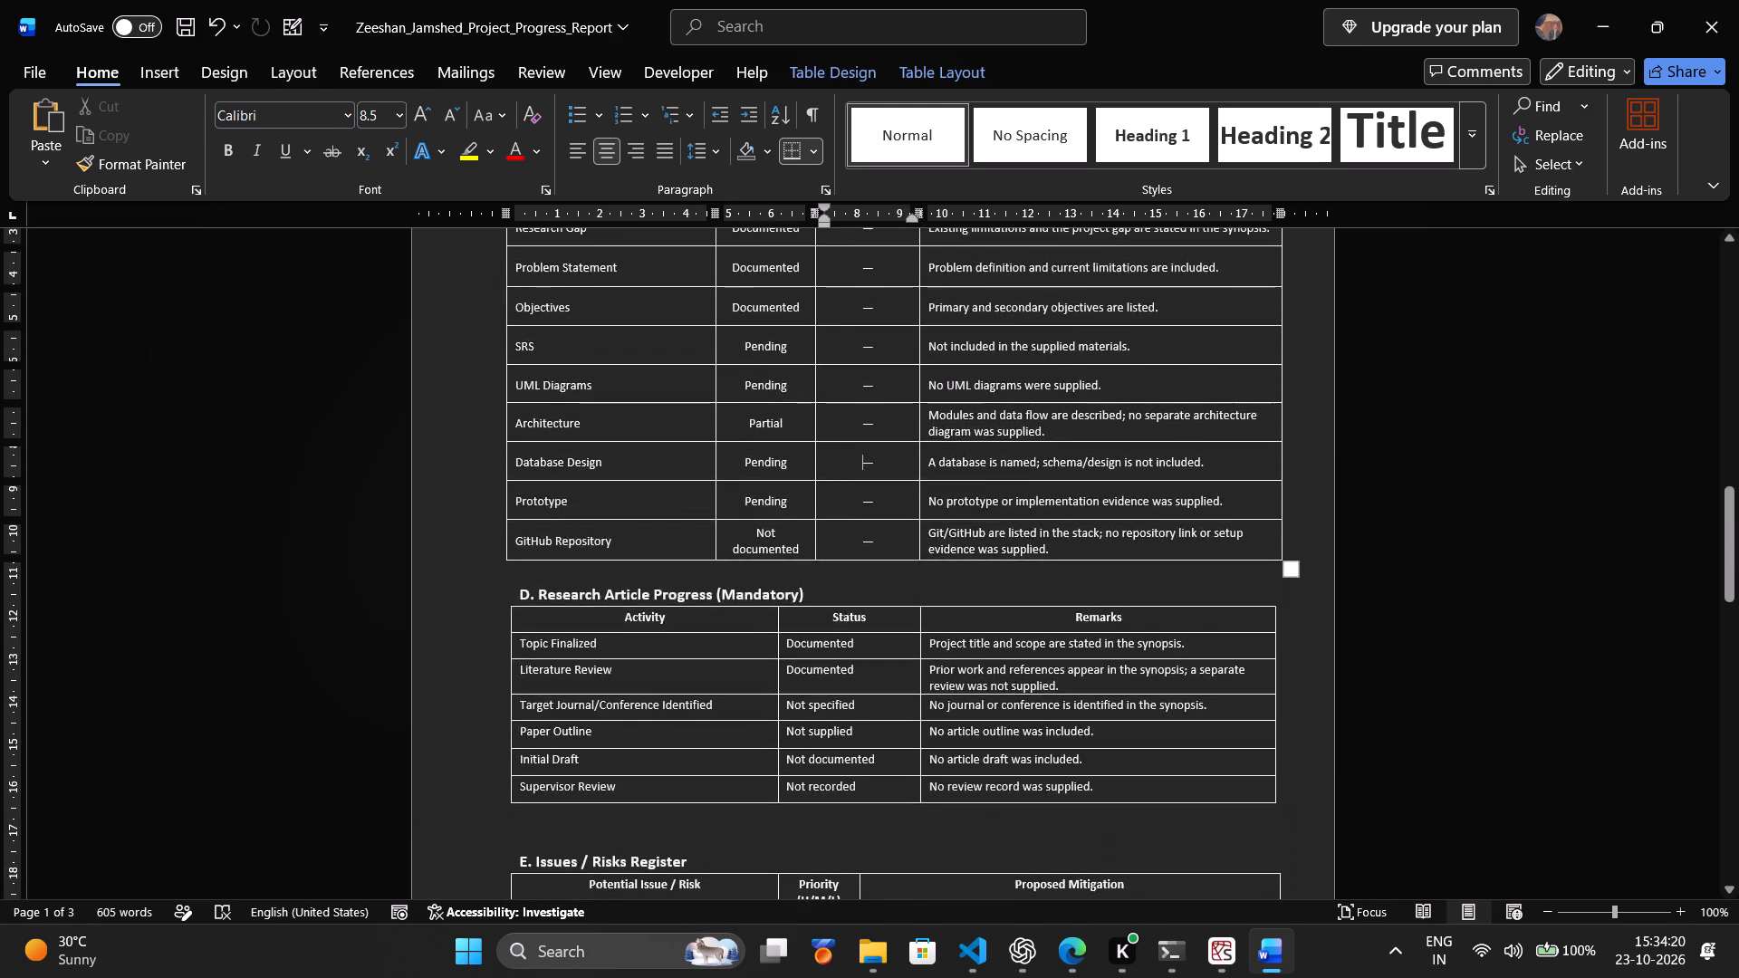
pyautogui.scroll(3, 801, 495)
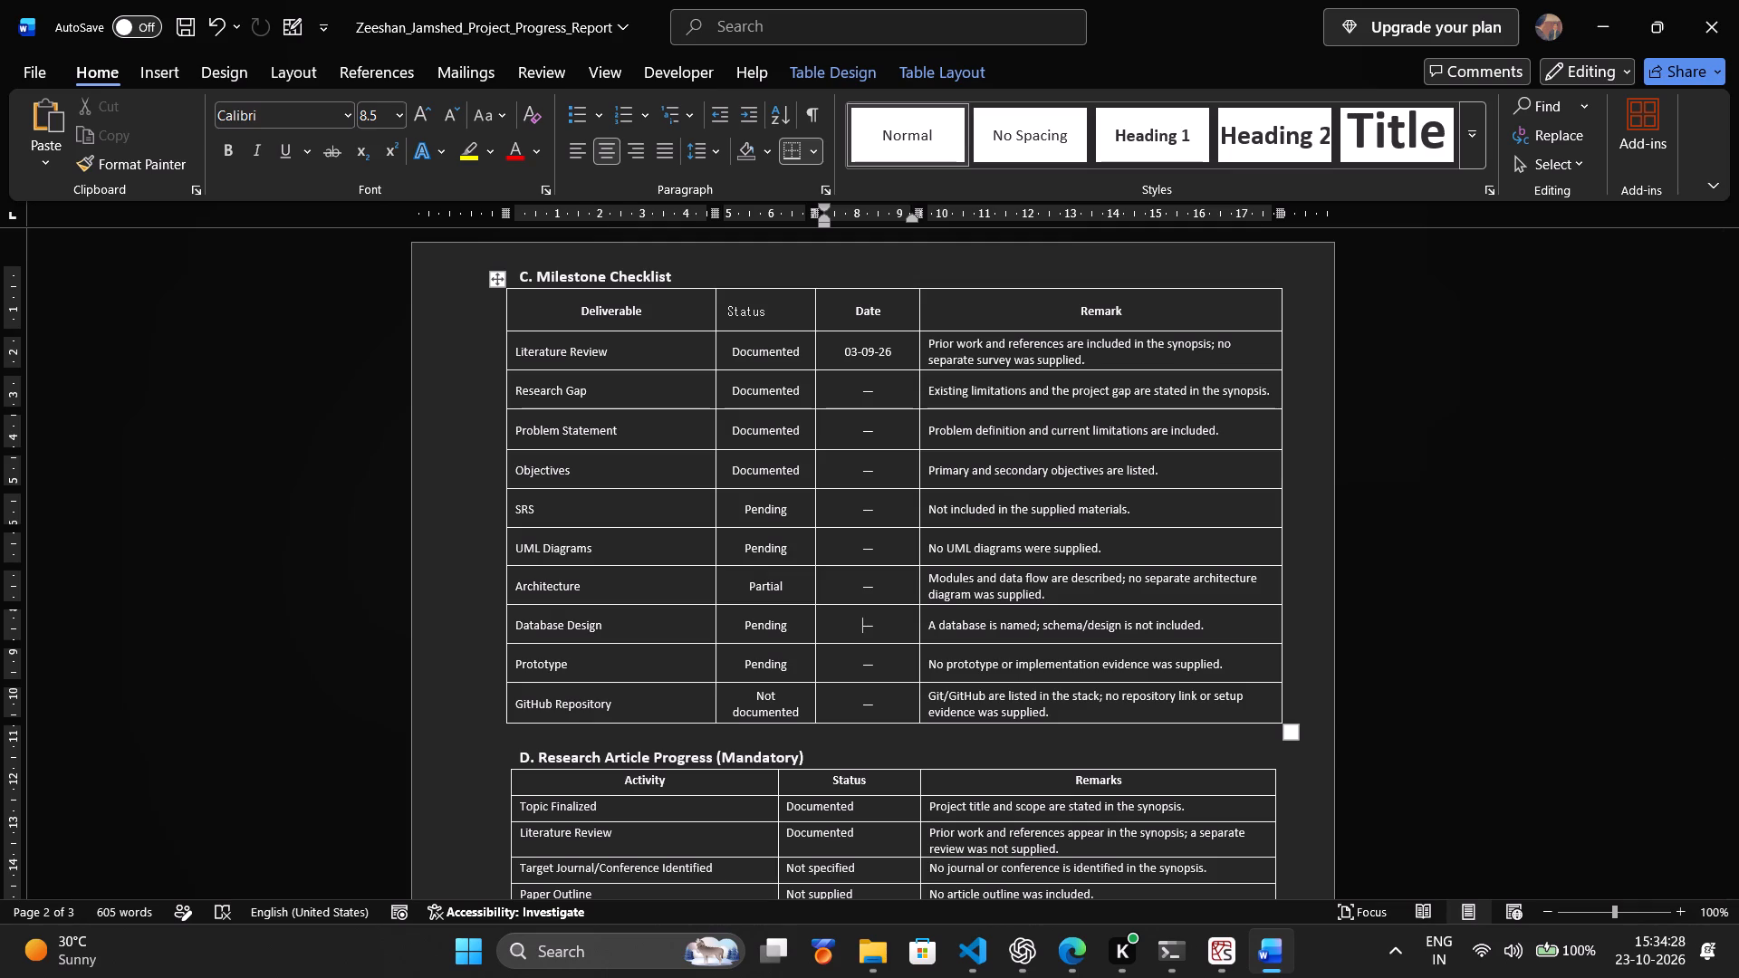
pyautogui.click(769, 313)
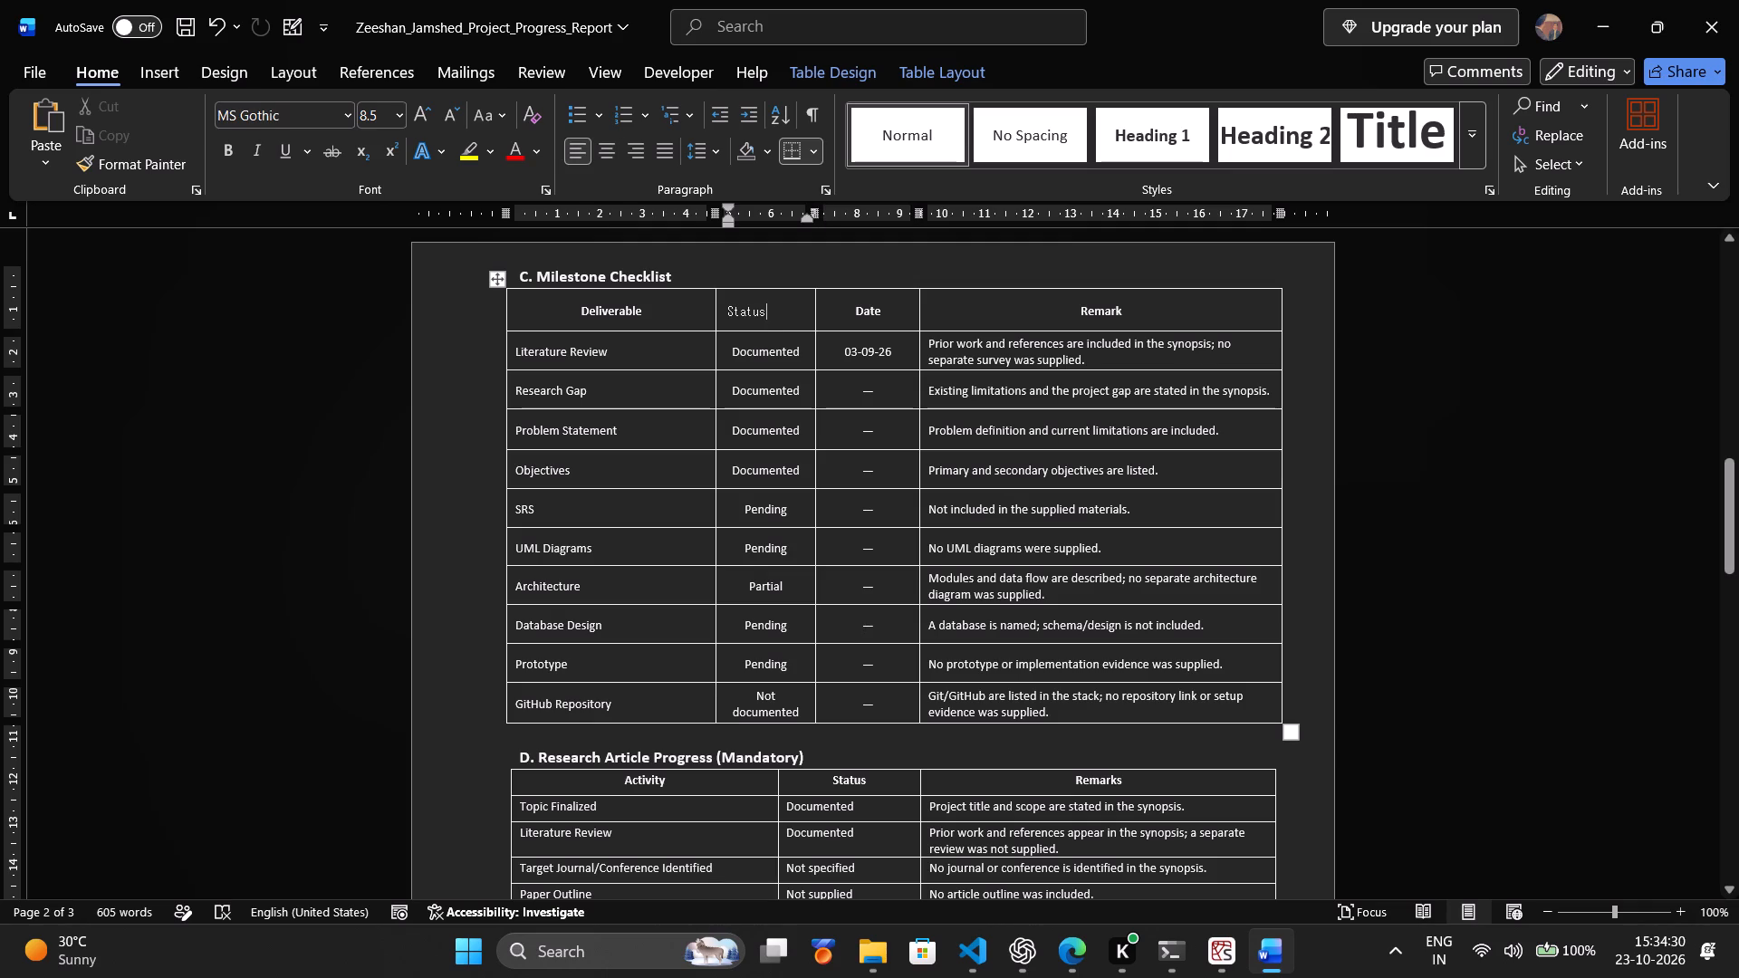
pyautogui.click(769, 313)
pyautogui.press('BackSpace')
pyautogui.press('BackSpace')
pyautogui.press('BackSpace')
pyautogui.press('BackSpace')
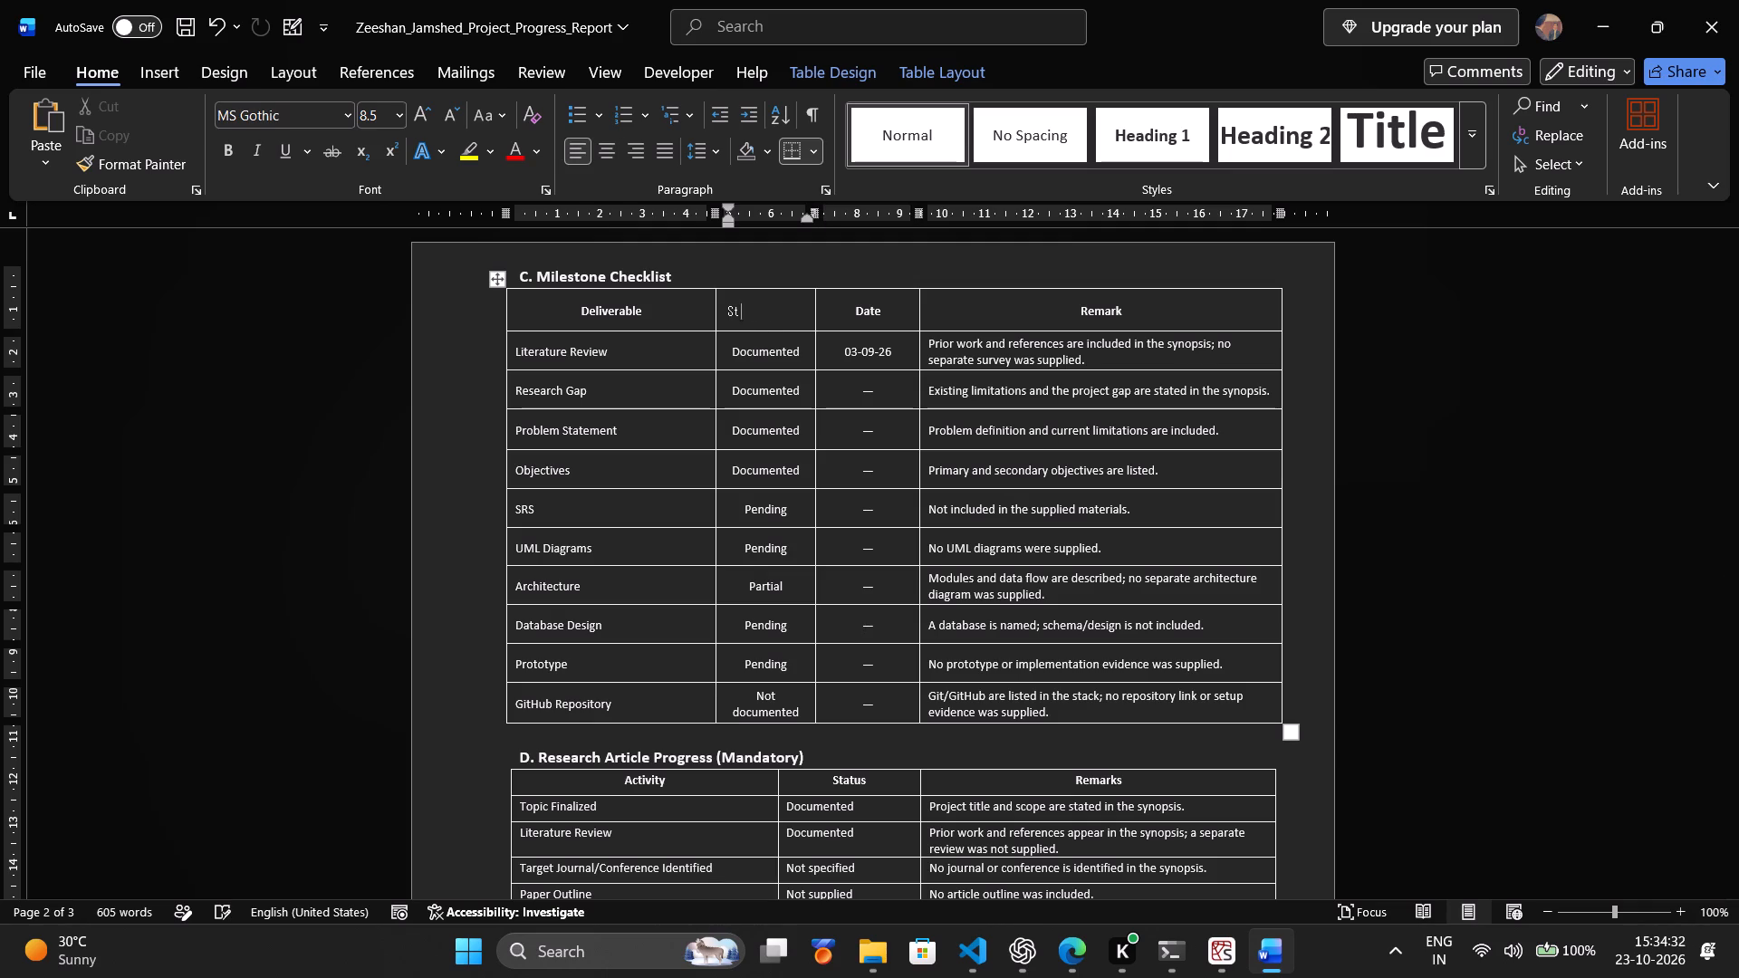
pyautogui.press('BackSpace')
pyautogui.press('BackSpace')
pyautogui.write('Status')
# Set the font of the Milestone Checklist table's "Status" heading to Calibri (Headings).
pyautogui.click(616, 321)
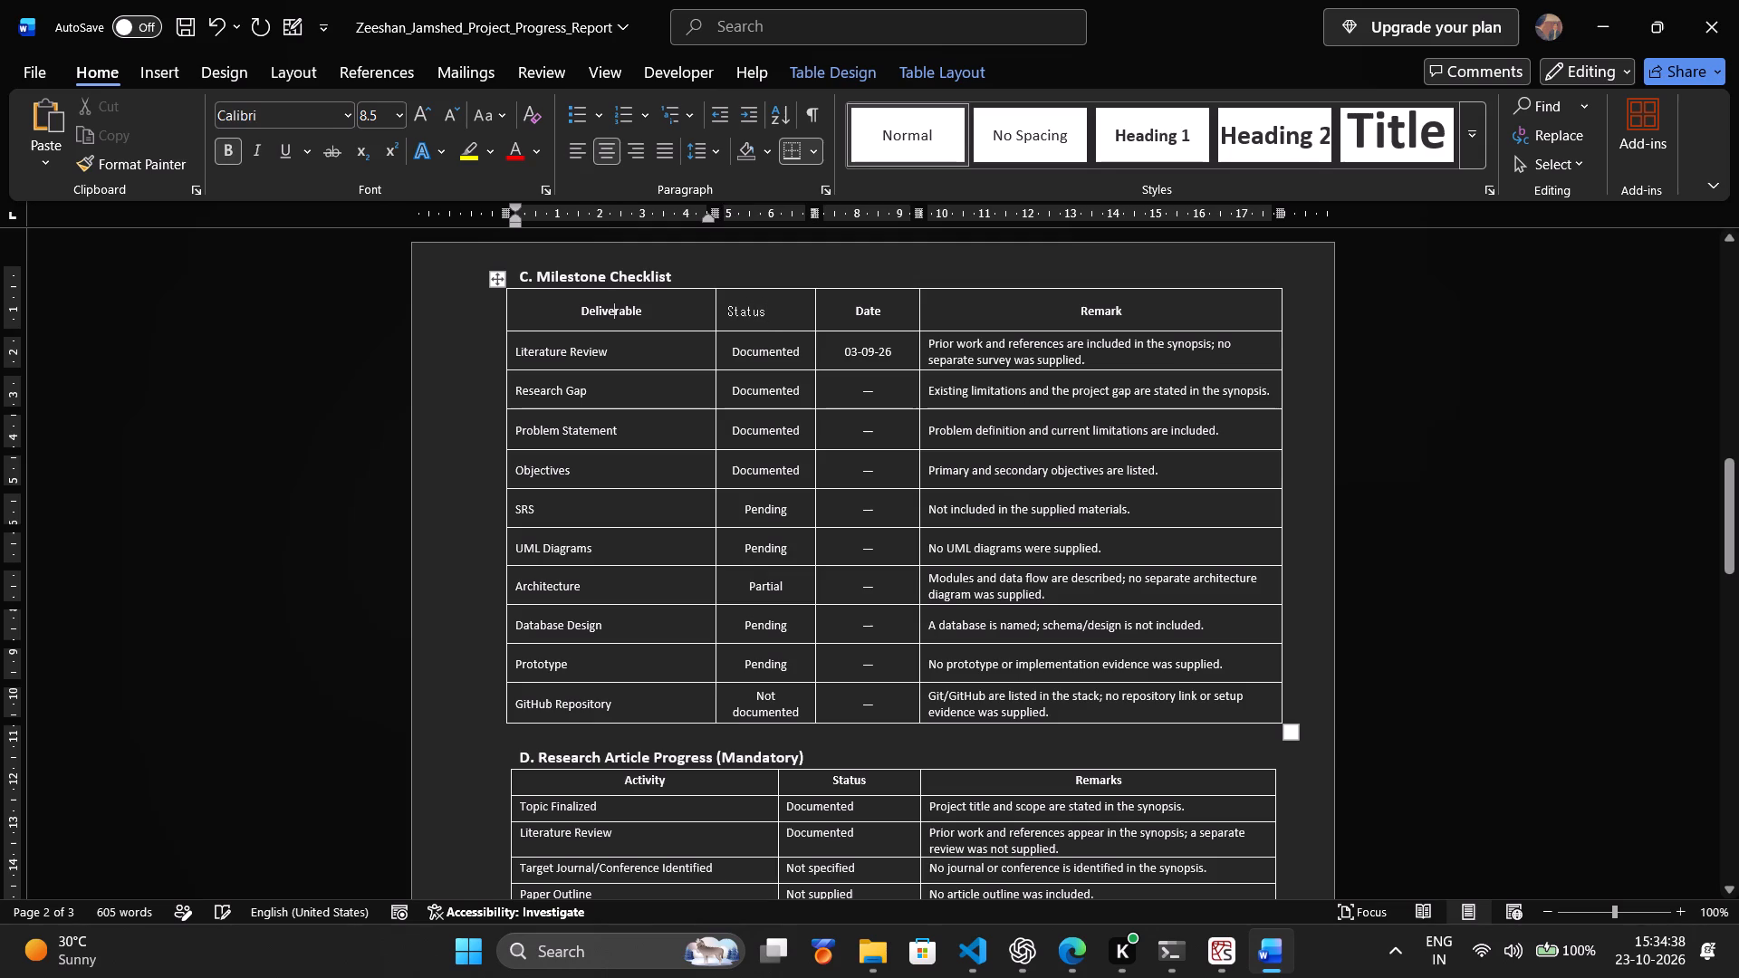
pyautogui.moveTo(792, 322); pyautogui.dragTo(725, 315)
pyautogui.click(725, 315)
pyautogui.click(764, 314)
pyautogui.doubleClick(747, 314)
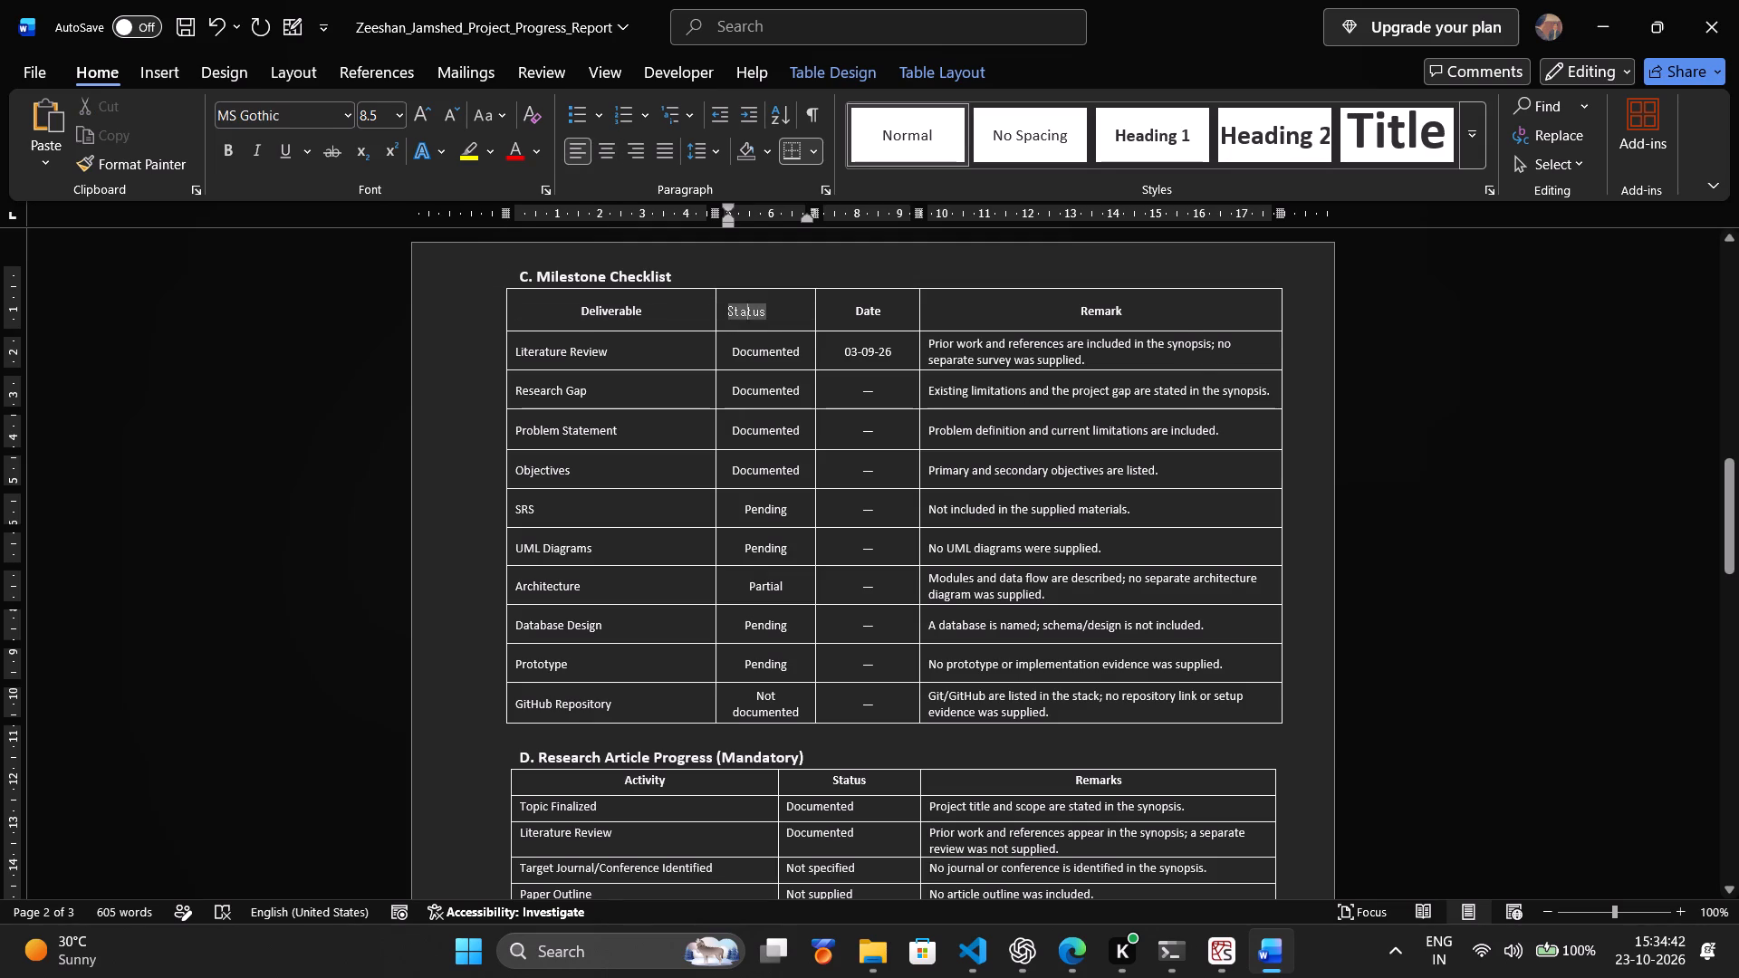
pyautogui.click(296, 118)
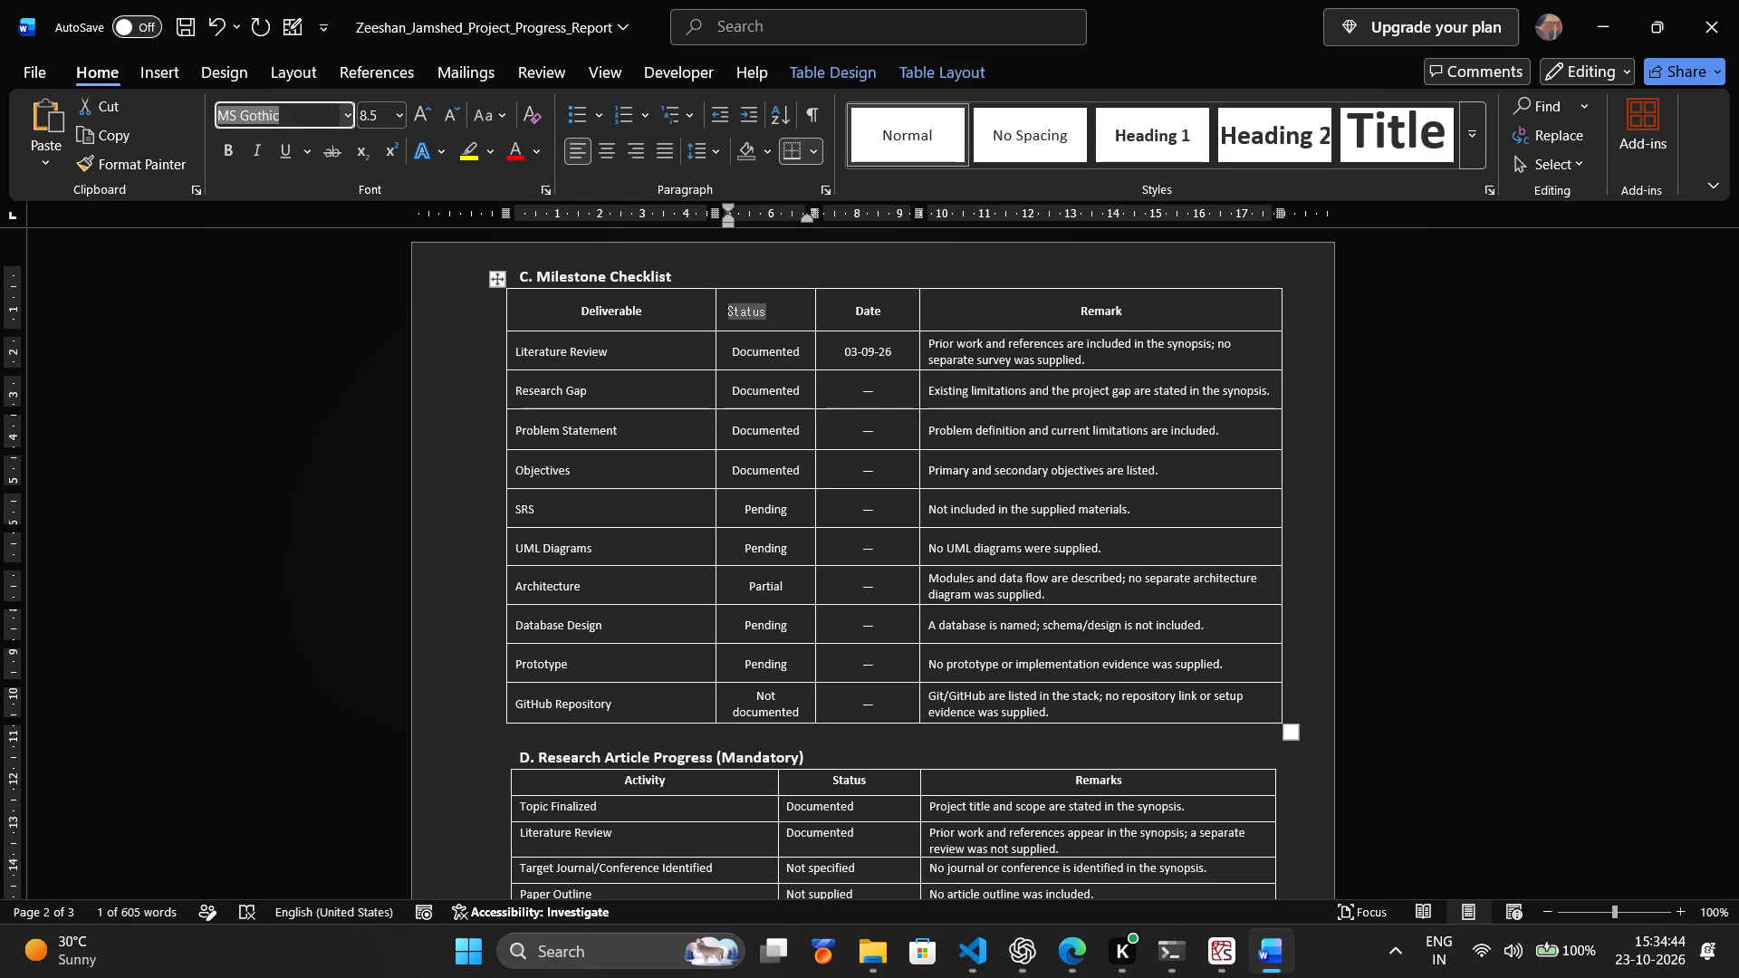
pyautogui.write('ca')
pyautogui.press('Return')
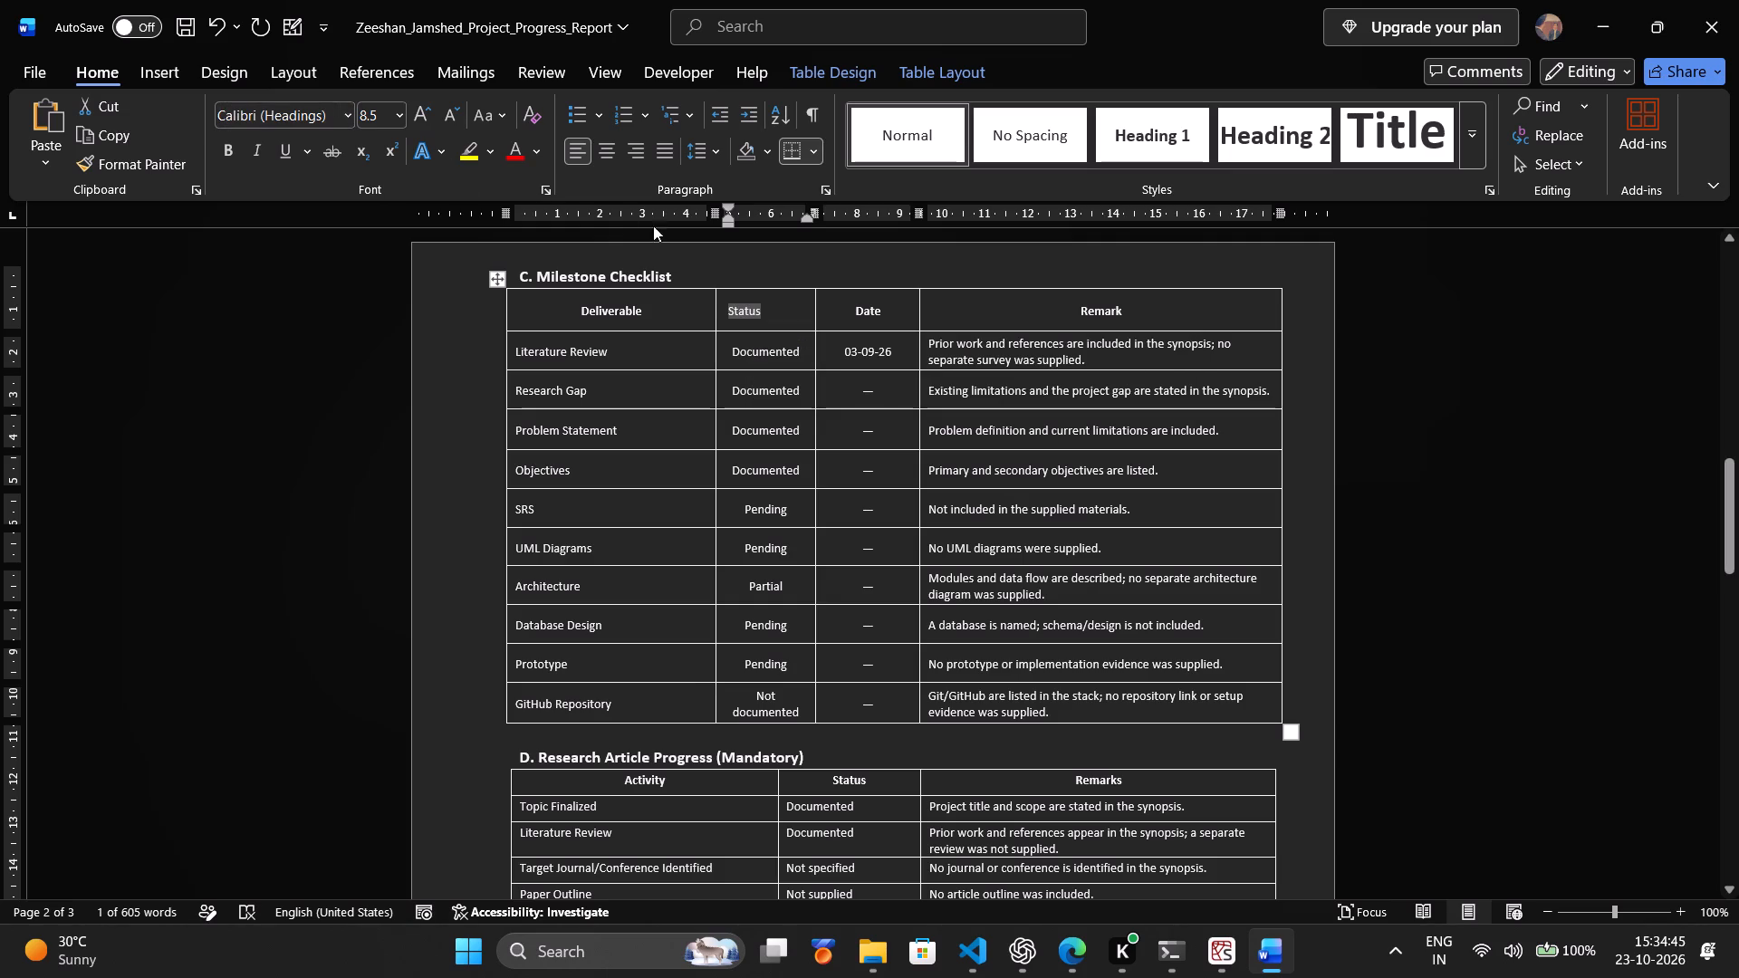
pyautogui.click(777, 312)
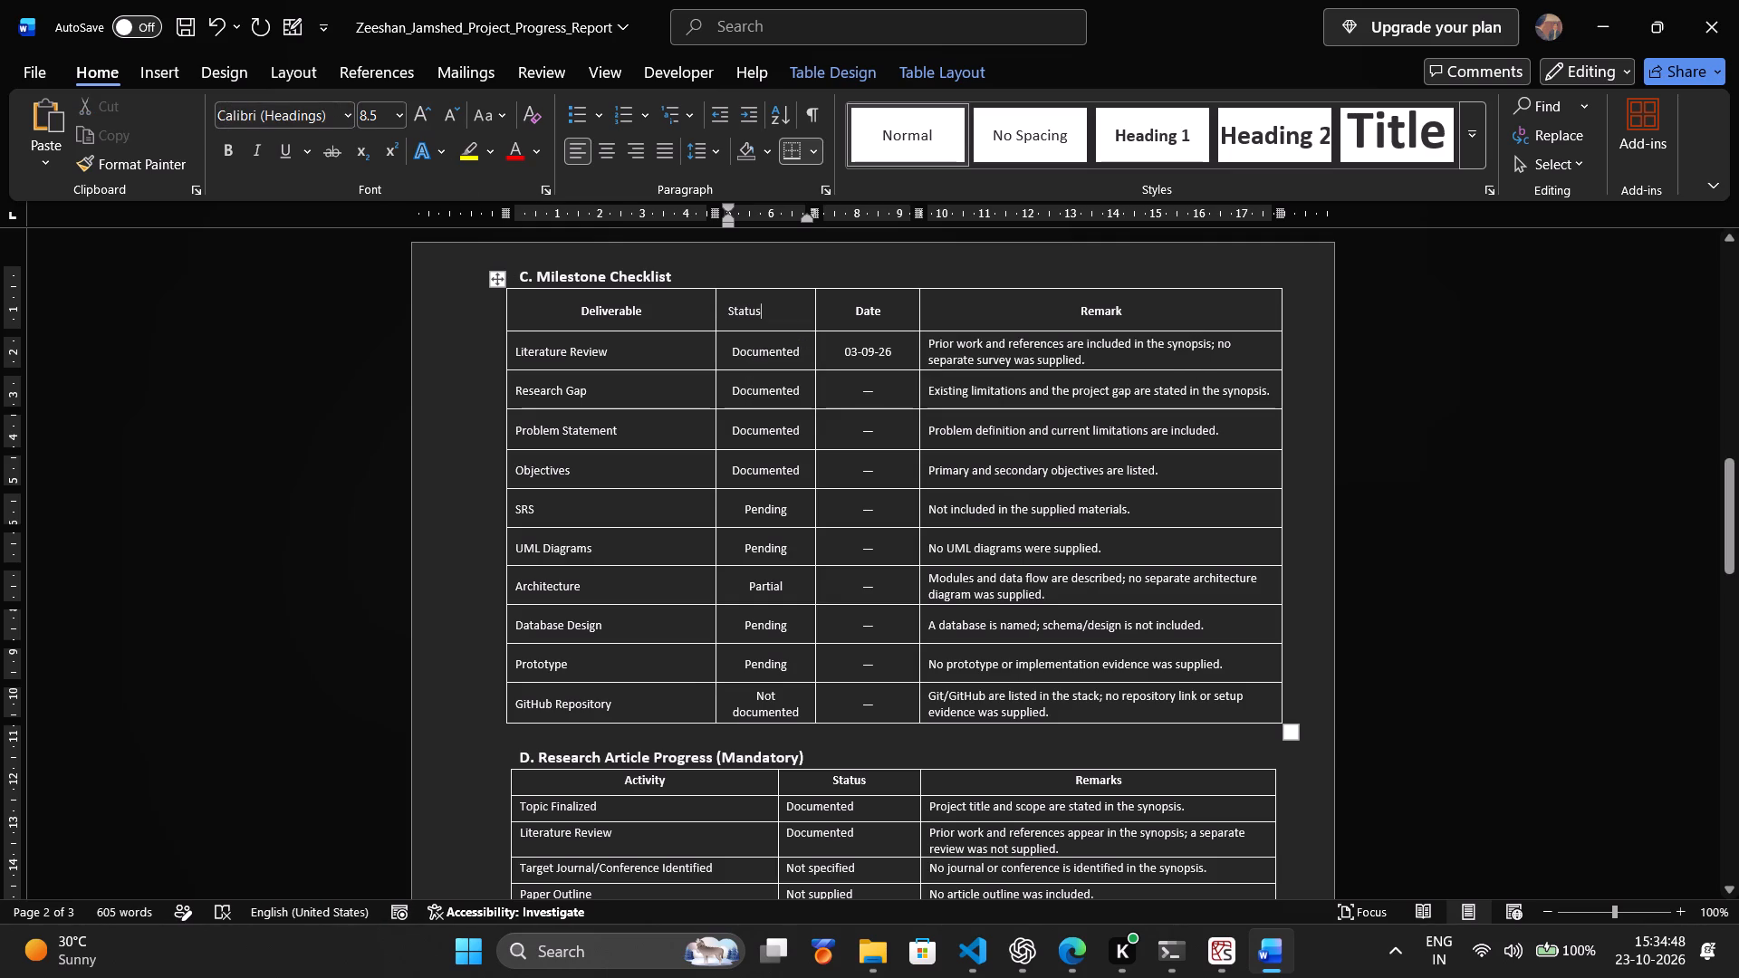
# Center the Milestone Checklist table's "Status" heading in its cell and make it bold.
pyautogui.click(608, 315)
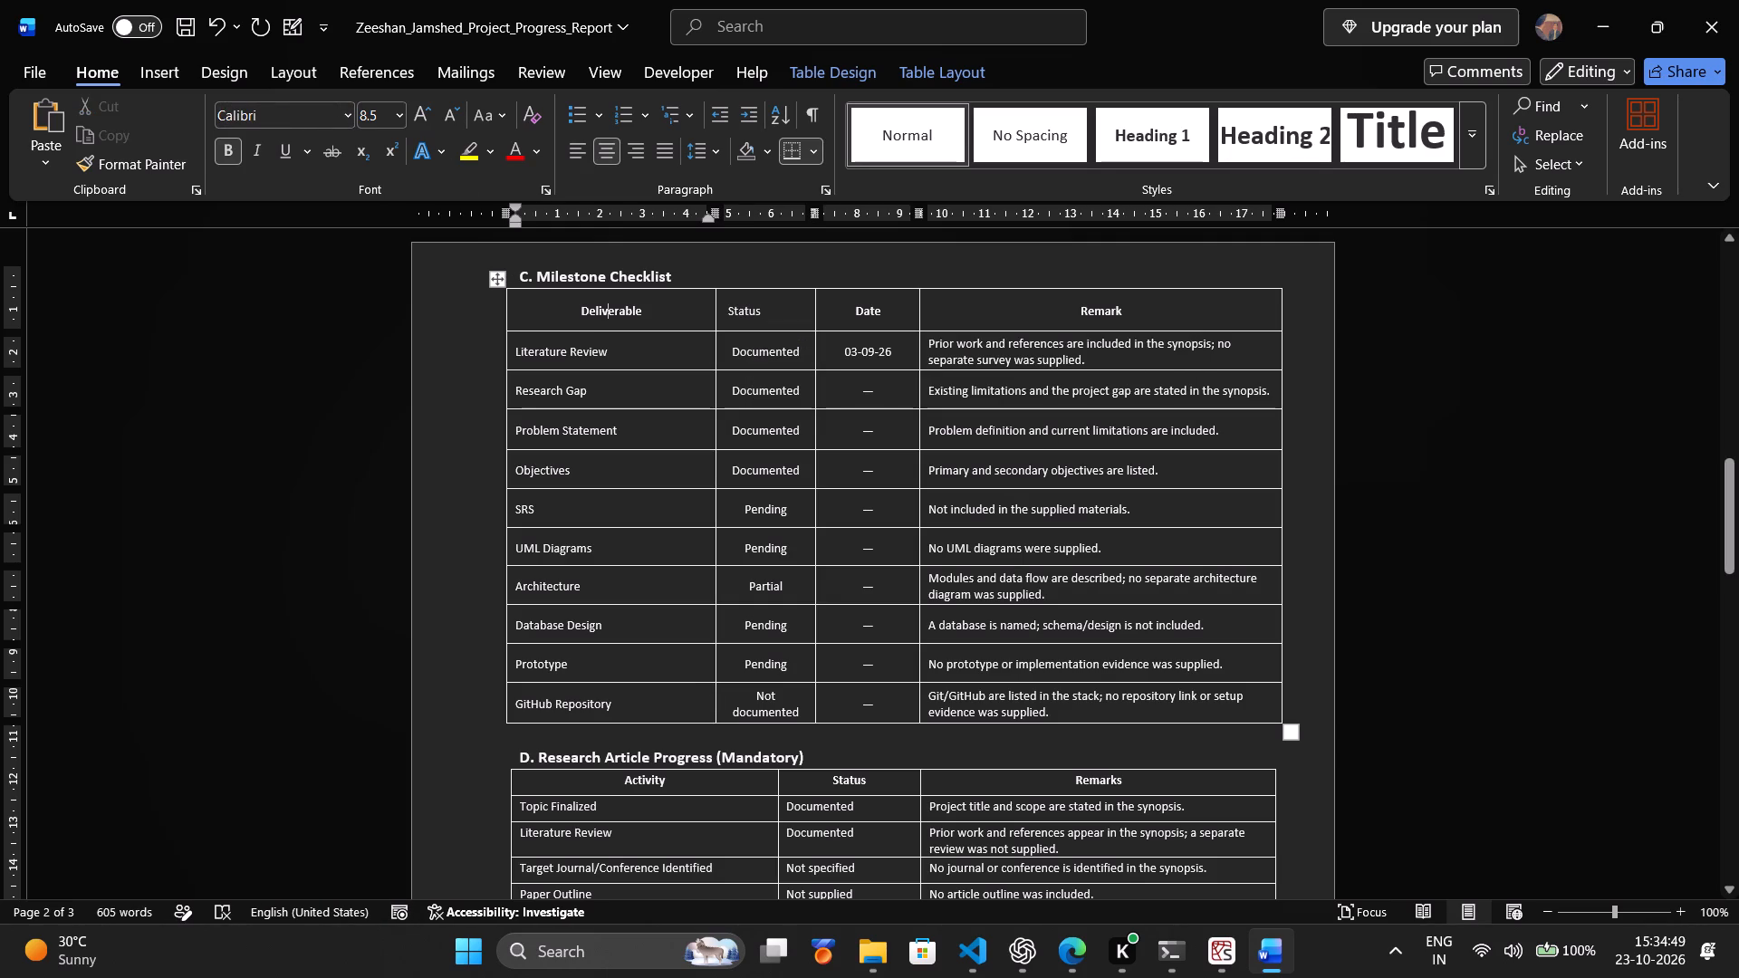
pyautogui.click(744, 307)
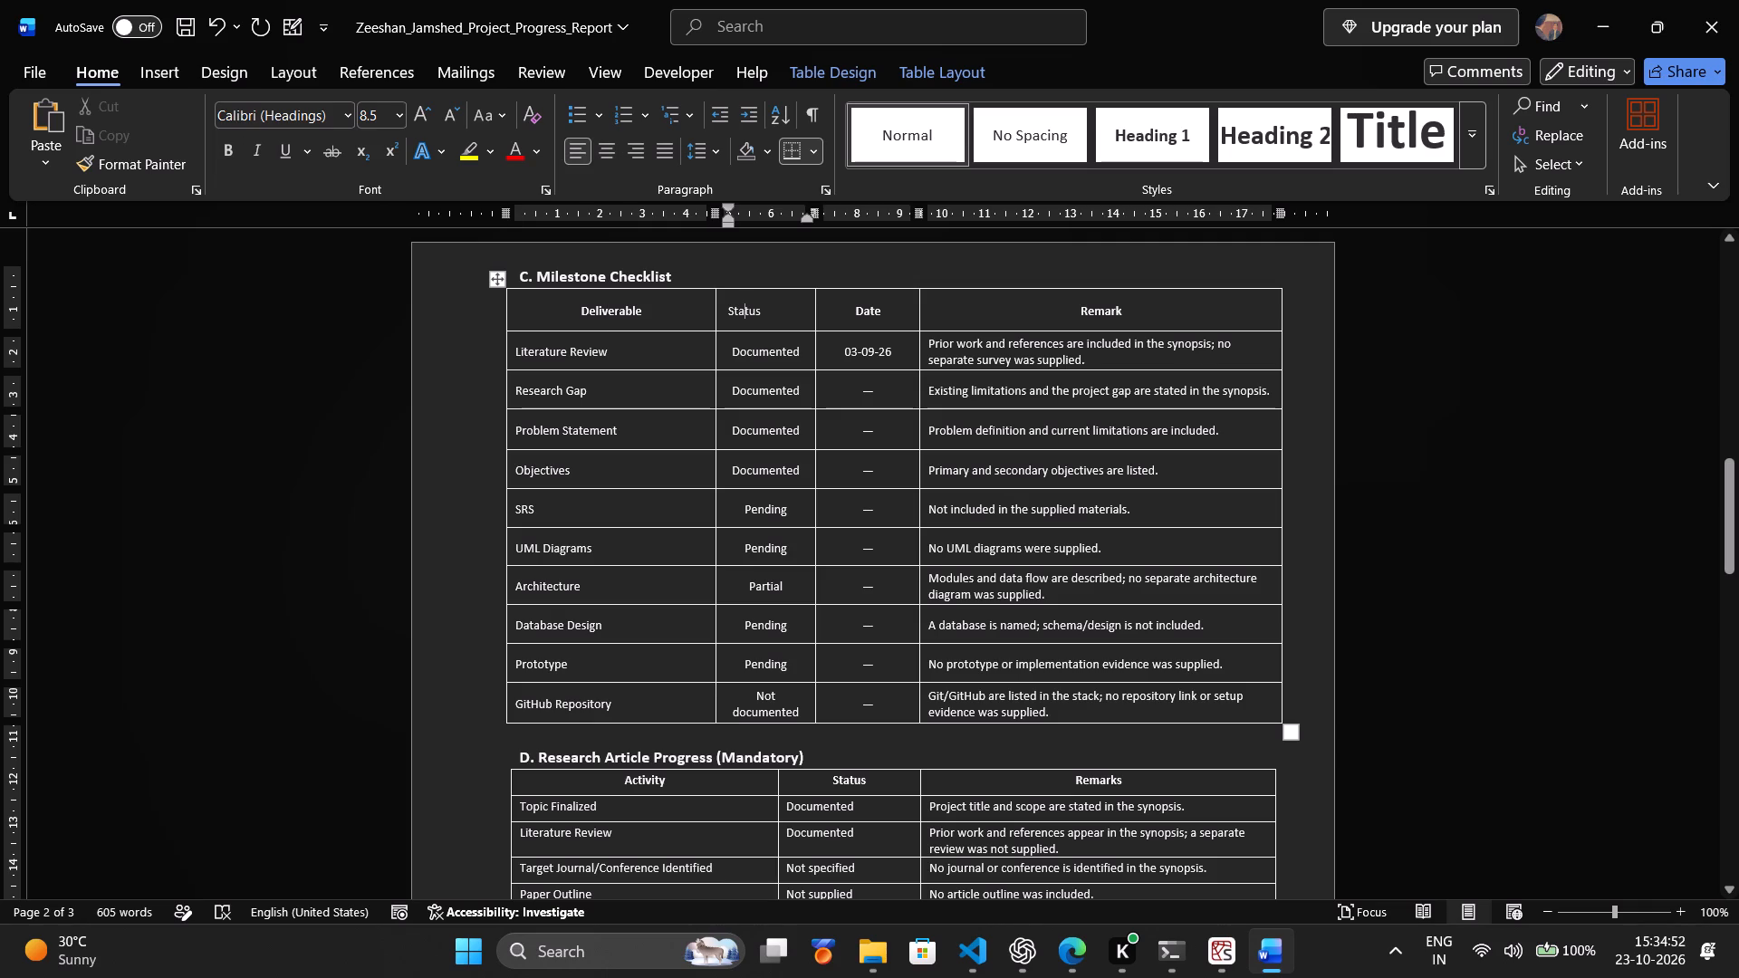
pyautogui.click(611, 159)
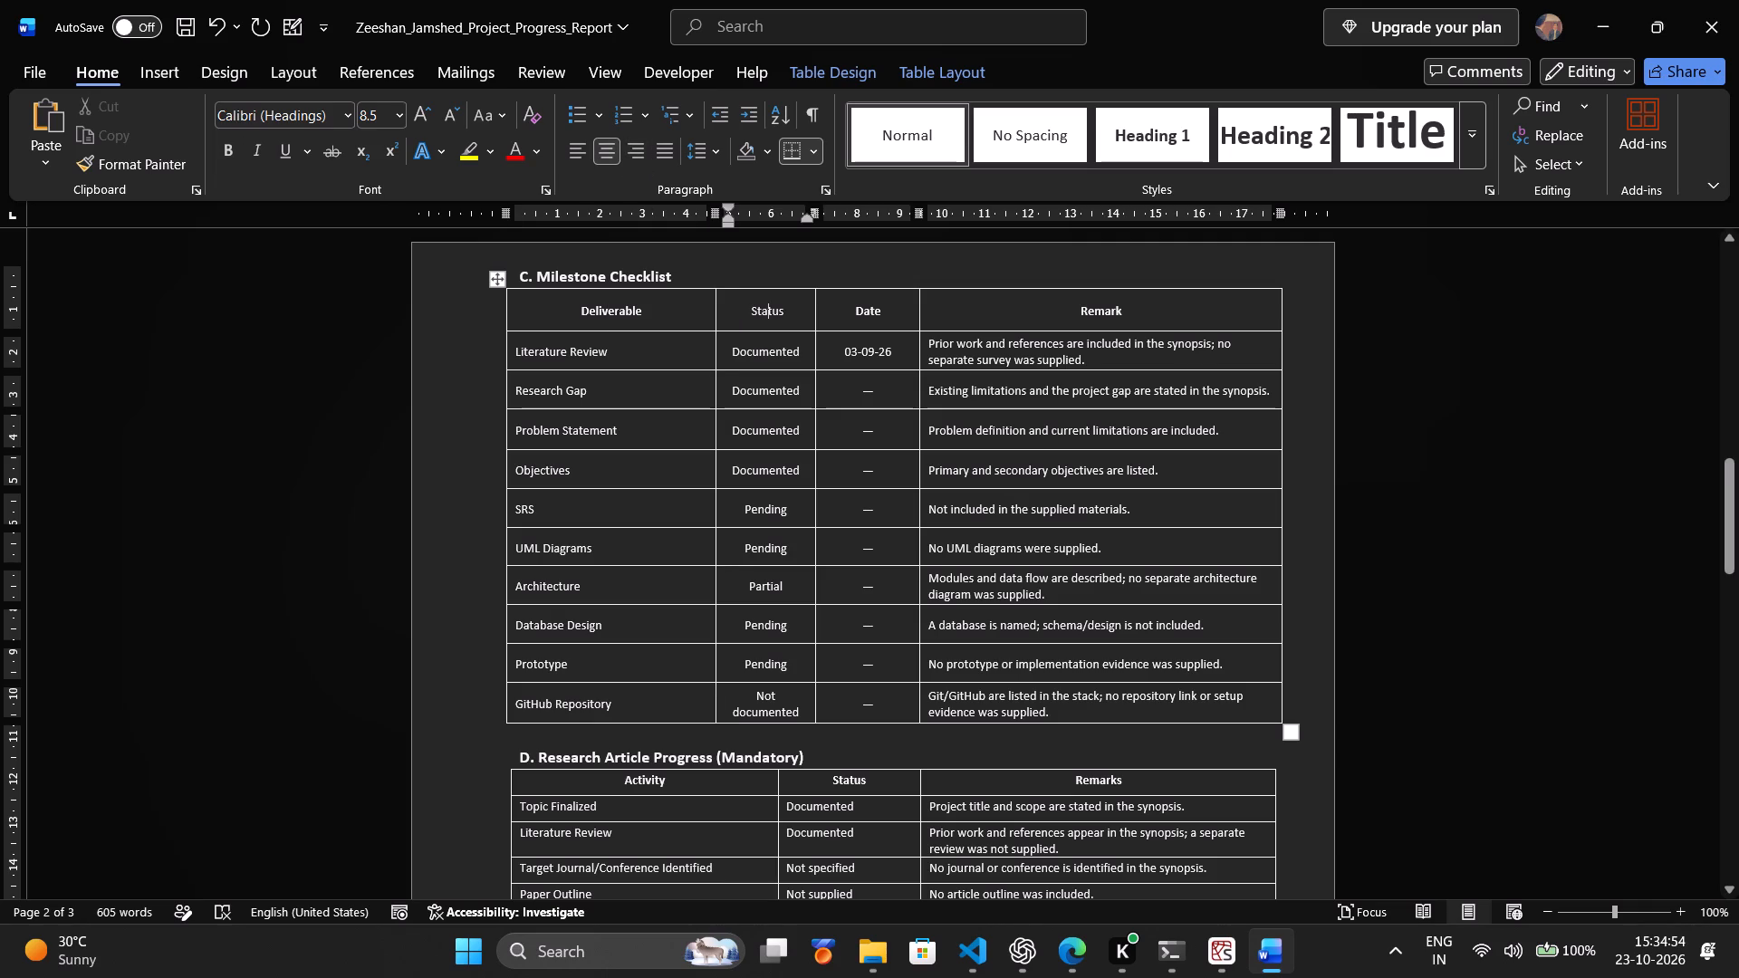
pyautogui.click(761, 316)
pyautogui.click(761, 310)
pyautogui.doubleClick(768, 309)
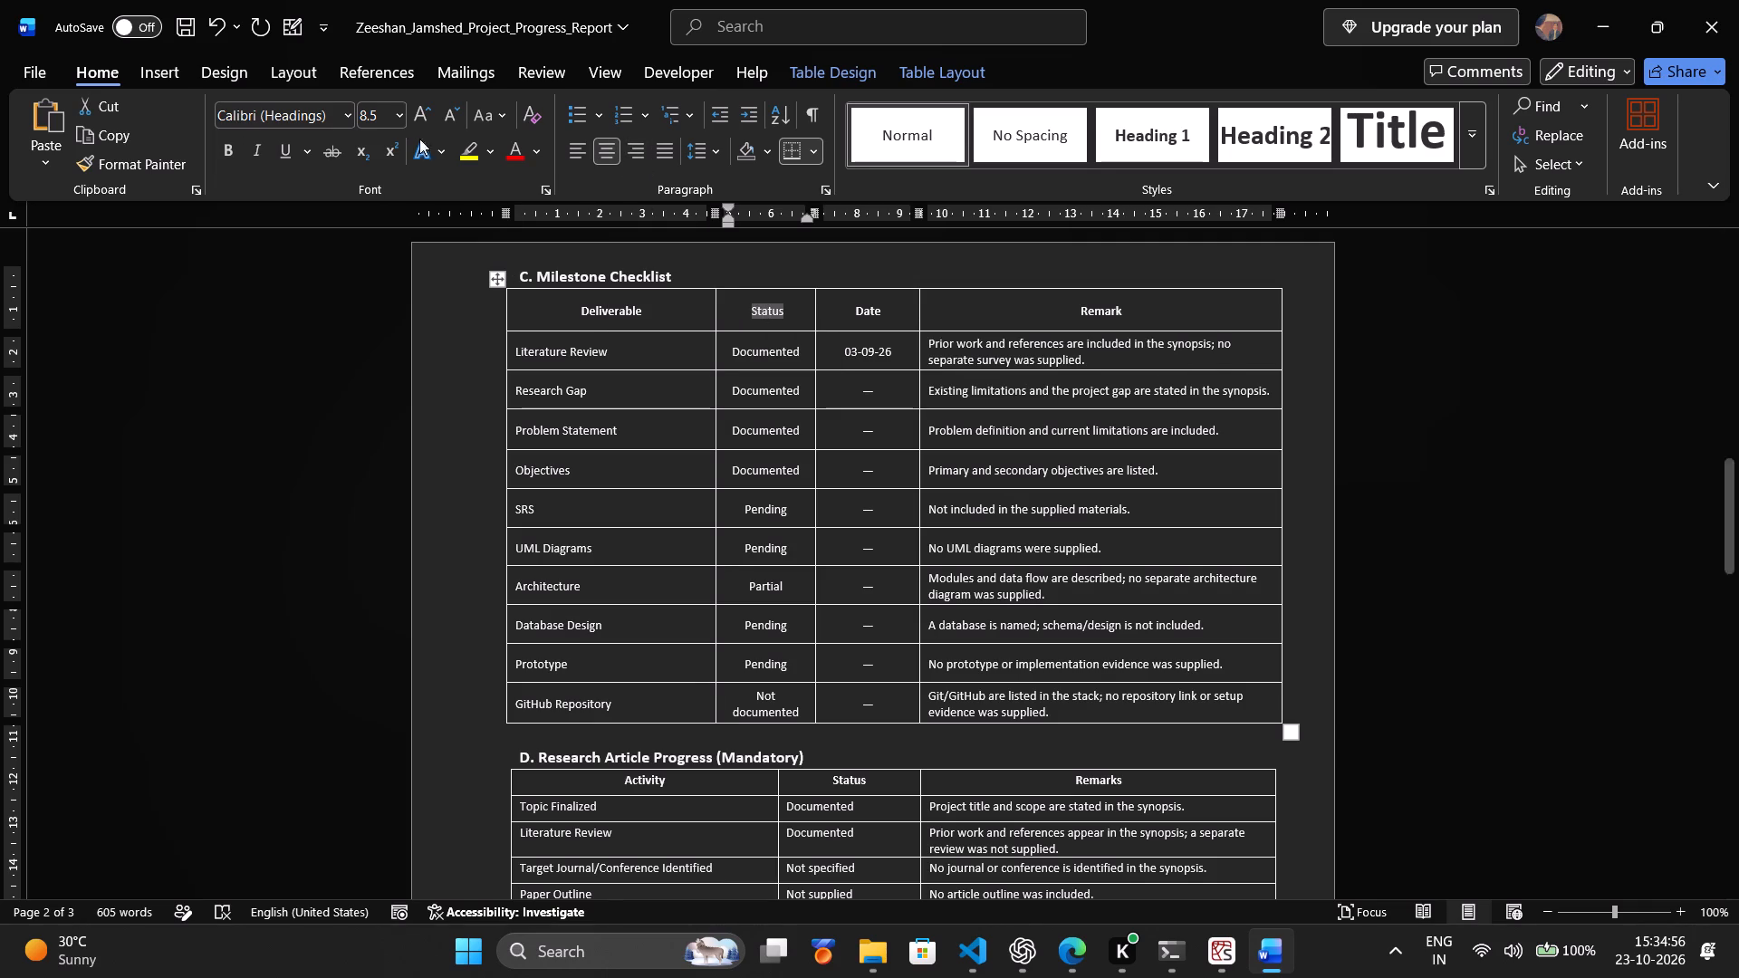
pyautogui.click(229, 150)
pyautogui.click(769, 311)
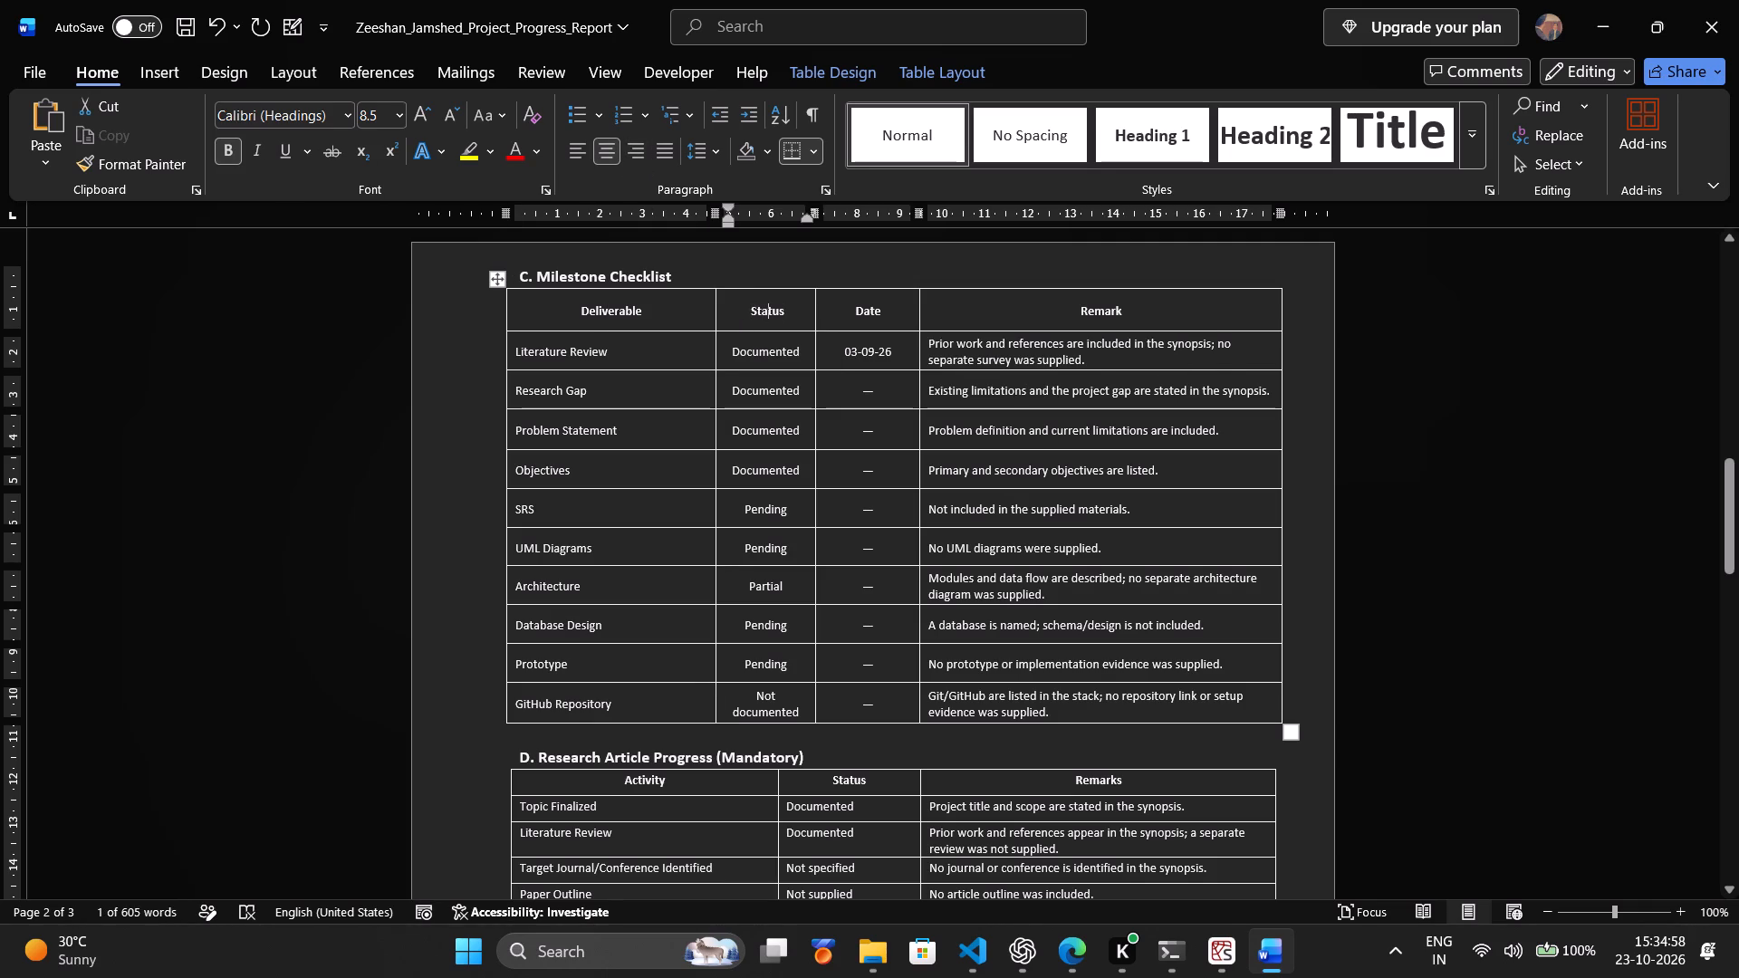
# Check the Milestone Checklist column headings and compare the table's layout with the Project Progress Log.
pyautogui.click(889, 312)
pyautogui.click(1099, 321)
pyautogui.scroll(2, 958, 416)
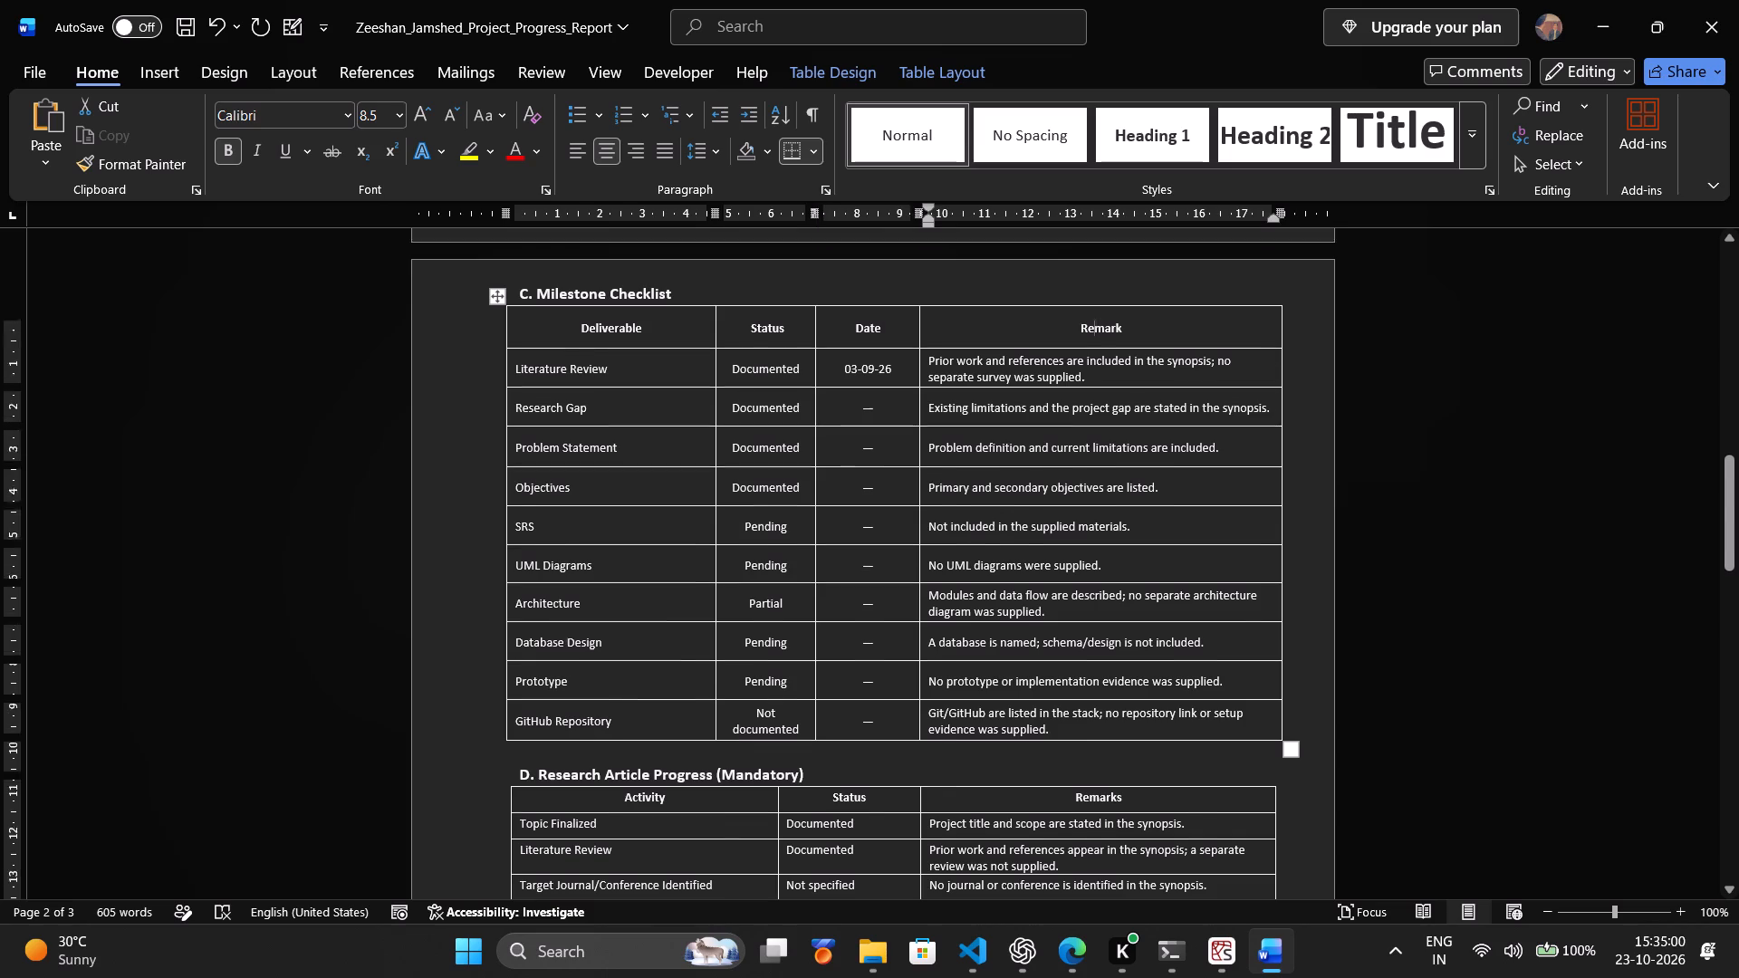
pyautogui.scroll(8, 958, 416)
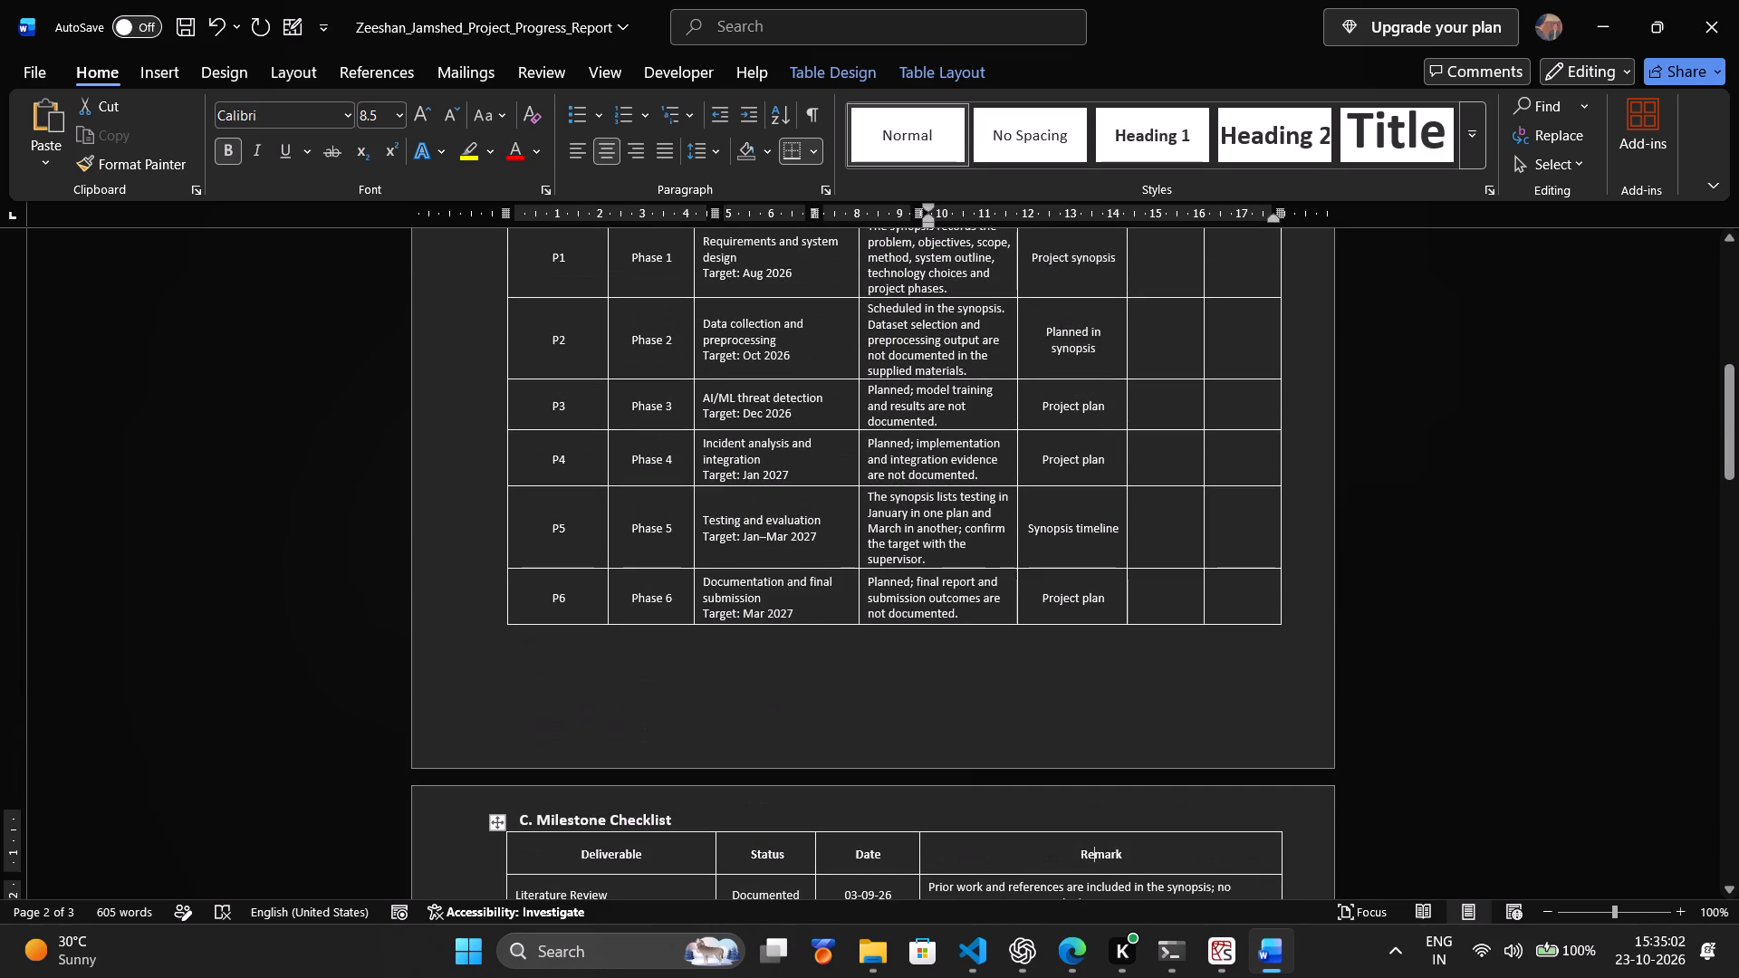
pyautogui.scroll(-4, 970, 413)
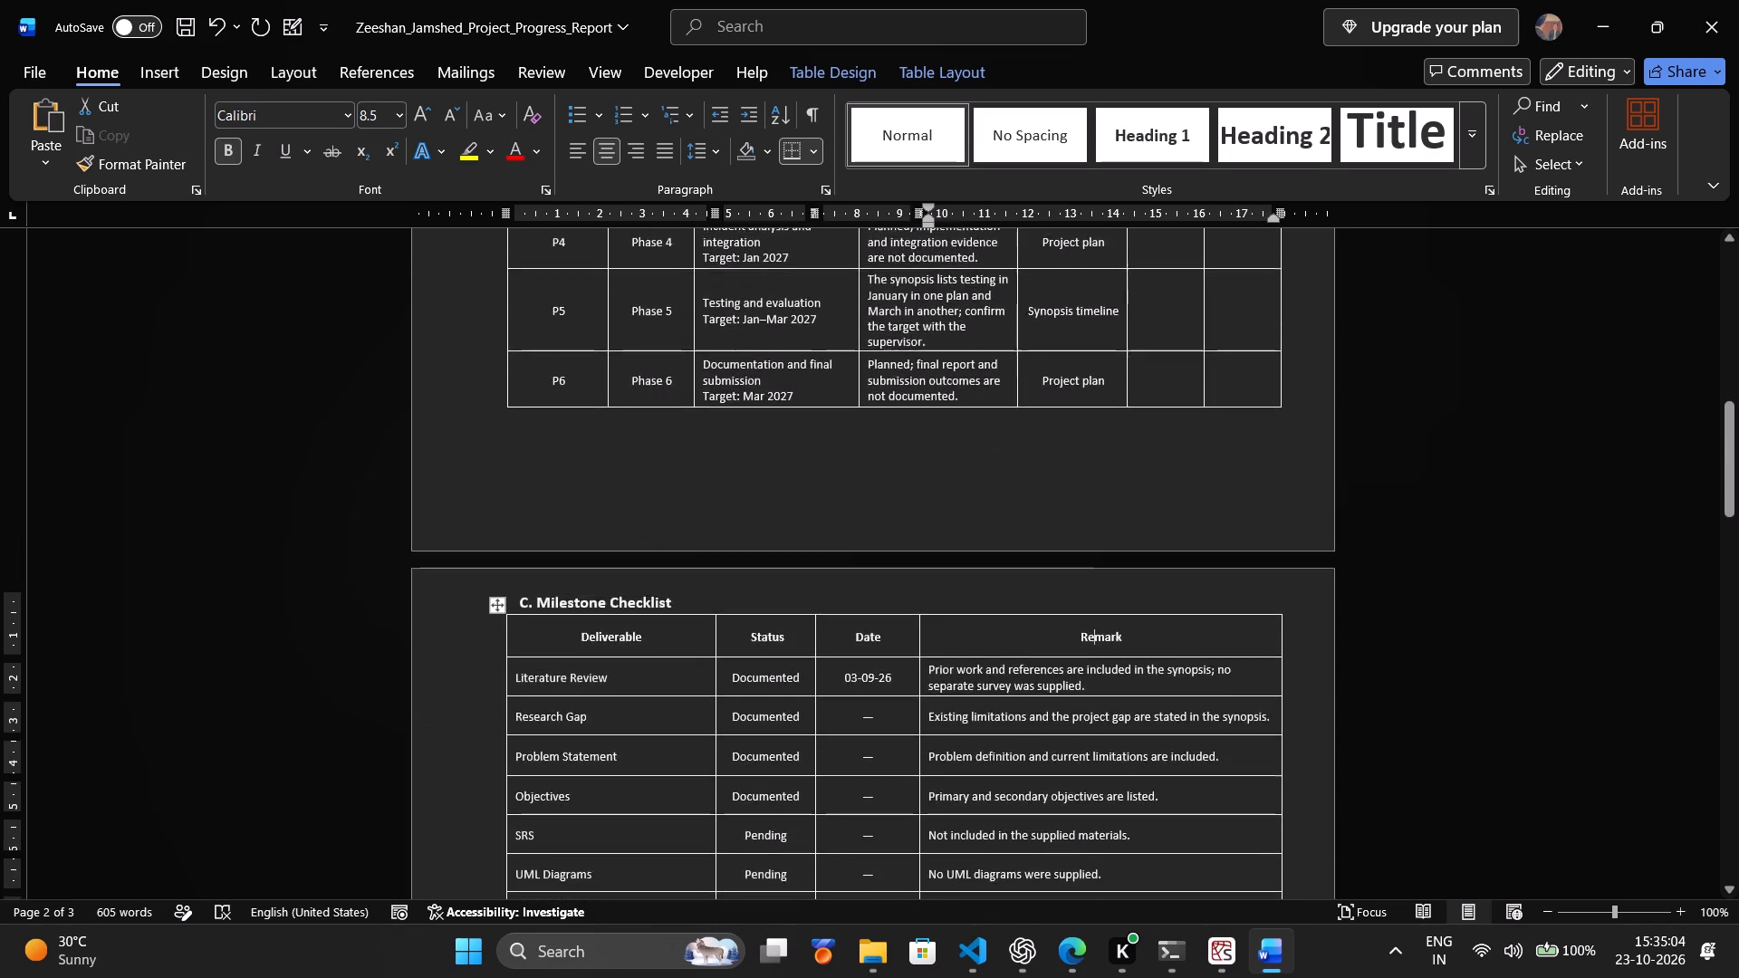
pyautogui.scroll(-4, 962, 473)
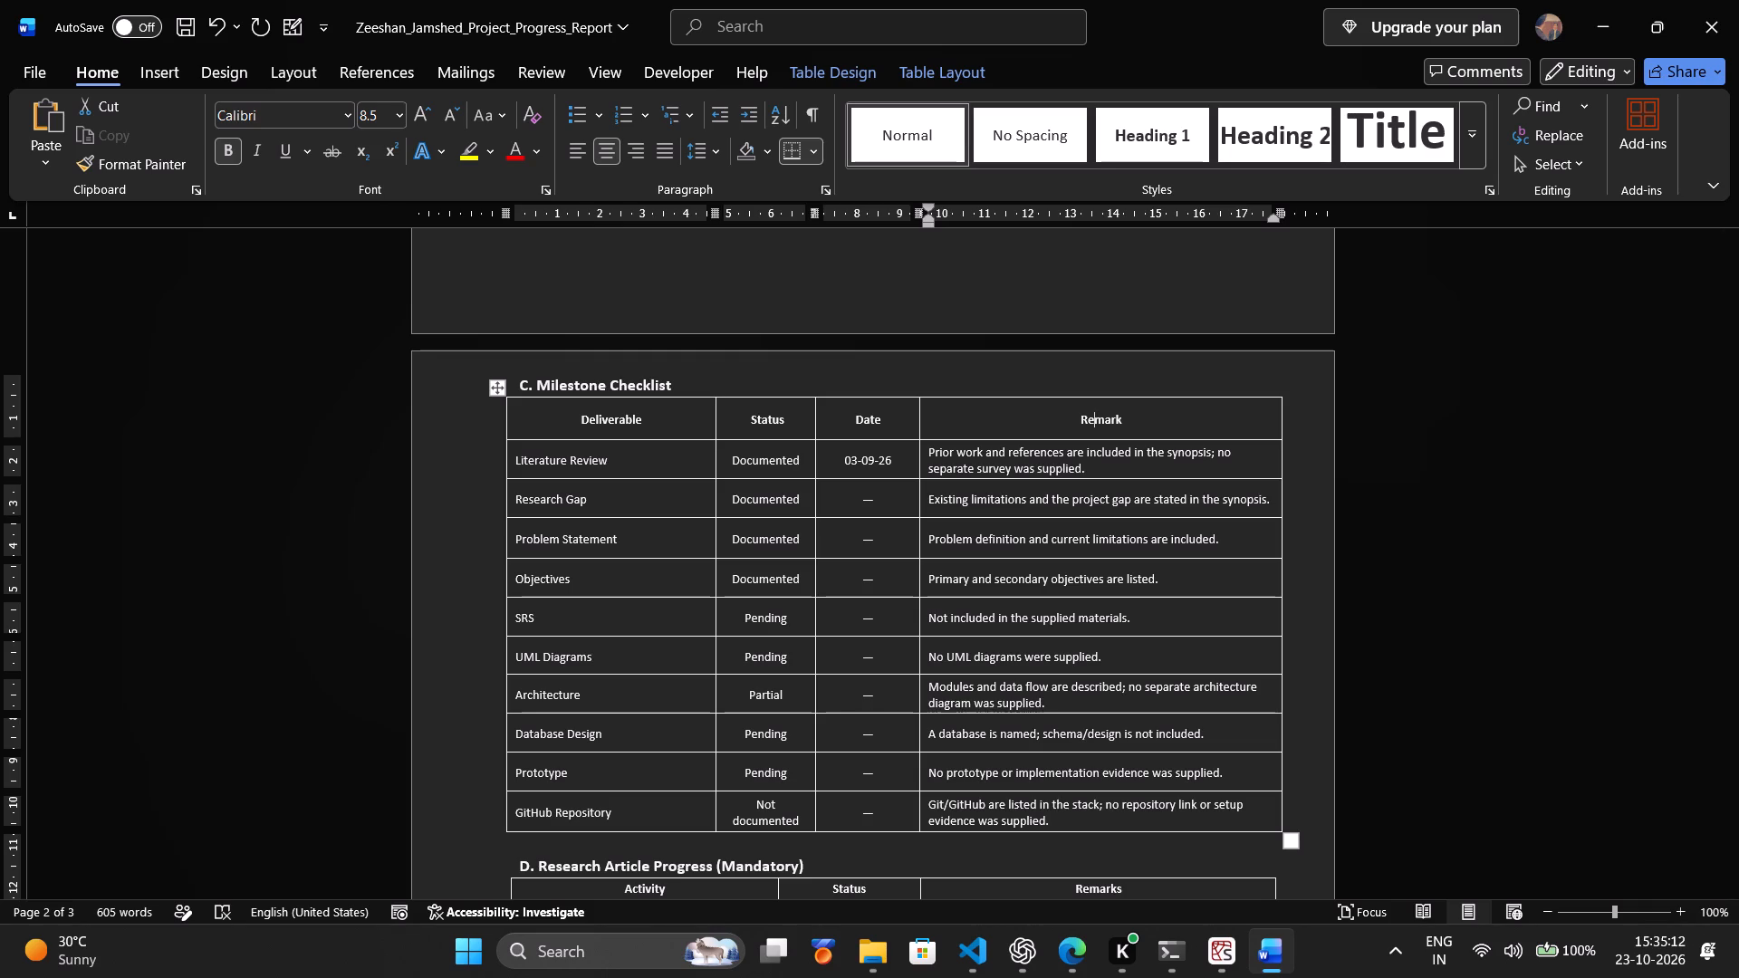
# Copy the Literature Review date 03-09-26 over the dashes in the Date cells of the Research Gap, Problem Statement and Objectives rows.
pyautogui.click(877, 503)
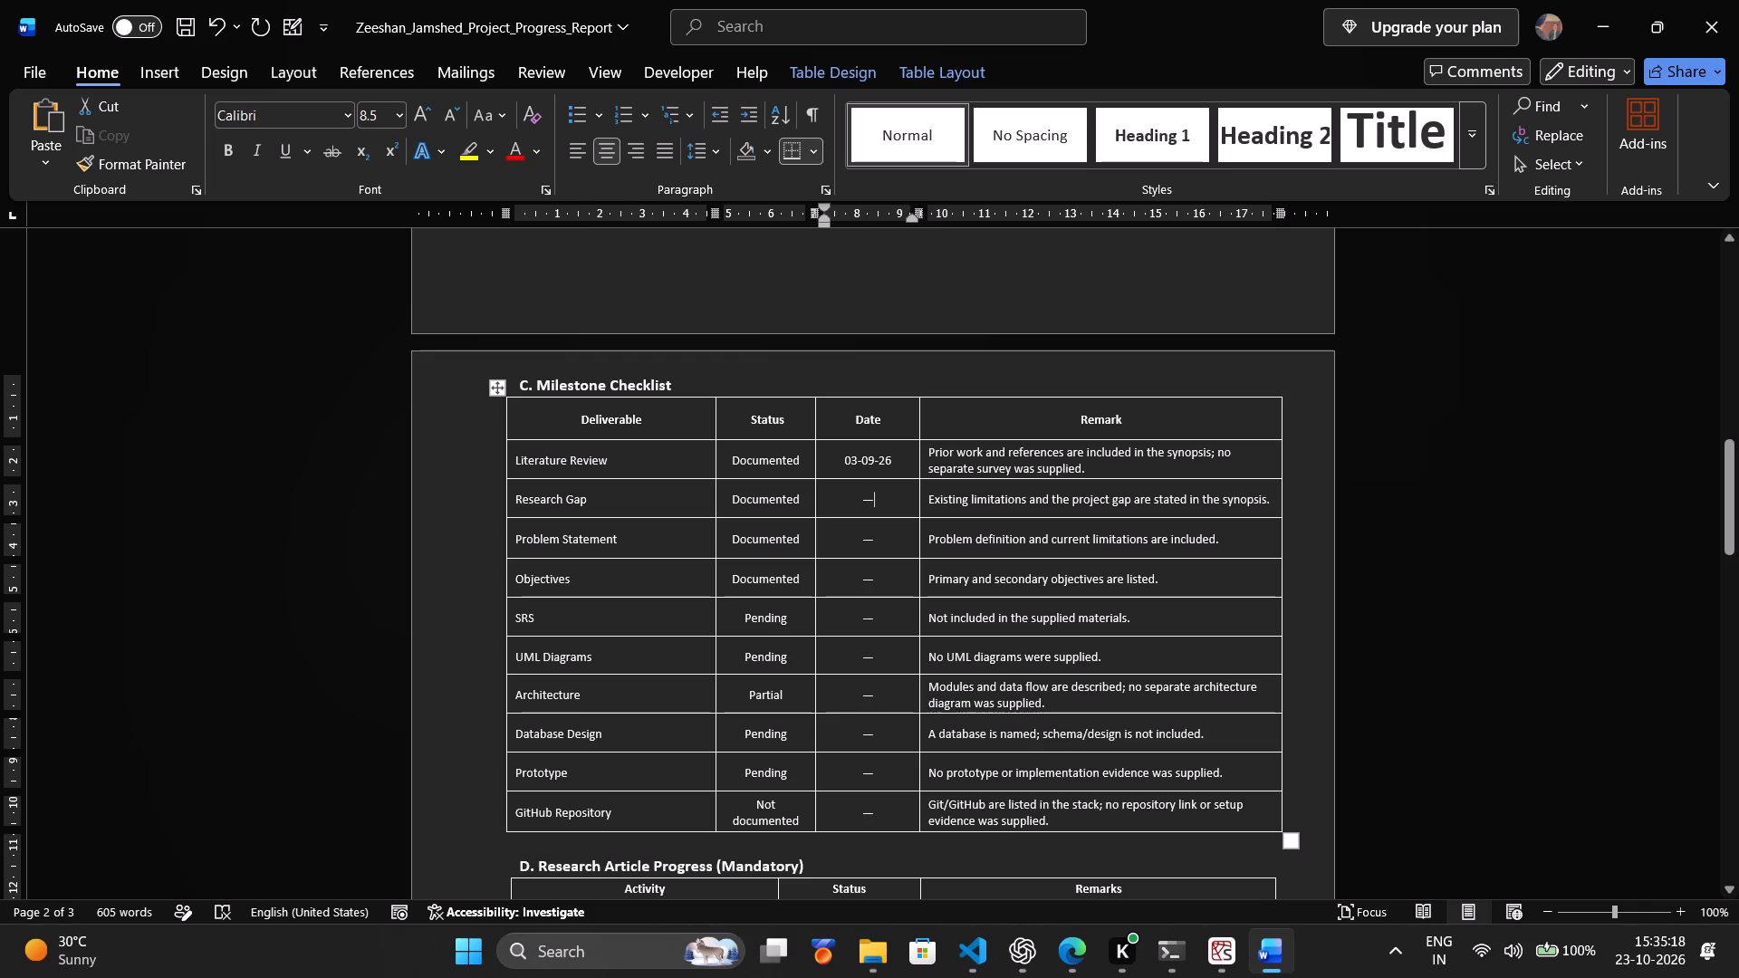
pyautogui.moveTo(893, 458); pyautogui.dragTo(849, 462)
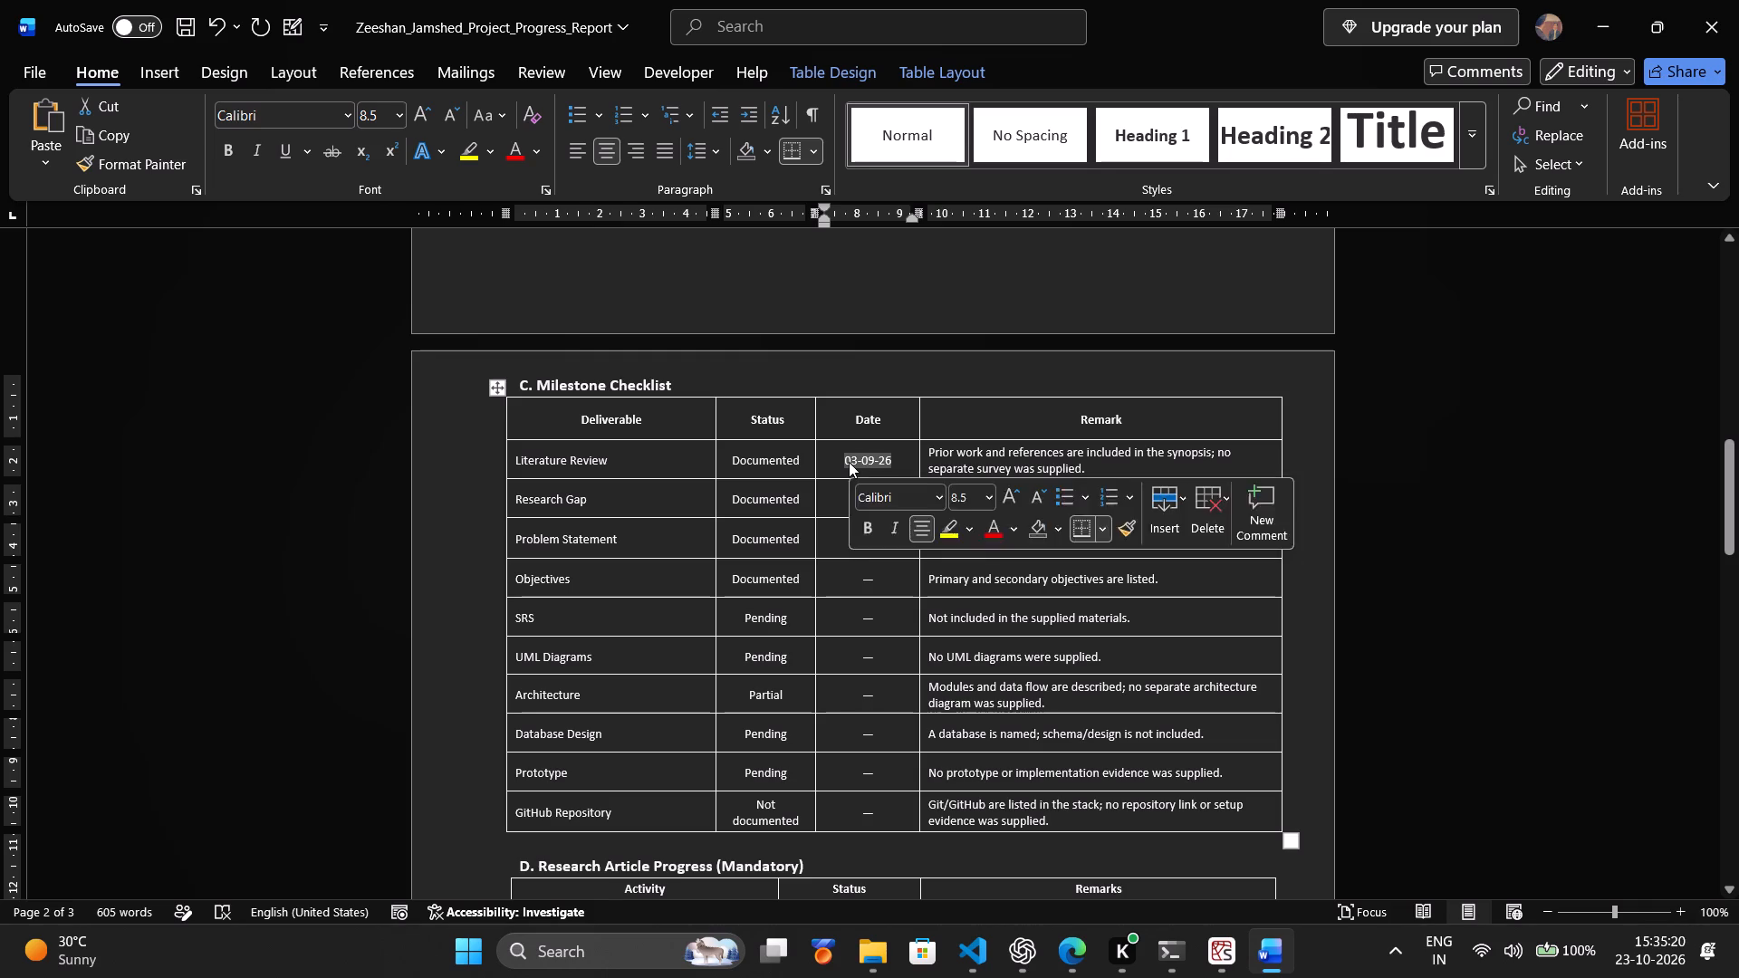
pyautogui.hotkey('ctrl', 'c')
pyautogui.click(879, 498)
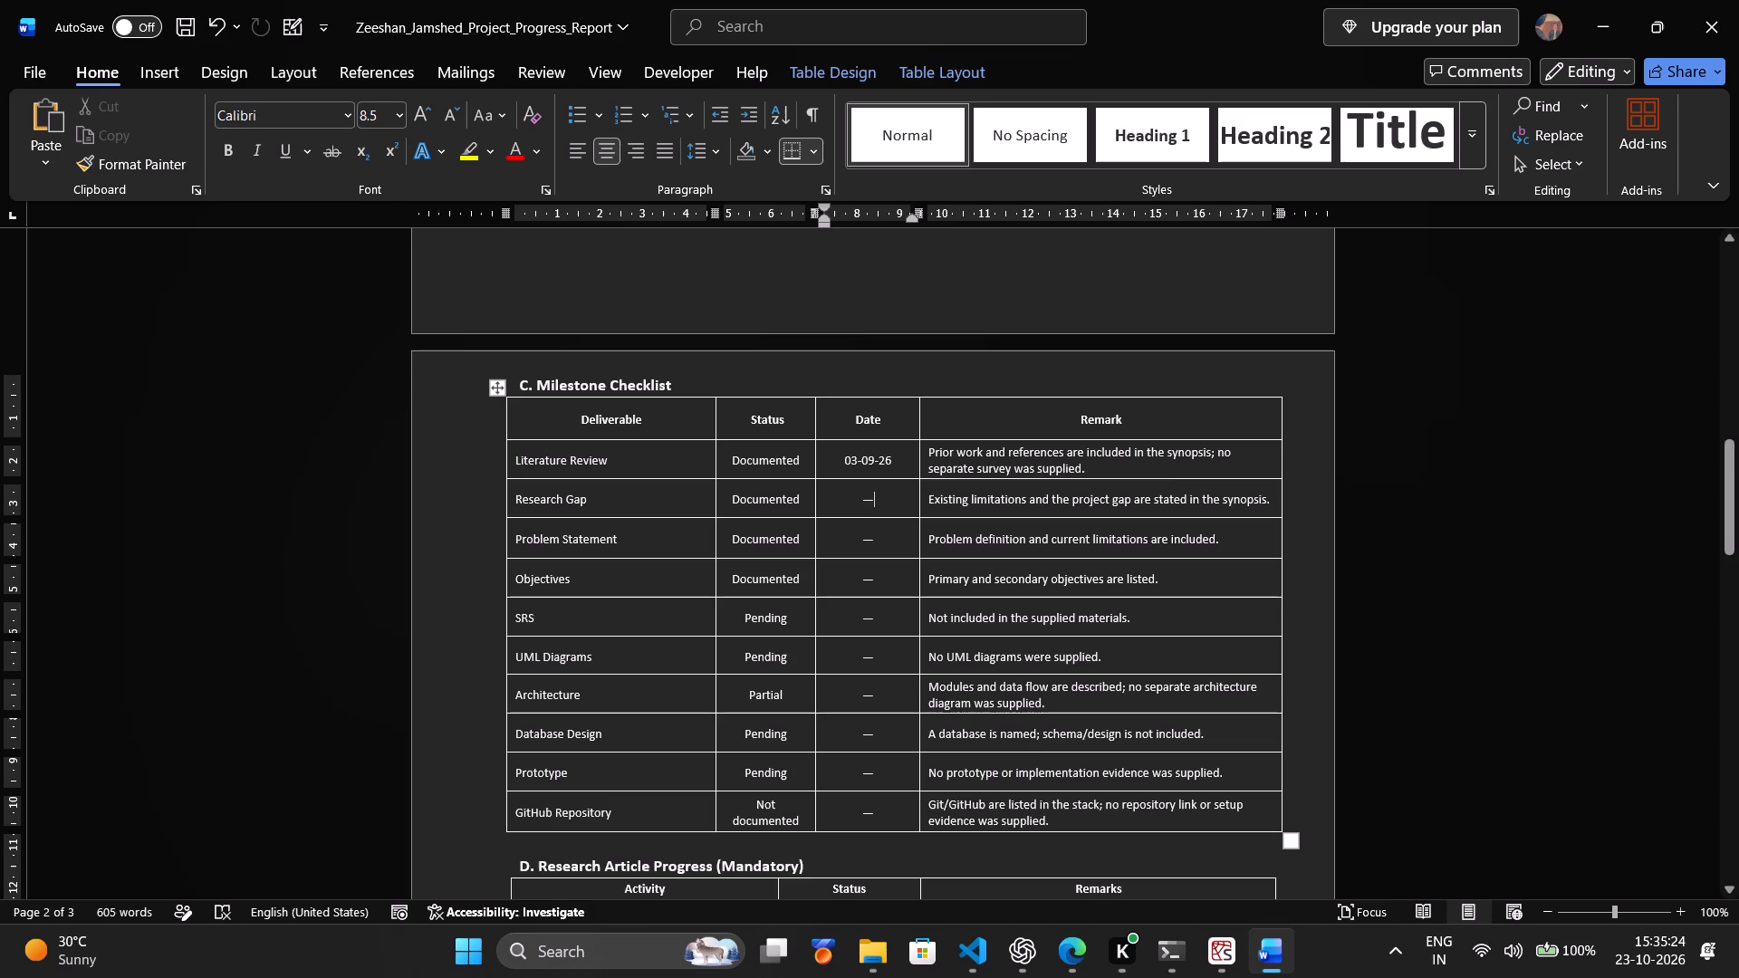
pyautogui.press('BackSpace')
pyautogui.hotkey('ctrl', 'v')
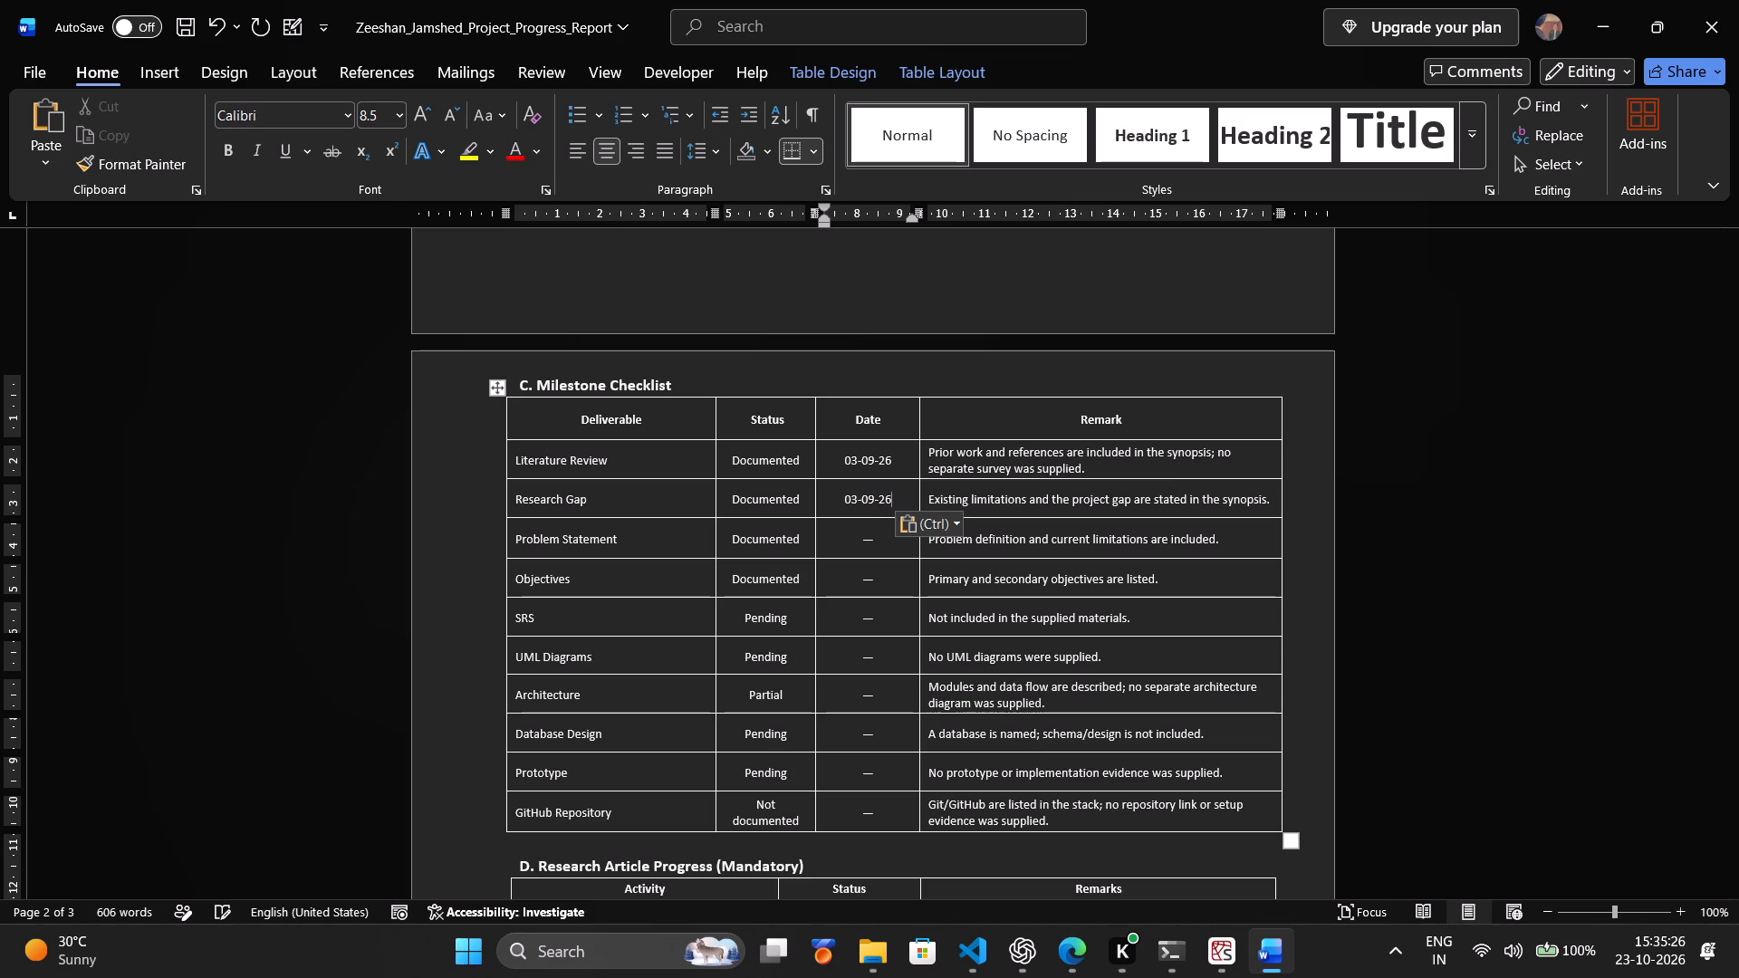
pyautogui.click(878, 539)
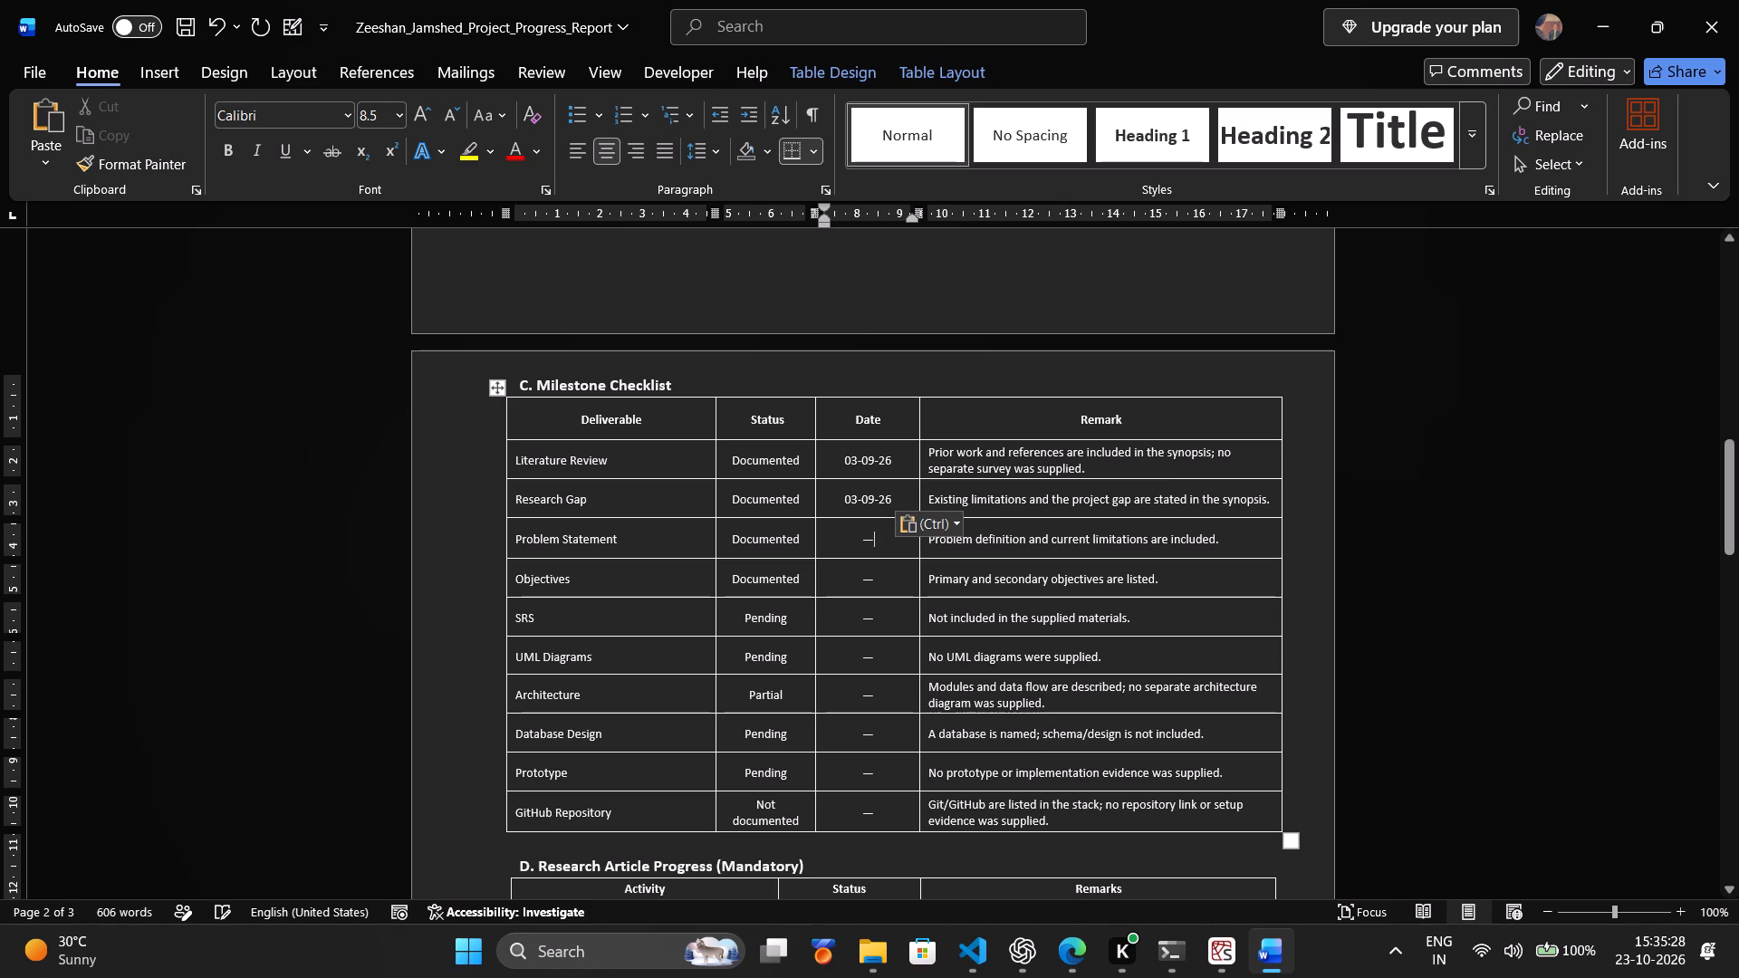
pyautogui.press('BackSpace')
pyautogui.hotkey('ctrl', 'v')
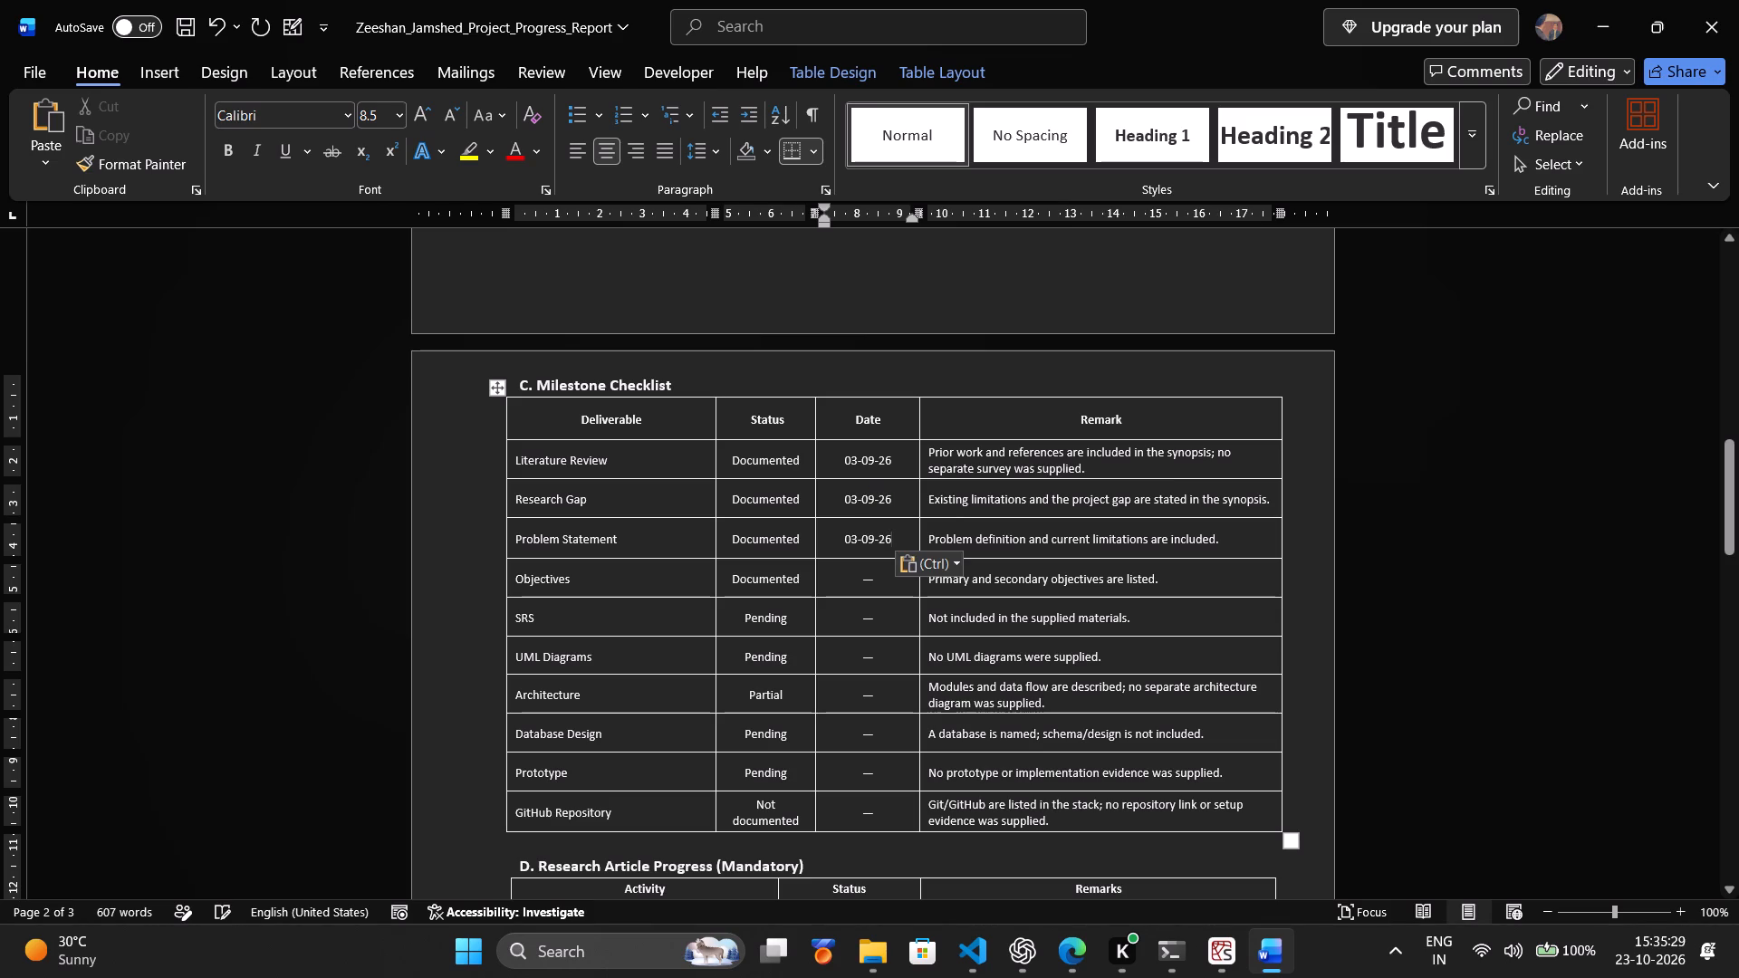
pyautogui.click(875, 579)
pyautogui.press('BackSpace')
pyautogui.hotkey('ctrl', 'v')
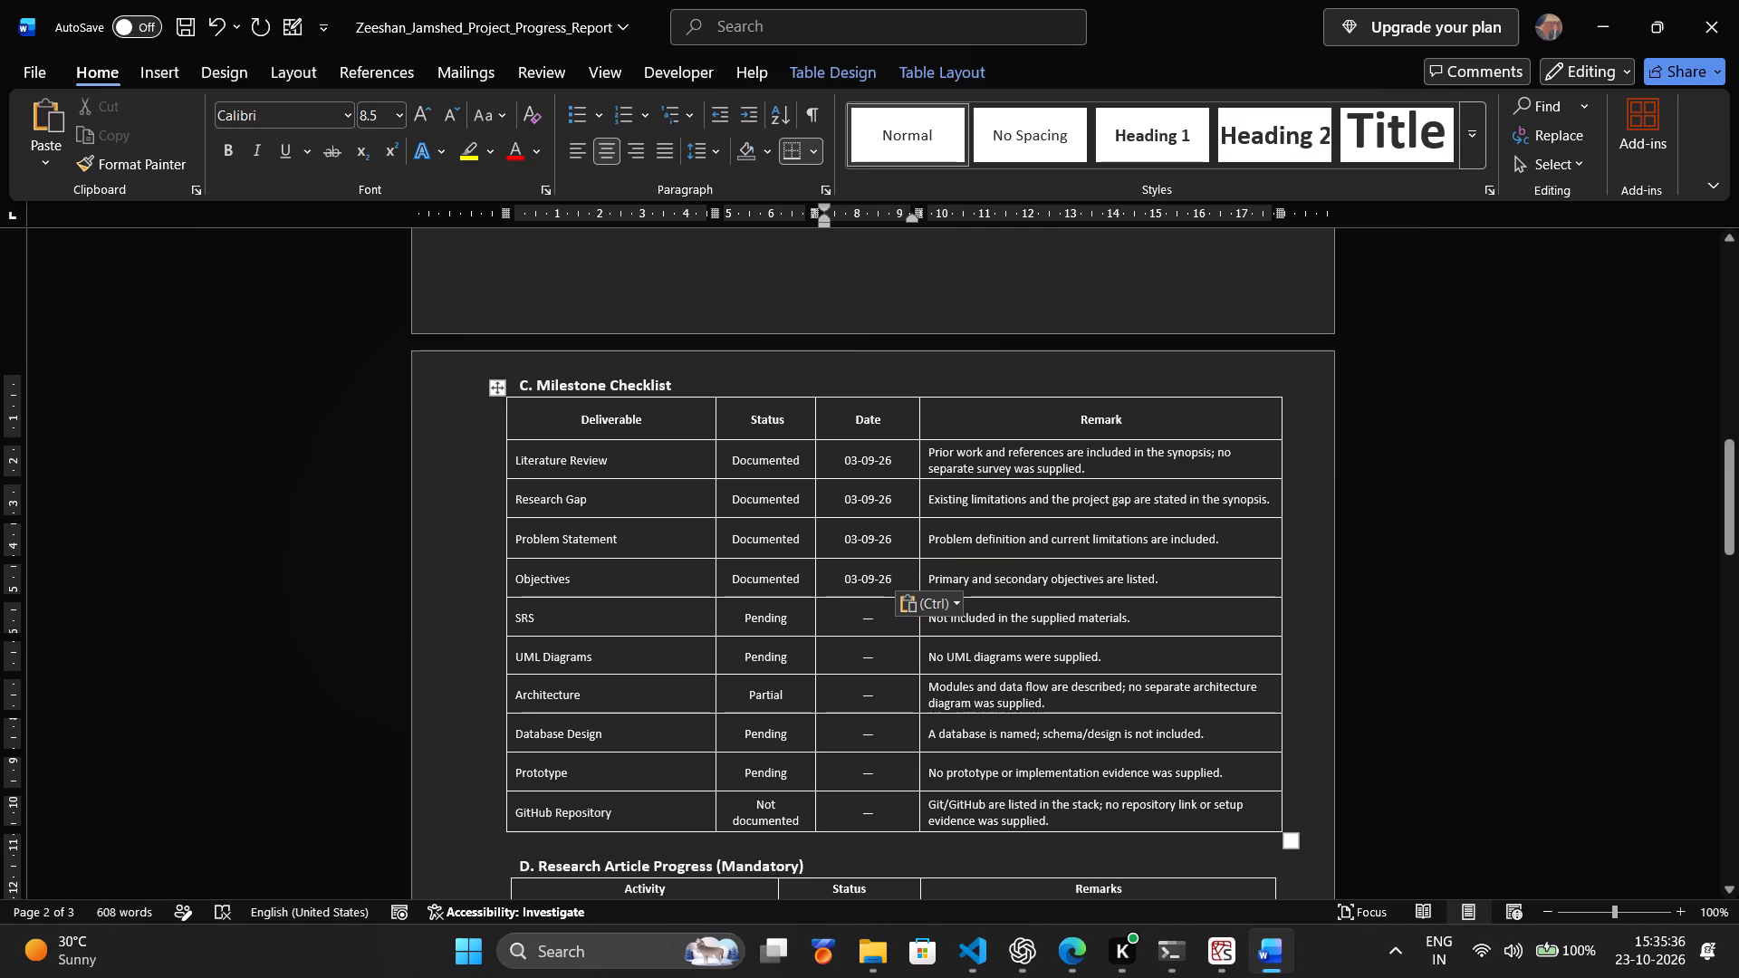
# Switch from the progress report to WhatsApp by launching it from the pinned apps.
pyautogui.click(483, 940)
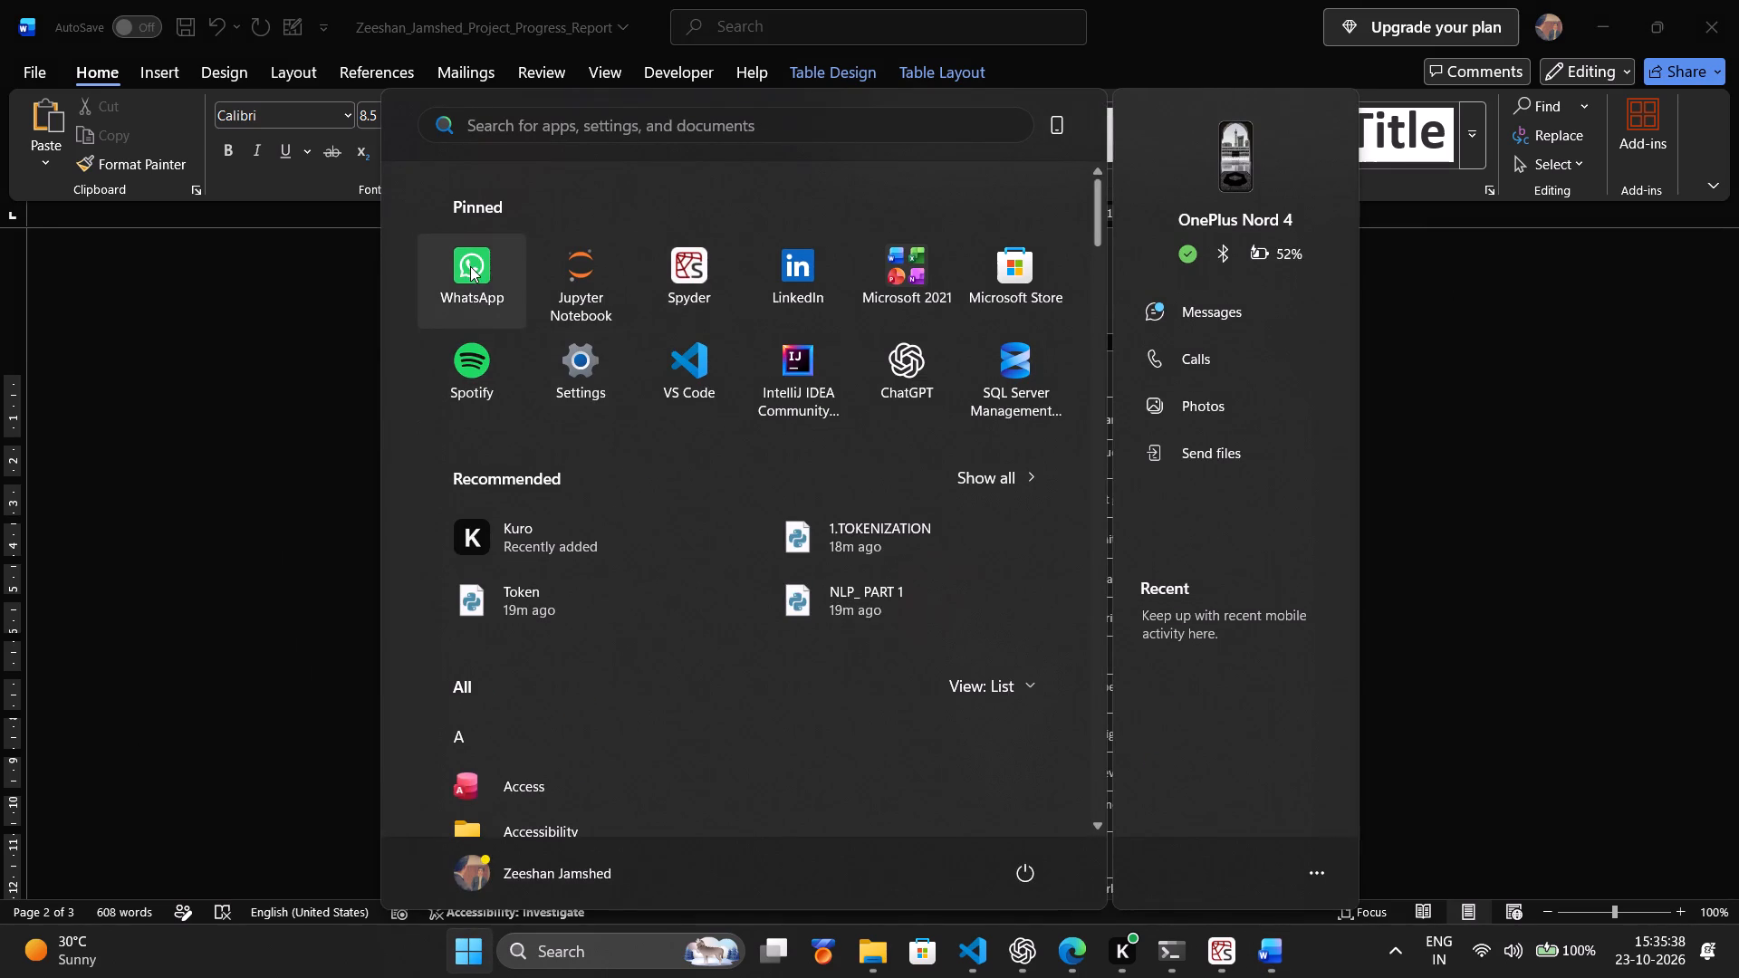
pyautogui.click(470, 266)
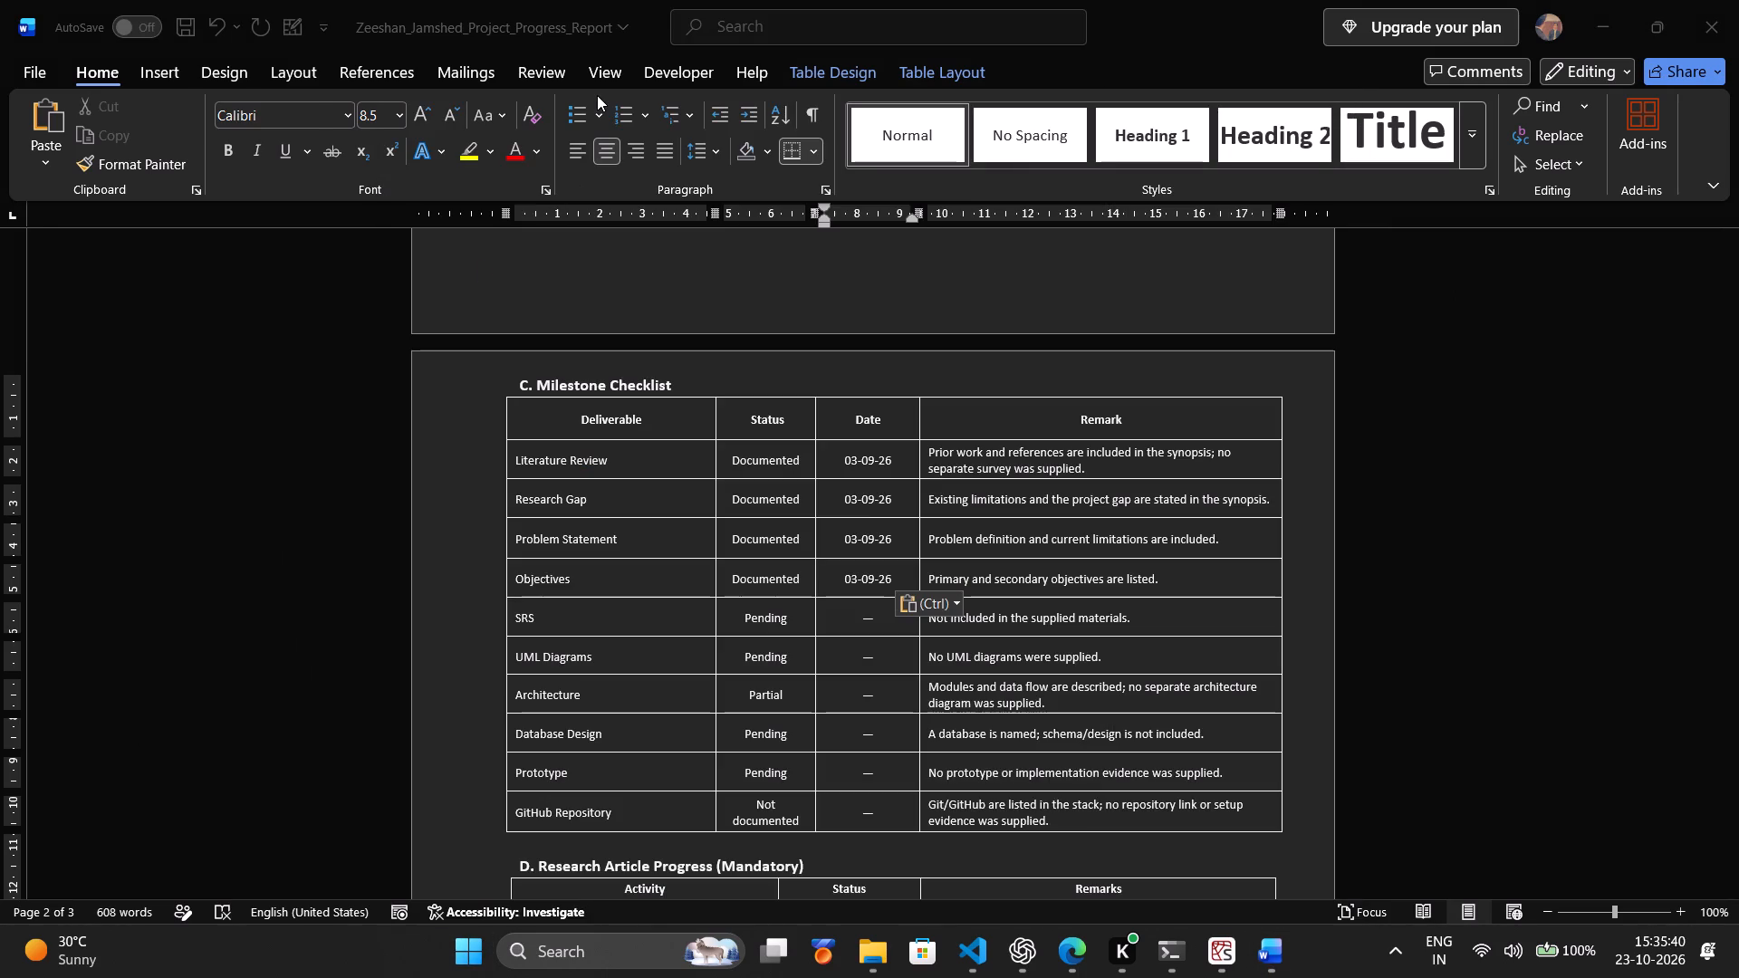
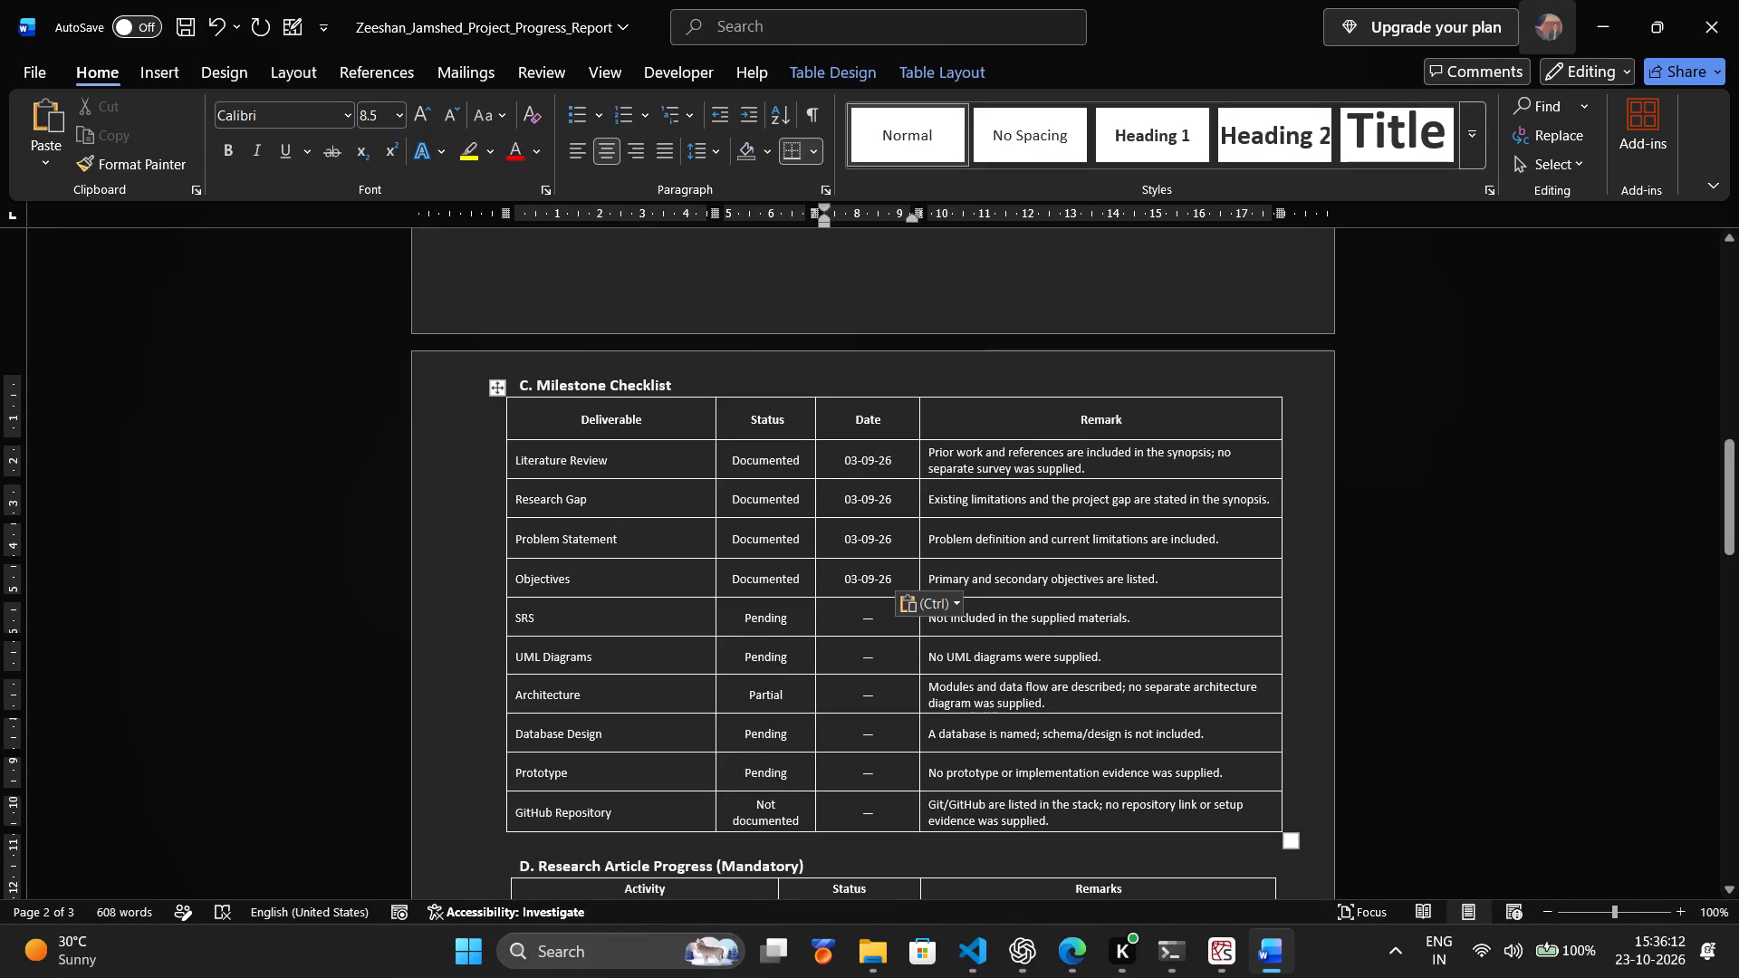
# Change the date in the Objectives row of the Milestone Checklist table to 31-08-26.
pyautogui.press('Delete')
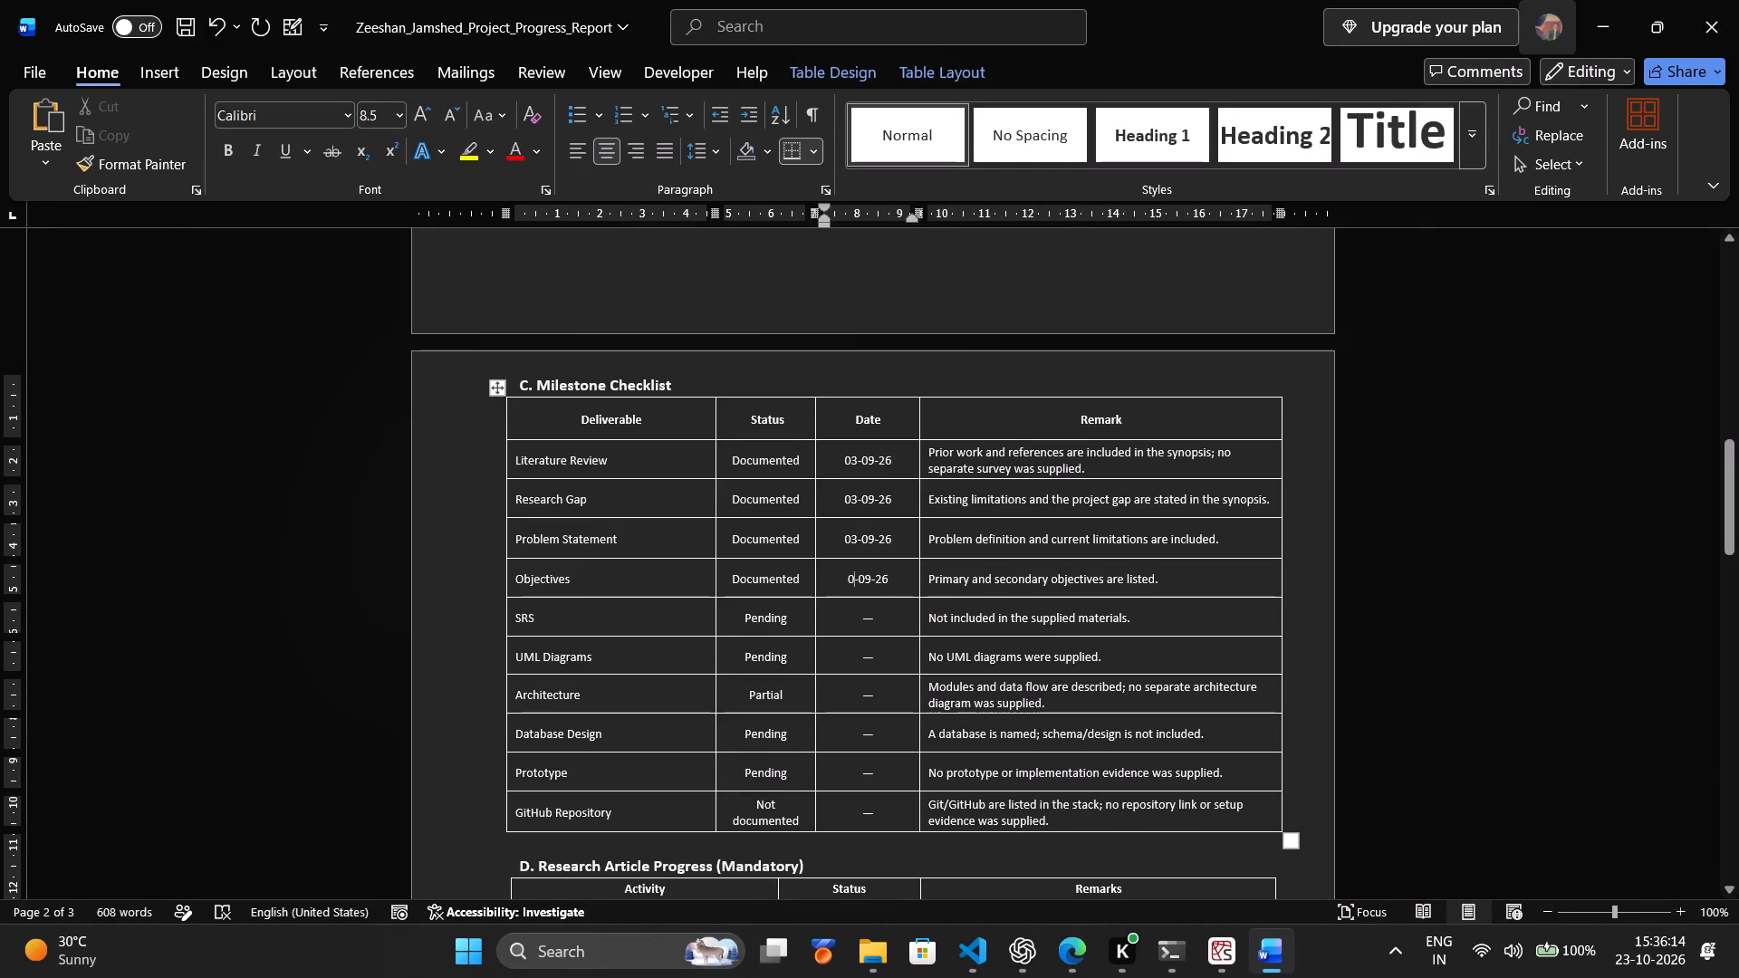
pyautogui.press('Delete')
pyautogui.hotkey('ctrl', 'z')
pyautogui.press('BackSpace')
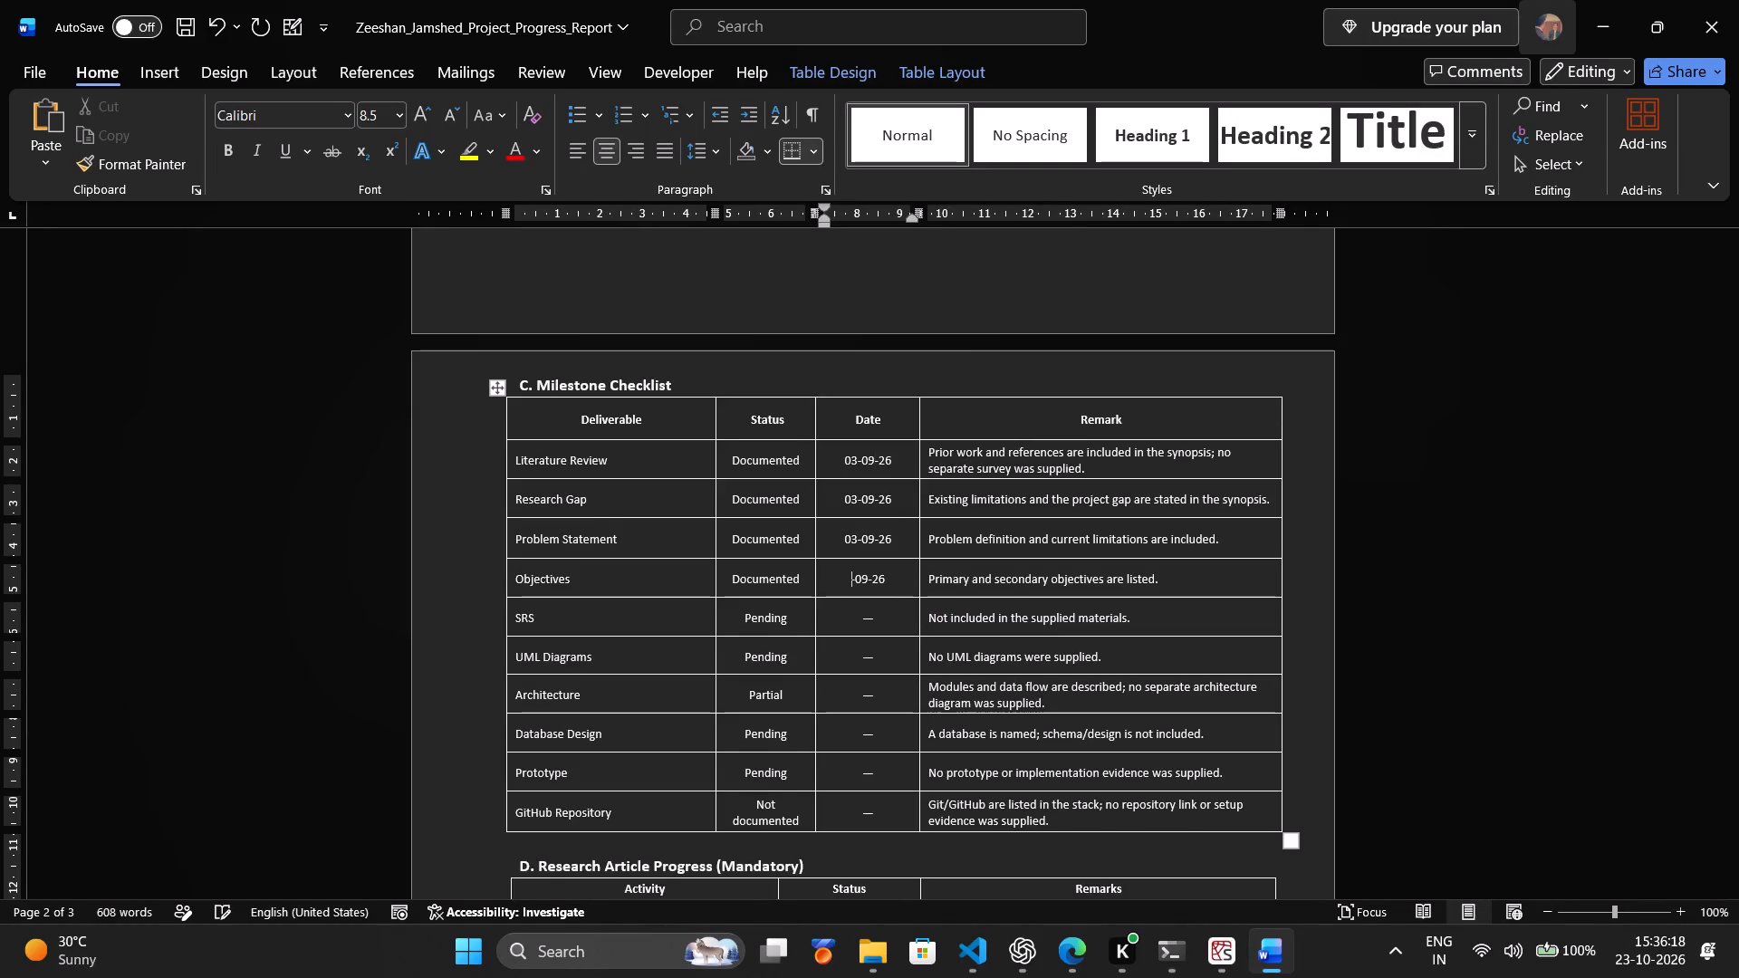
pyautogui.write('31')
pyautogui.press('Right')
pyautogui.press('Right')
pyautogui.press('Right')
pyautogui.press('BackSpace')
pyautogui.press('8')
# Copy the Objectives date 31-08-26 for reuse in the Date cell of the Problem Statement row.
pyautogui.moveTo(898, 577); pyautogui.dragTo(851, 580)
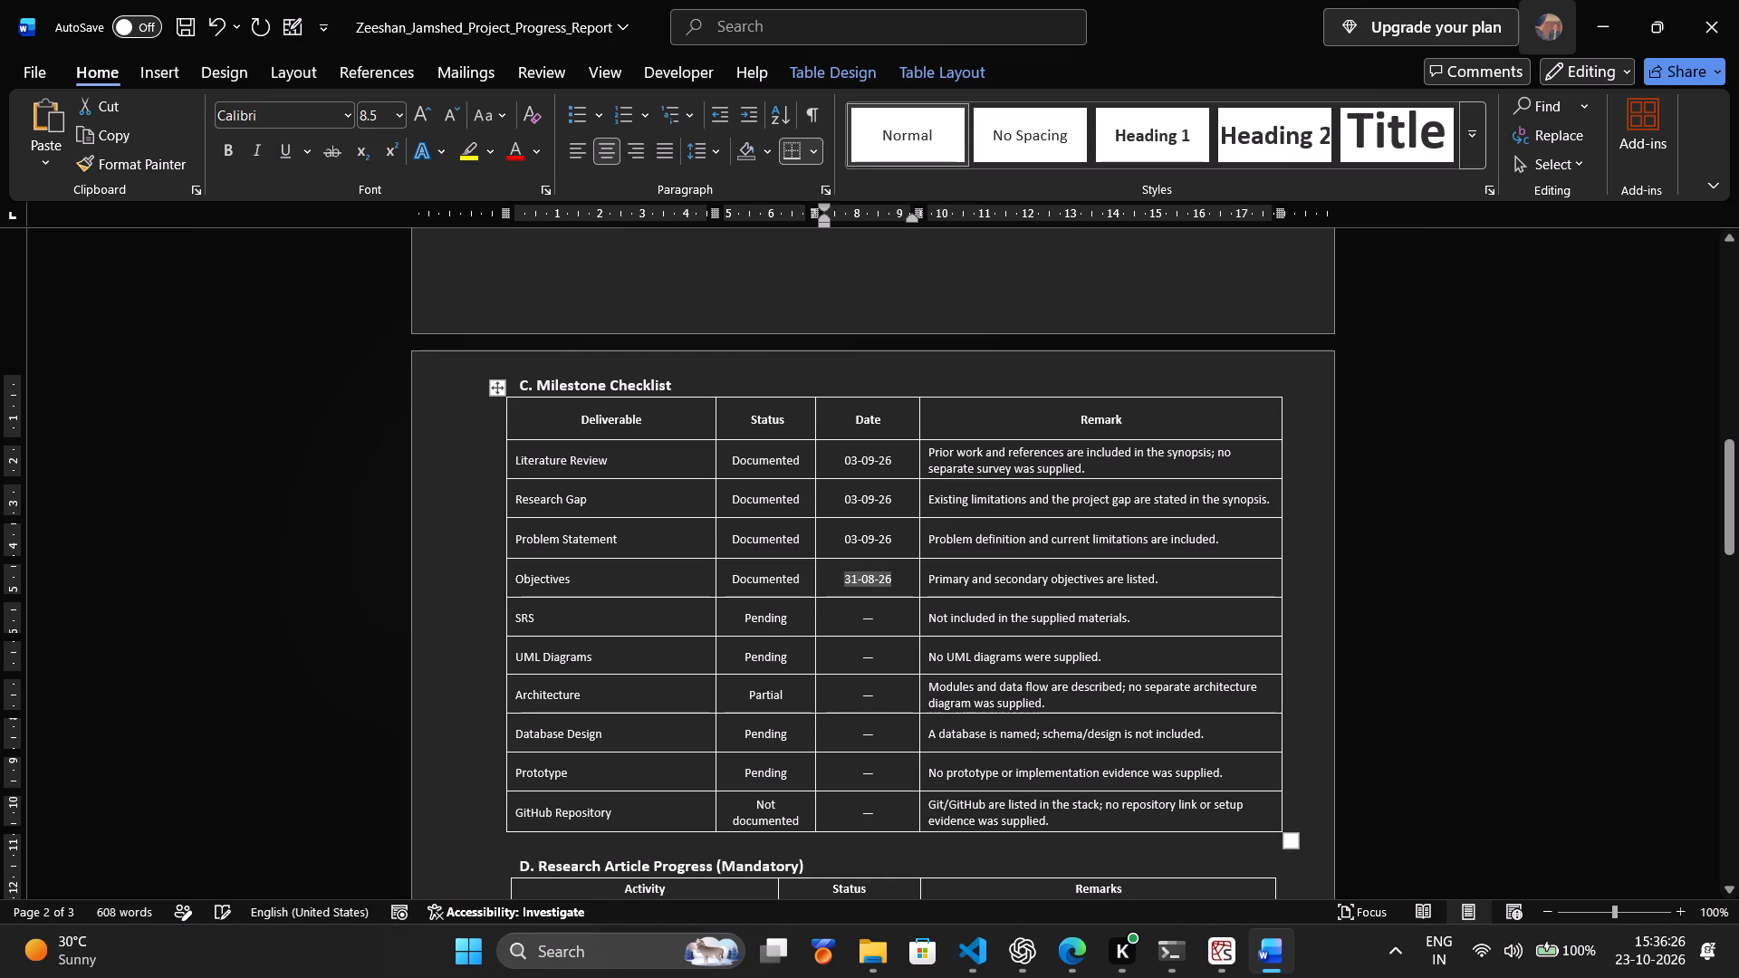
pyautogui.hotkey('ctrl', 'c')
pyautogui.doubleClick(869, 537)
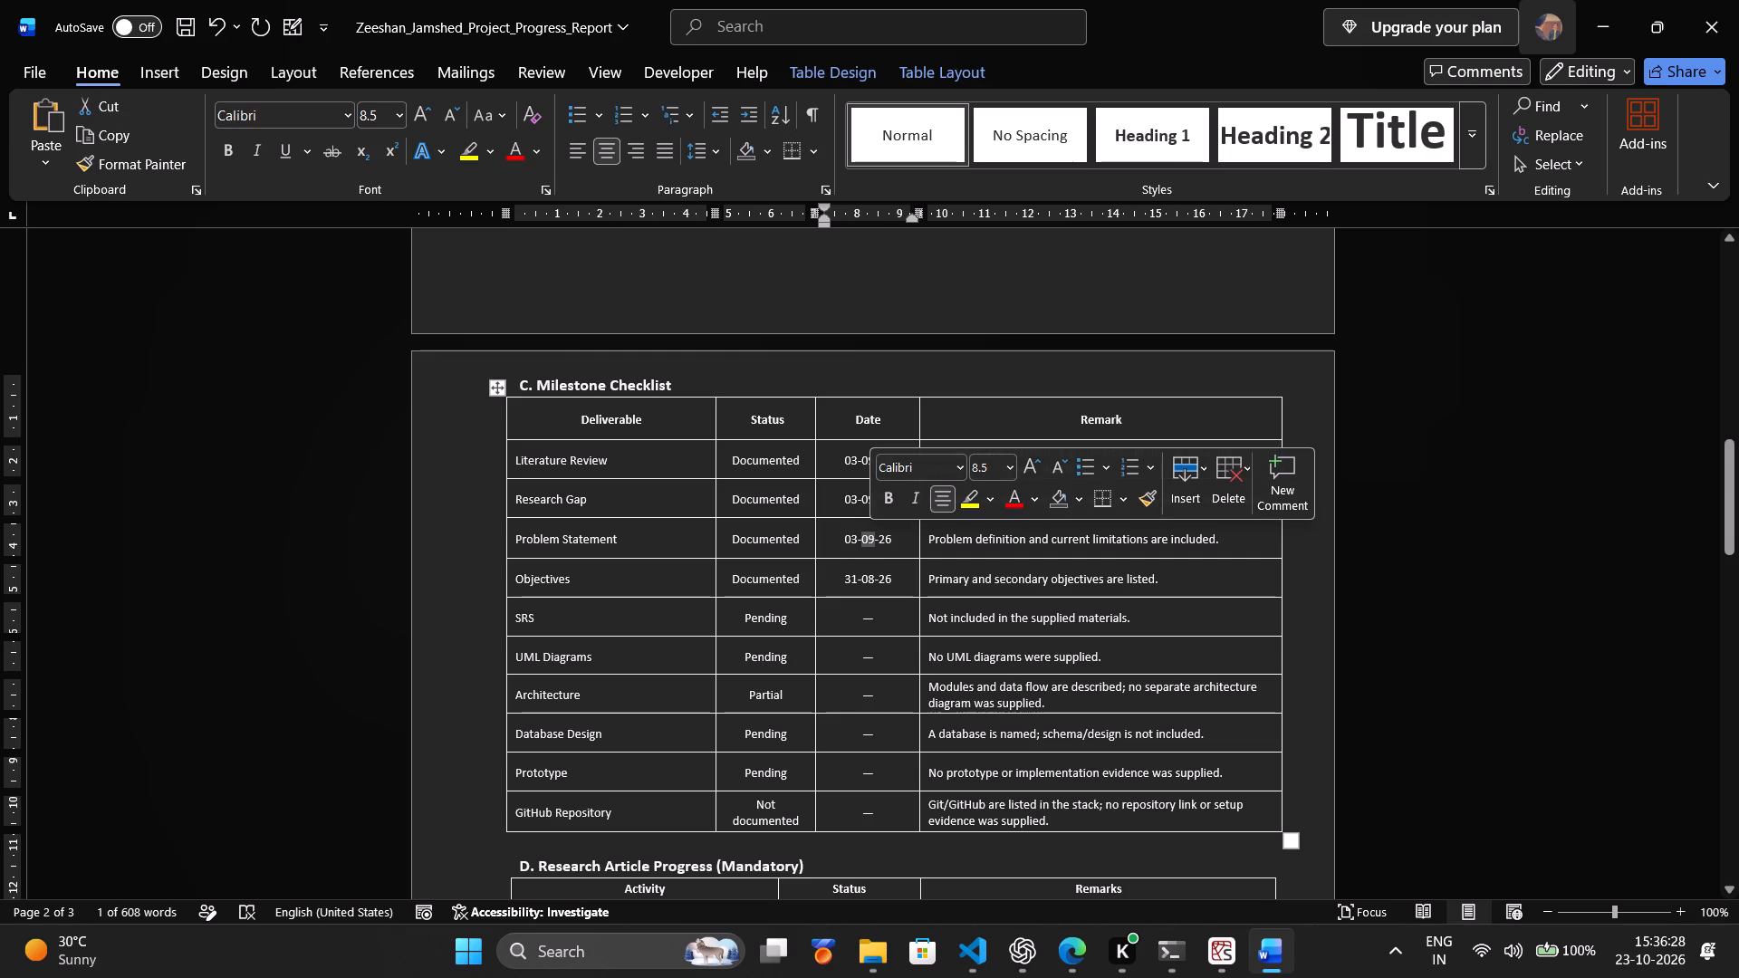
# Replace the Milestone Checklist dates for Problem Statement, Research Gap and Literature Review with the copied Objectives date, 31-08-26.
pyautogui.moveTo(890, 535); pyautogui.dragTo(831, 543)
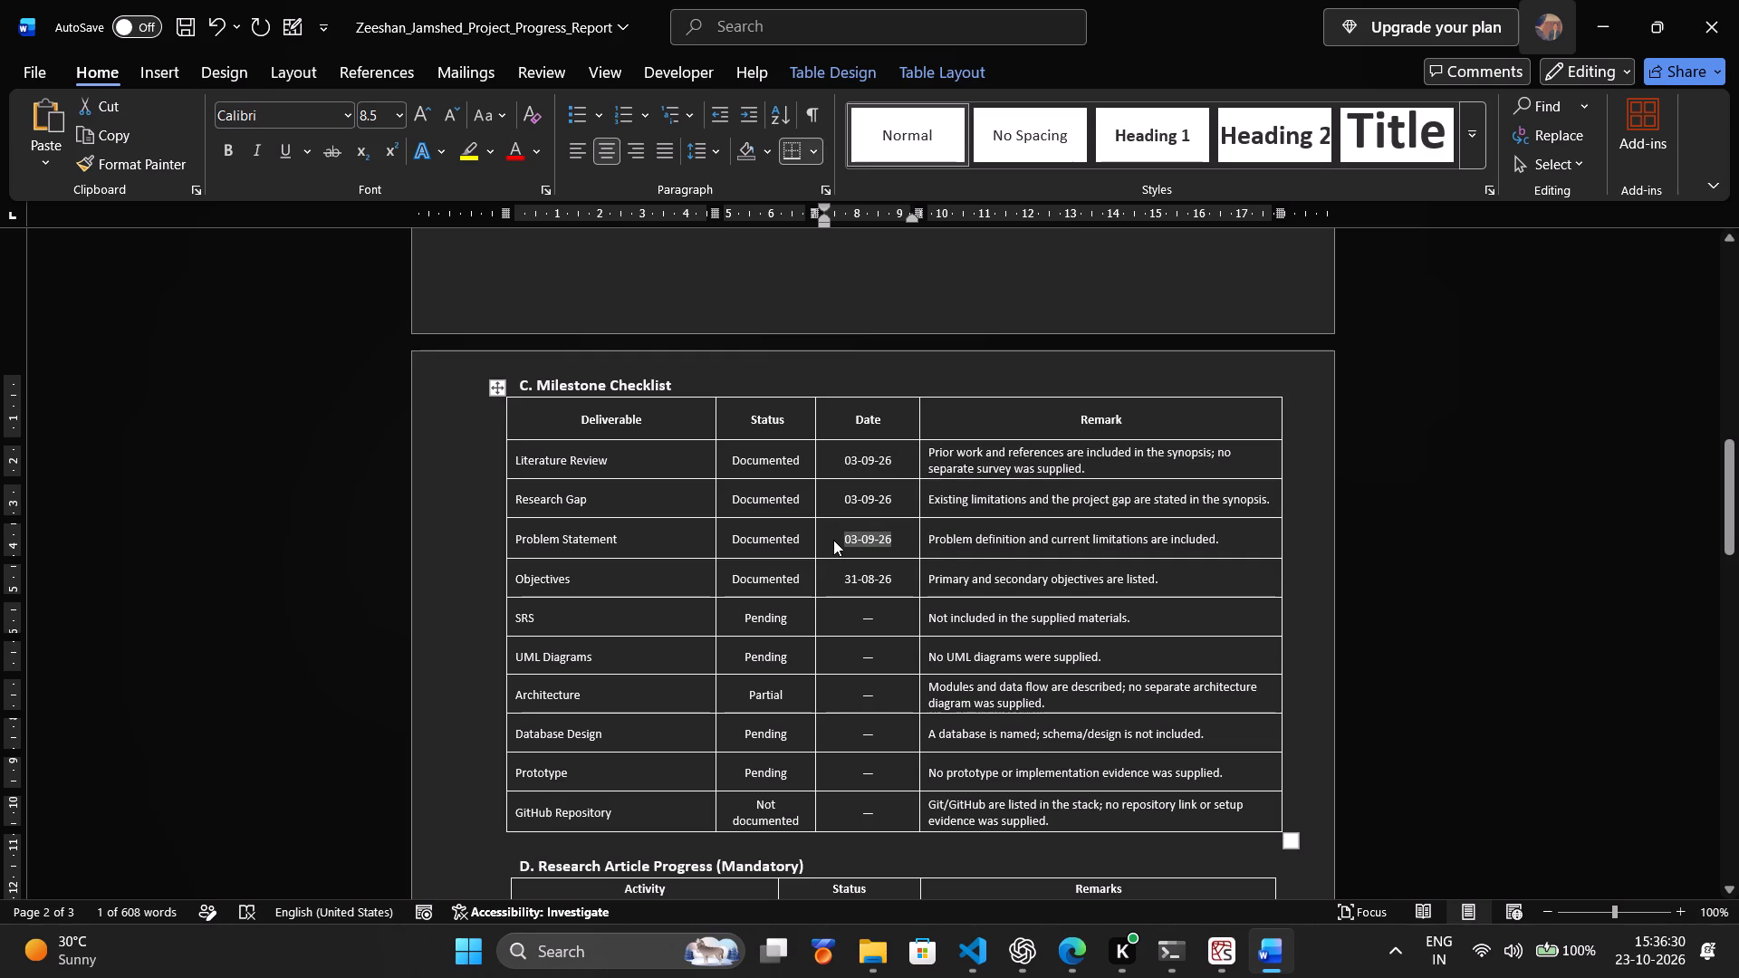
pyautogui.hotkey('ctrl', 'v')
pyautogui.moveTo(897, 500); pyautogui.dragTo(839, 503)
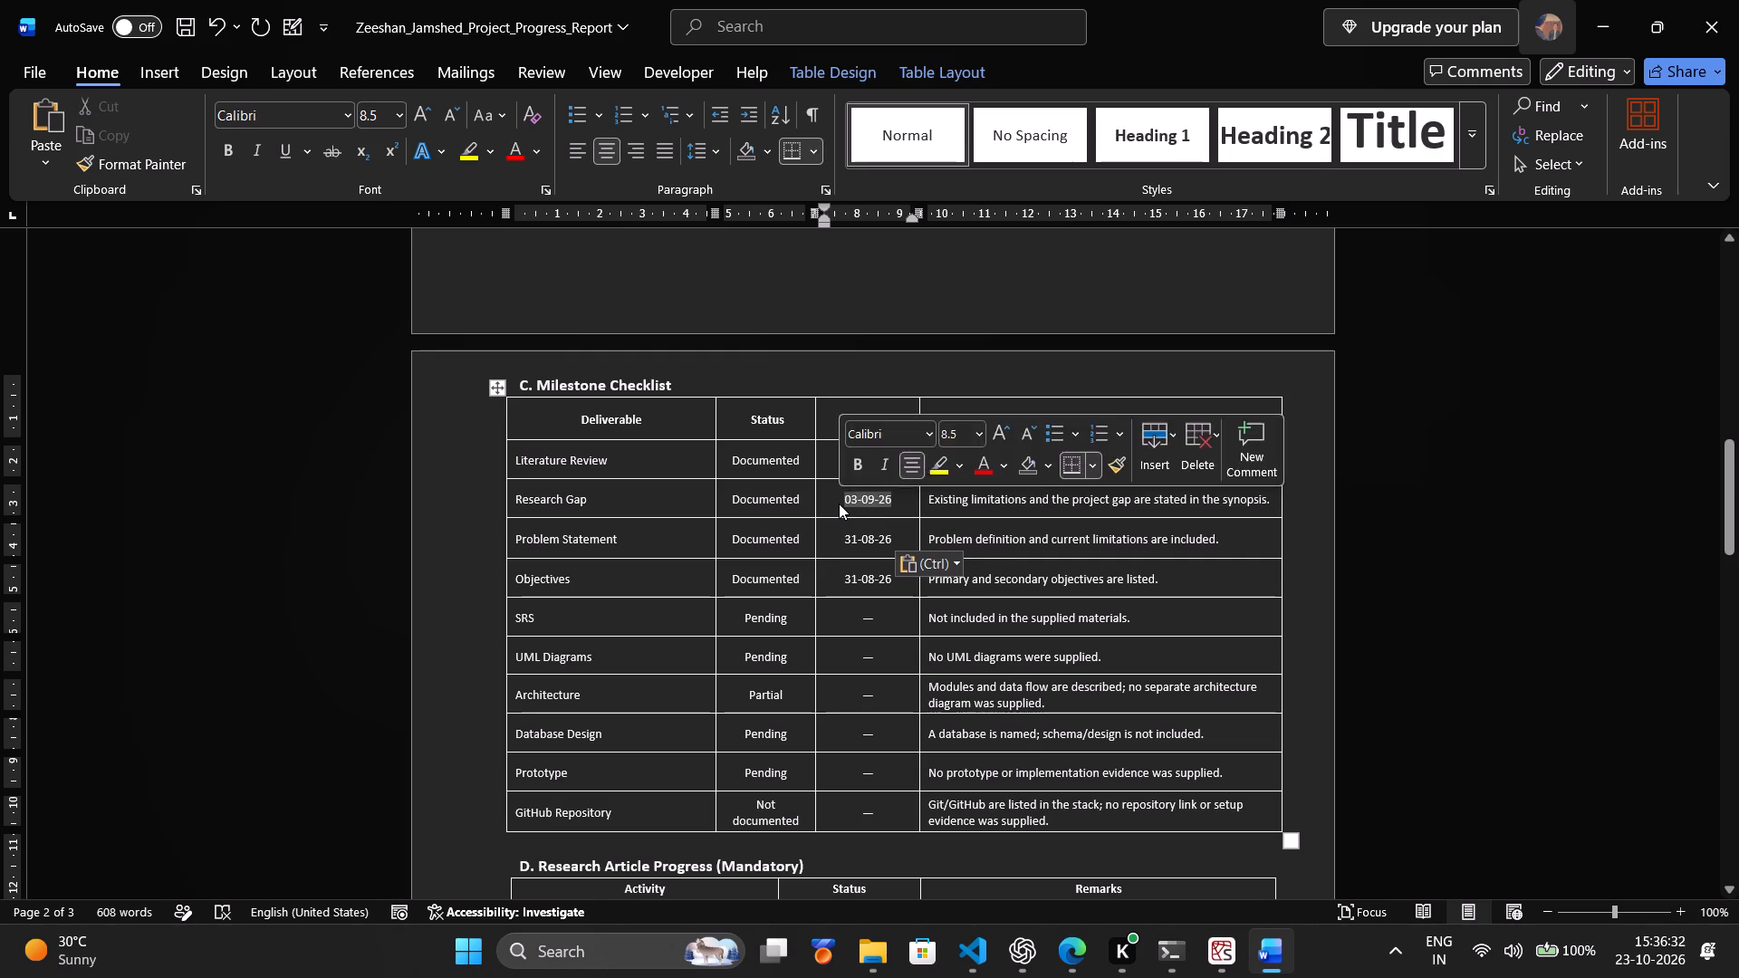
pyautogui.hotkey('ctrl', 'v')
pyautogui.moveTo(892, 463); pyautogui.dragTo(832, 463)
pyautogui.hotkey('ctrl', 'v')
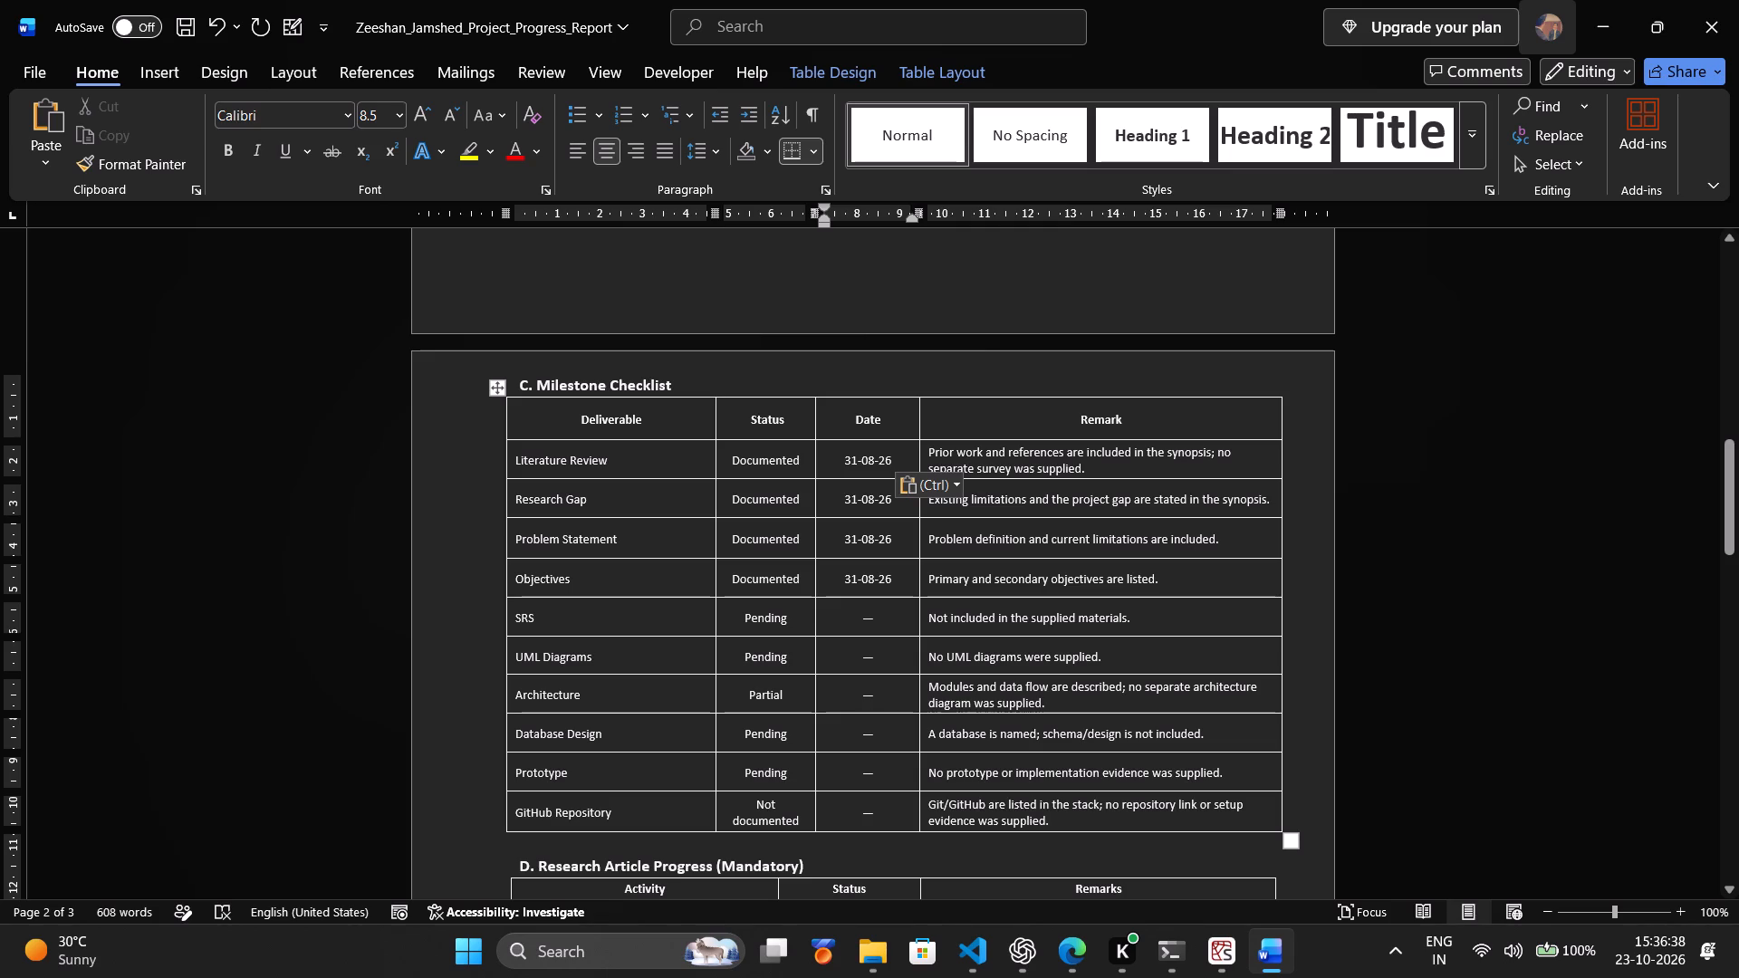
# Make the Research Article Progress table slightly taller so its rows have more height.
pyautogui.scroll(-2, 889, 631)
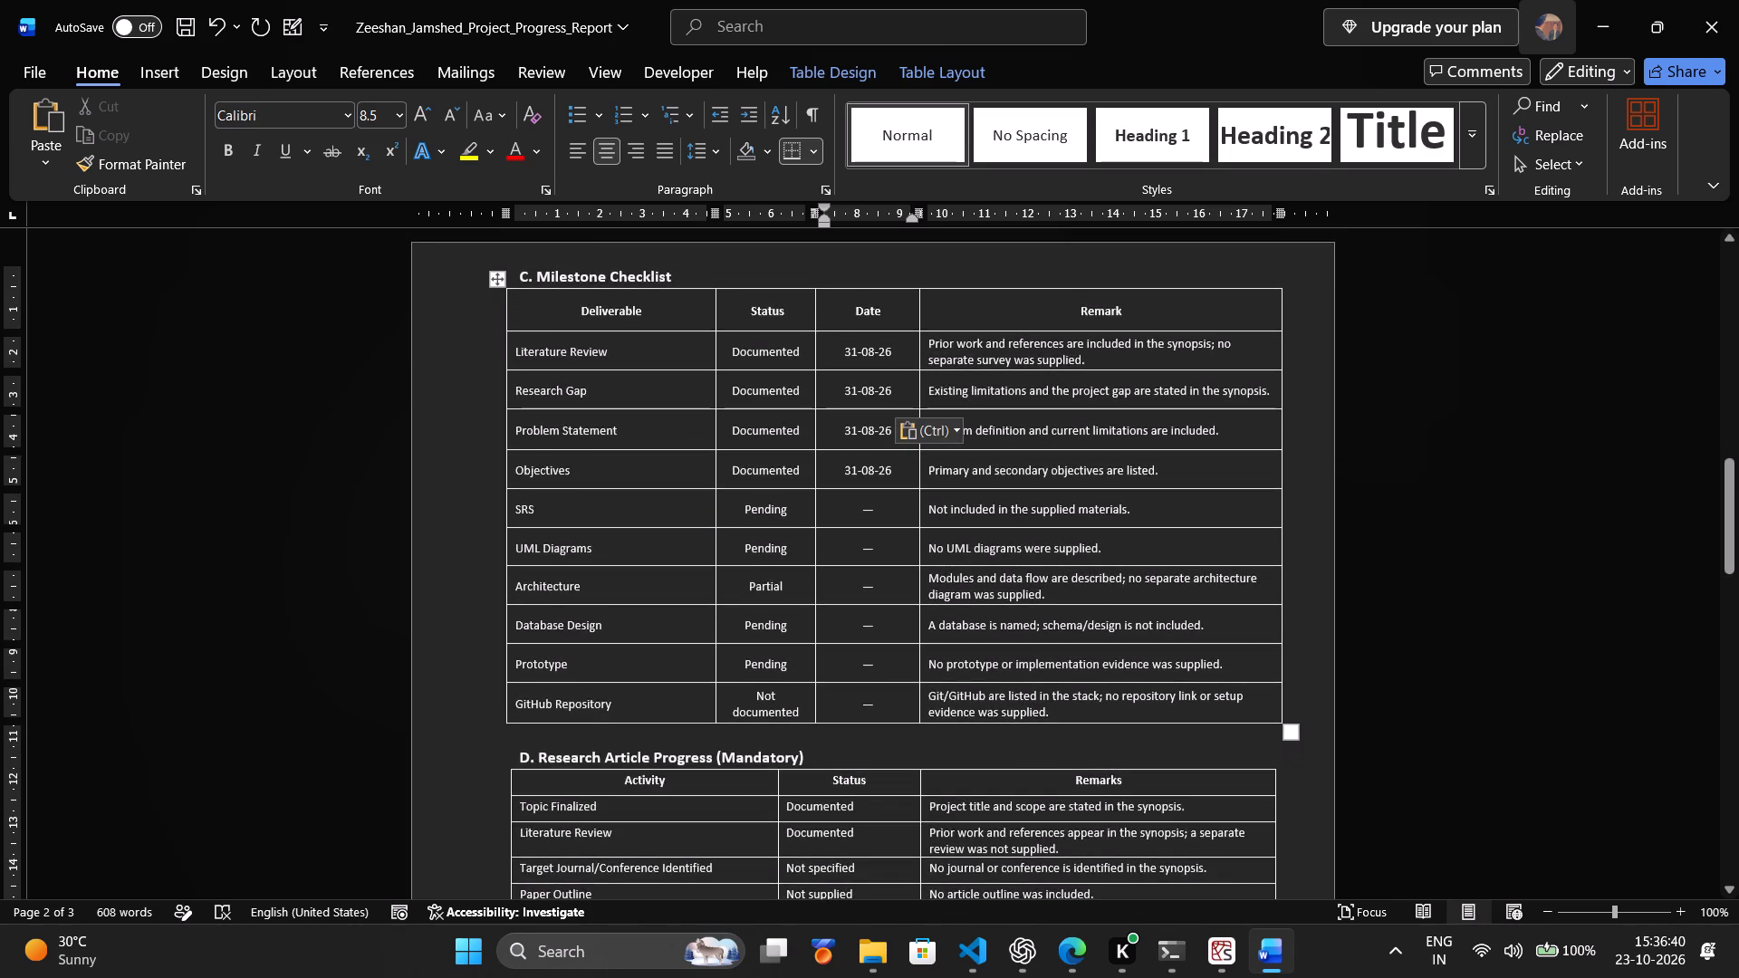
pyautogui.scroll(-5, 889, 631)
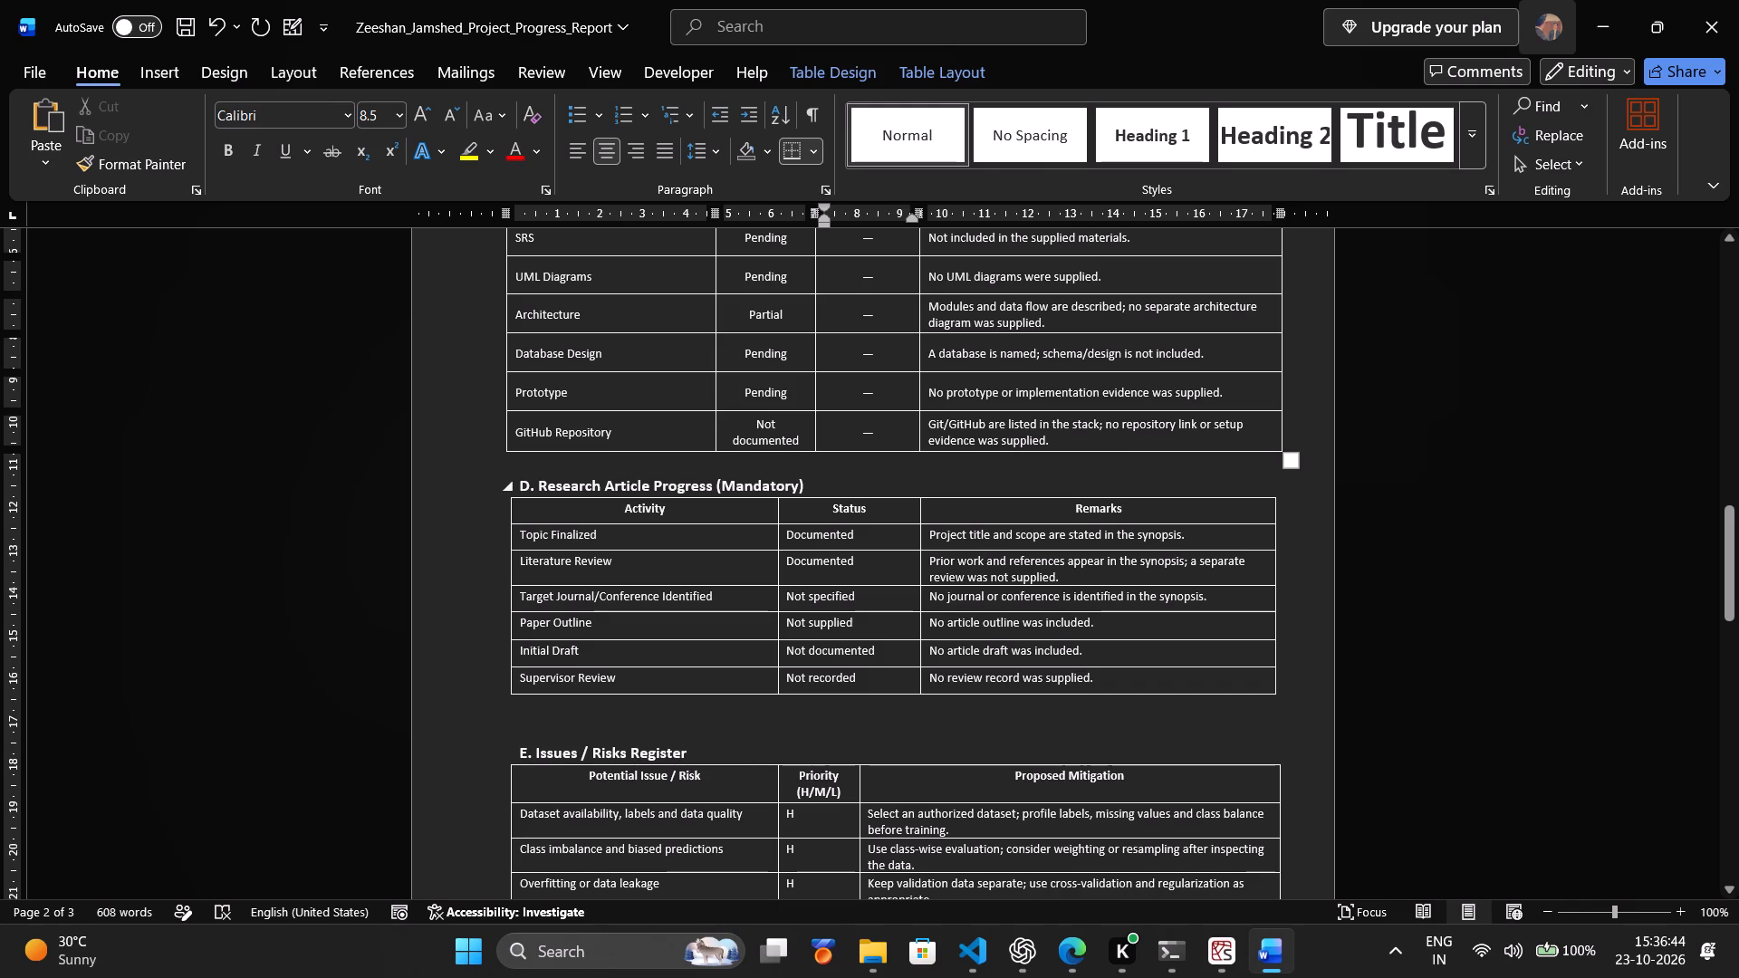
pyautogui.scroll(-1, 1130, 646)
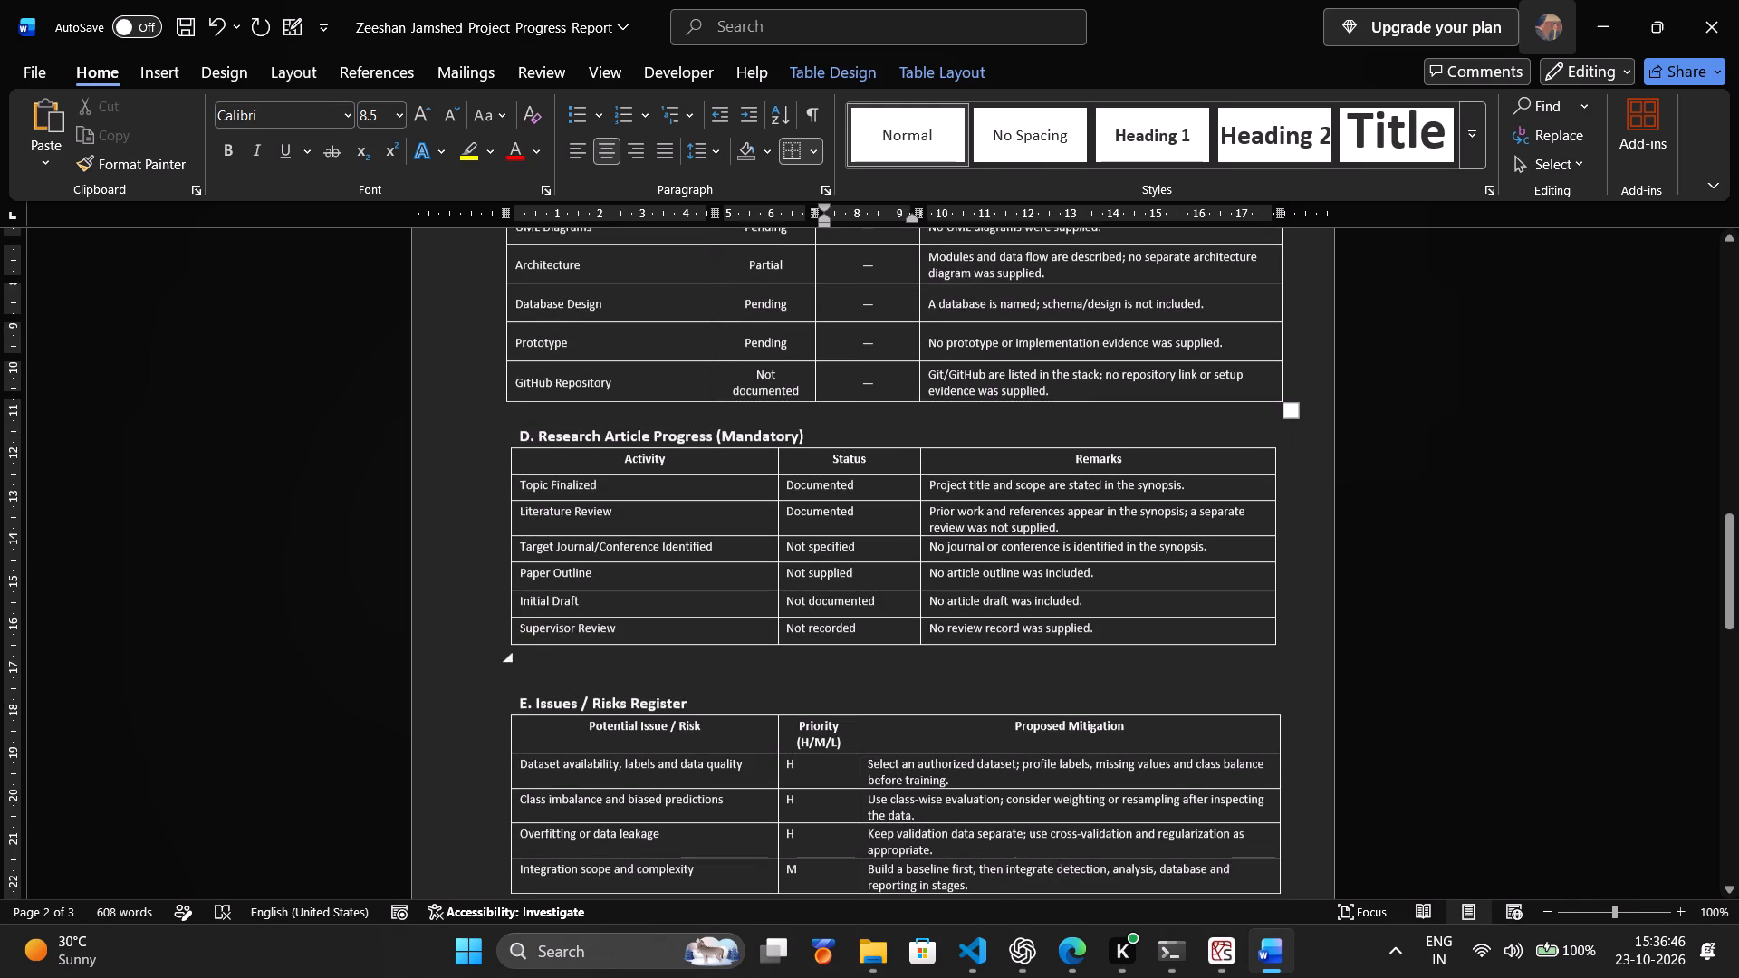
pyautogui.click(746, 507)
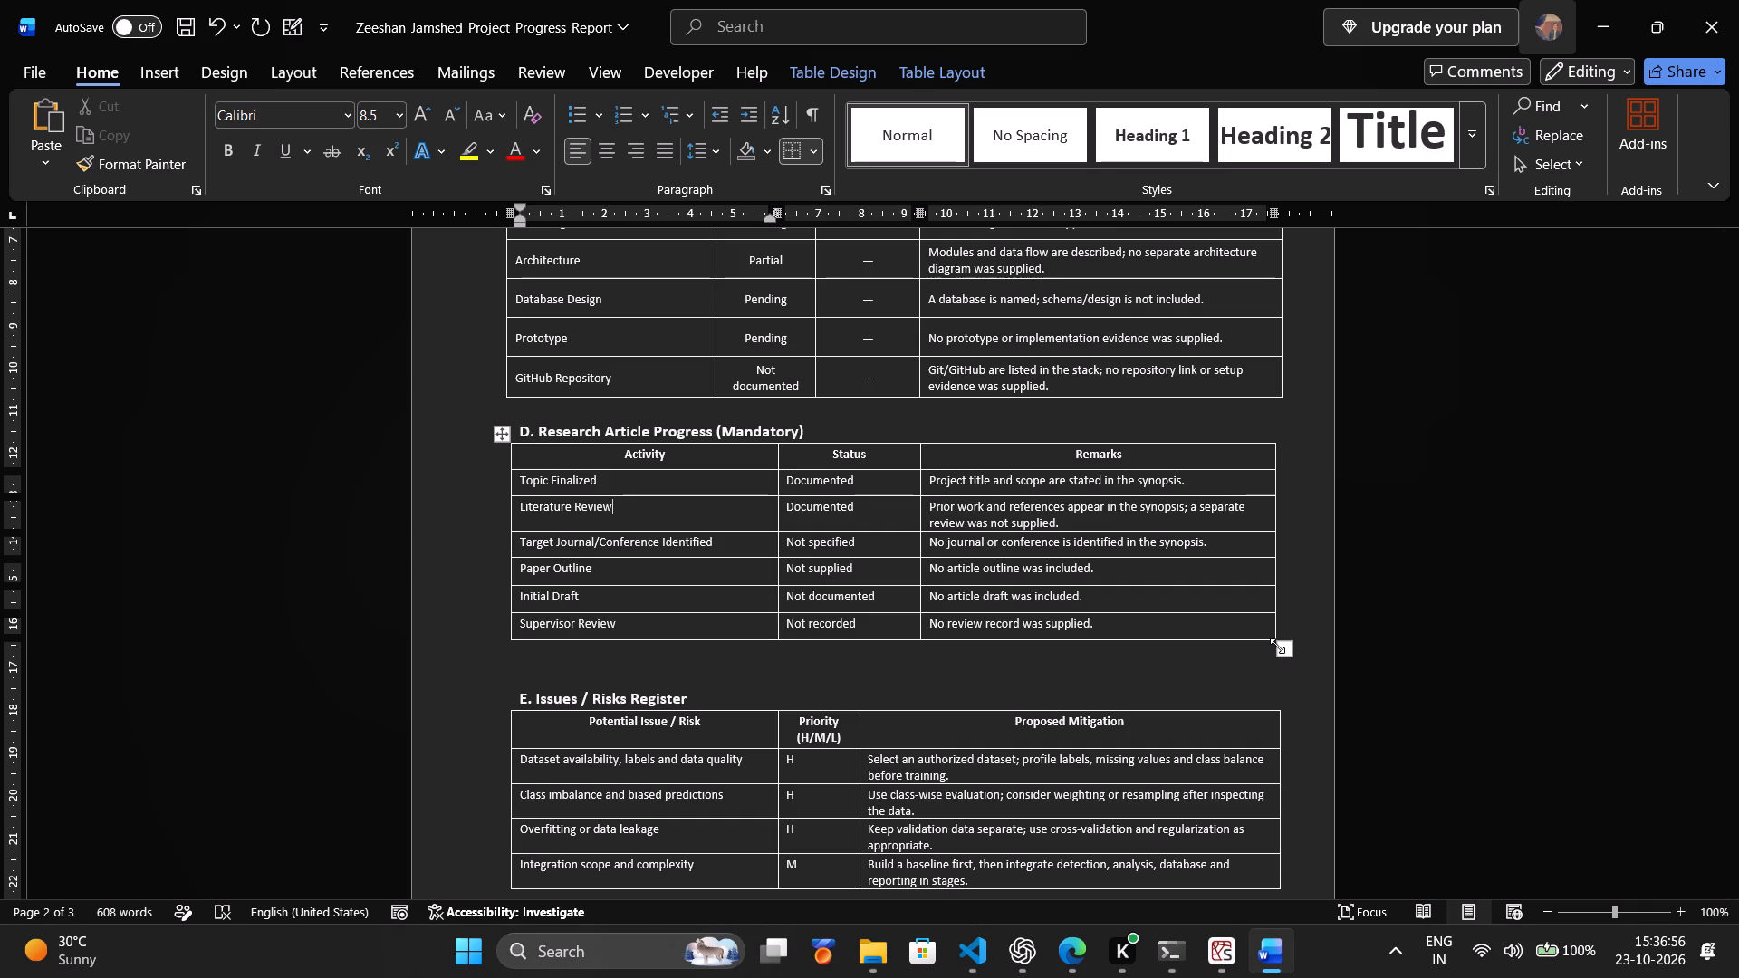
pyautogui.moveTo(1277, 646); pyautogui.dragTo(1278, 656)
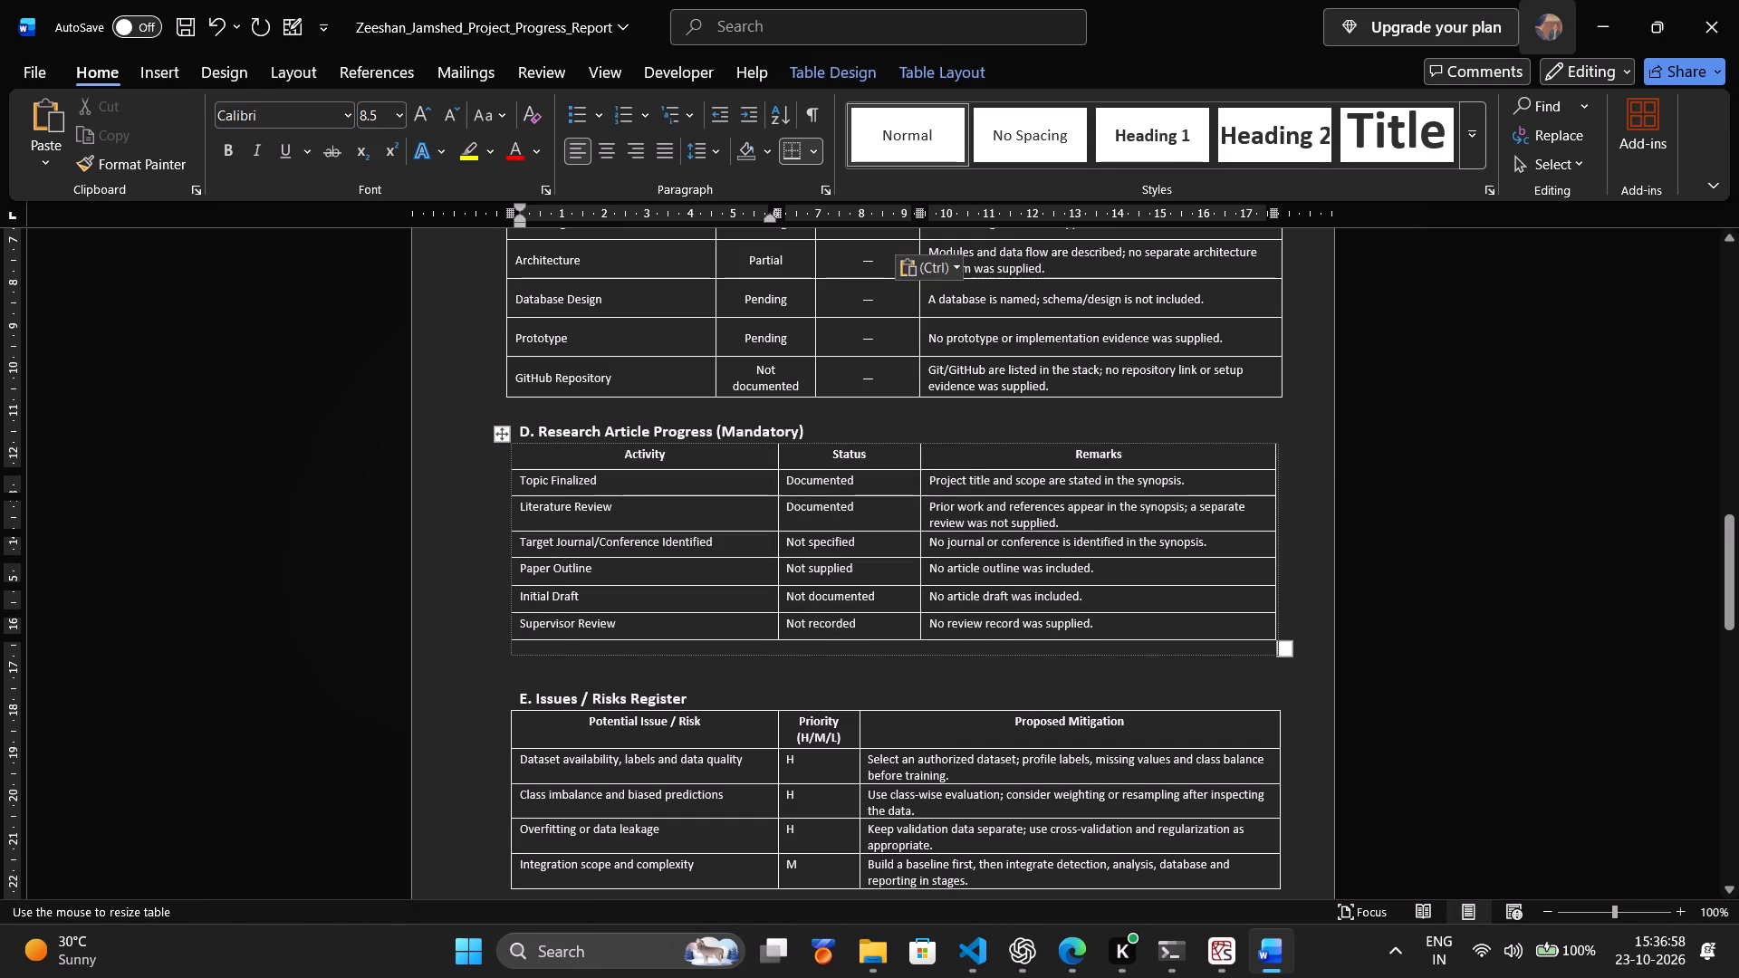
pyautogui.moveTo(1278, 656); pyautogui.dragTo(1276, 679)
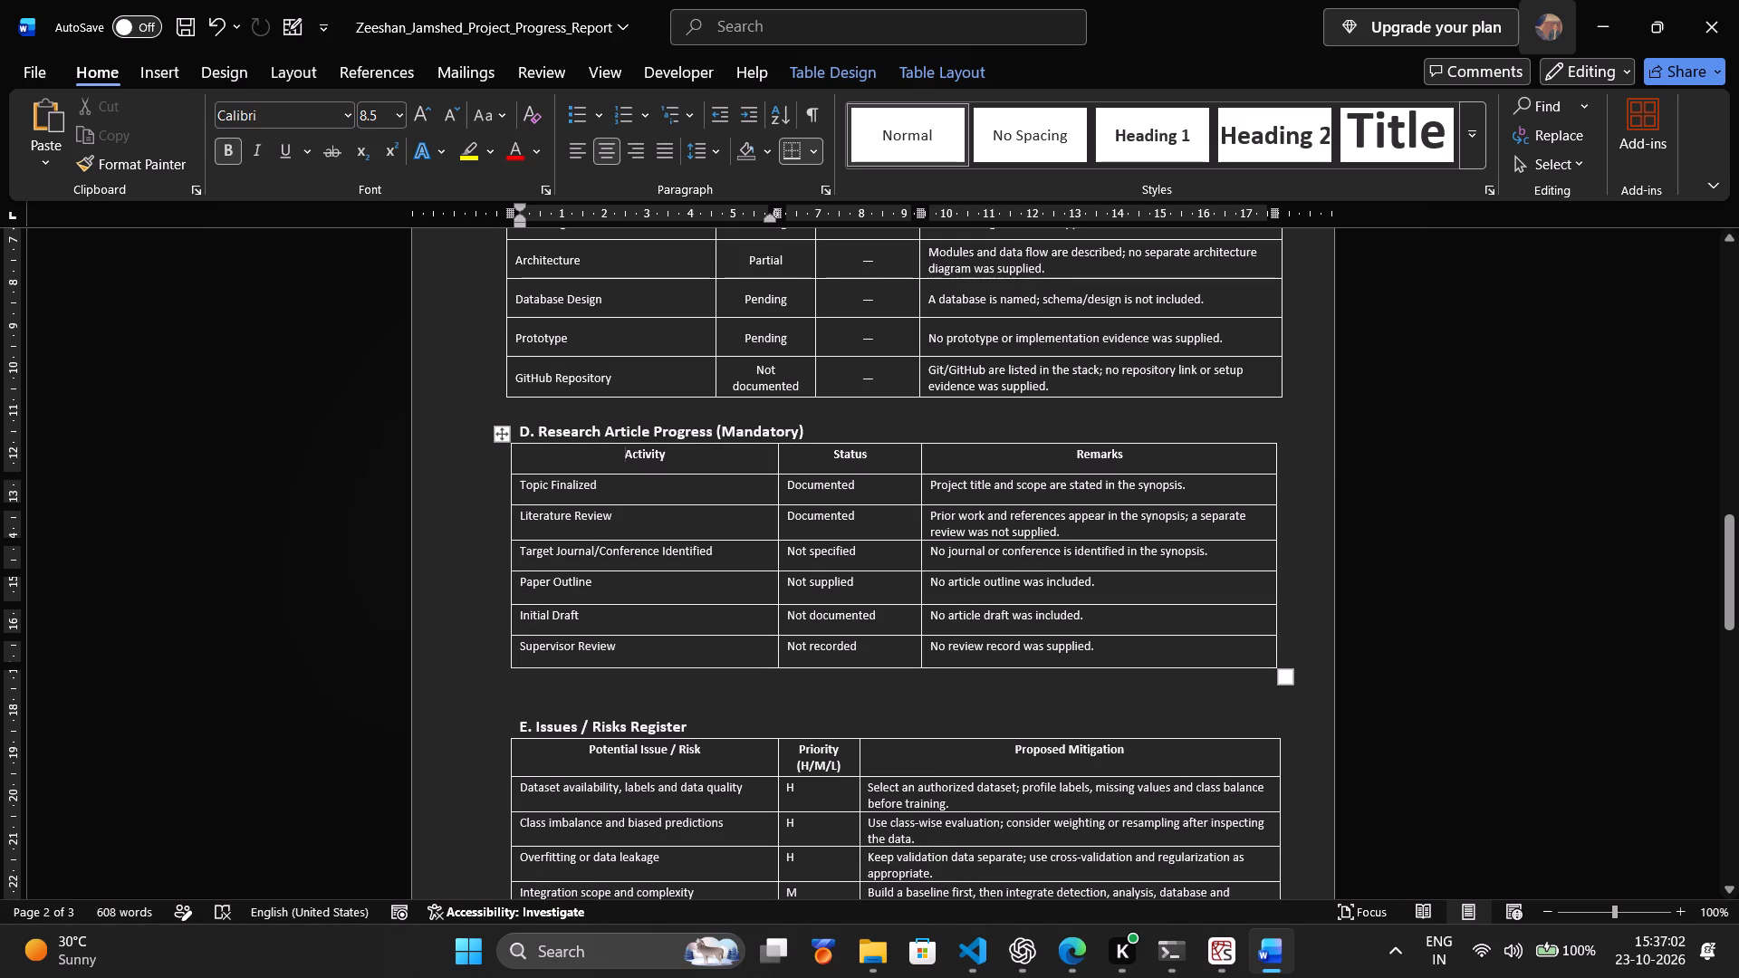
# Center the Research Article Progress table on the page and set the vertical alignment of all its cells to Center.
pyautogui.click(504, 437)
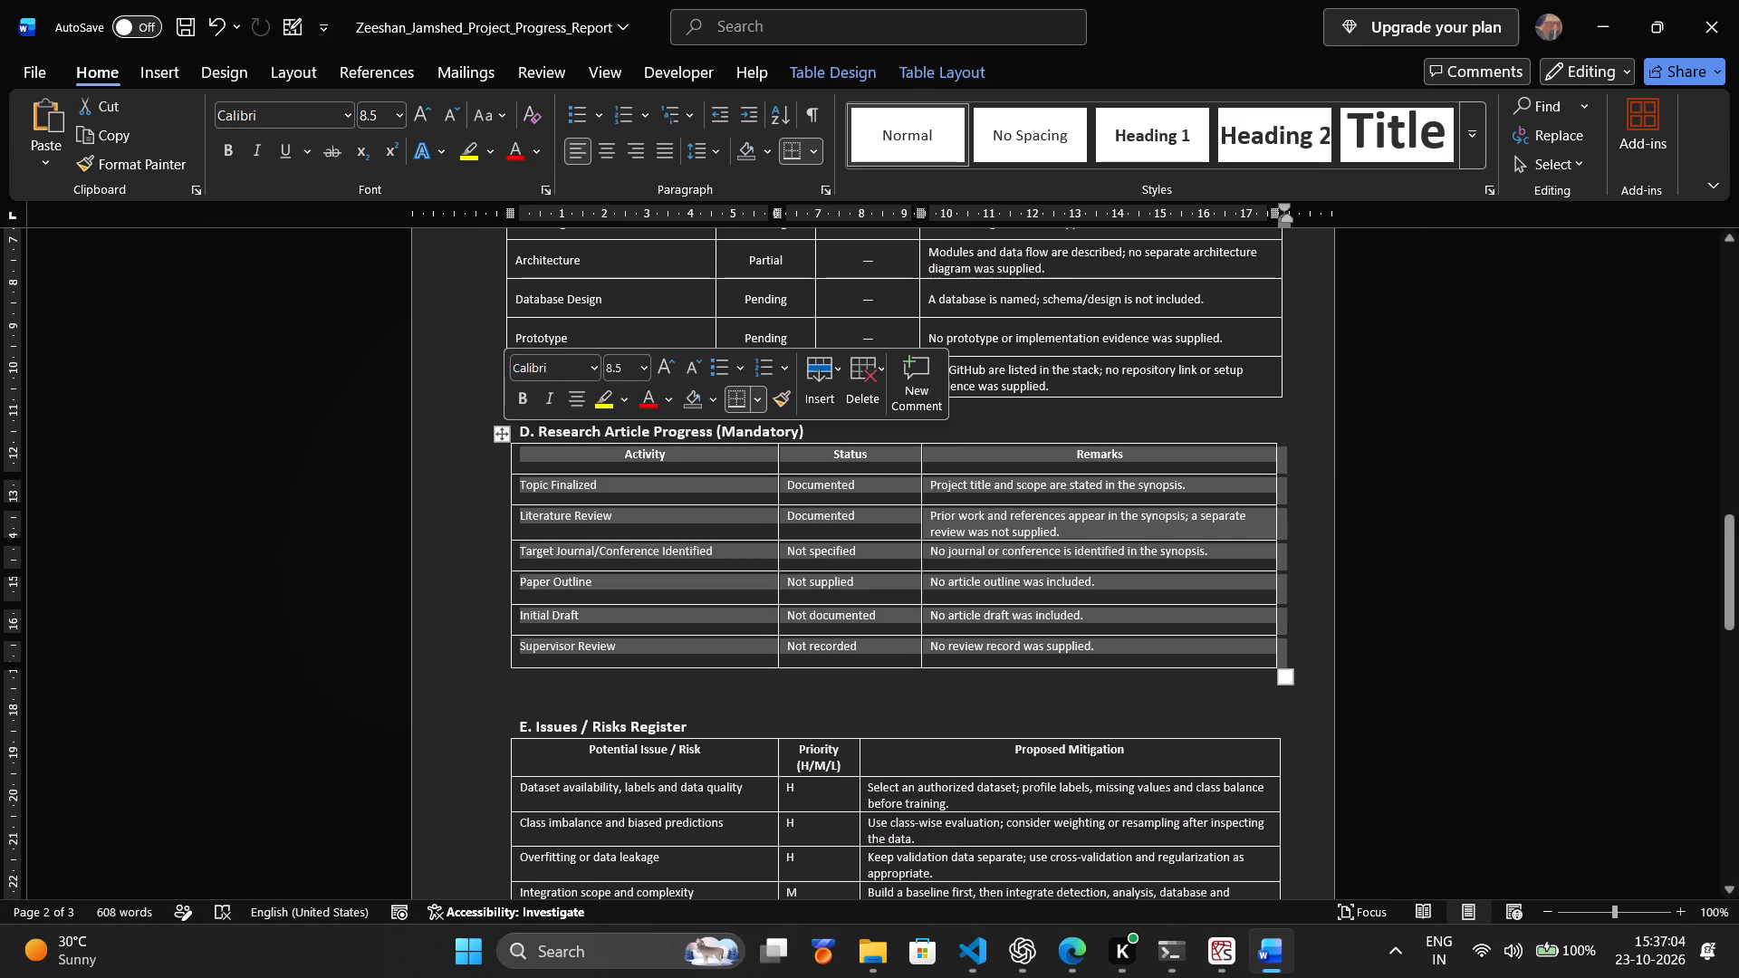
pyautogui.click(599, 145)
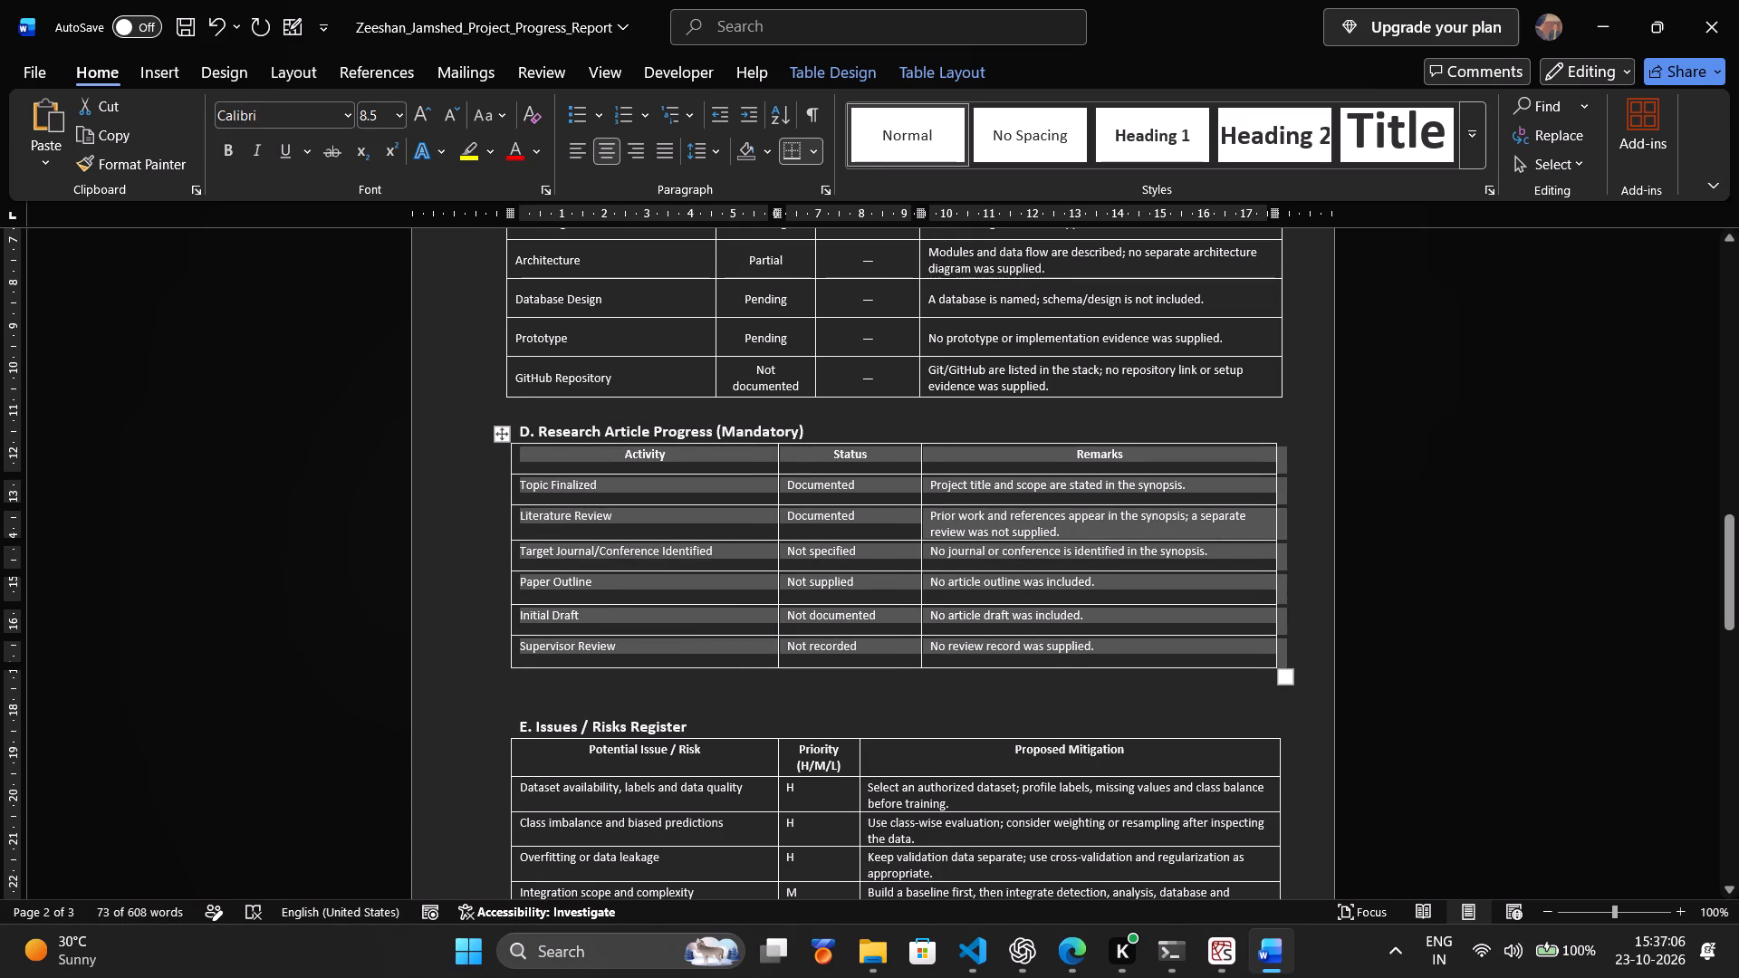
pyautogui.rightClick(503, 435)
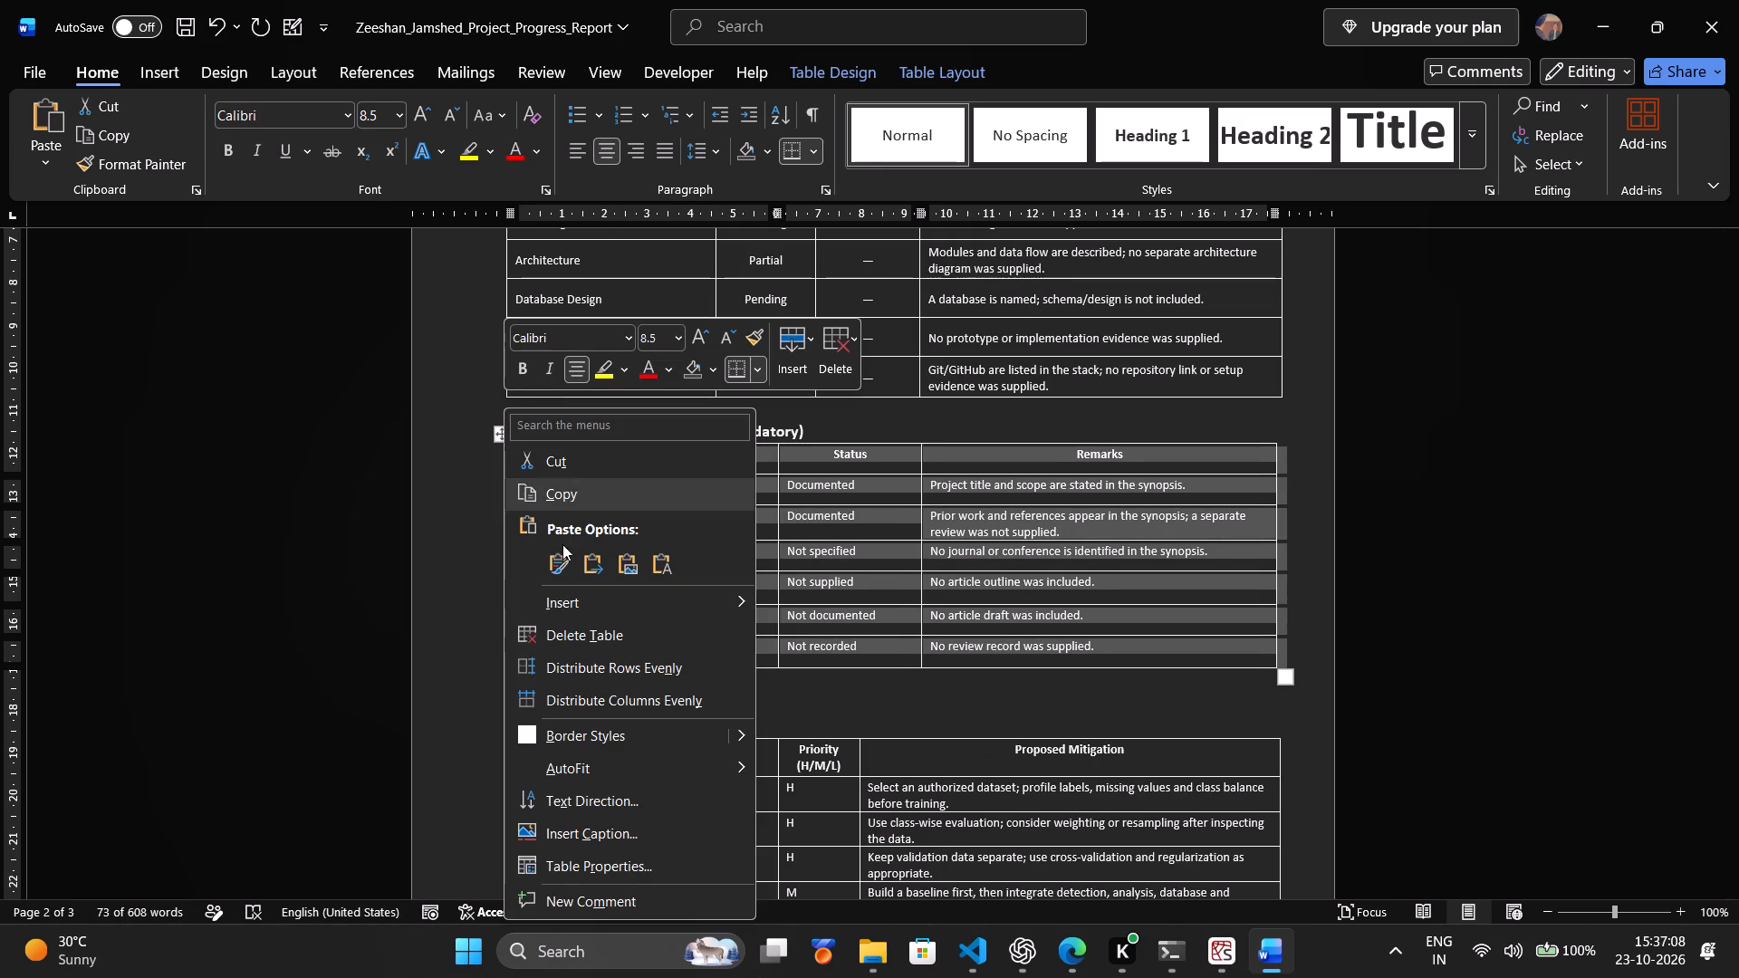
pyautogui.click(565, 862)
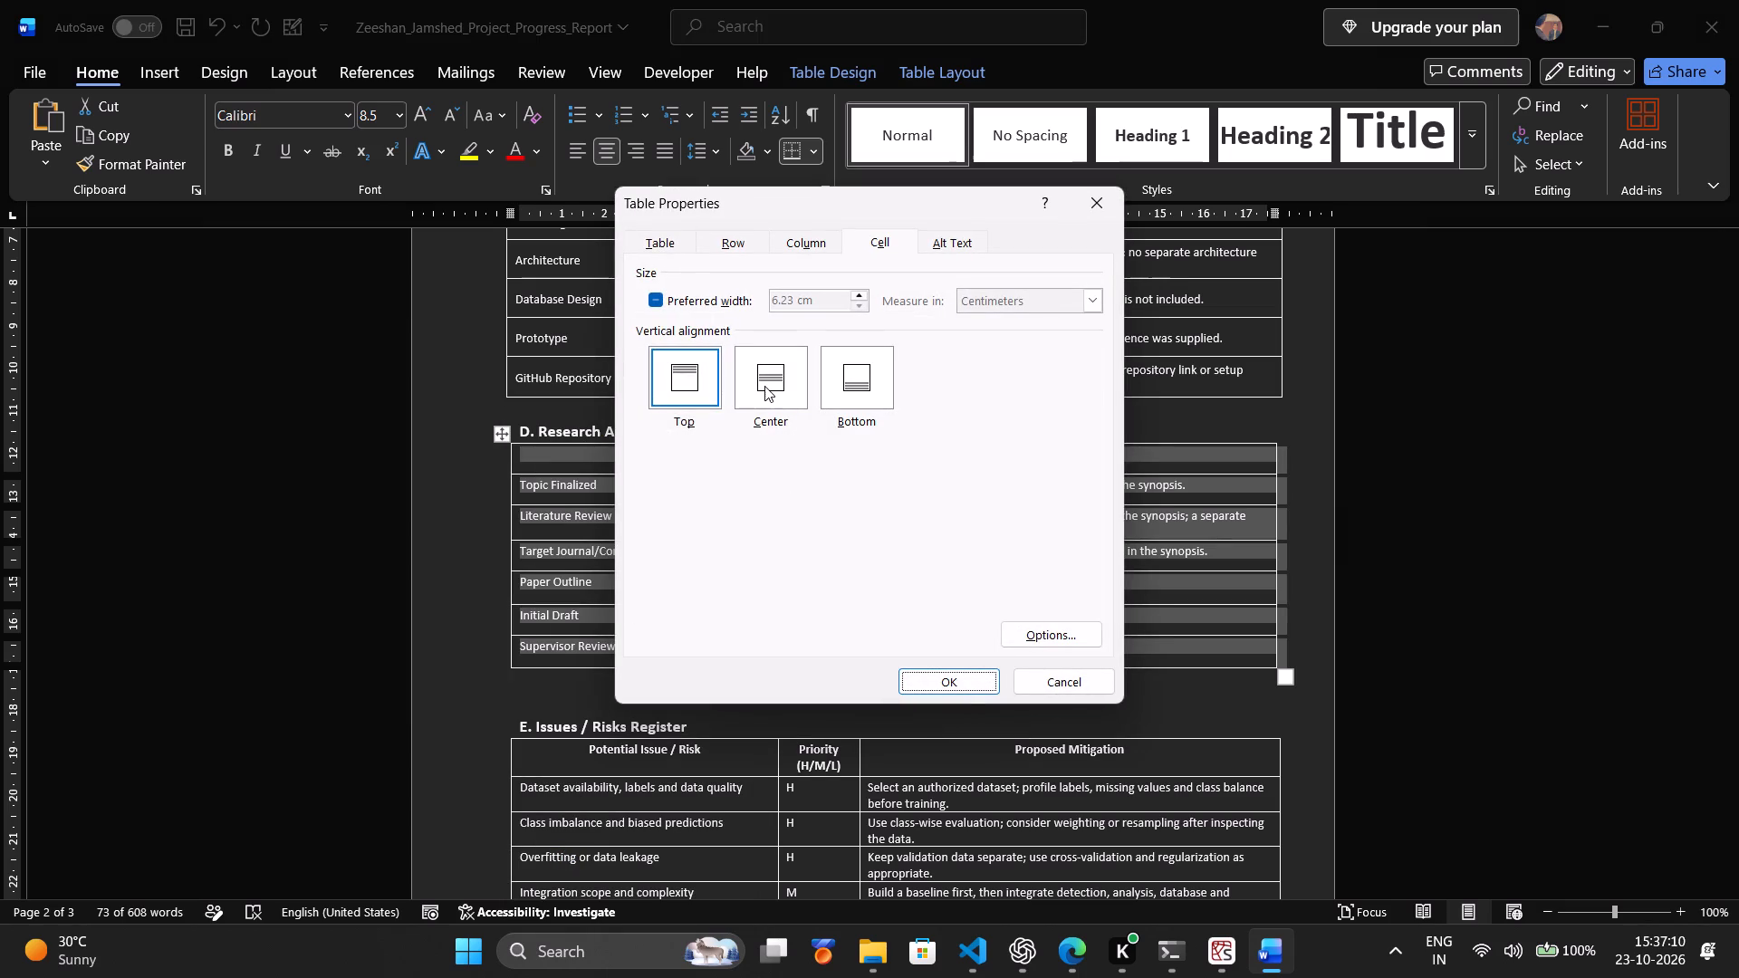
pyautogui.click(764, 386)
pyautogui.click(971, 683)
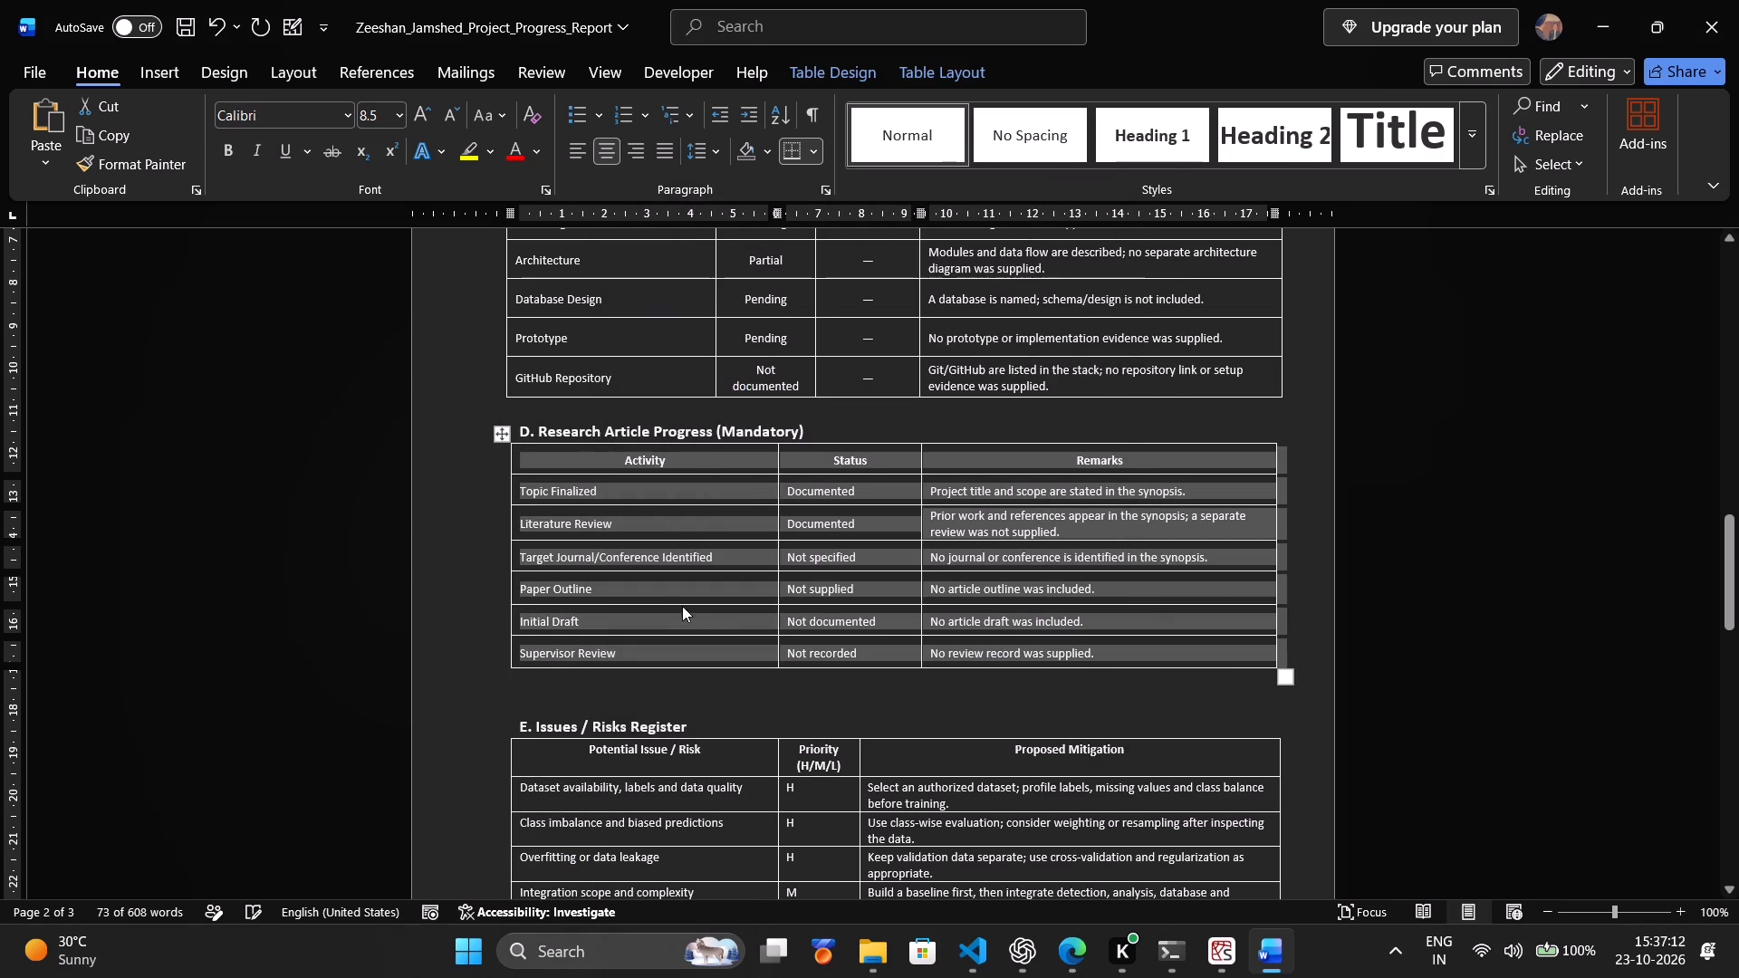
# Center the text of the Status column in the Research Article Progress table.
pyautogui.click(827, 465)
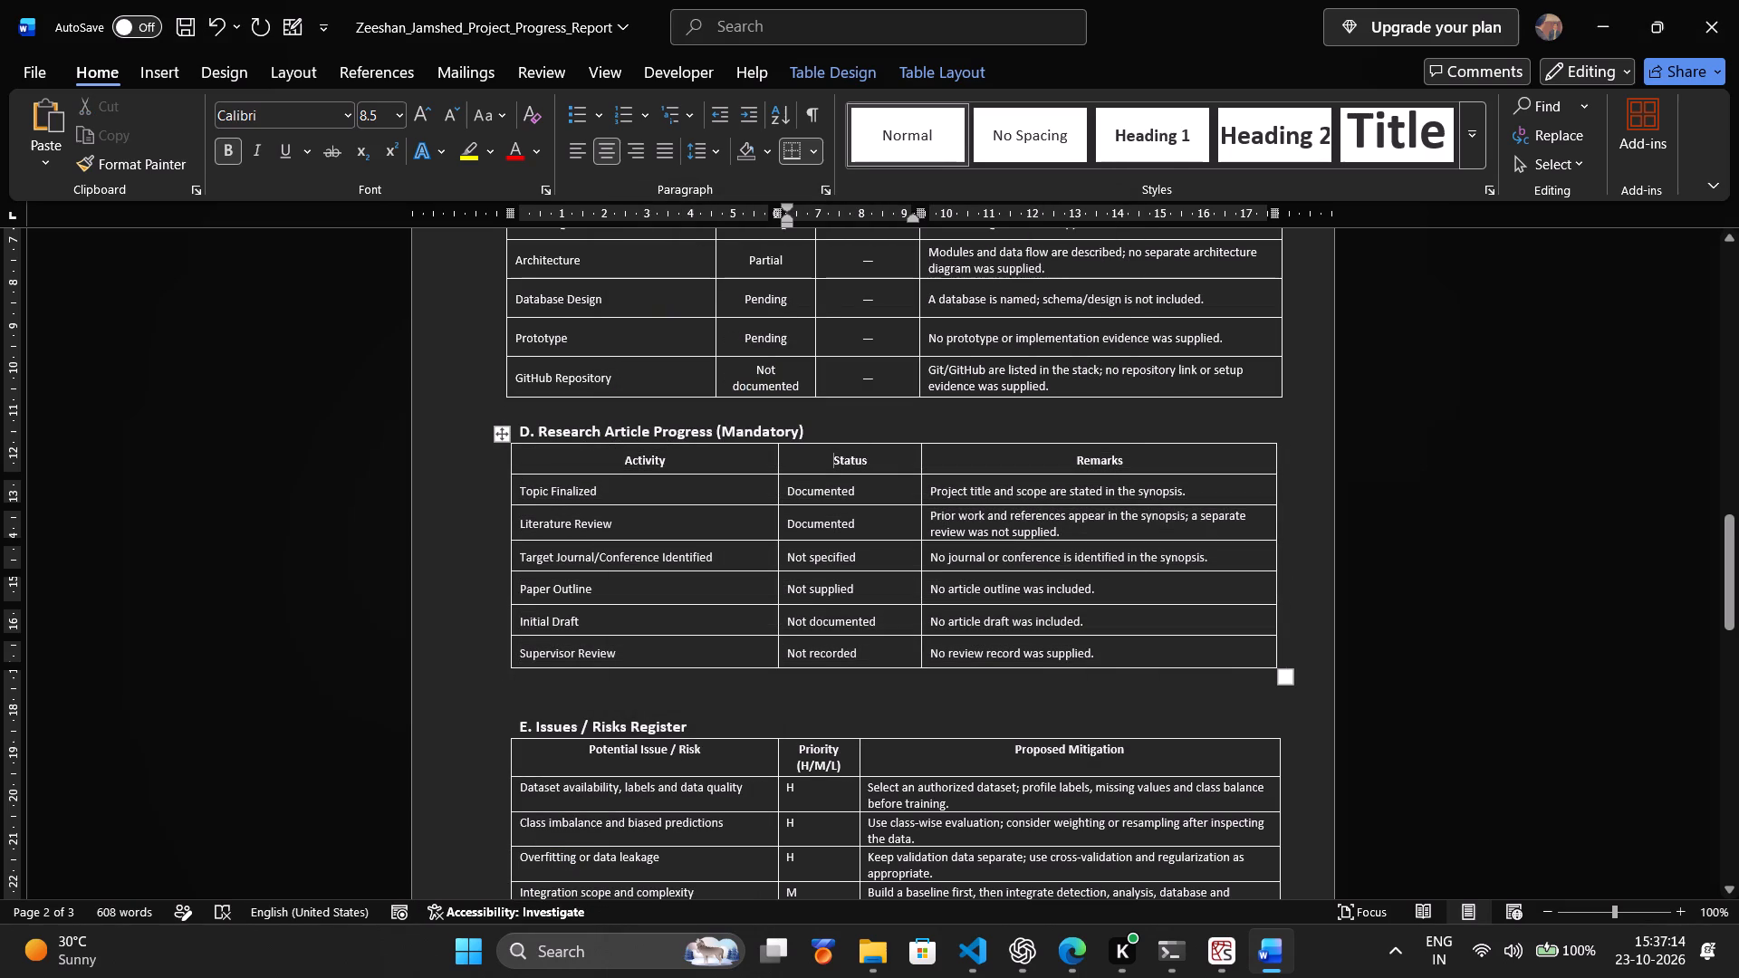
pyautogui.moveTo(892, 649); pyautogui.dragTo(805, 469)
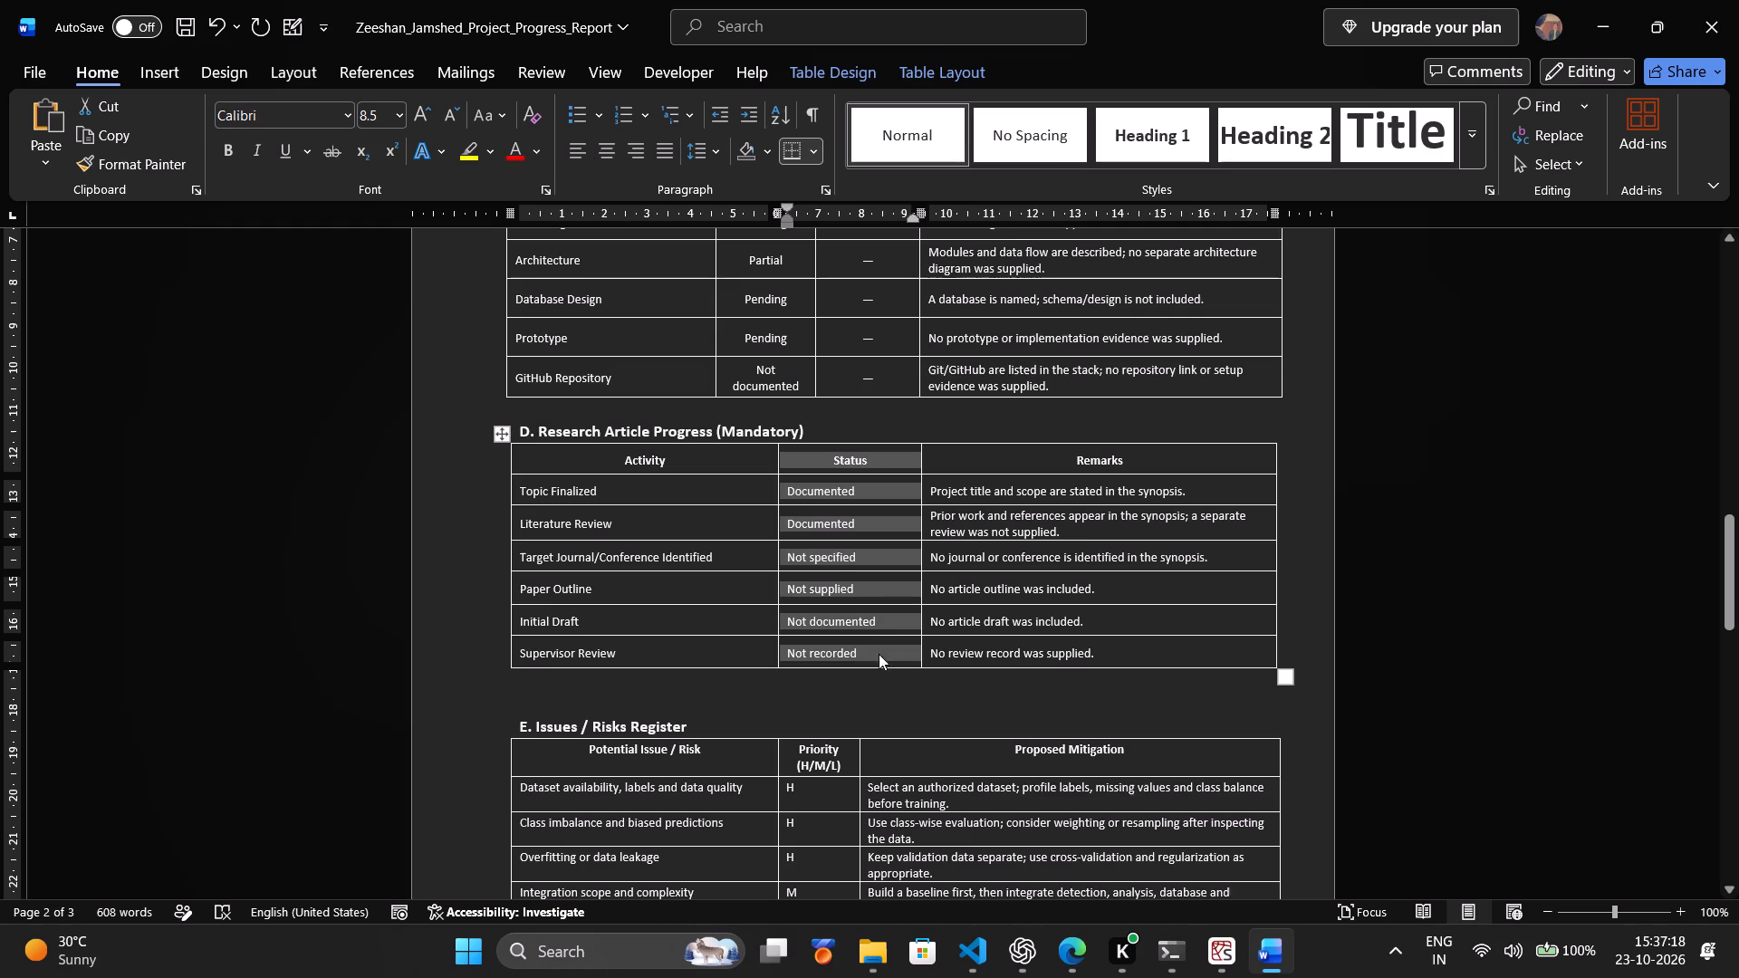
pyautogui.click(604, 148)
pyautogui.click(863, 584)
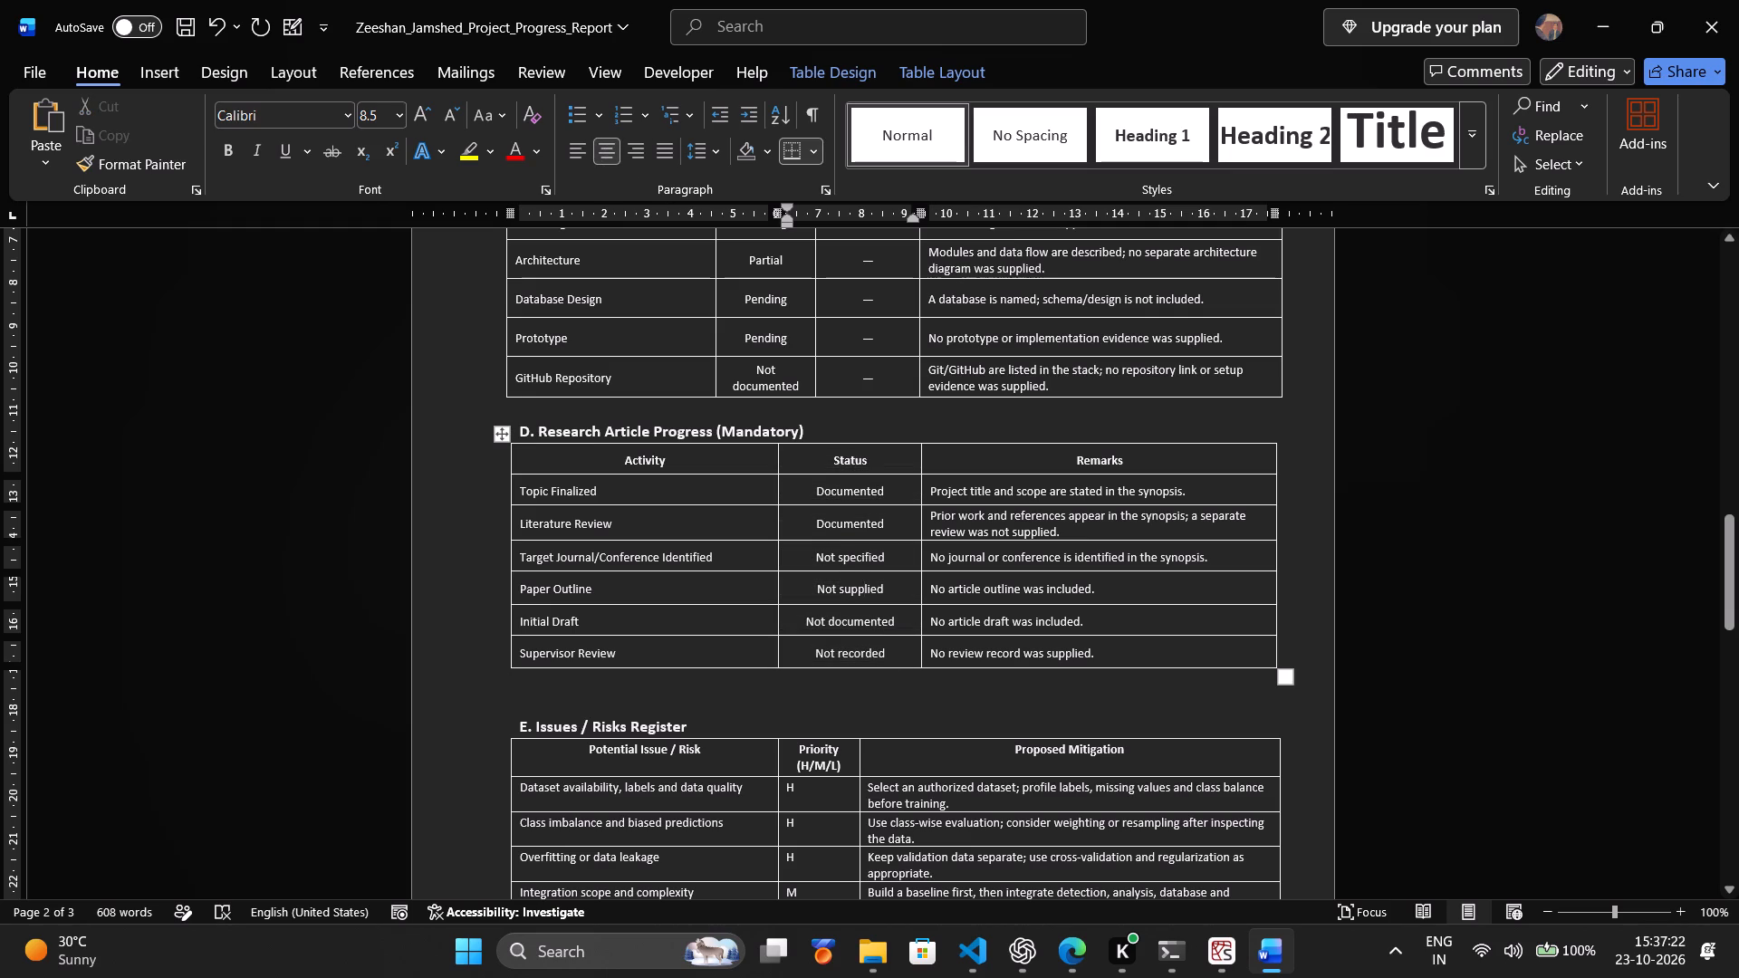
# Increase the height of the Research Article Progress table a little further.
pyautogui.click(1117, 644)
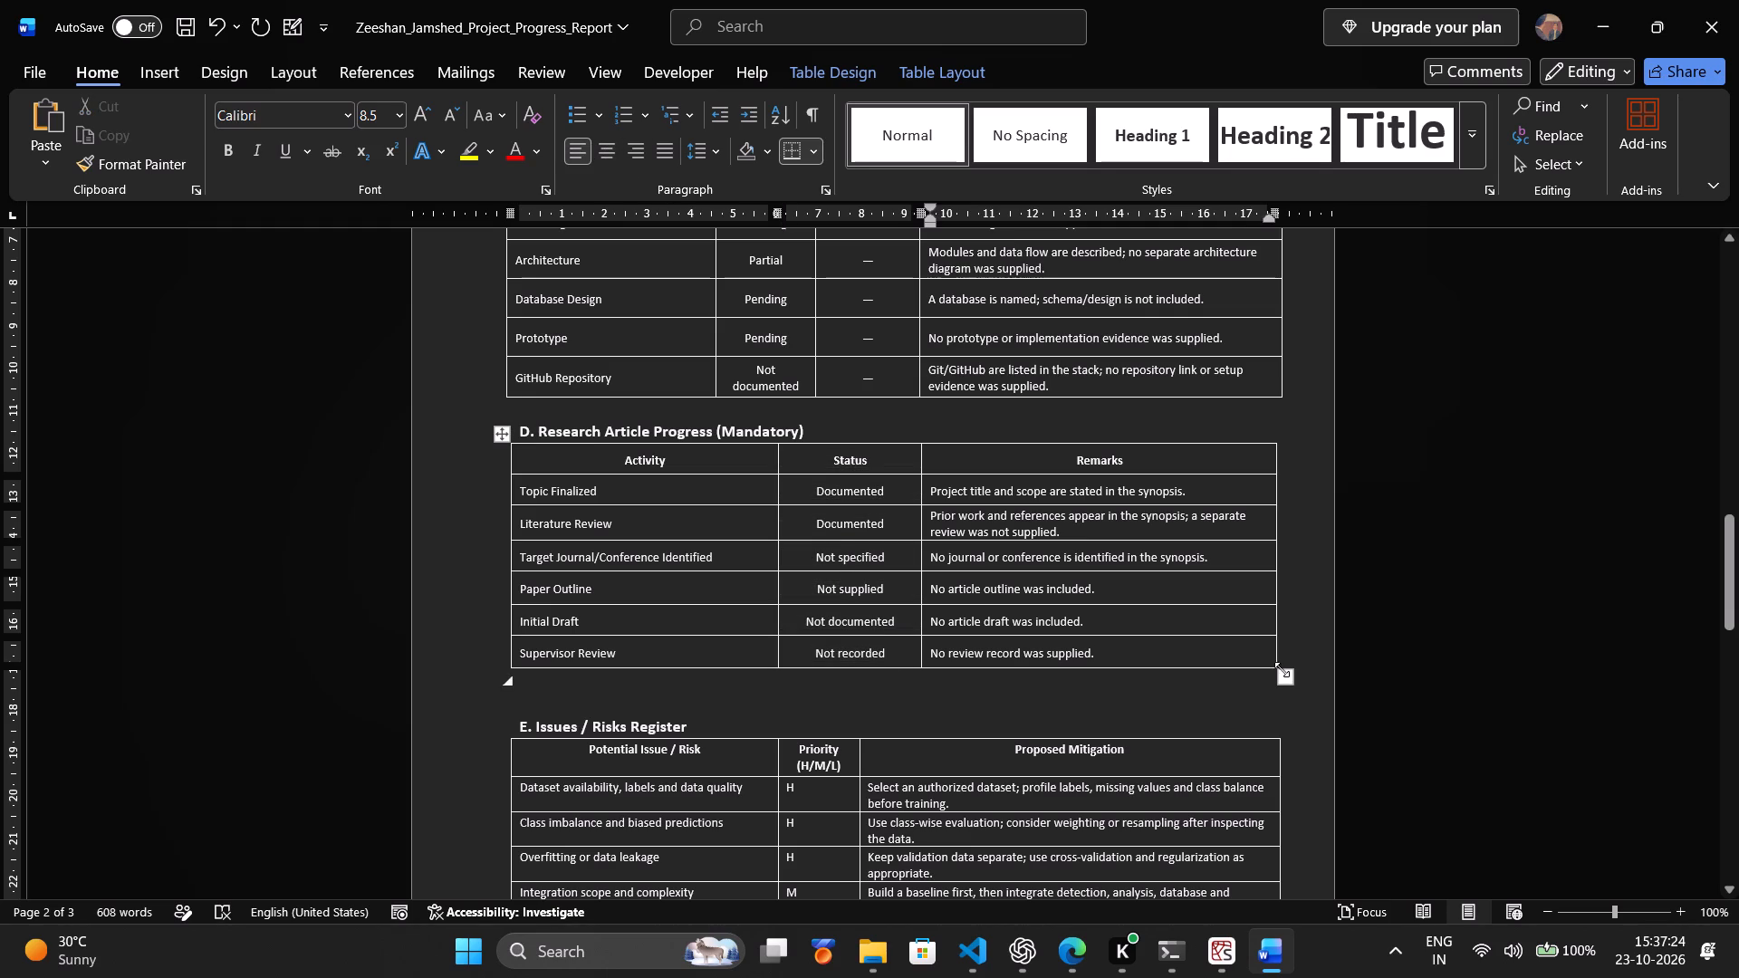
pyautogui.moveTo(1282, 675); pyautogui.dragTo(1277, 694)
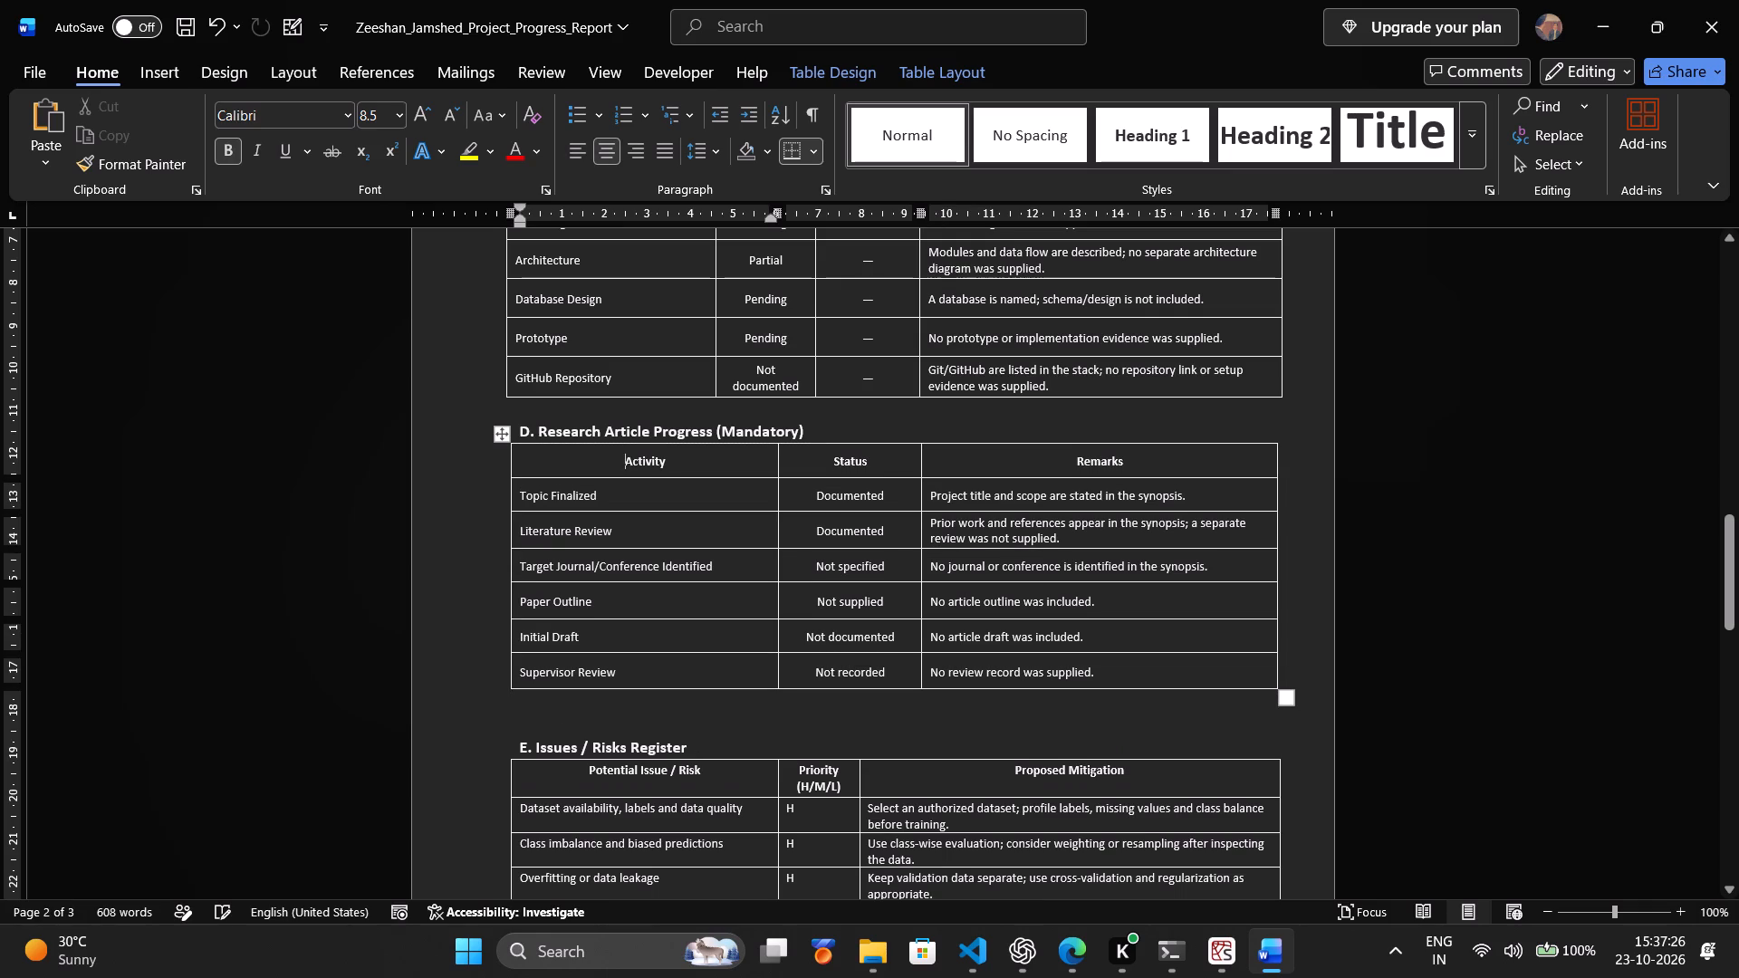
pyautogui.click(695, 468)
# Set the vertical alignment of all Issues / Risks Register cells to Center and center the table on the page.
pyautogui.scroll(-2, 1010, 551)
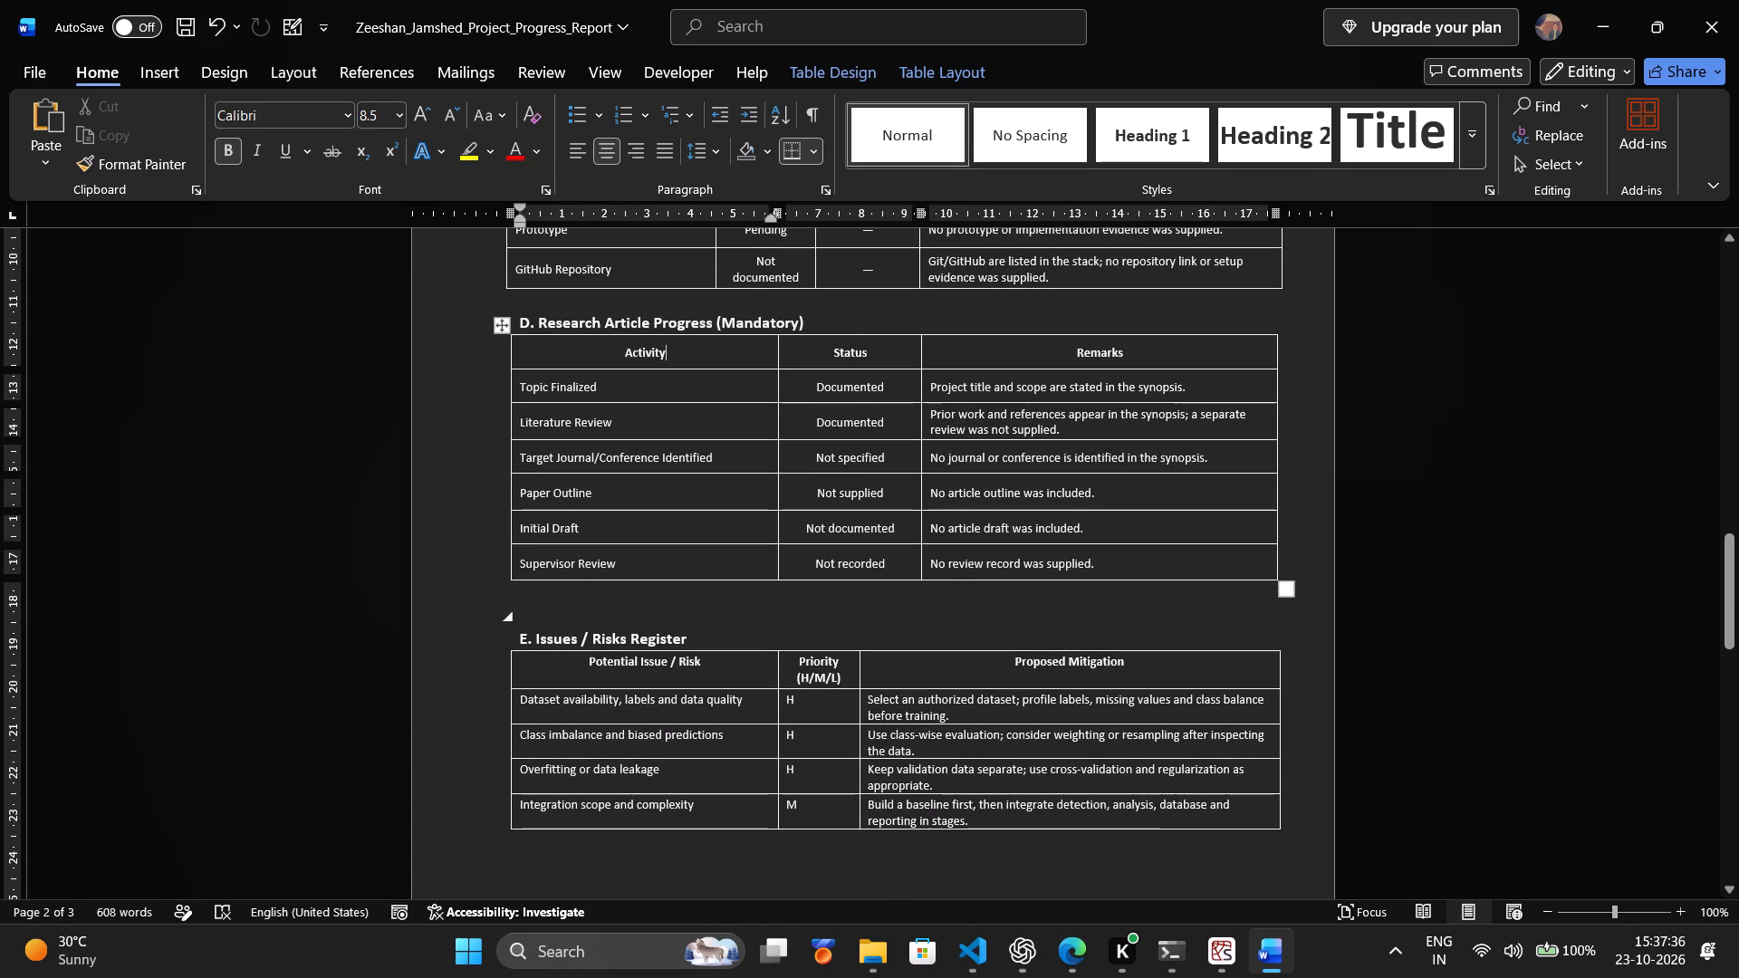
pyautogui.click(519, 666)
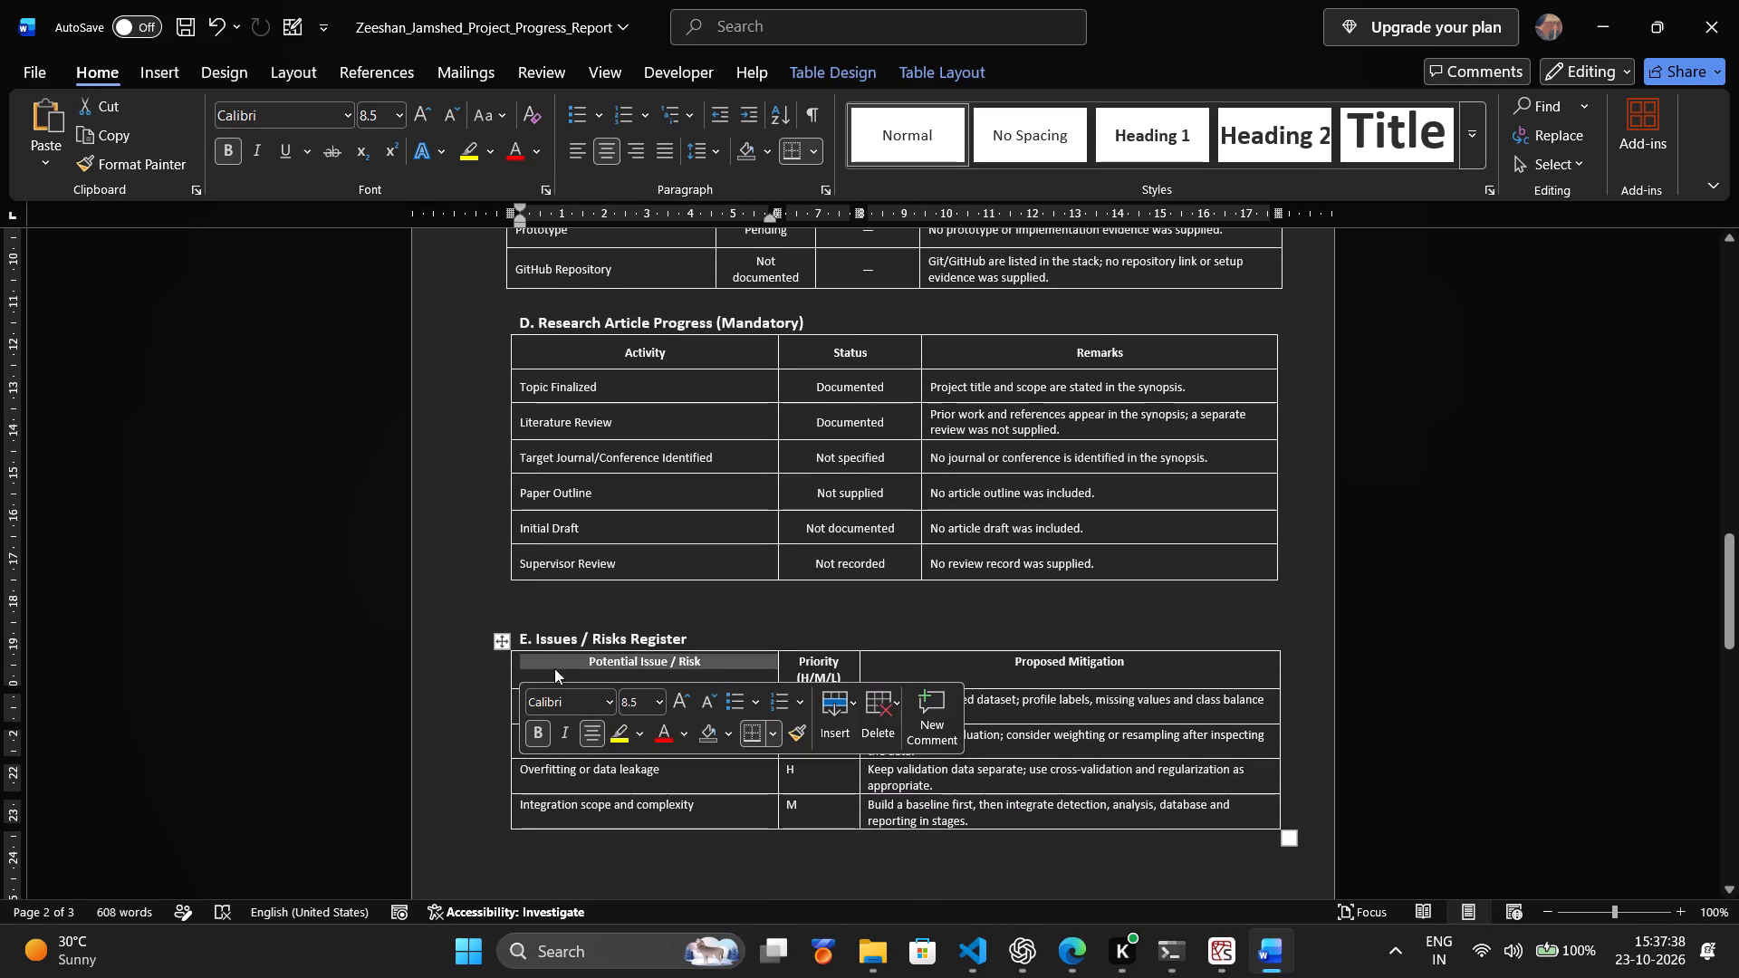
pyautogui.click(503, 644)
pyautogui.rightClick(503, 644)
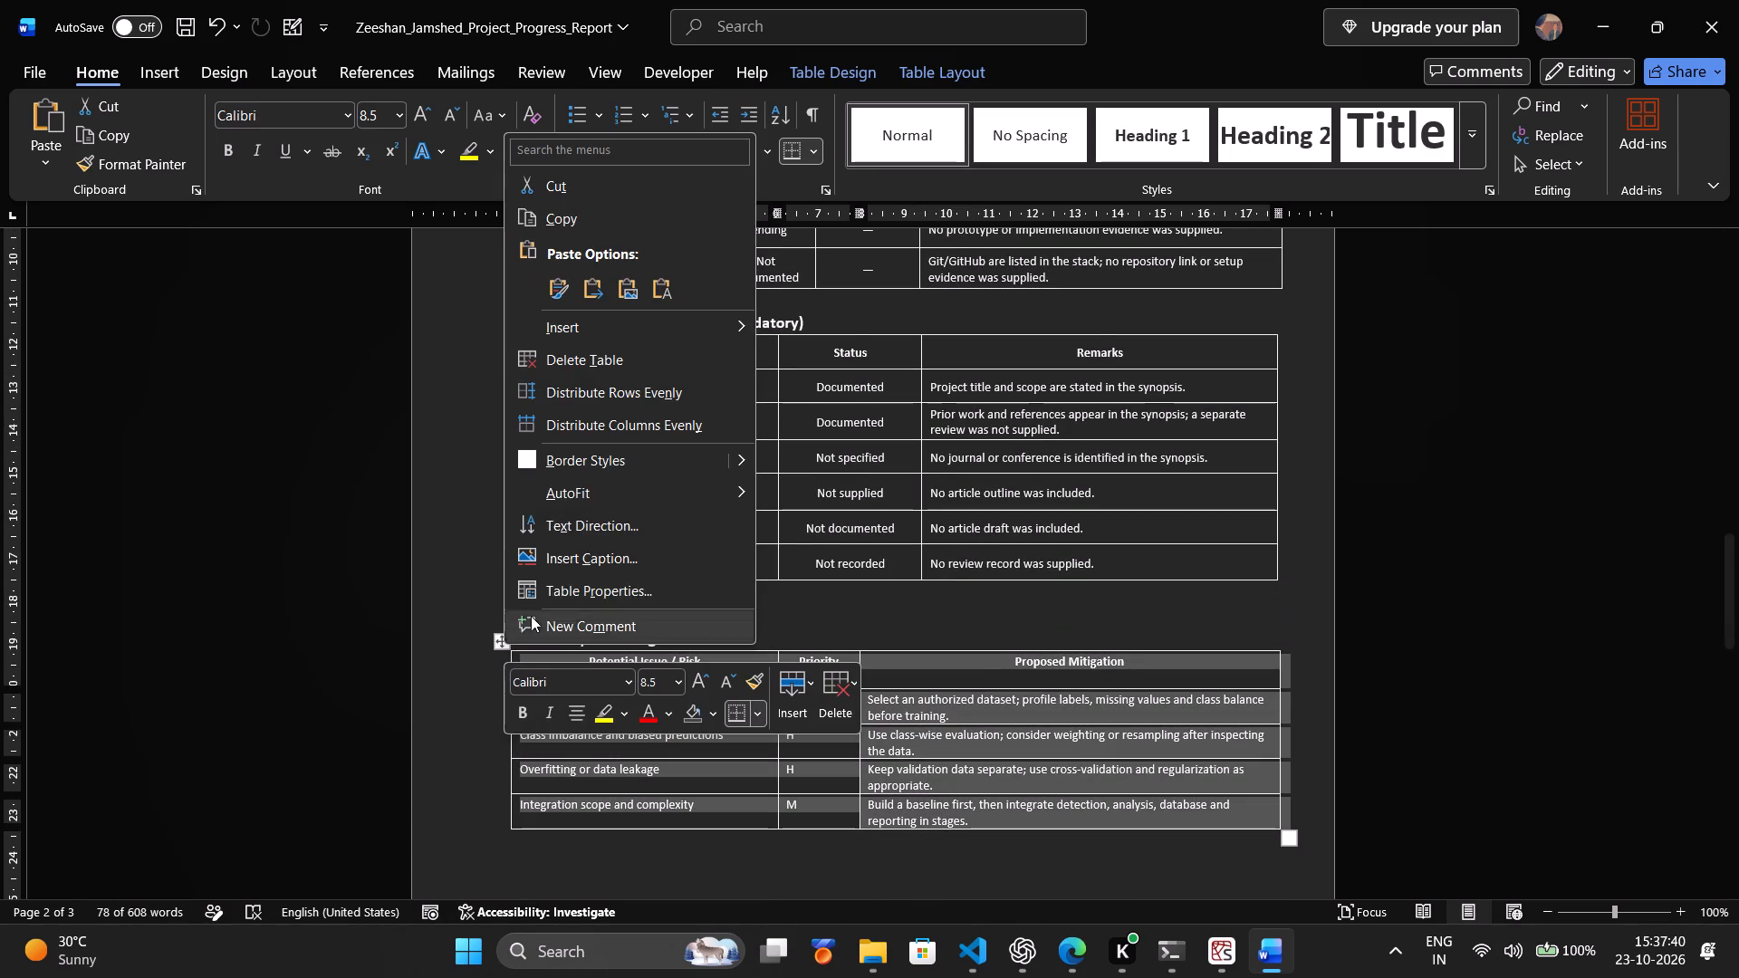
pyautogui.click(560, 592)
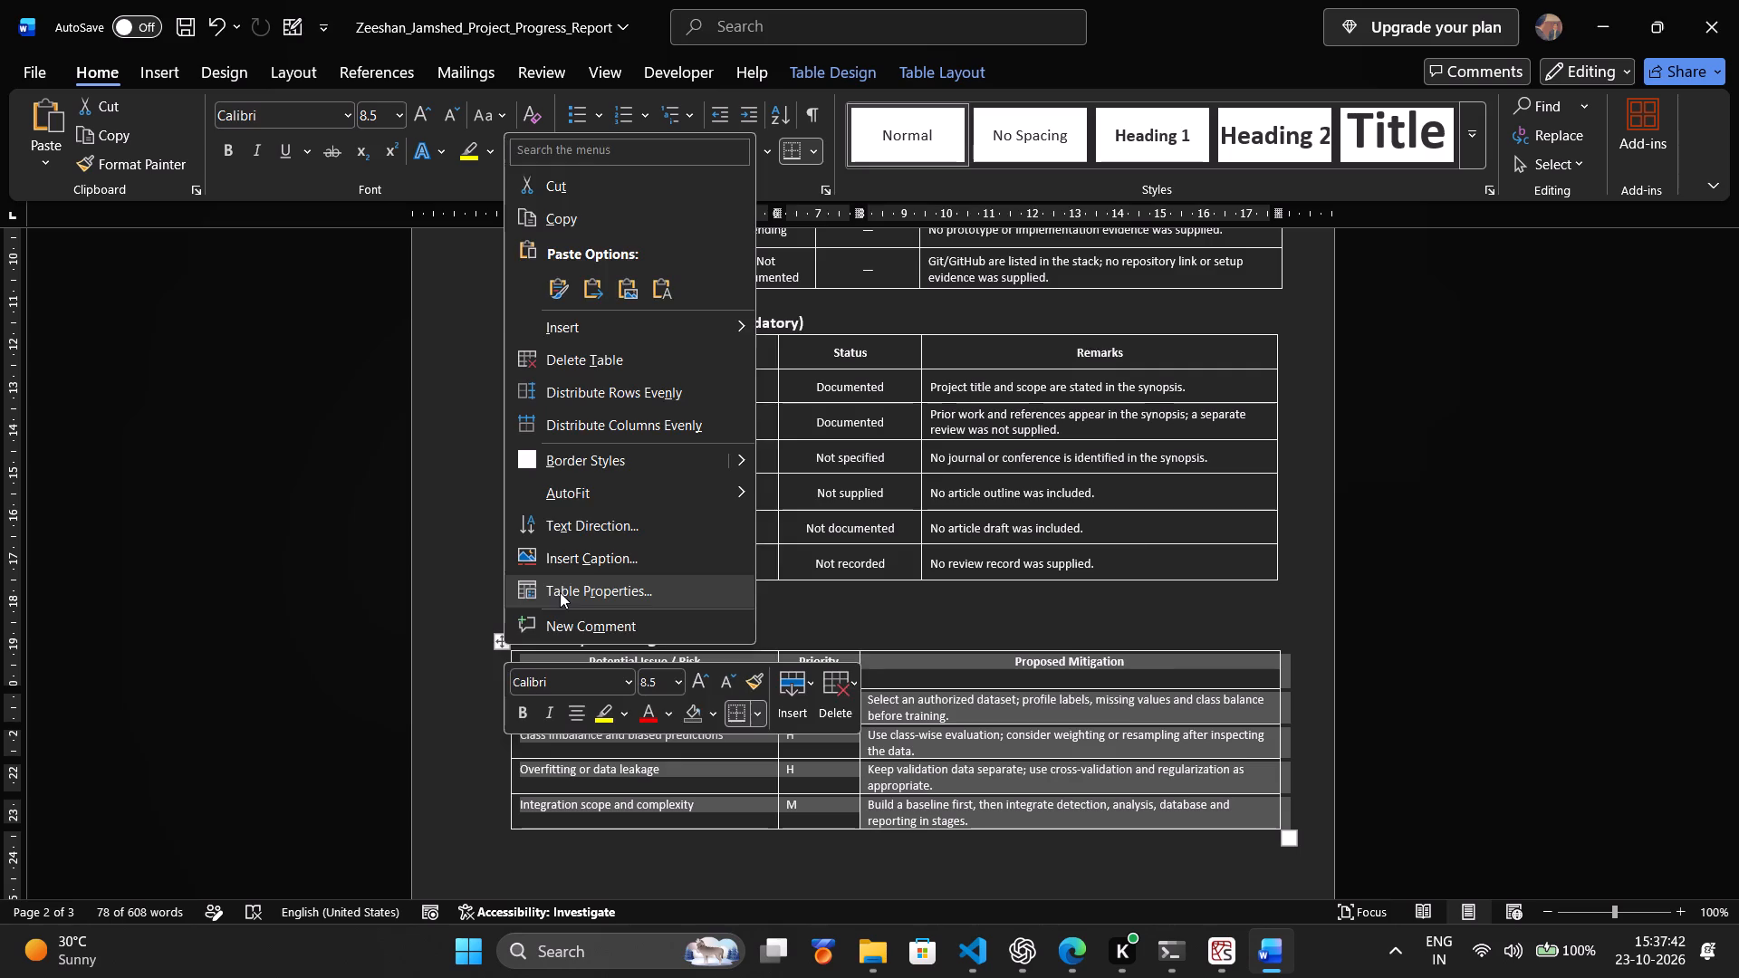
pyautogui.click(761, 386)
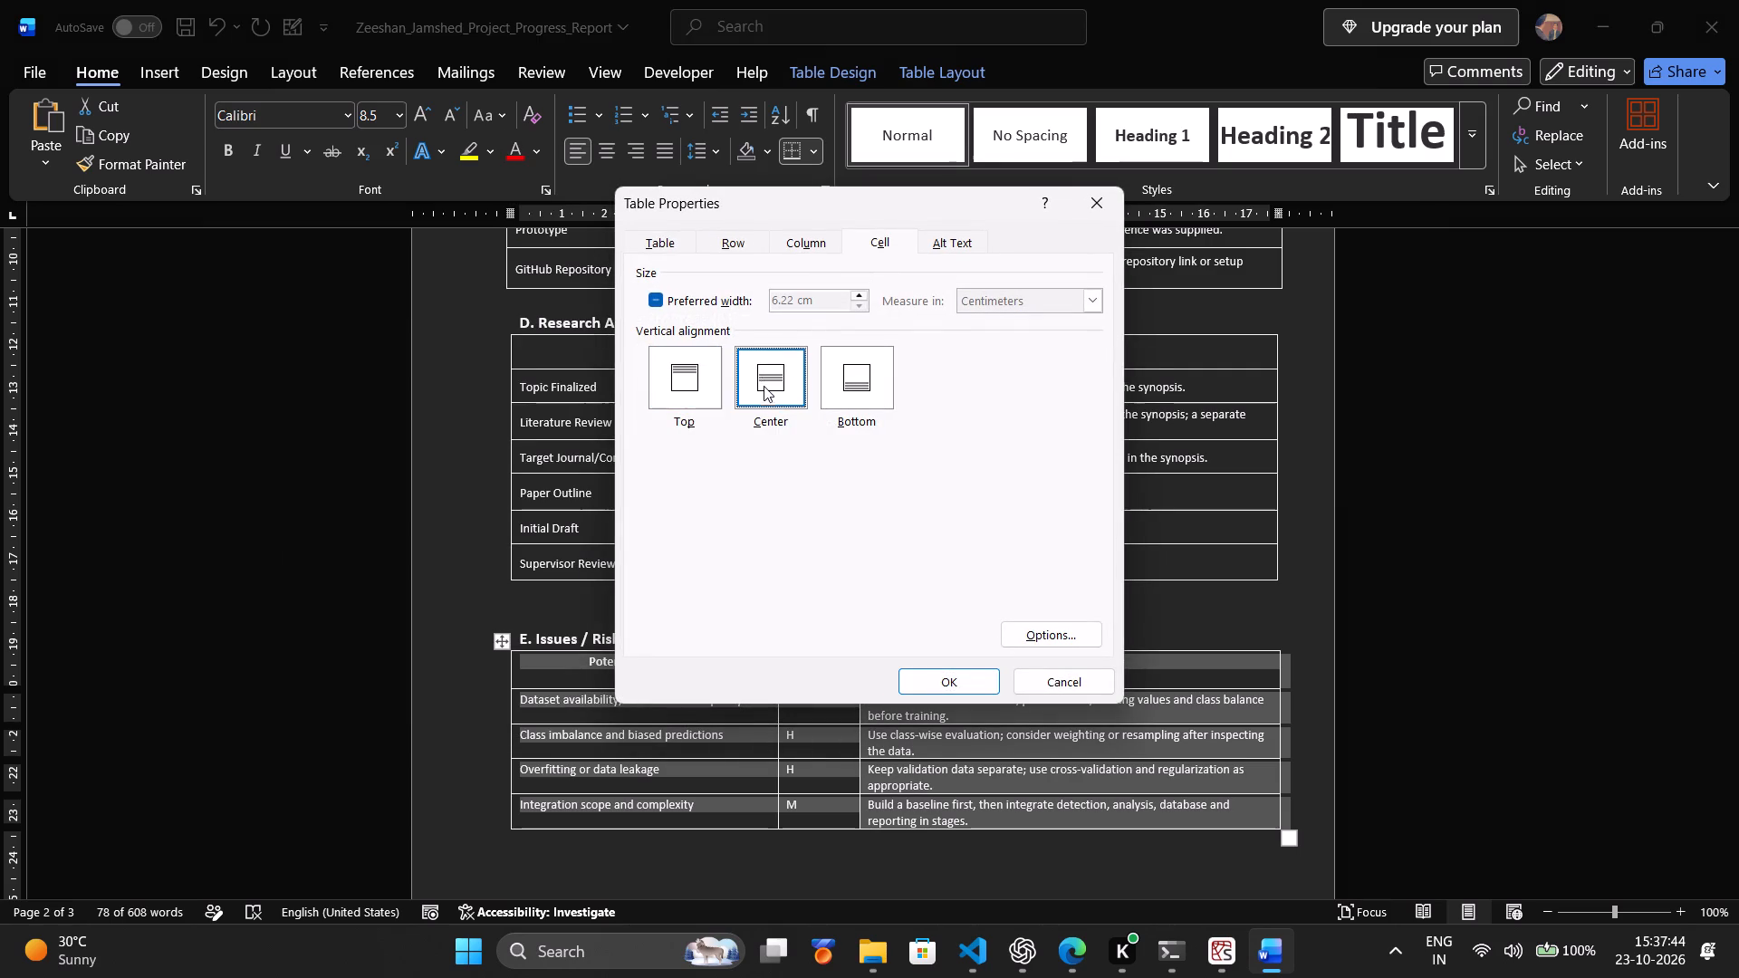
pyautogui.click(933, 683)
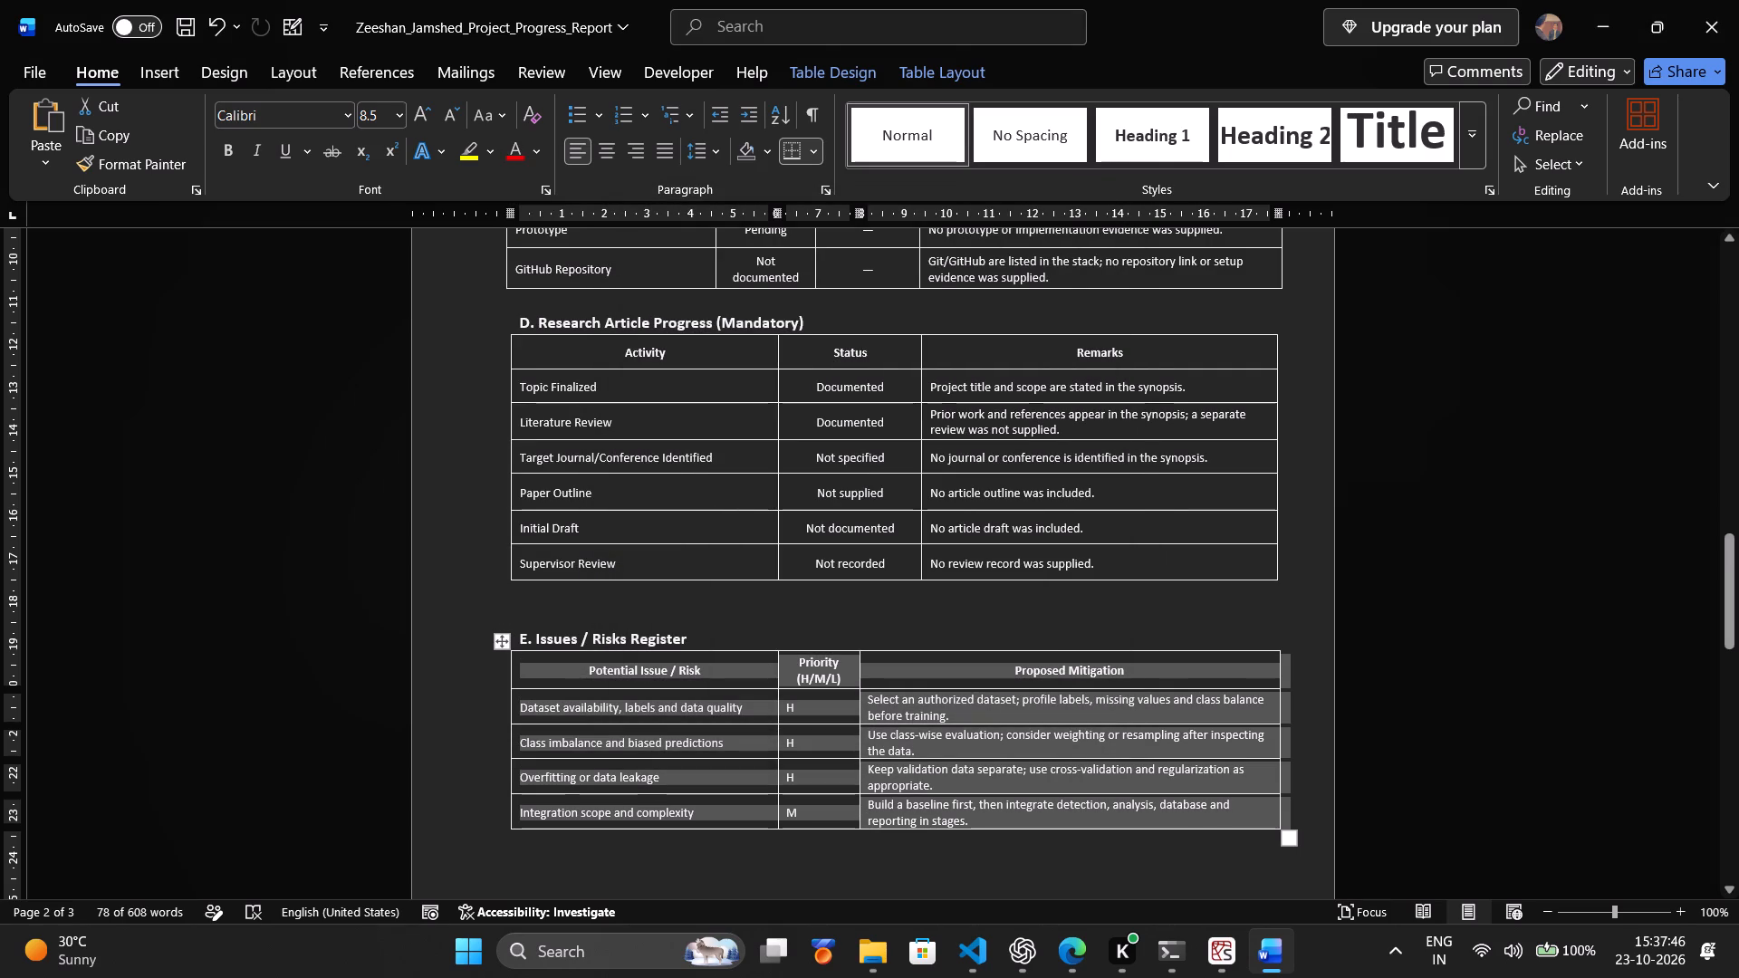
pyautogui.click(605, 153)
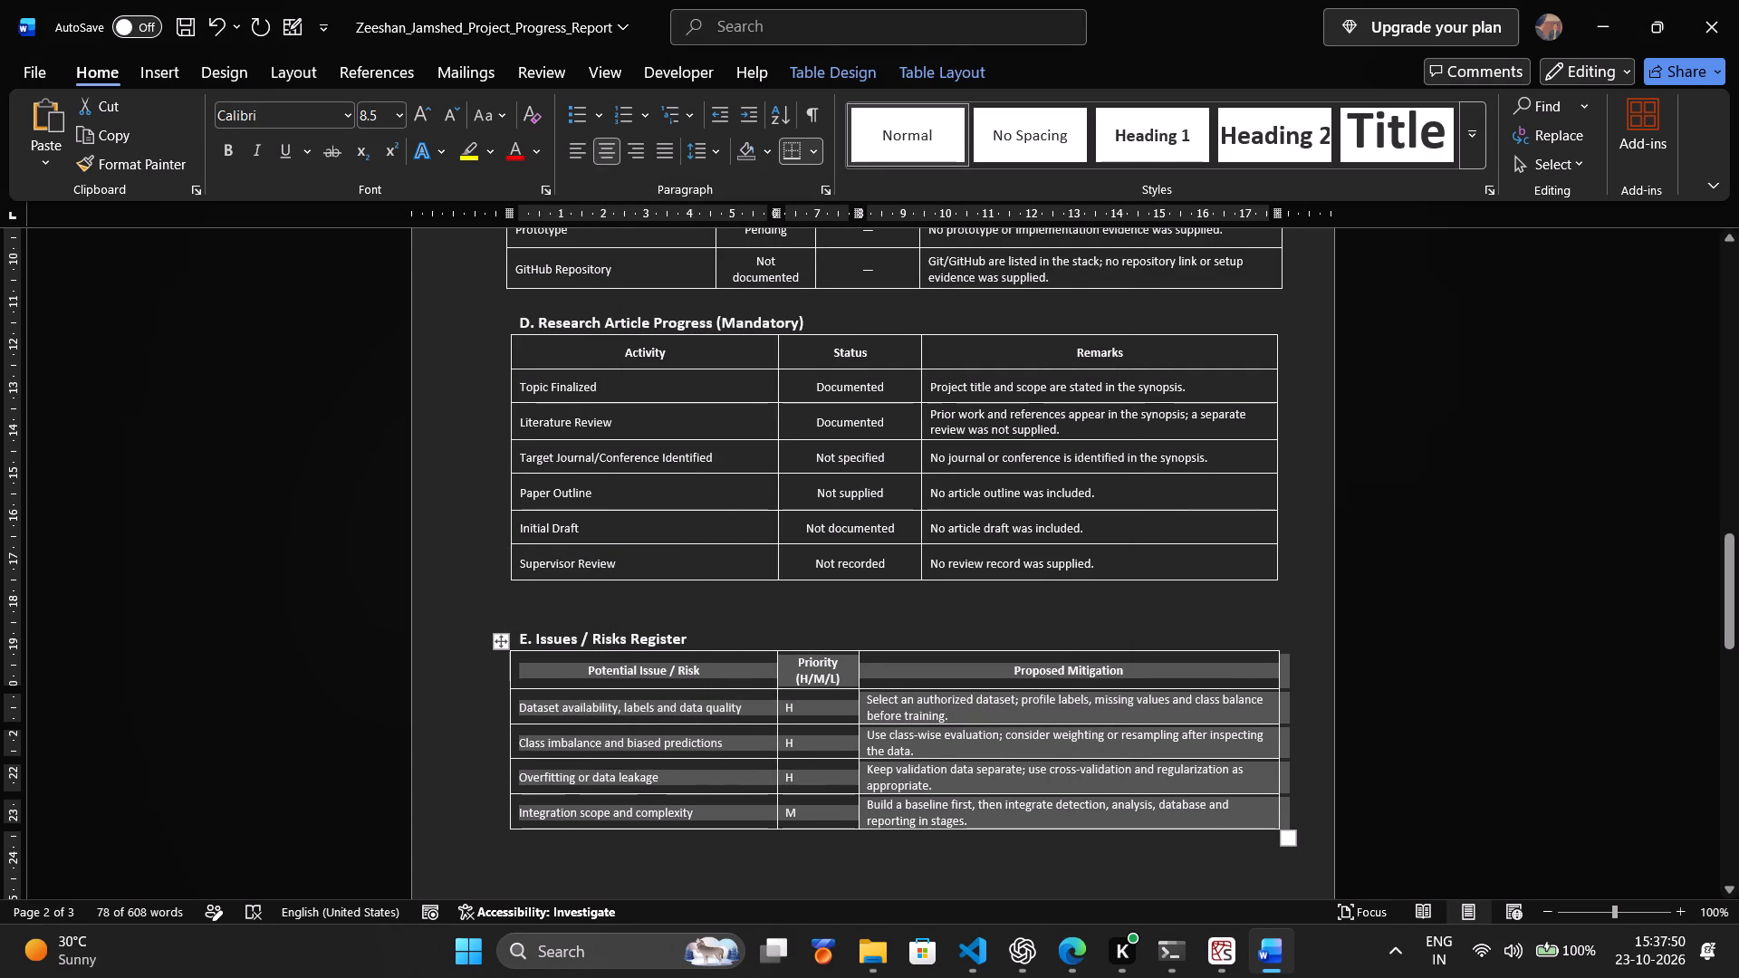
# Left-align the Status entries below the heading in the Research Article Progress table, from Topic Finalized to Supervisor Review.
pyautogui.click(812, 465)
pyautogui.moveTo(906, 563); pyautogui.dragTo(806, 421)
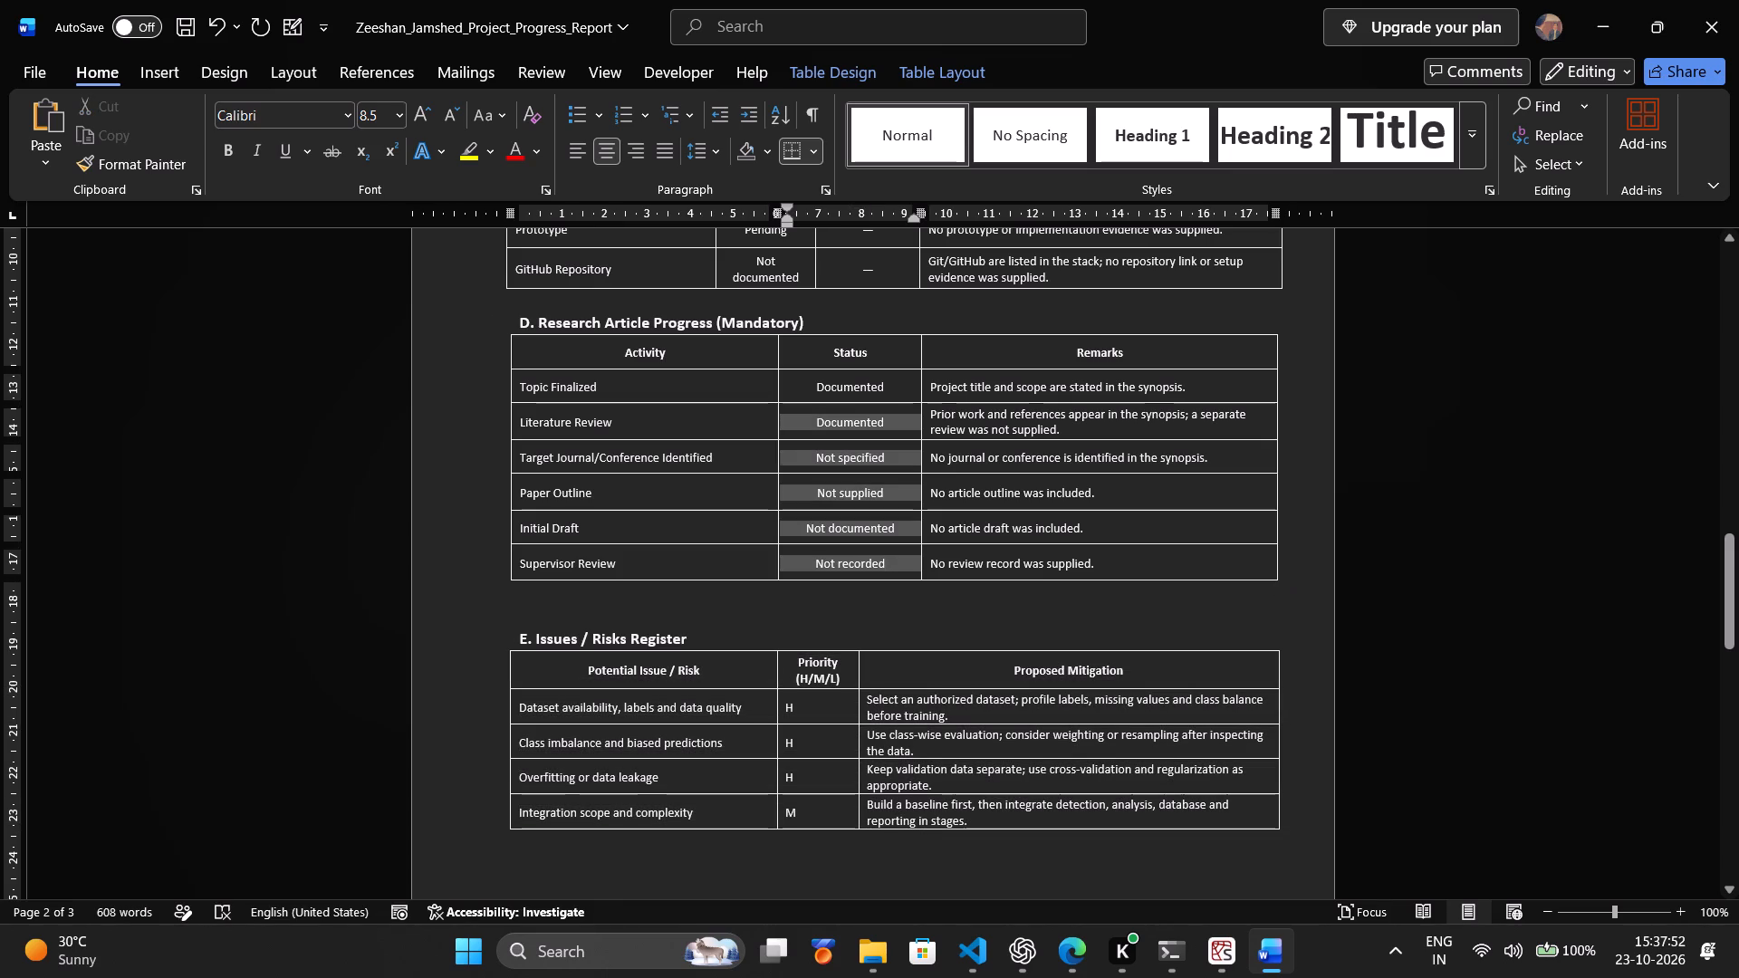
pyautogui.moveTo(806, 421); pyautogui.dragTo(806, 396)
pyautogui.click(577, 158)
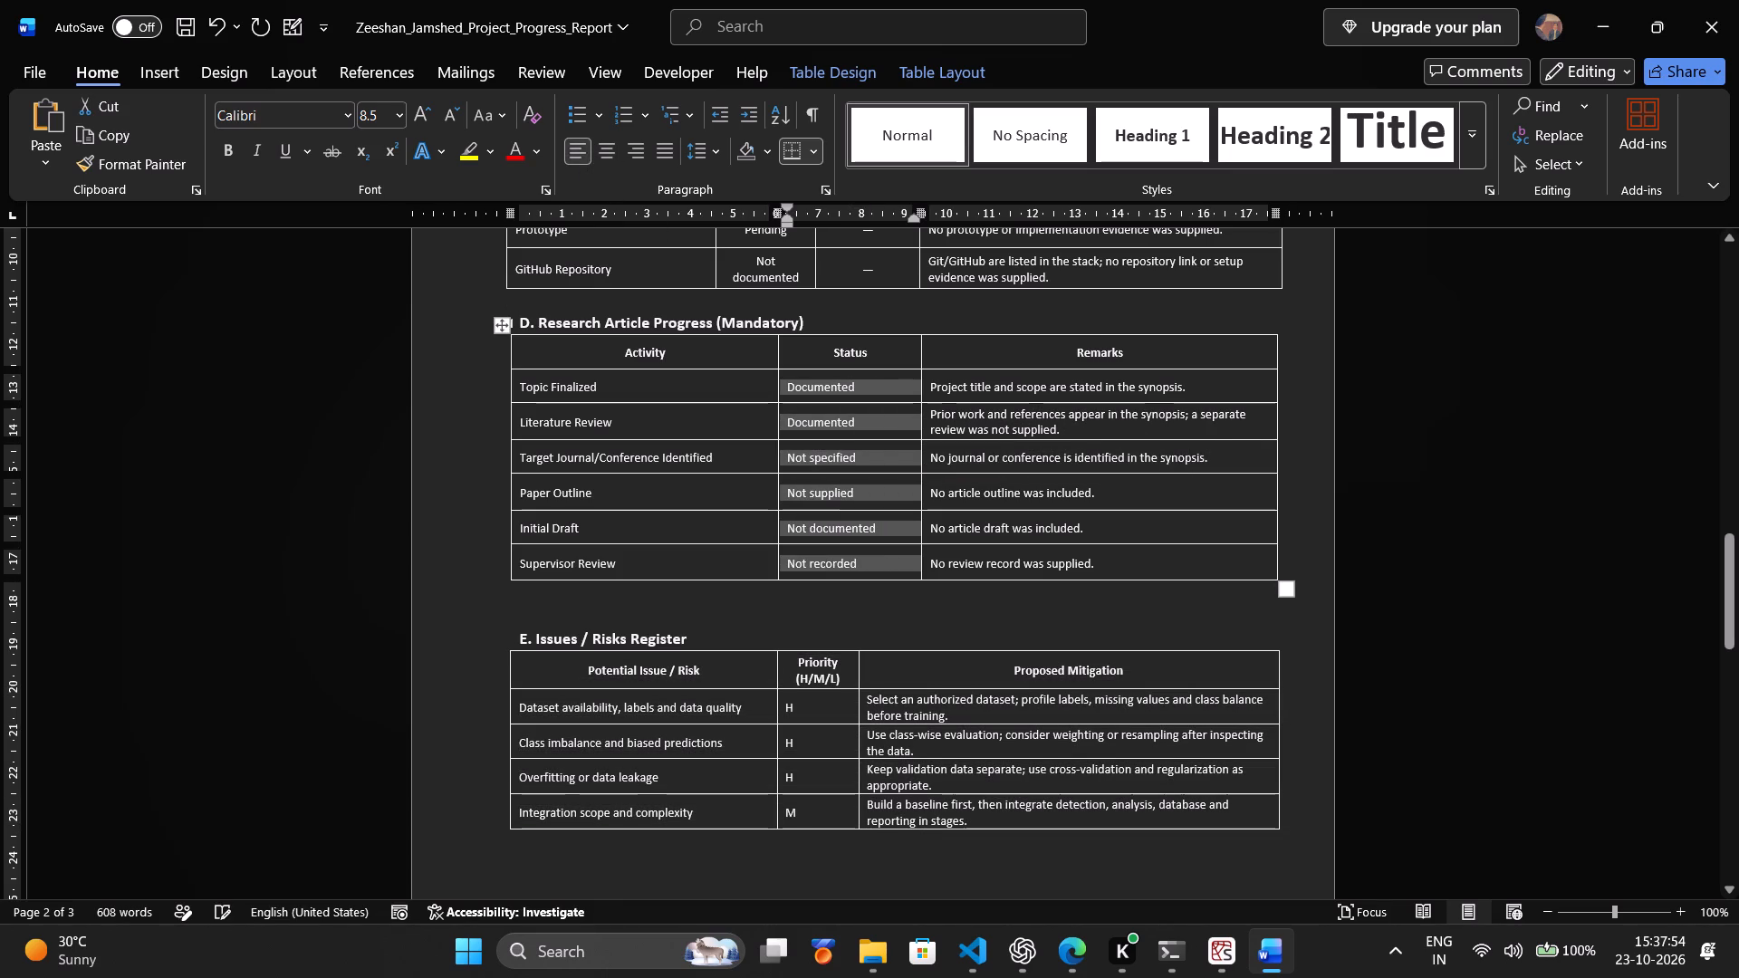
pyautogui.click(842, 506)
# Left-align the Status entries below the heading in the Milestone Checklist table, from Literature Review to GitHub Repository.
pyautogui.scroll(1, 873, 550)
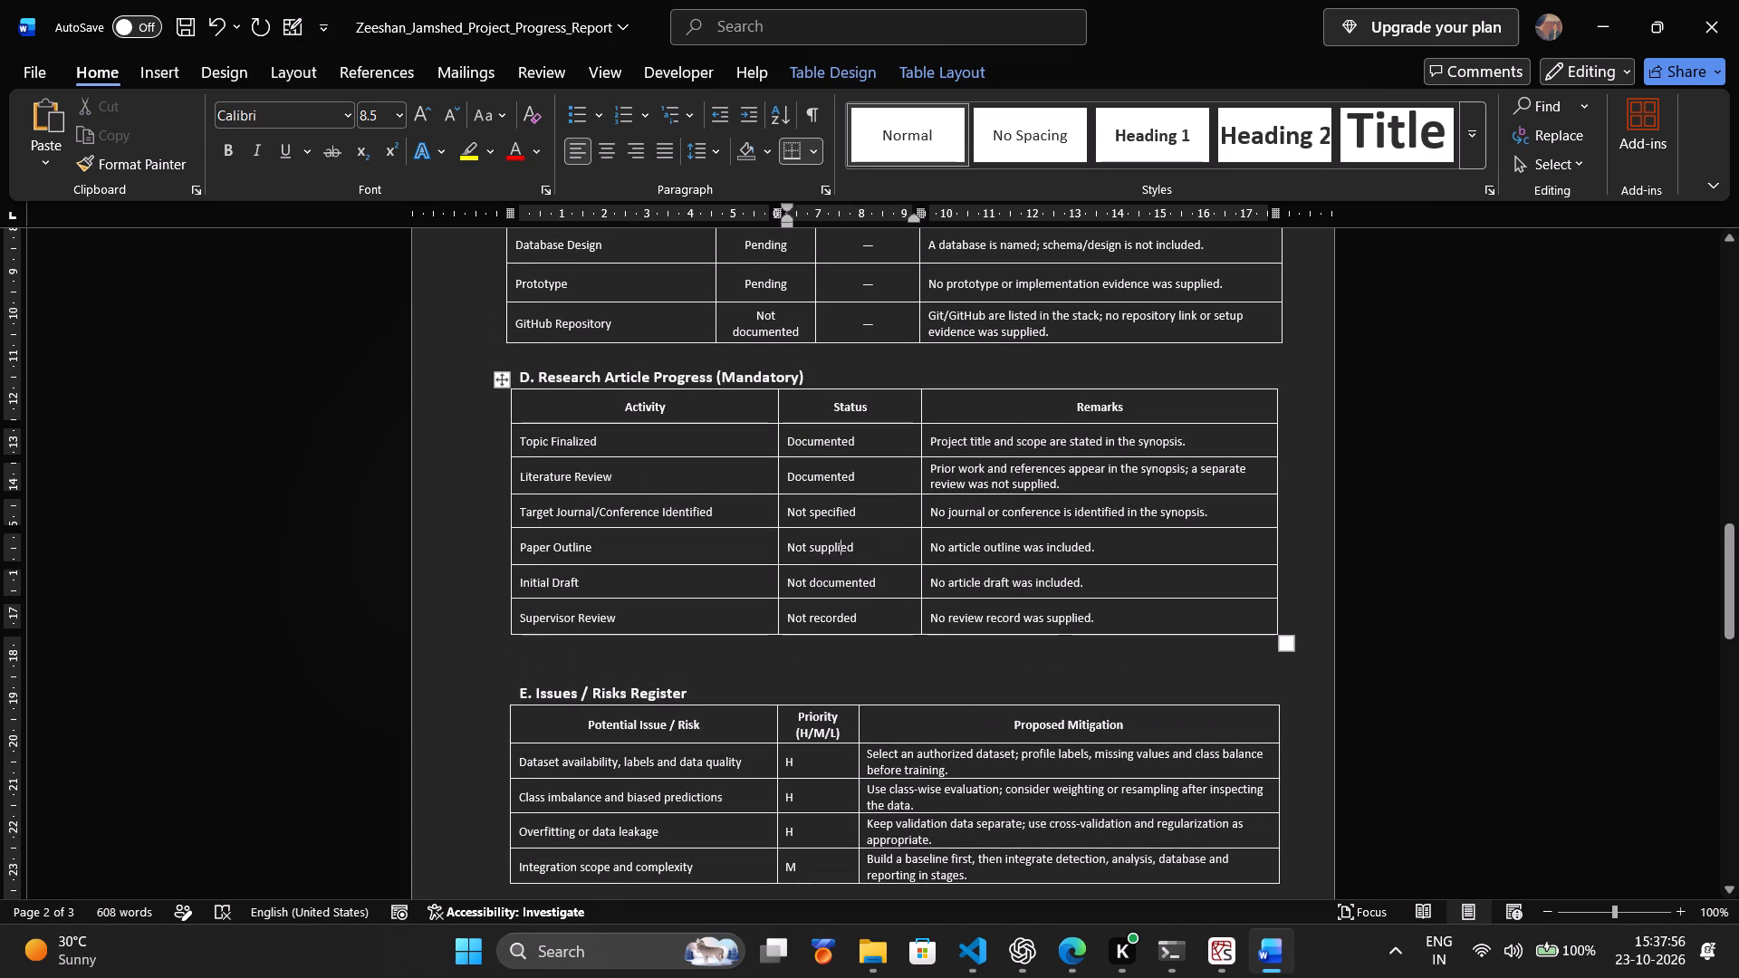
pyautogui.scroll(3, 859, 525)
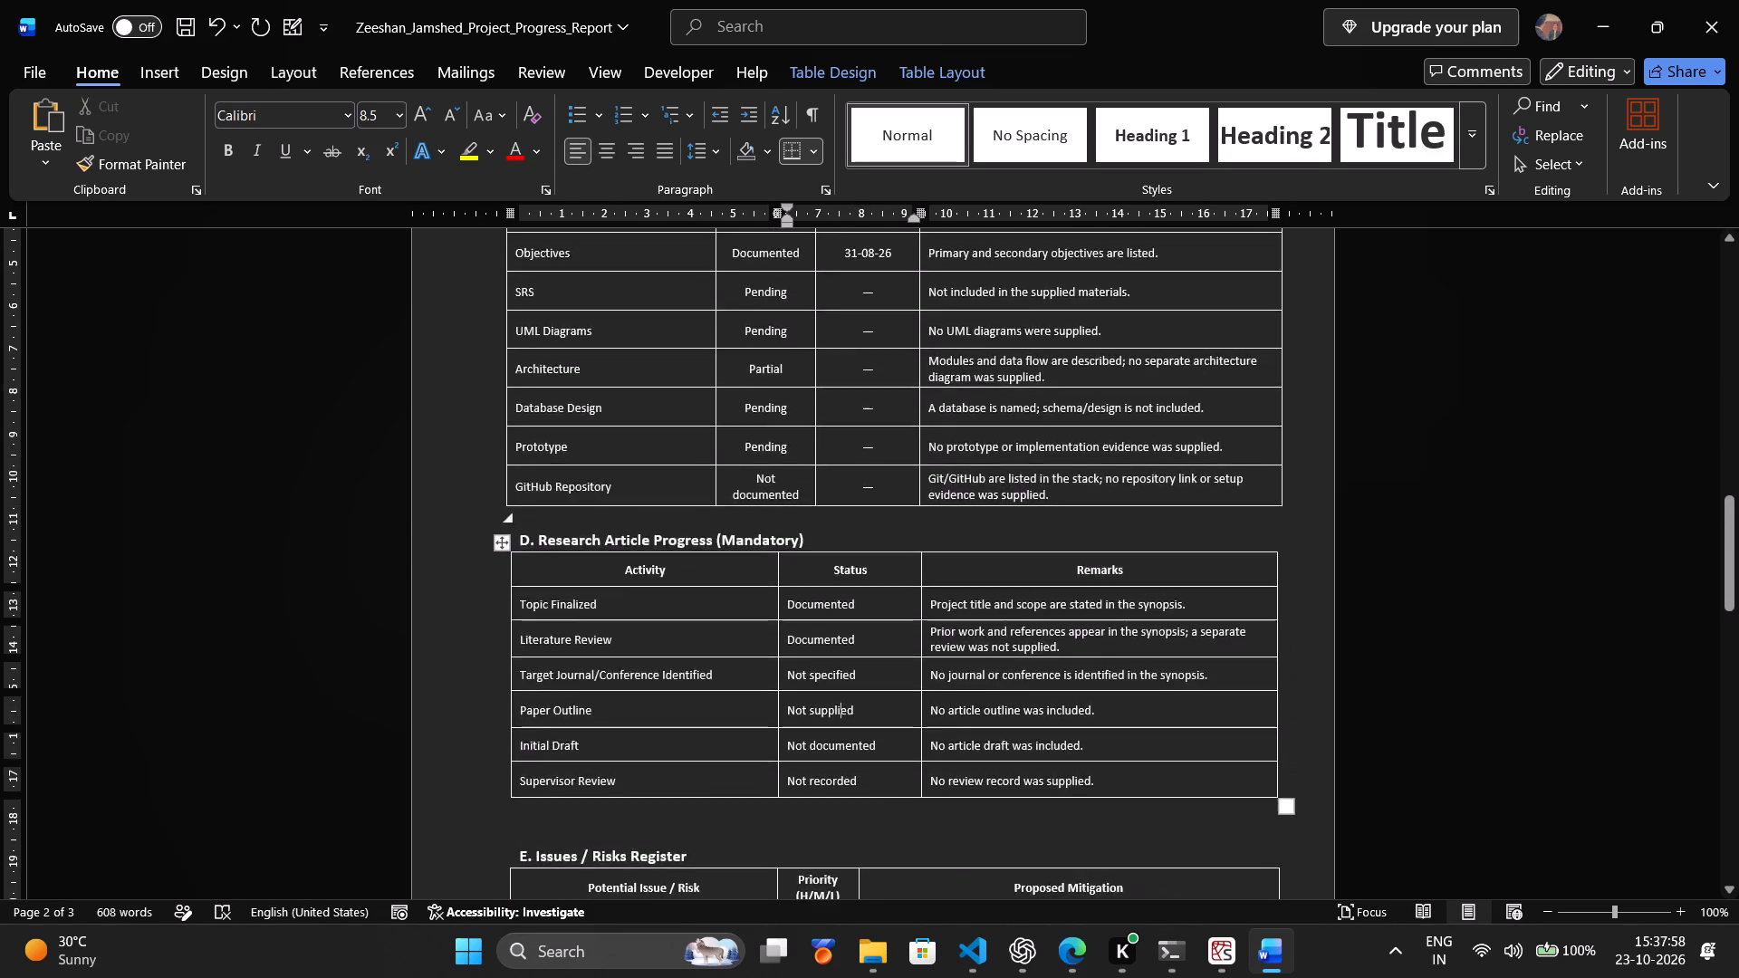
pyautogui.scroll(3, 859, 525)
pyautogui.moveTo(802, 653); pyautogui.dragTo(739, 487)
pyautogui.scroll(2, 739, 487)
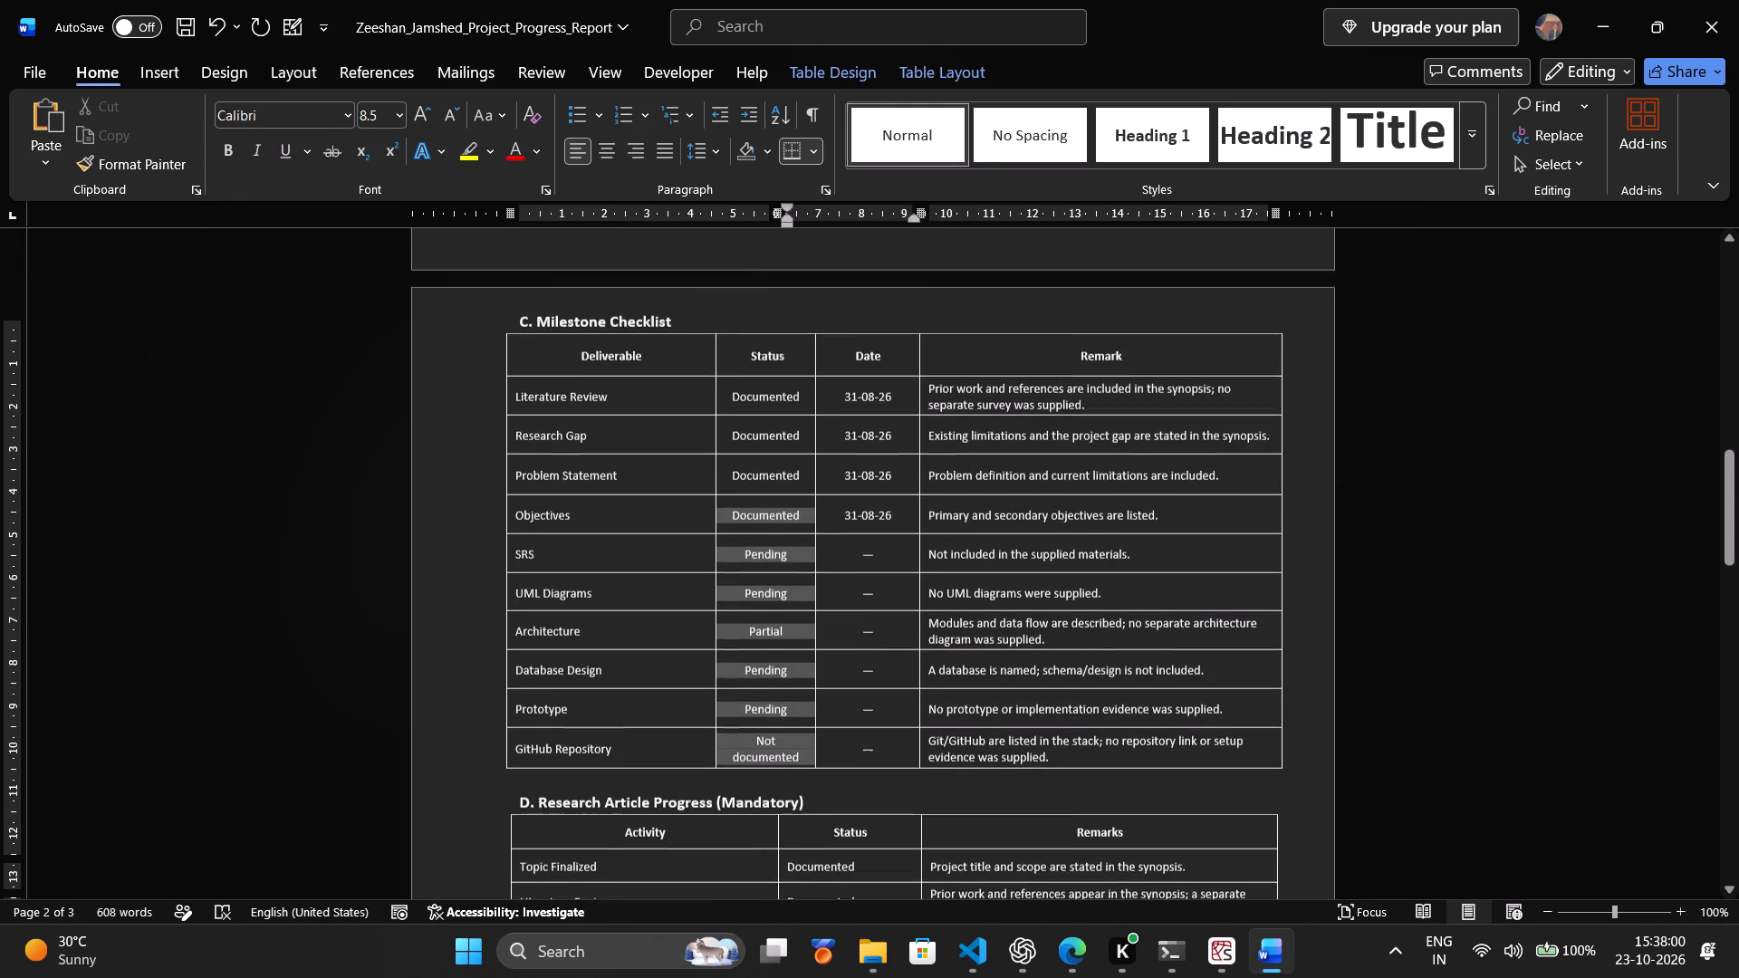
pyautogui.moveTo(739, 487); pyautogui.dragTo(735, 417)
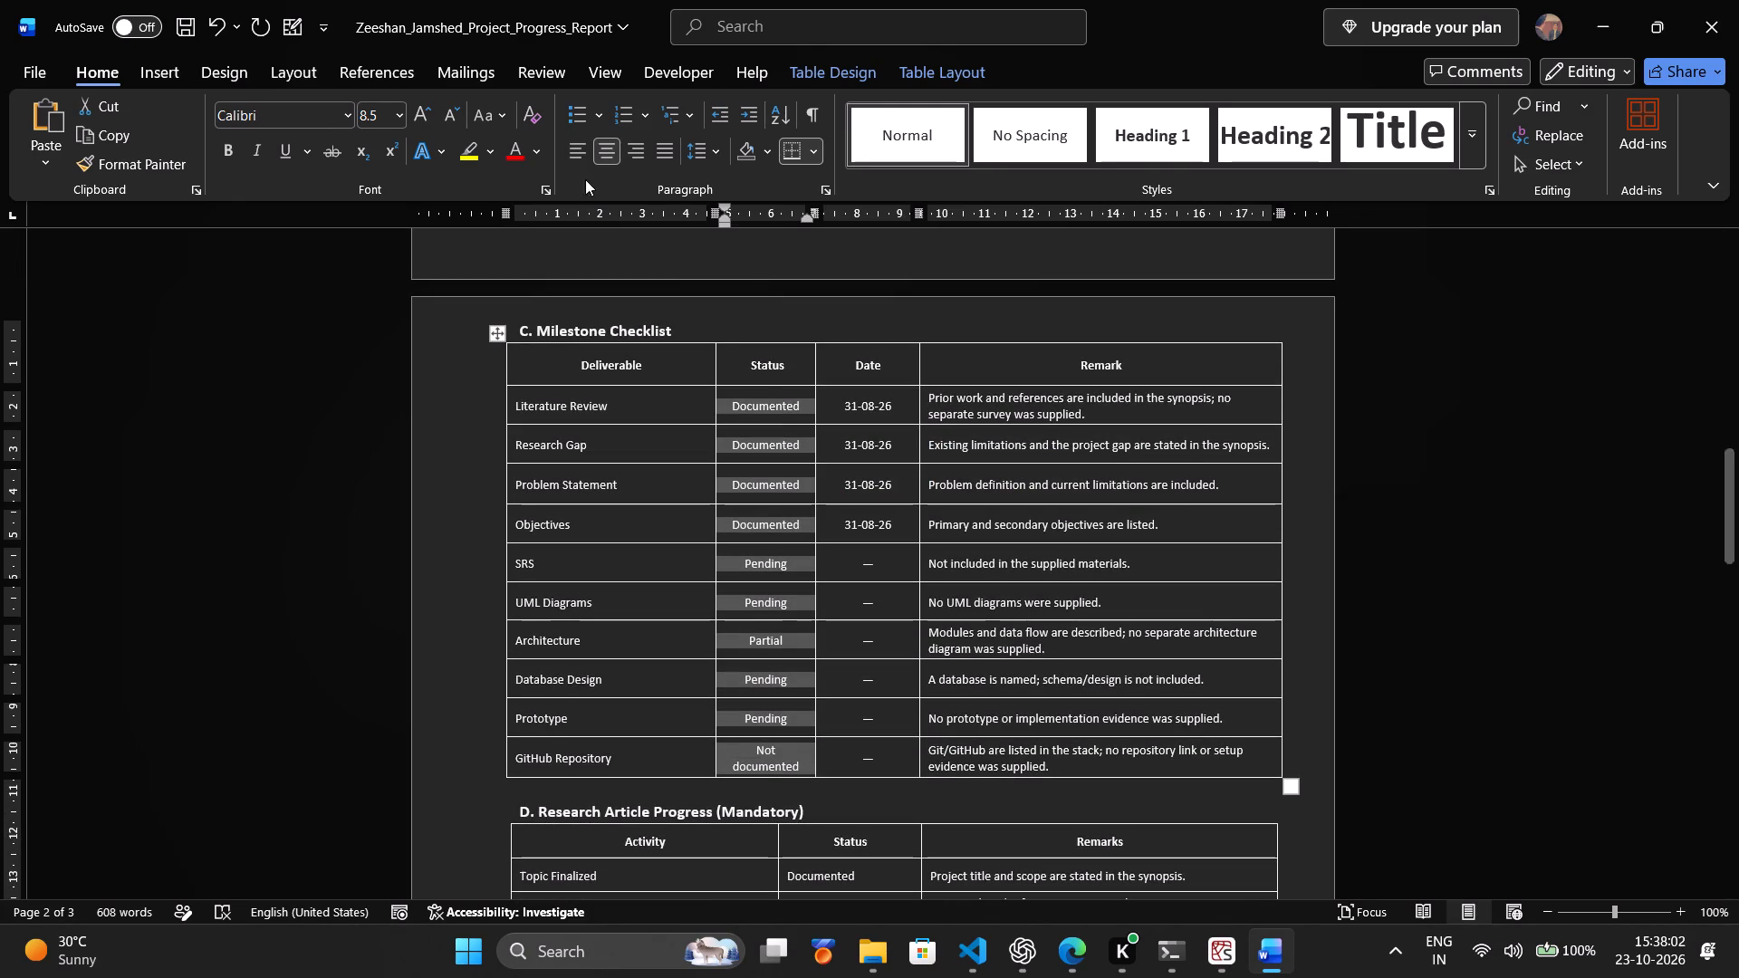
pyautogui.click(572, 157)
pyautogui.click(768, 695)
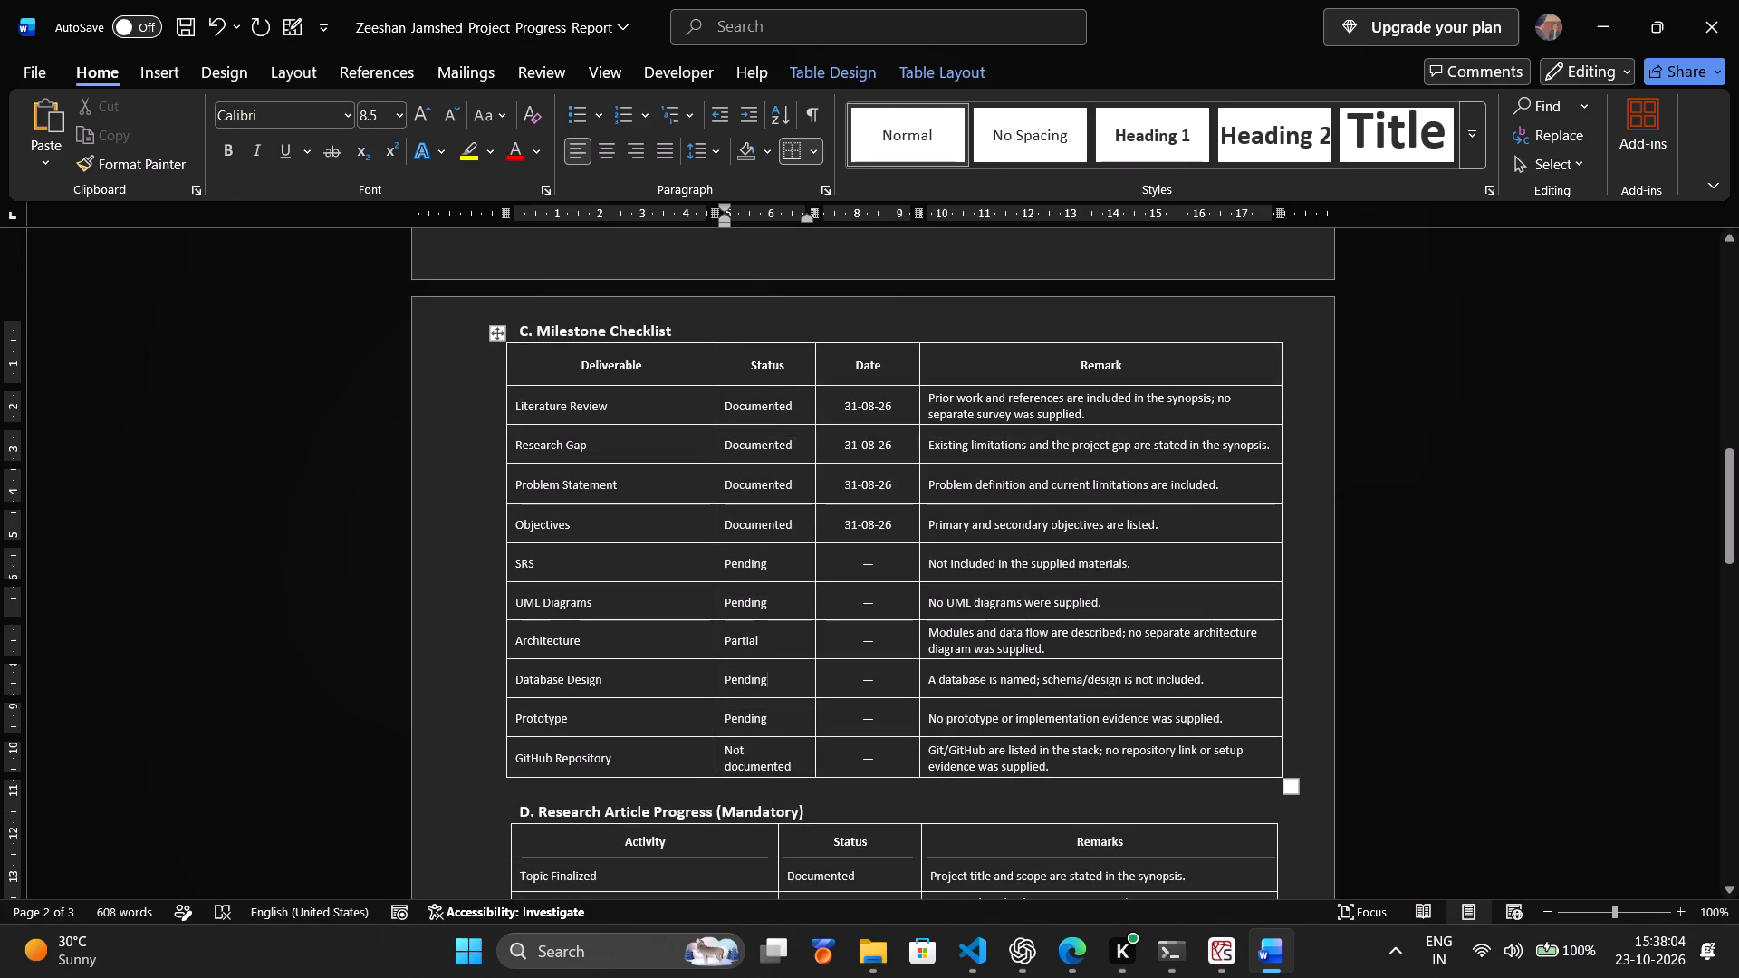
# Narrow the Milestone Checklist's Deliverable column to widen Status, fitting "Not documented" on one line.
pyautogui.moveTo(715, 561); pyautogui.dragTo(691, 564)
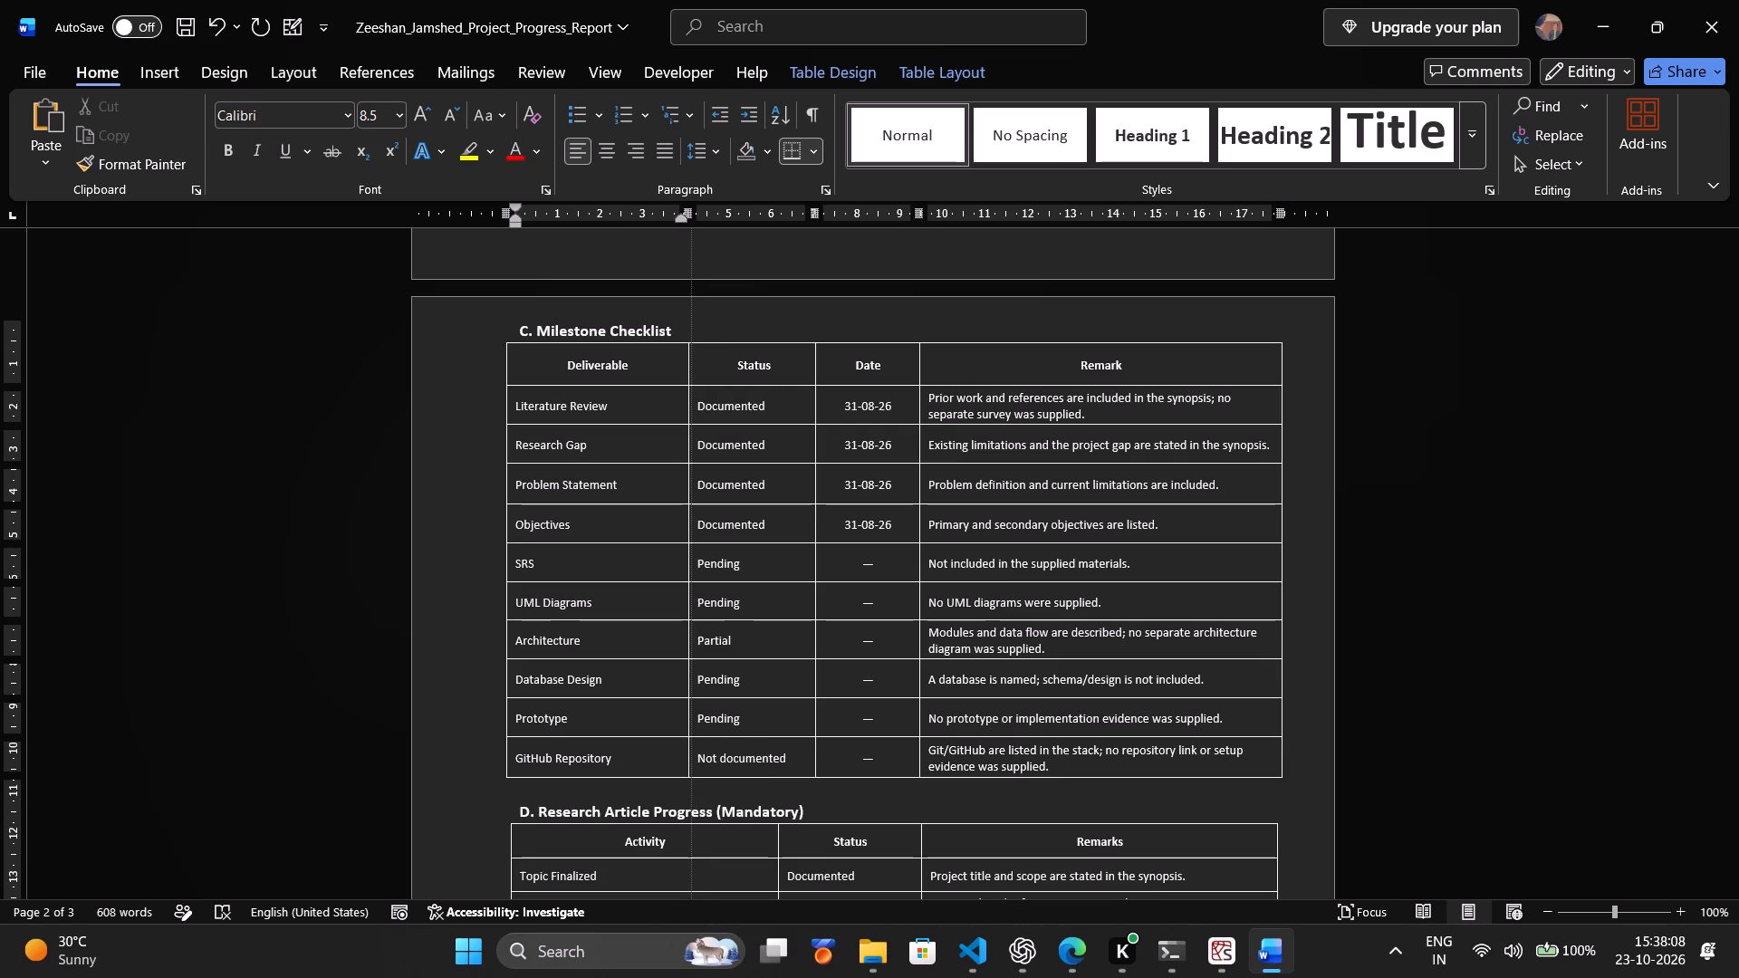
# Widen the Milestone Checklist's Deliverable column slightly while still fitting "Not documented" on one line in Status.
pyautogui.moveTo(691, 564); pyautogui.dragTo(699, 564)
pyautogui.click(1071, 740)
# Center the Priority entries below the heading in the Issues / Risks Register table, from the first H to M.
pyautogui.scroll(-2, 894, 541)
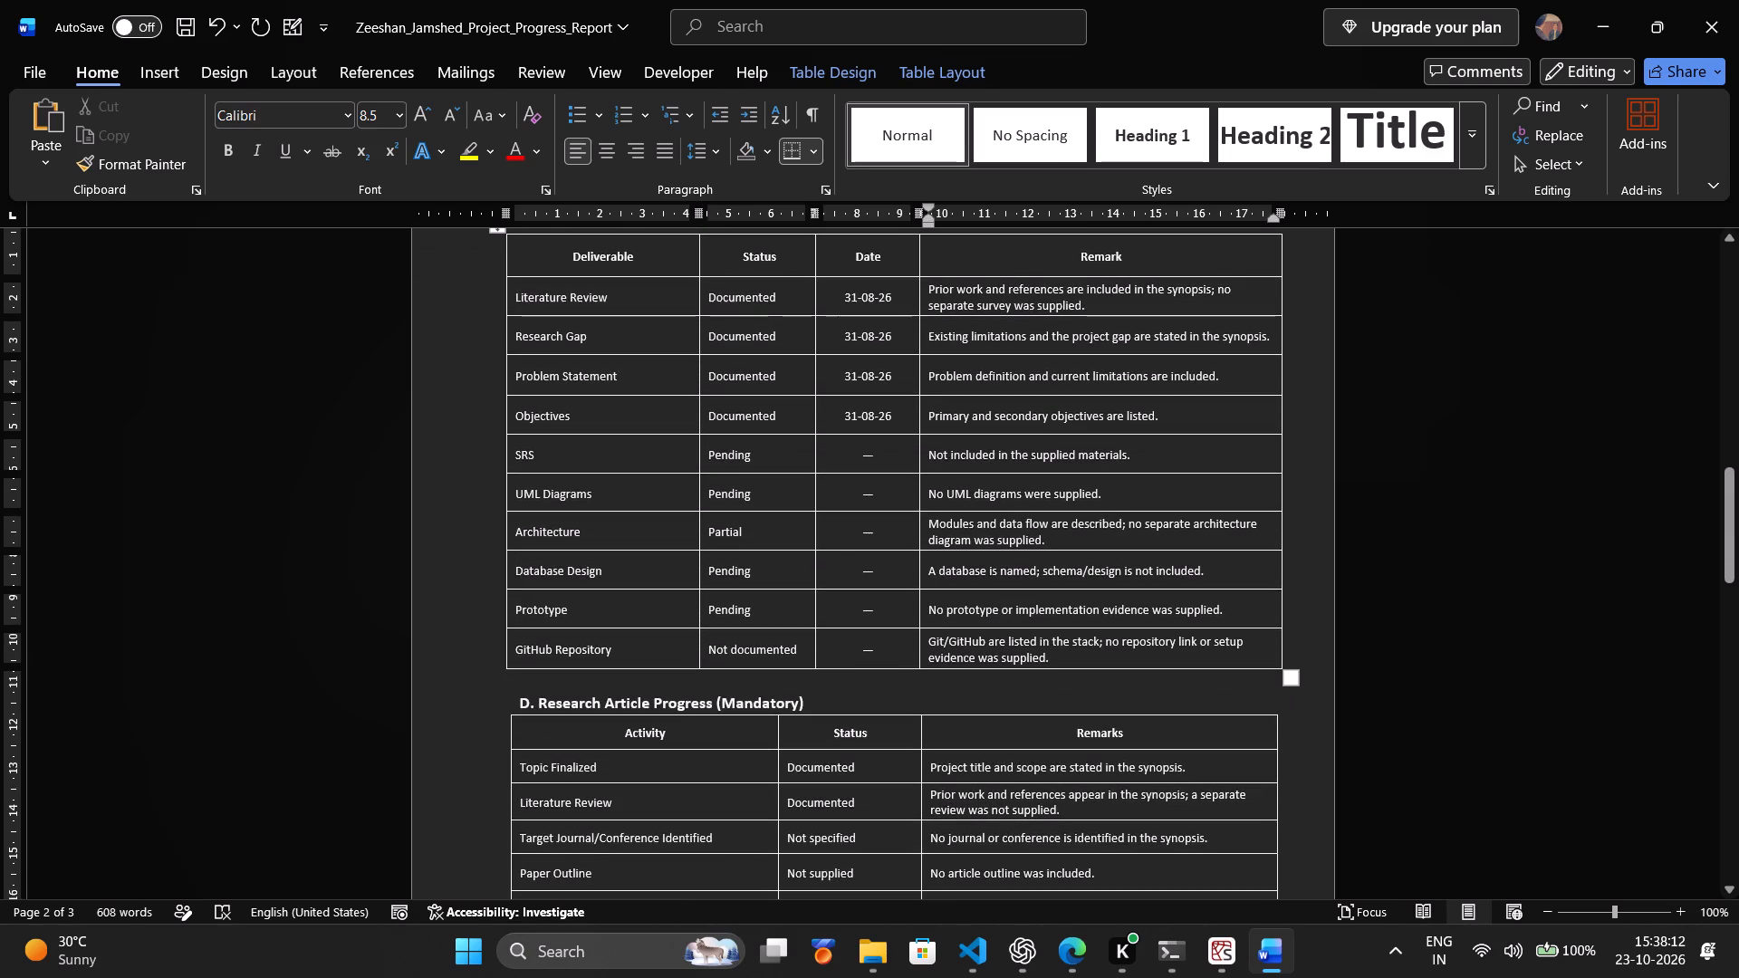
pyautogui.scroll(-6, 926, 550)
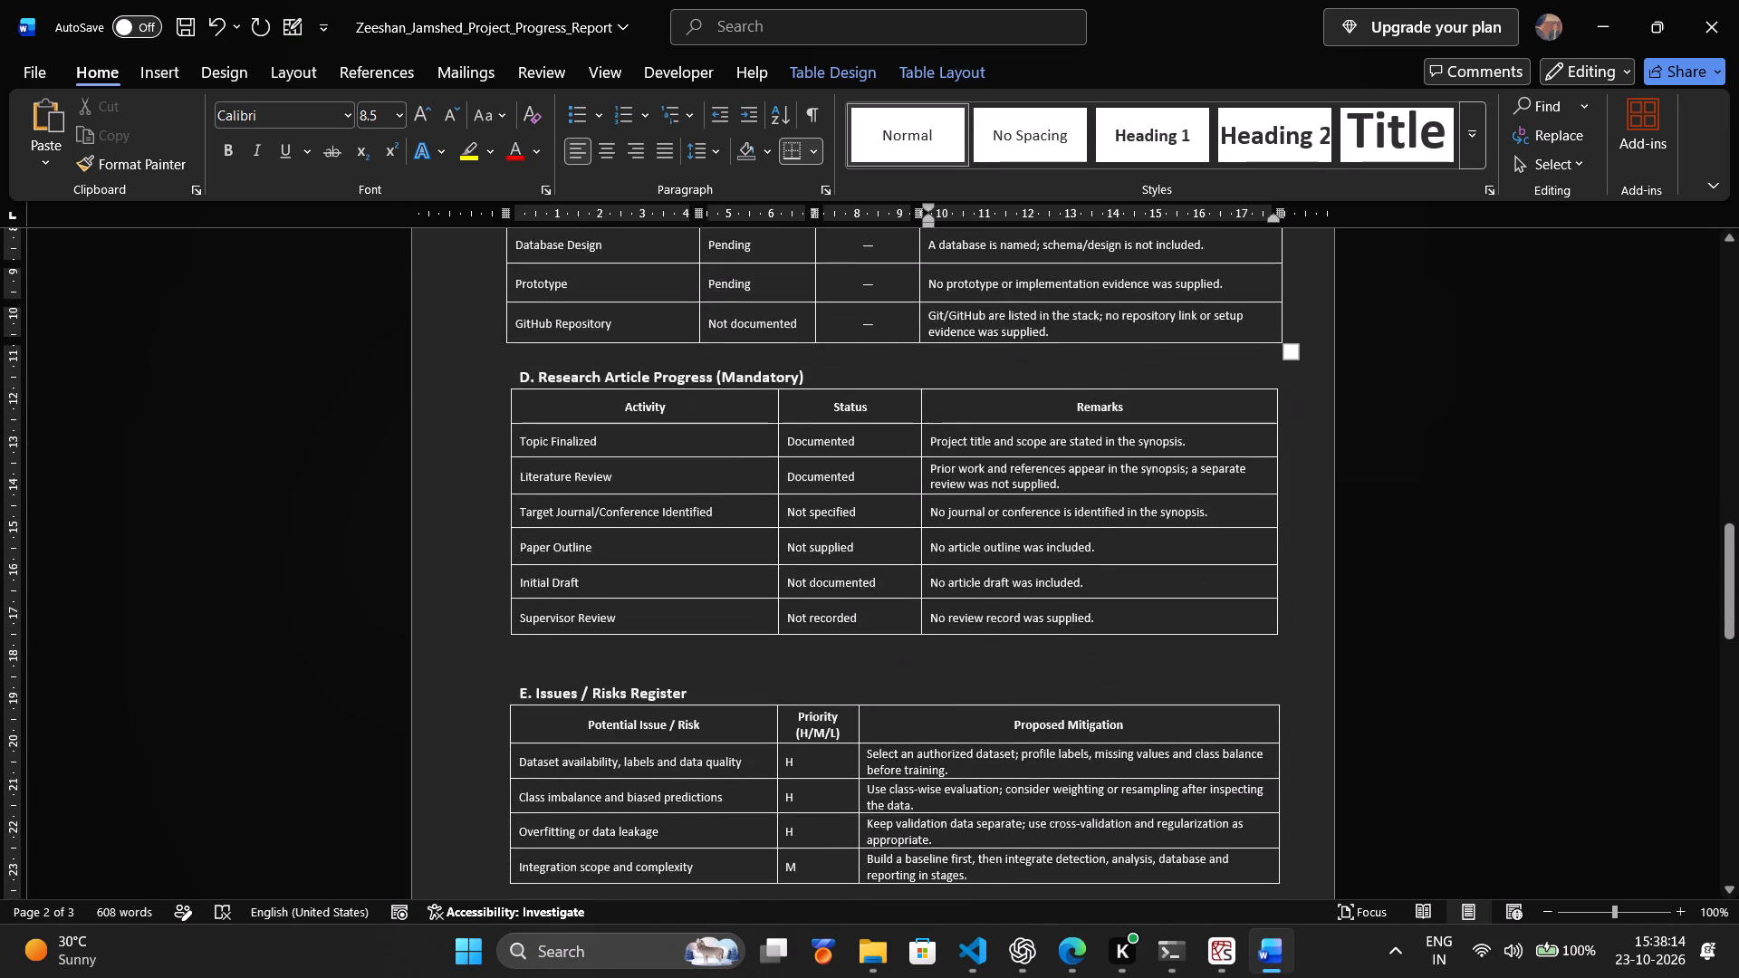
pyautogui.scroll(-2, 934, 569)
pyautogui.scroll(-5, 851, 572)
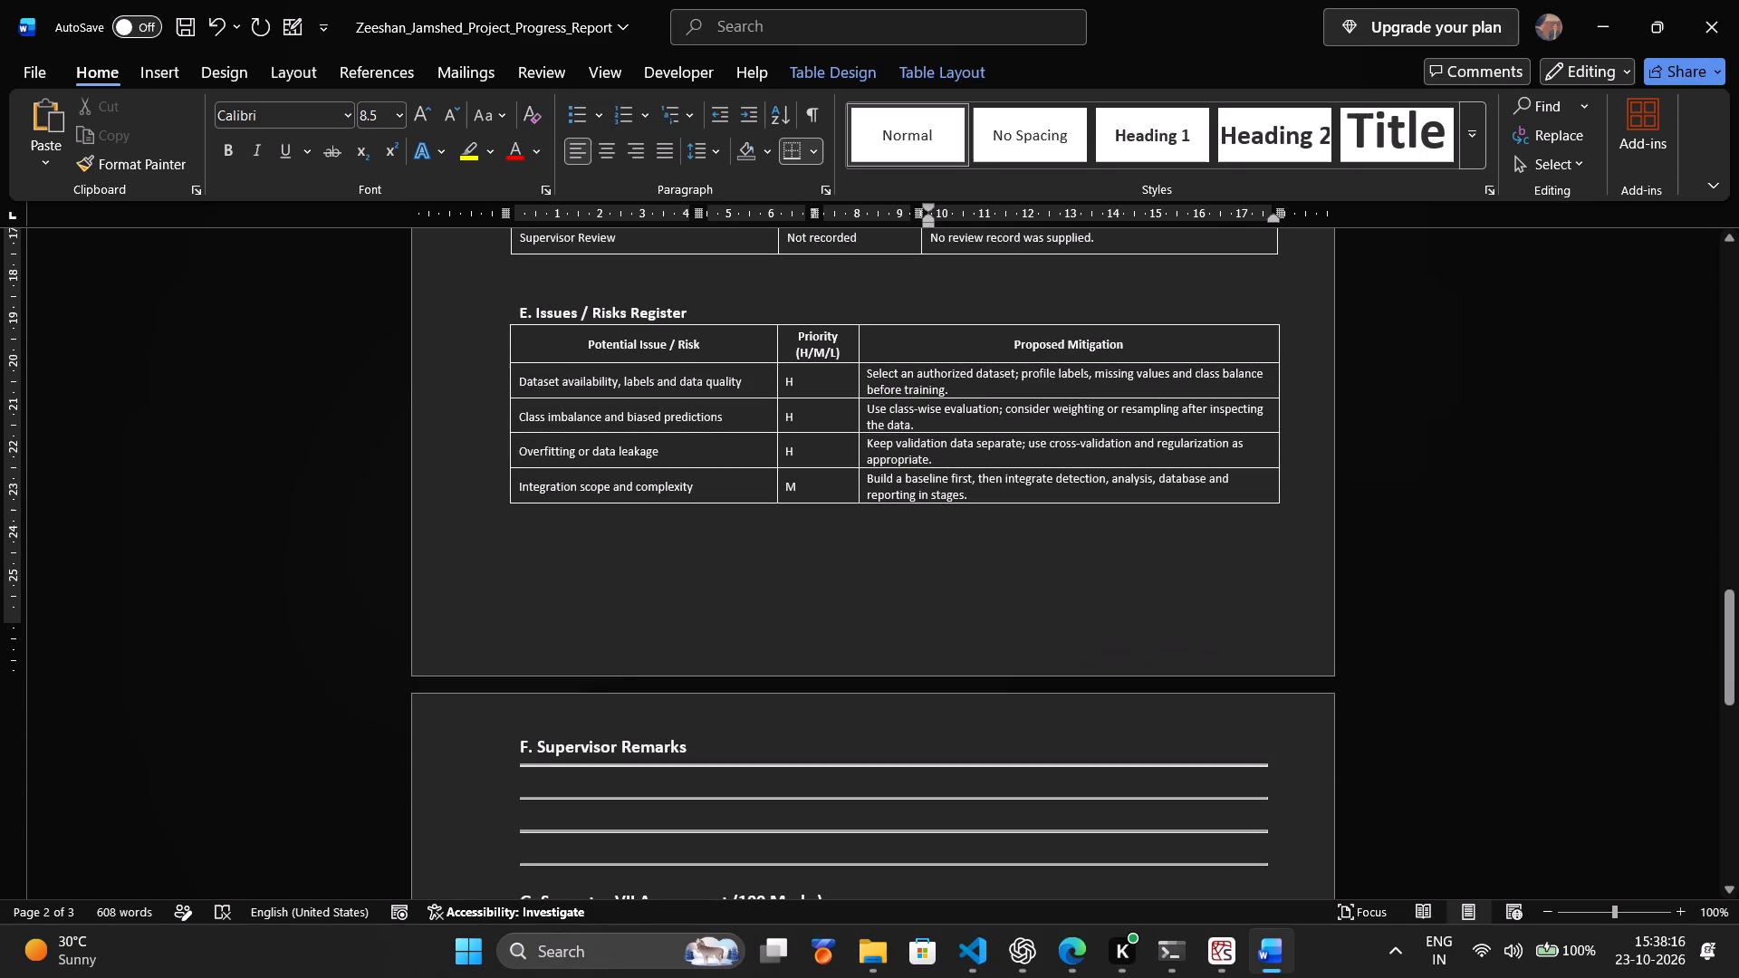
pyautogui.click(603, 406)
pyautogui.click(496, 309)
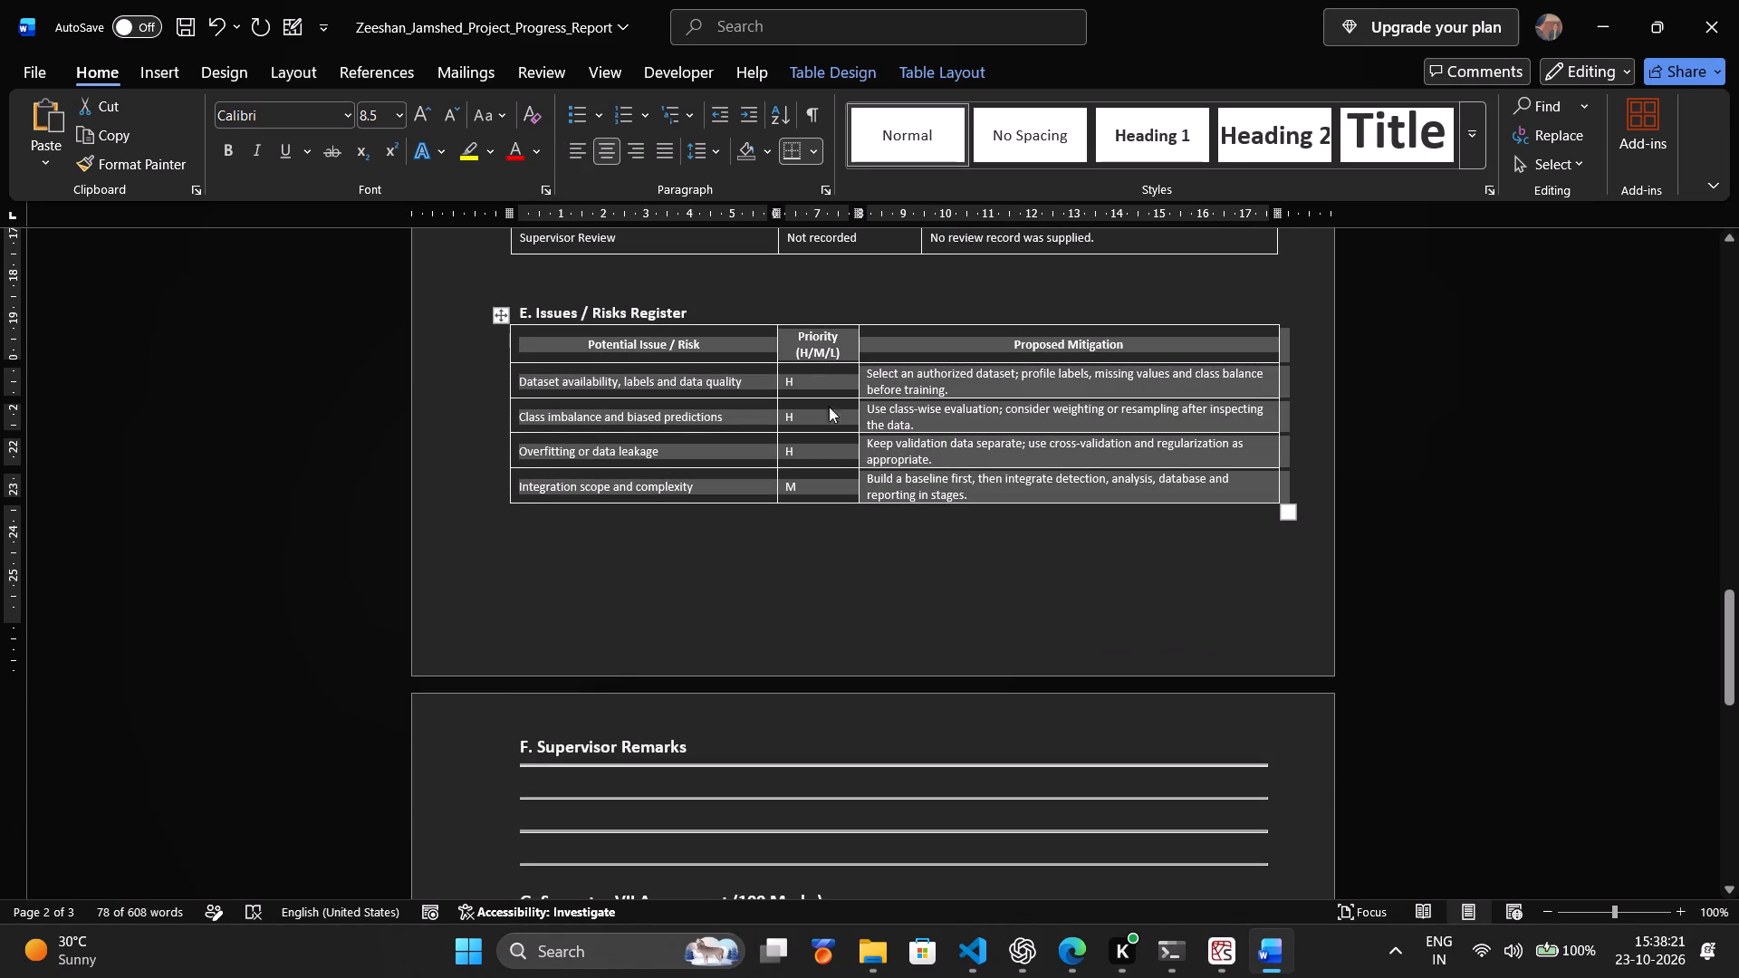
pyautogui.click(706, 424)
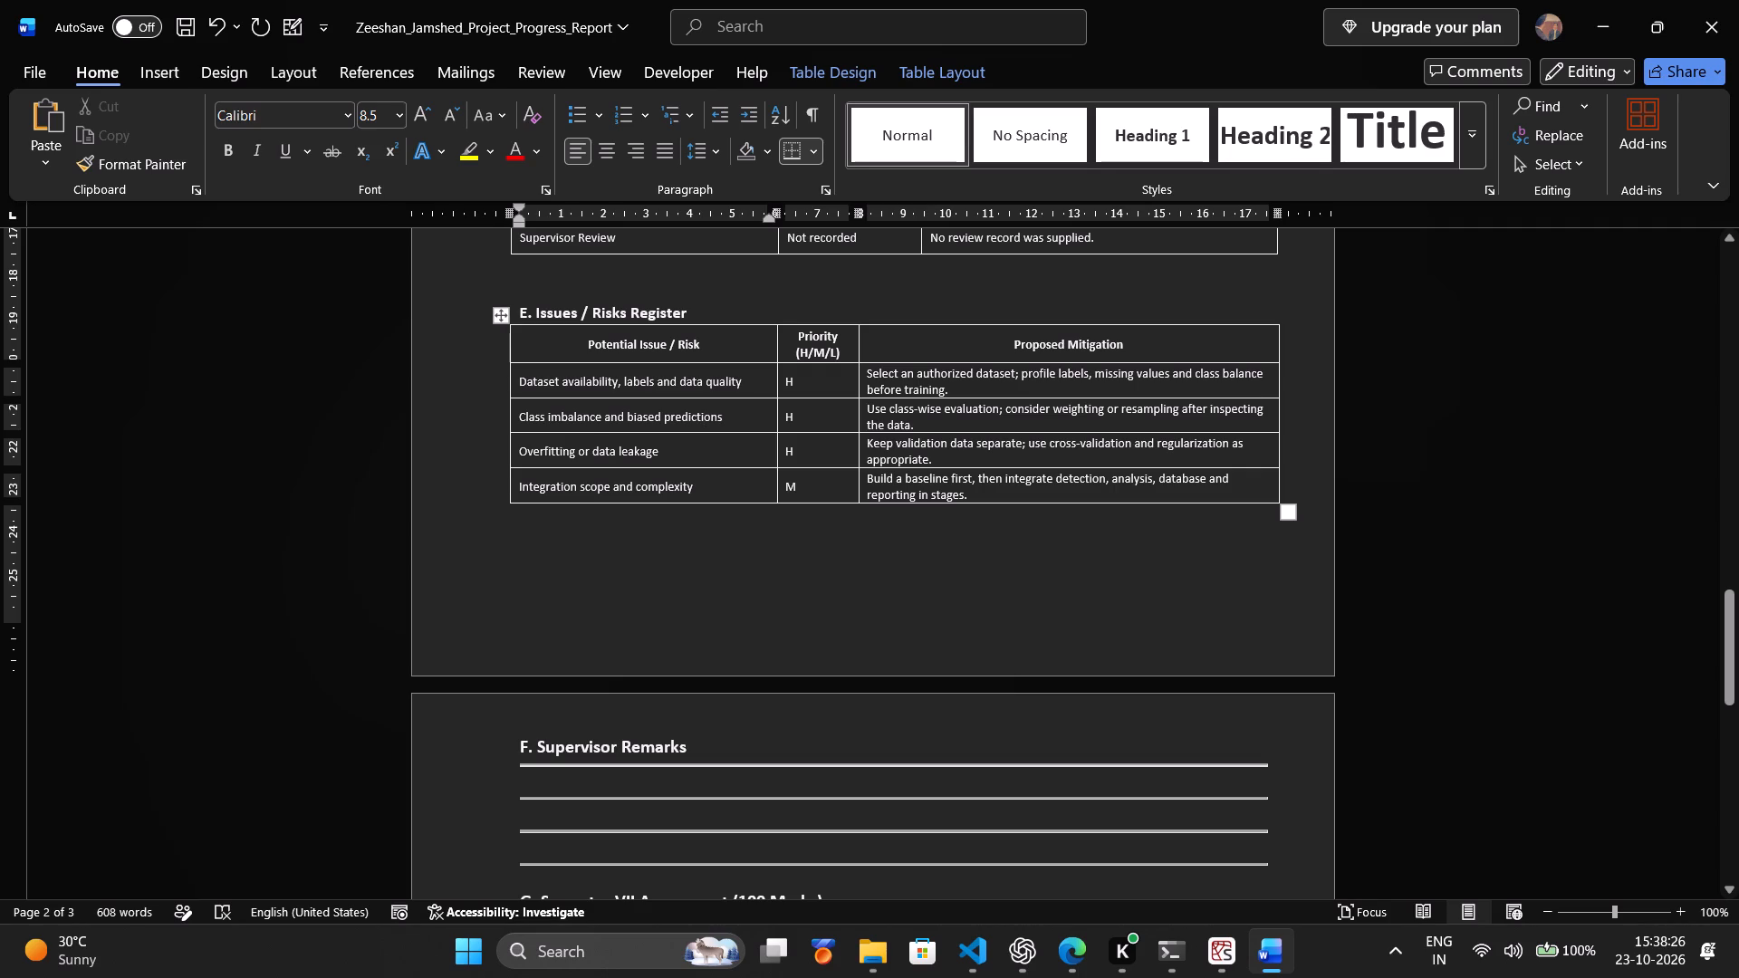
pyautogui.moveTo(816, 484); pyautogui.dragTo(812, 475)
pyautogui.moveTo(812, 475); pyautogui.dragTo(803, 380)
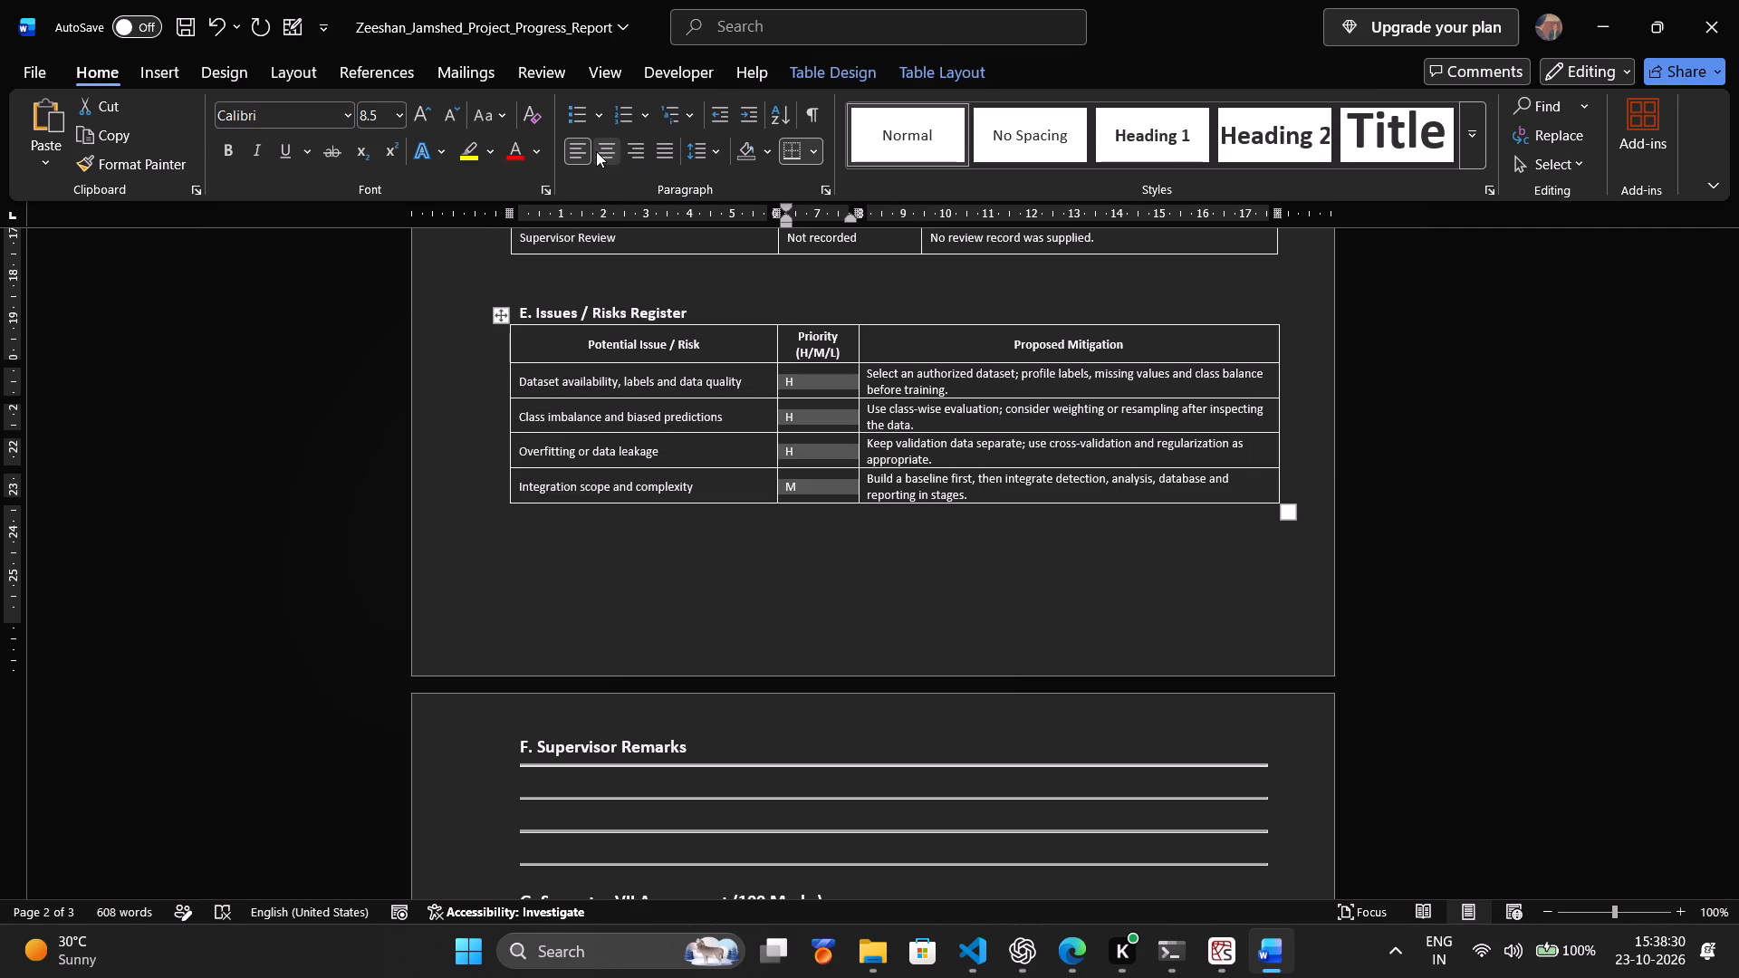
pyautogui.click(600, 151)
pyautogui.click(841, 490)
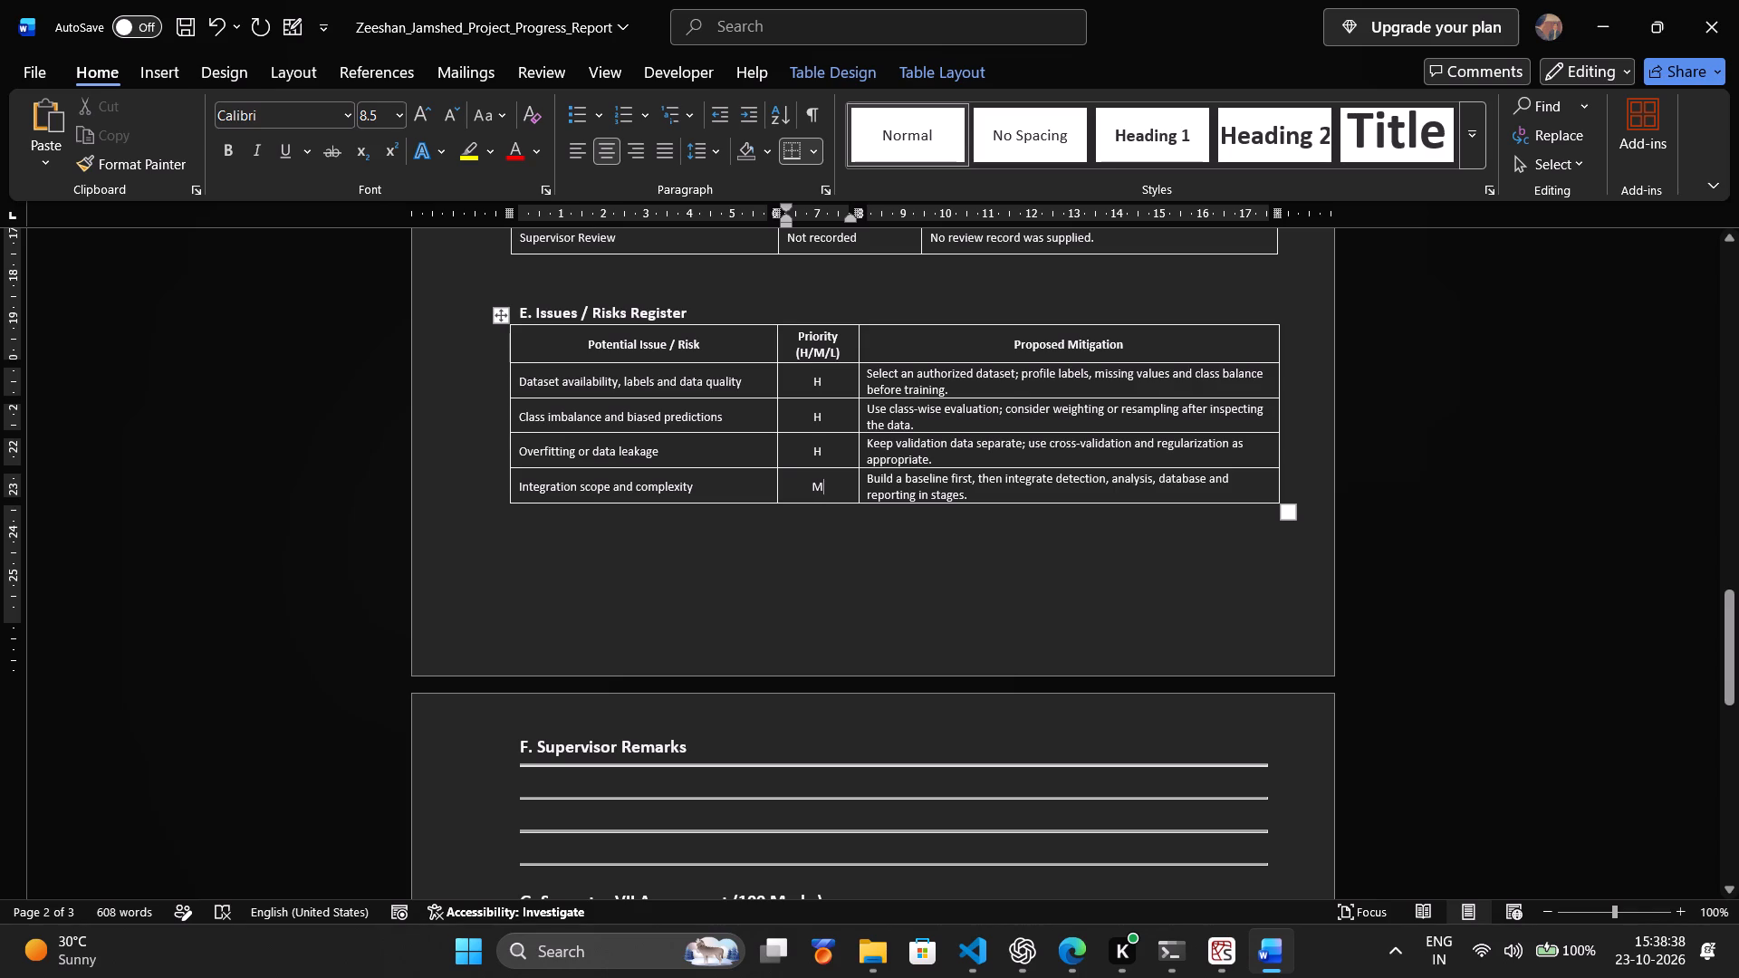
# Stretch the Issues / Risks Register table slightly taller from its lower corner.
pyautogui.moveTo(1283, 511); pyautogui.dragTo(1278, 538)
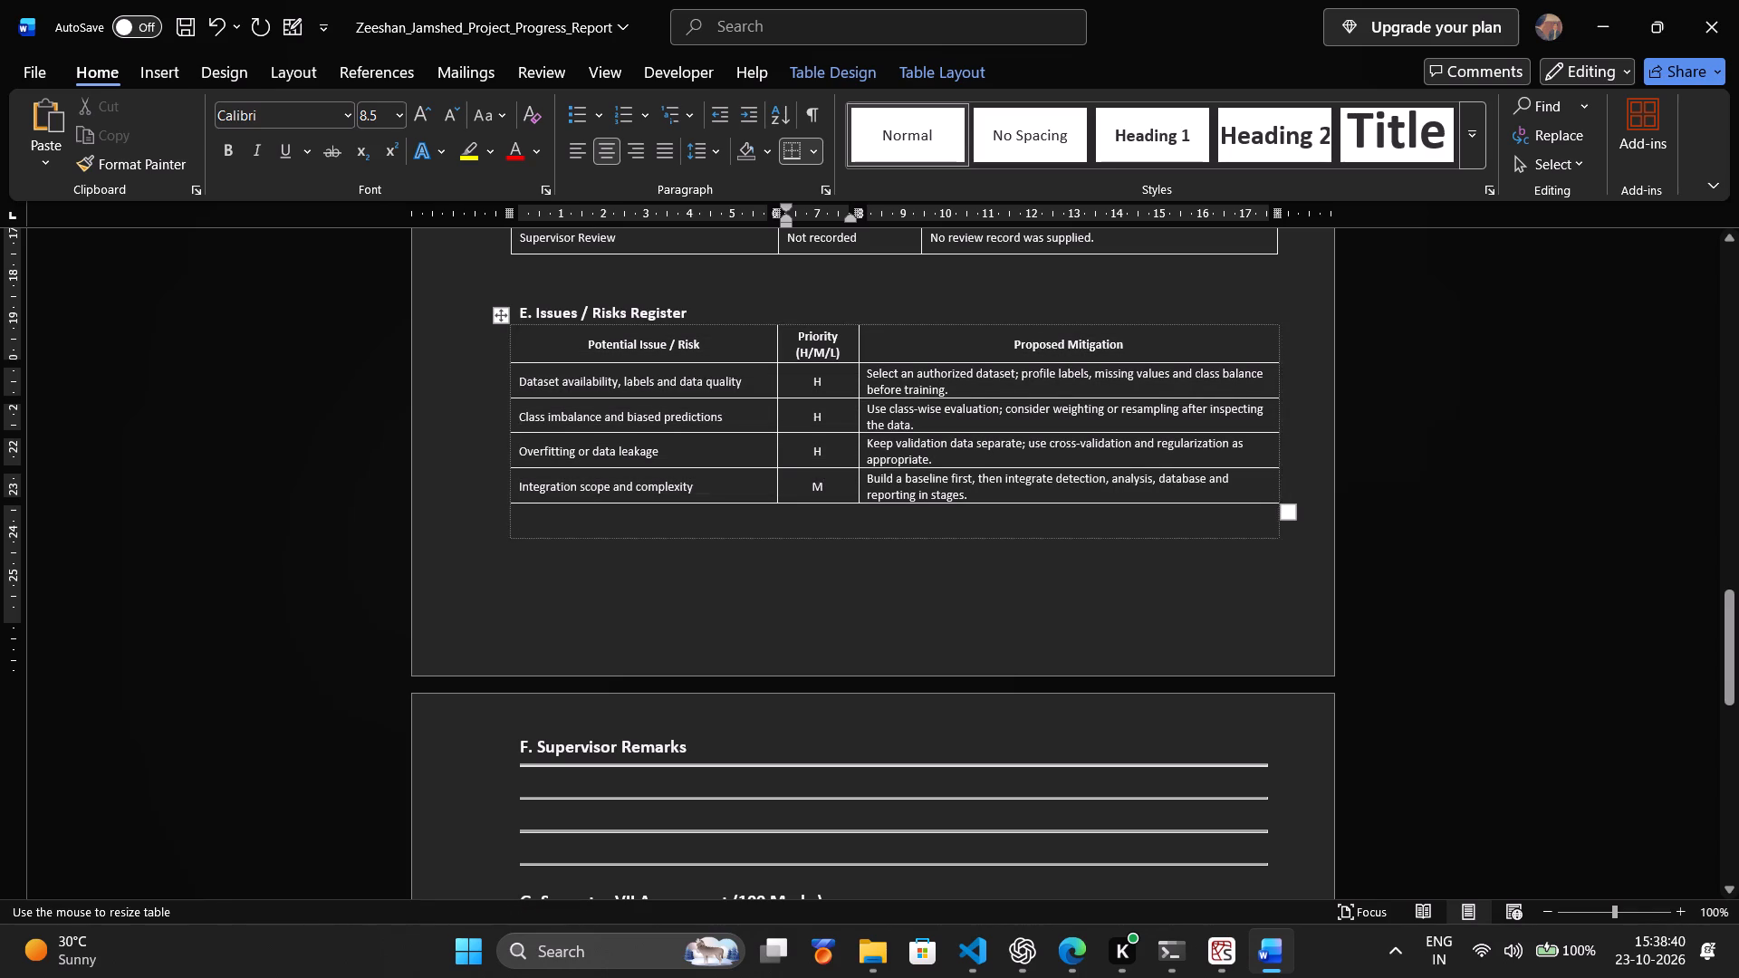
pyautogui.moveTo(1278, 538); pyautogui.dragTo(1277, 554)
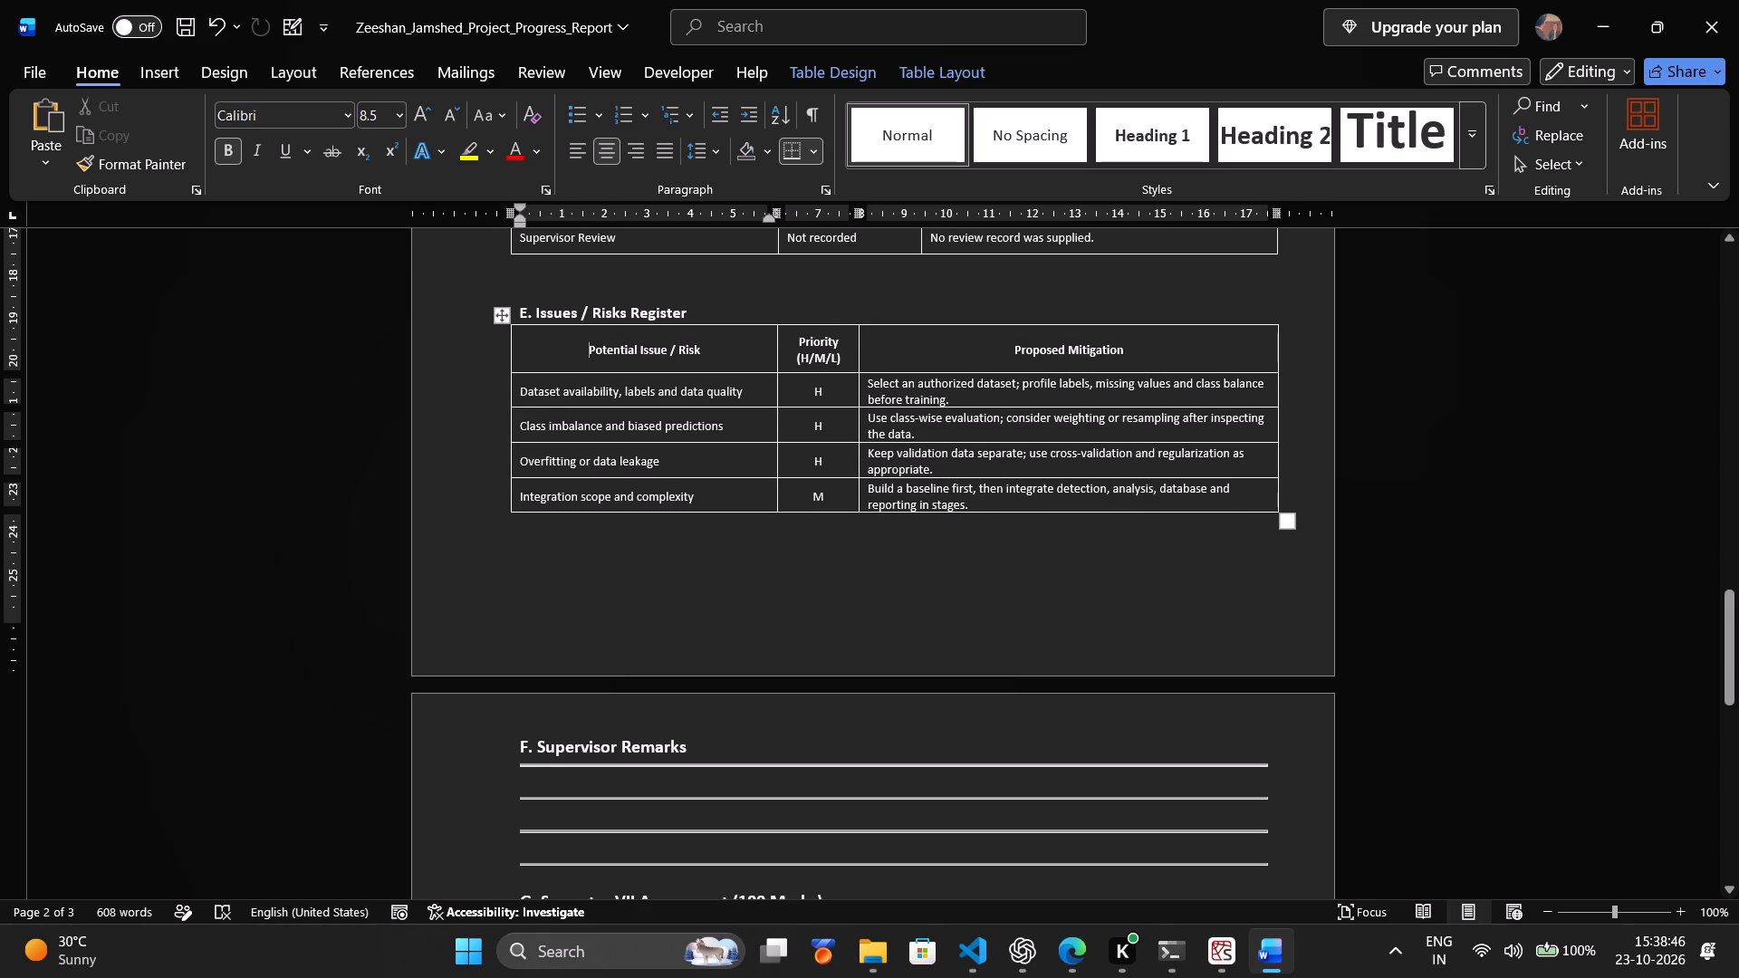
# Widen the Issues / Risks Register's Priority (H/M/L) column slightly, taking the space from Proposed Mitigation.
pyautogui.moveTo(857, 402); pyautogui.dragTo(895, 412)
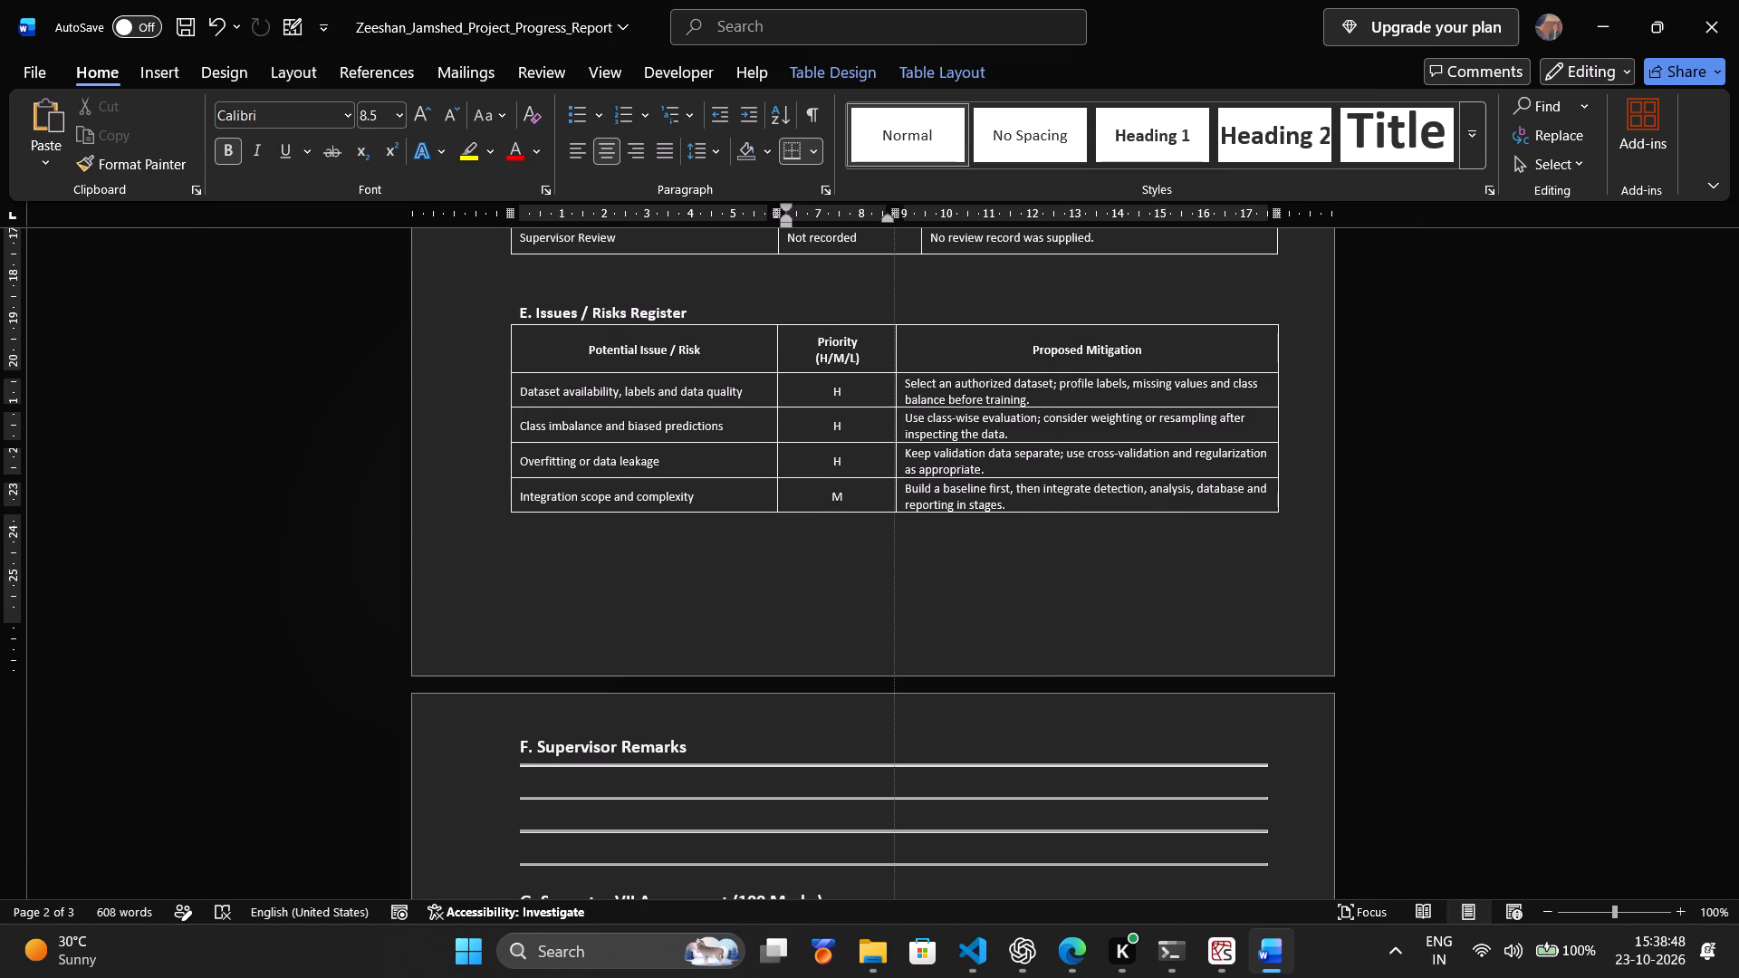
pyautogui.moveTo(895, 412); pyautogui.dragTo(918, 415)
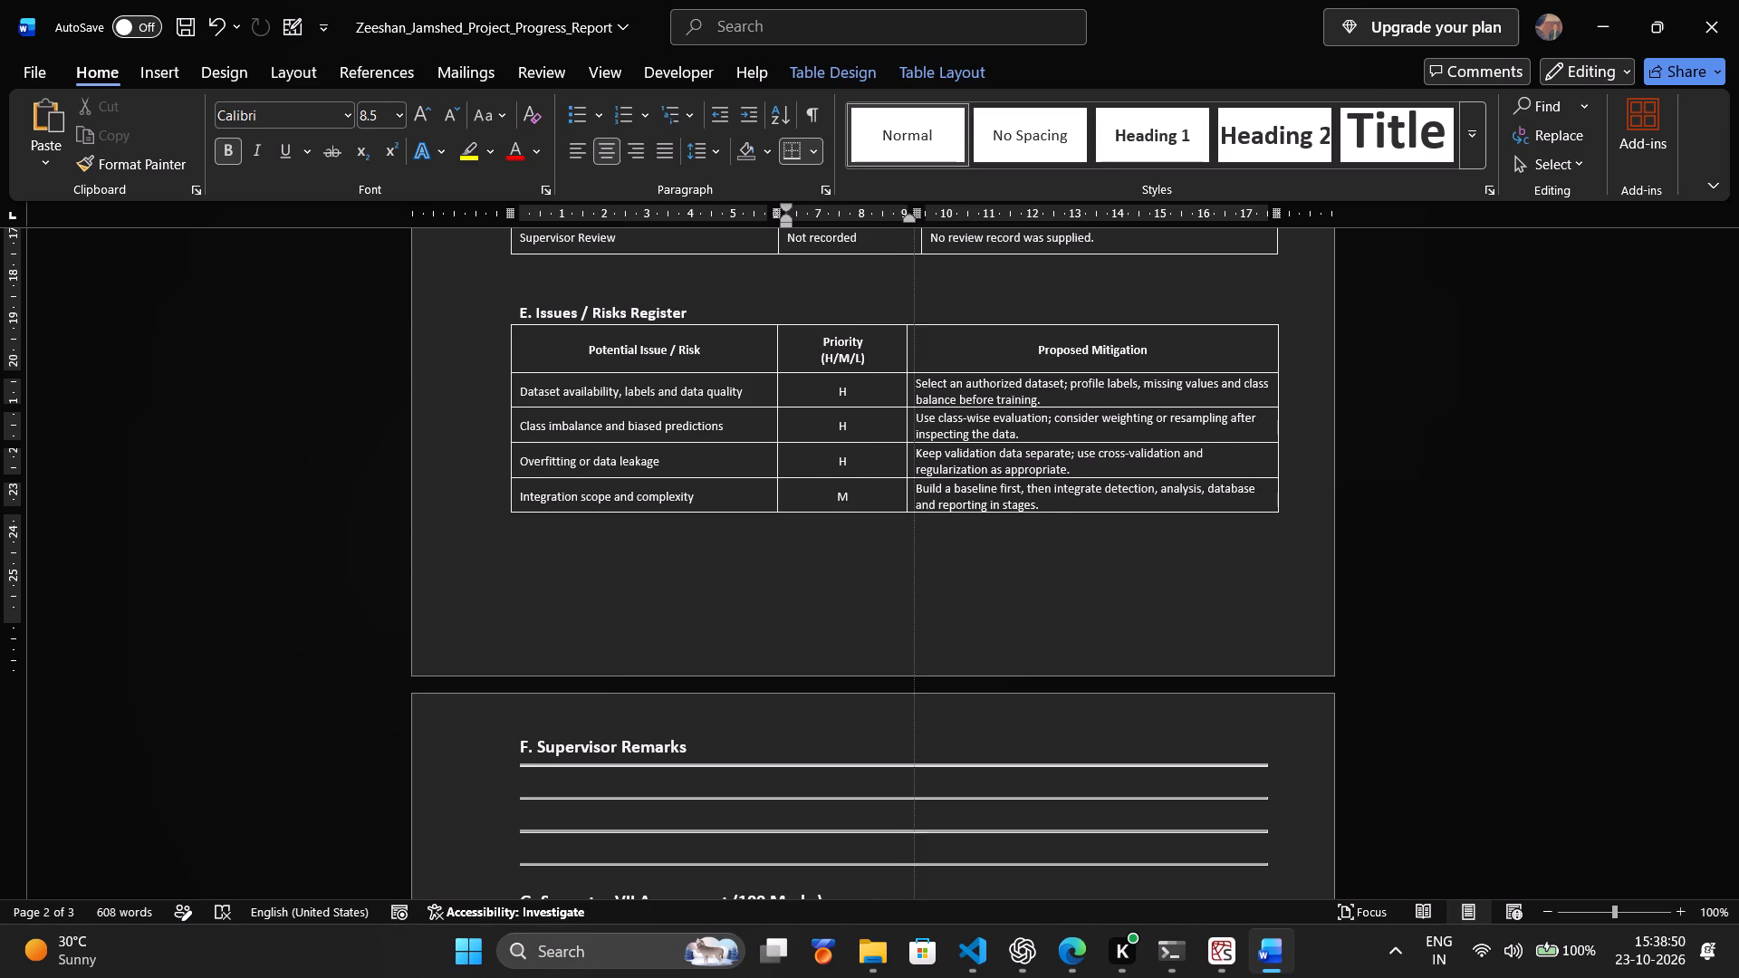
pyautogui.moveTo(918, 415); pyautogui.dragTo(869, 424)
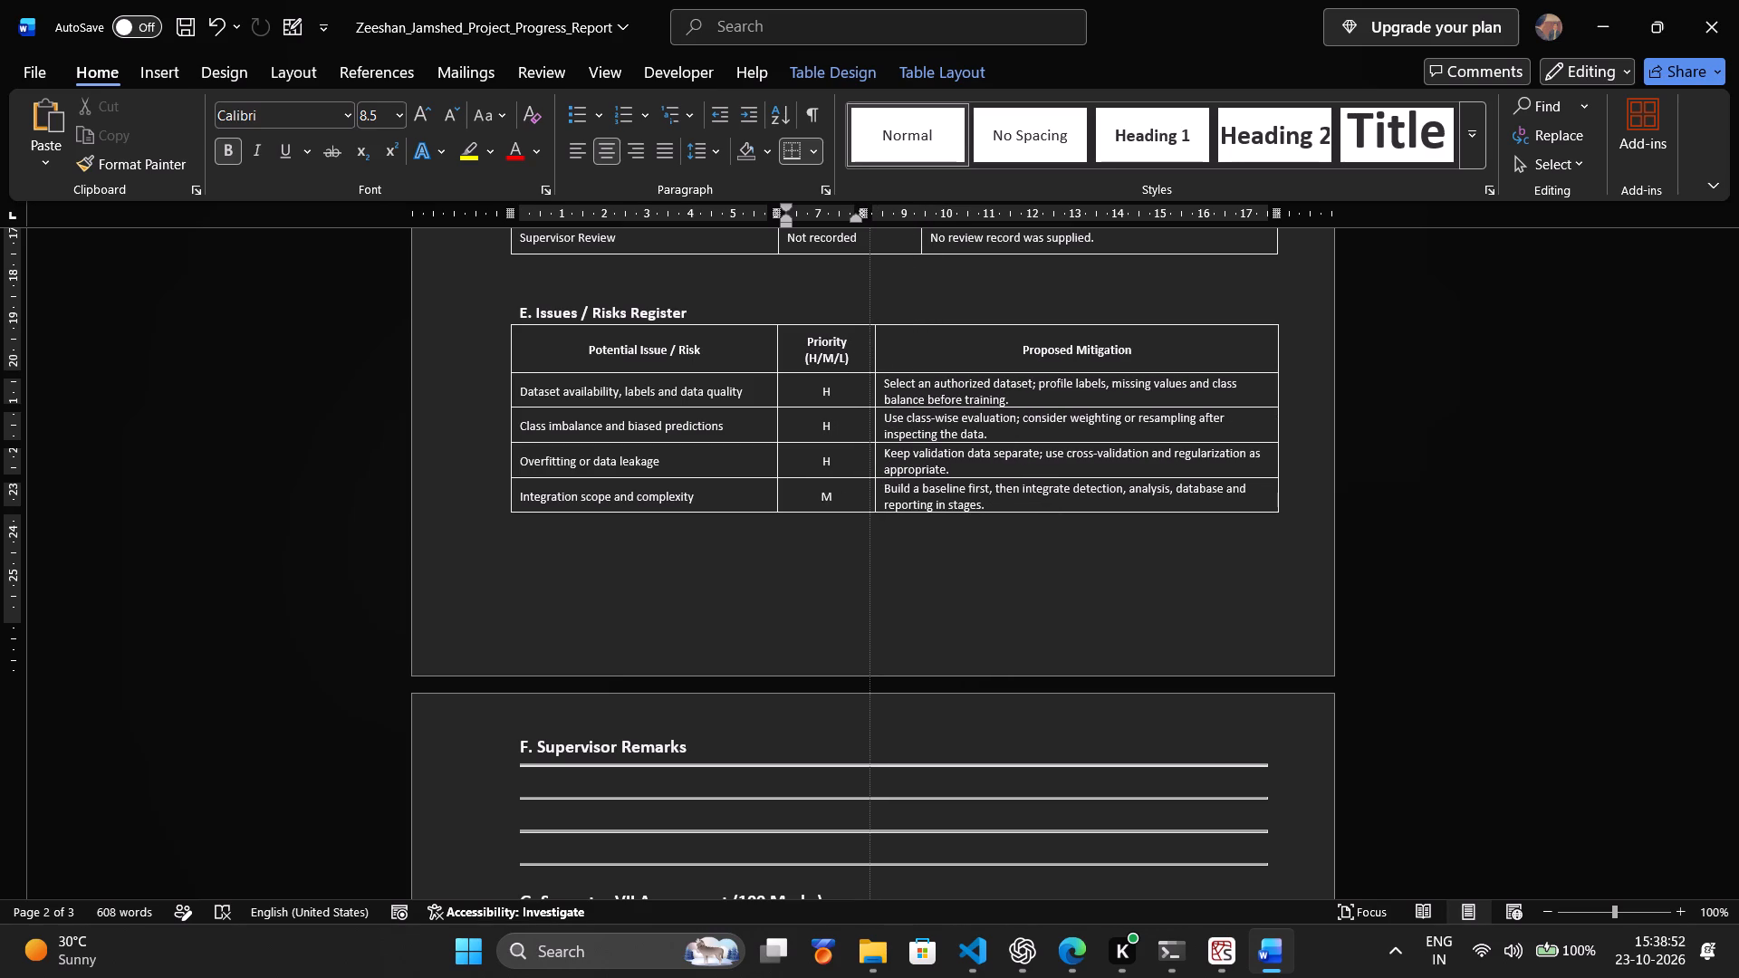
pyautogui.moveTo(869, 424); pyautogui.dragTo(869, 424)
pyautogui.scroll(2, 1059, 611)
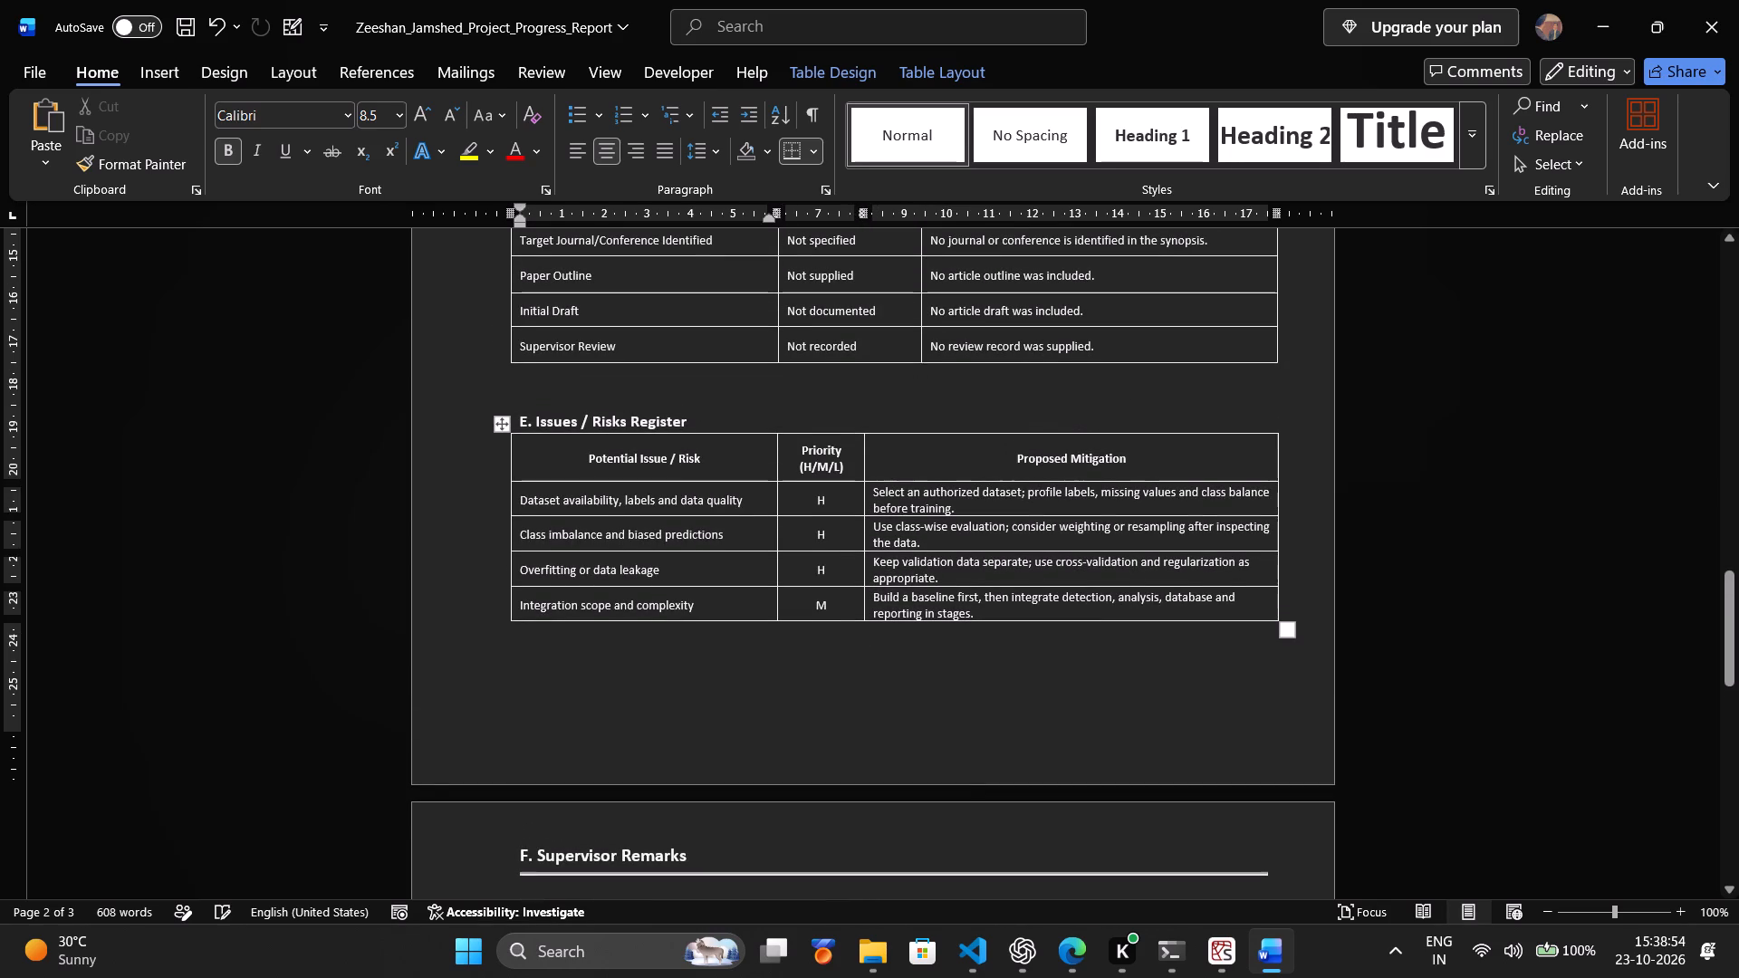
pyautogui.click(733, 458)
# Insert an empty line above the "B. Semester VII Review Evaluation" heading and decrease its indent to line up with heading A.
pyautogui.scroll(5, 920, 523)
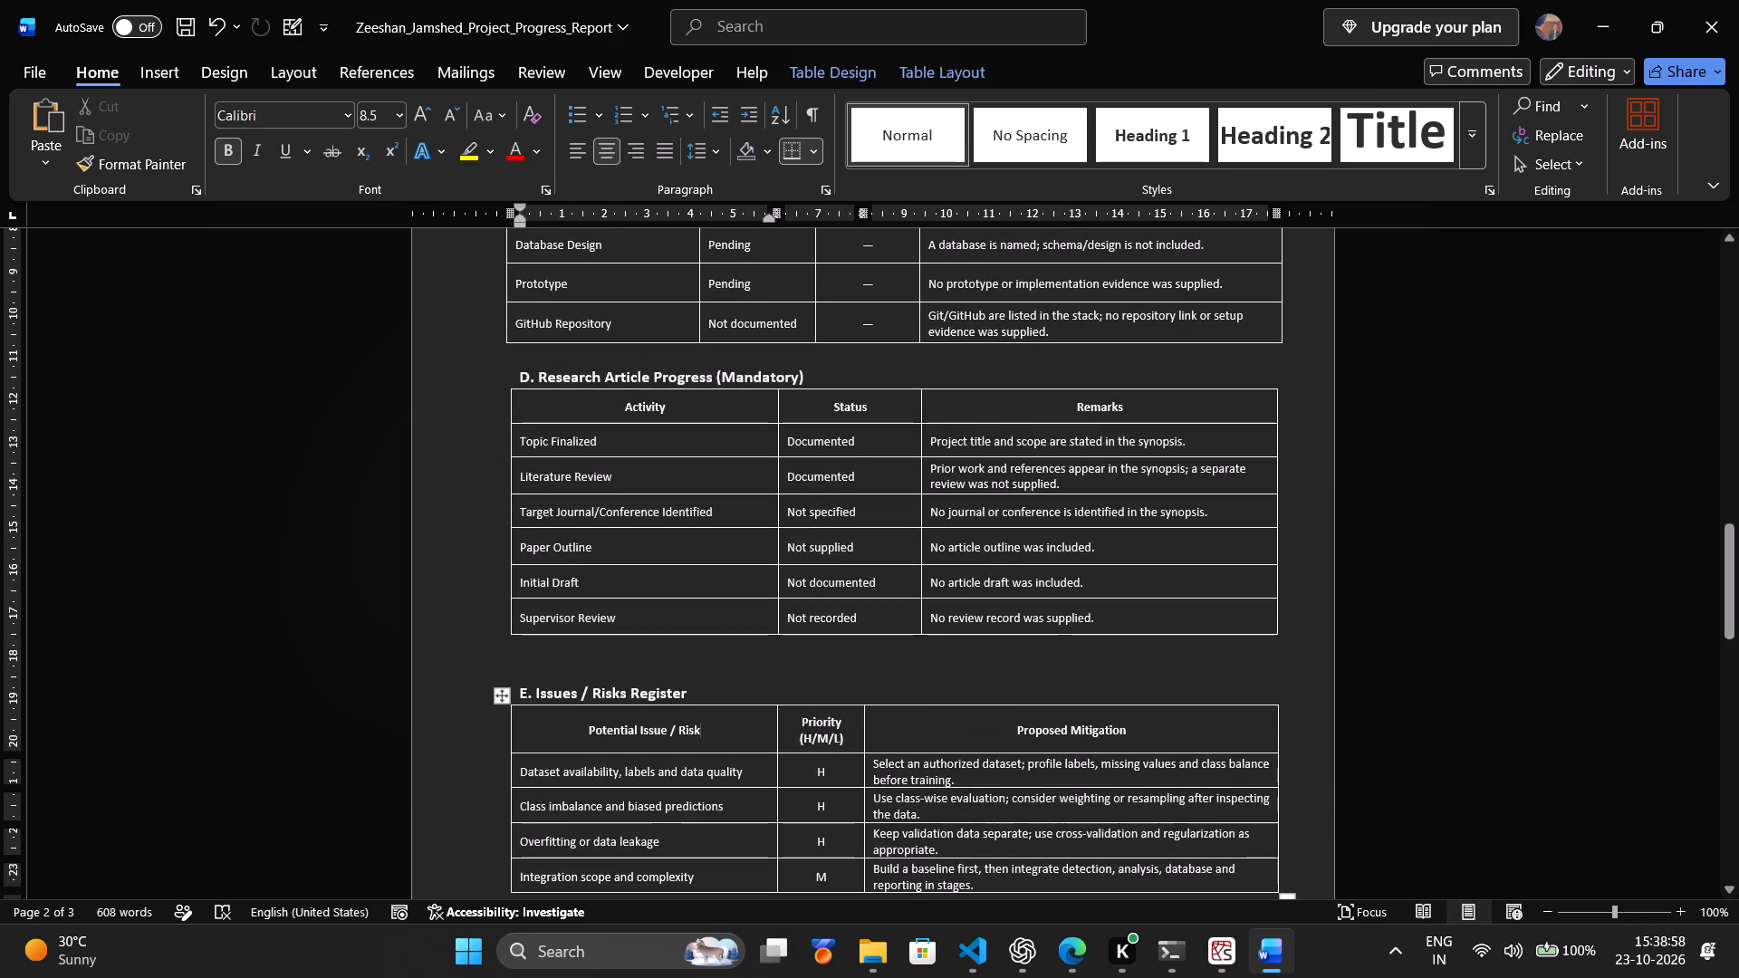
pyautogui.scroll(-13, 920, 523)
pyautogui.click(737, 427)
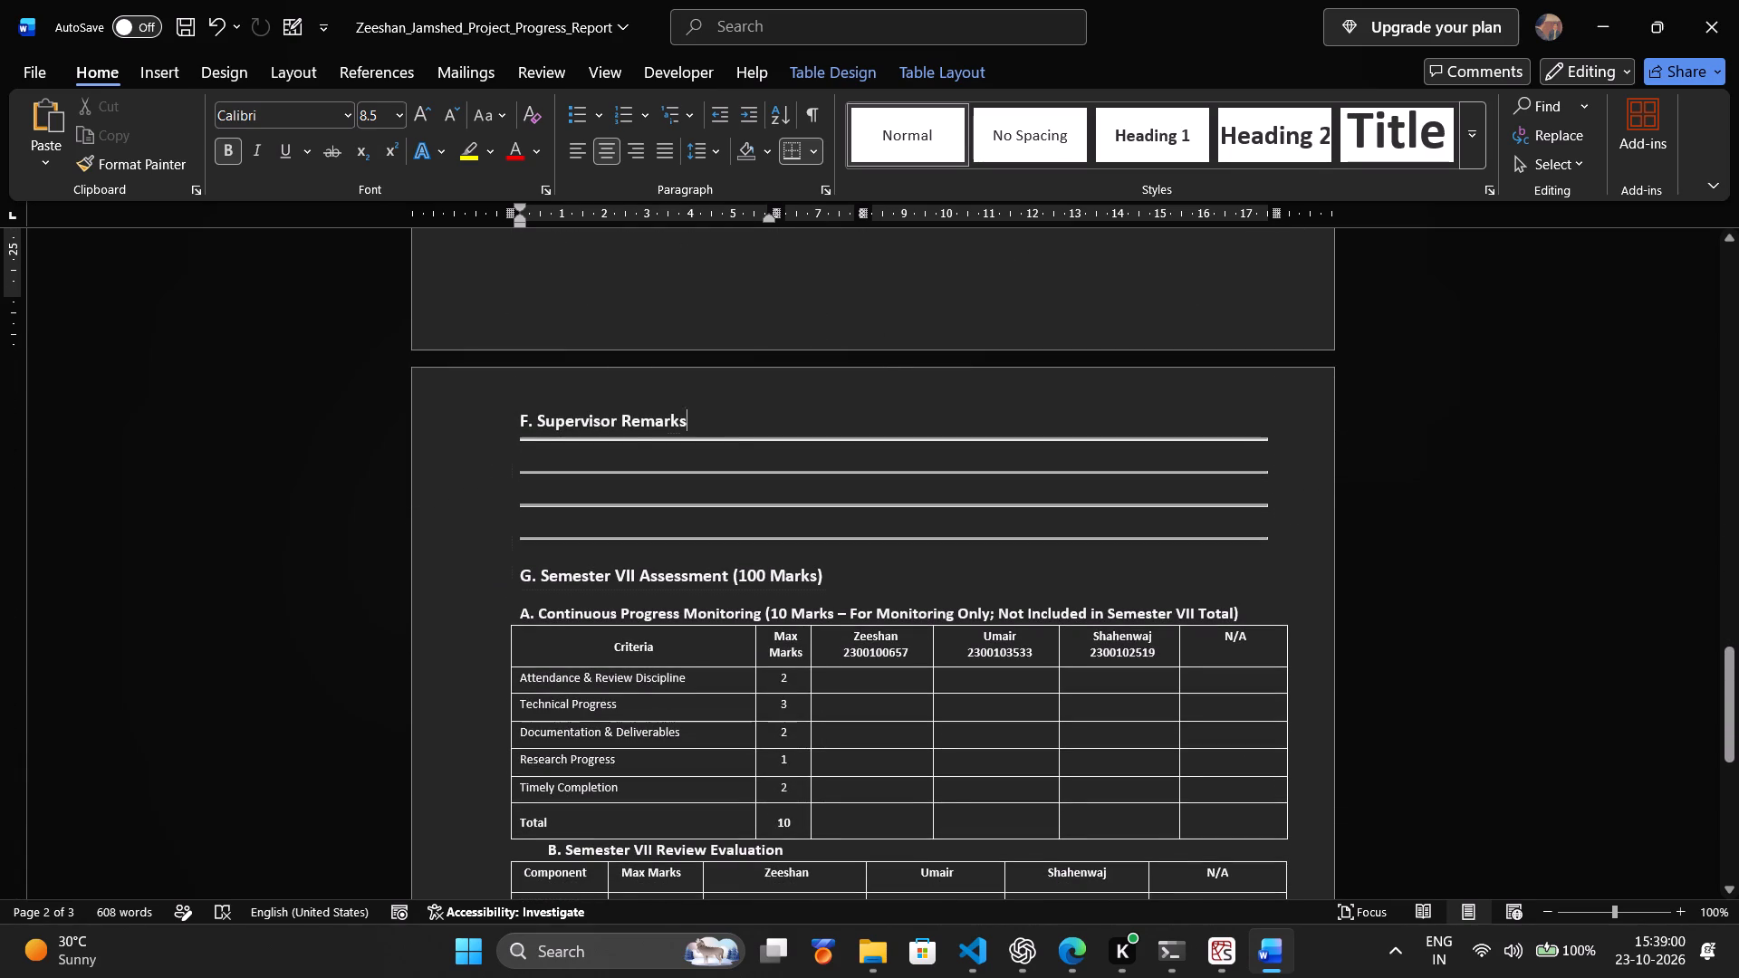
pyautogui.scroll(-2, 810, 509)
pyautogui.click(673, 574)
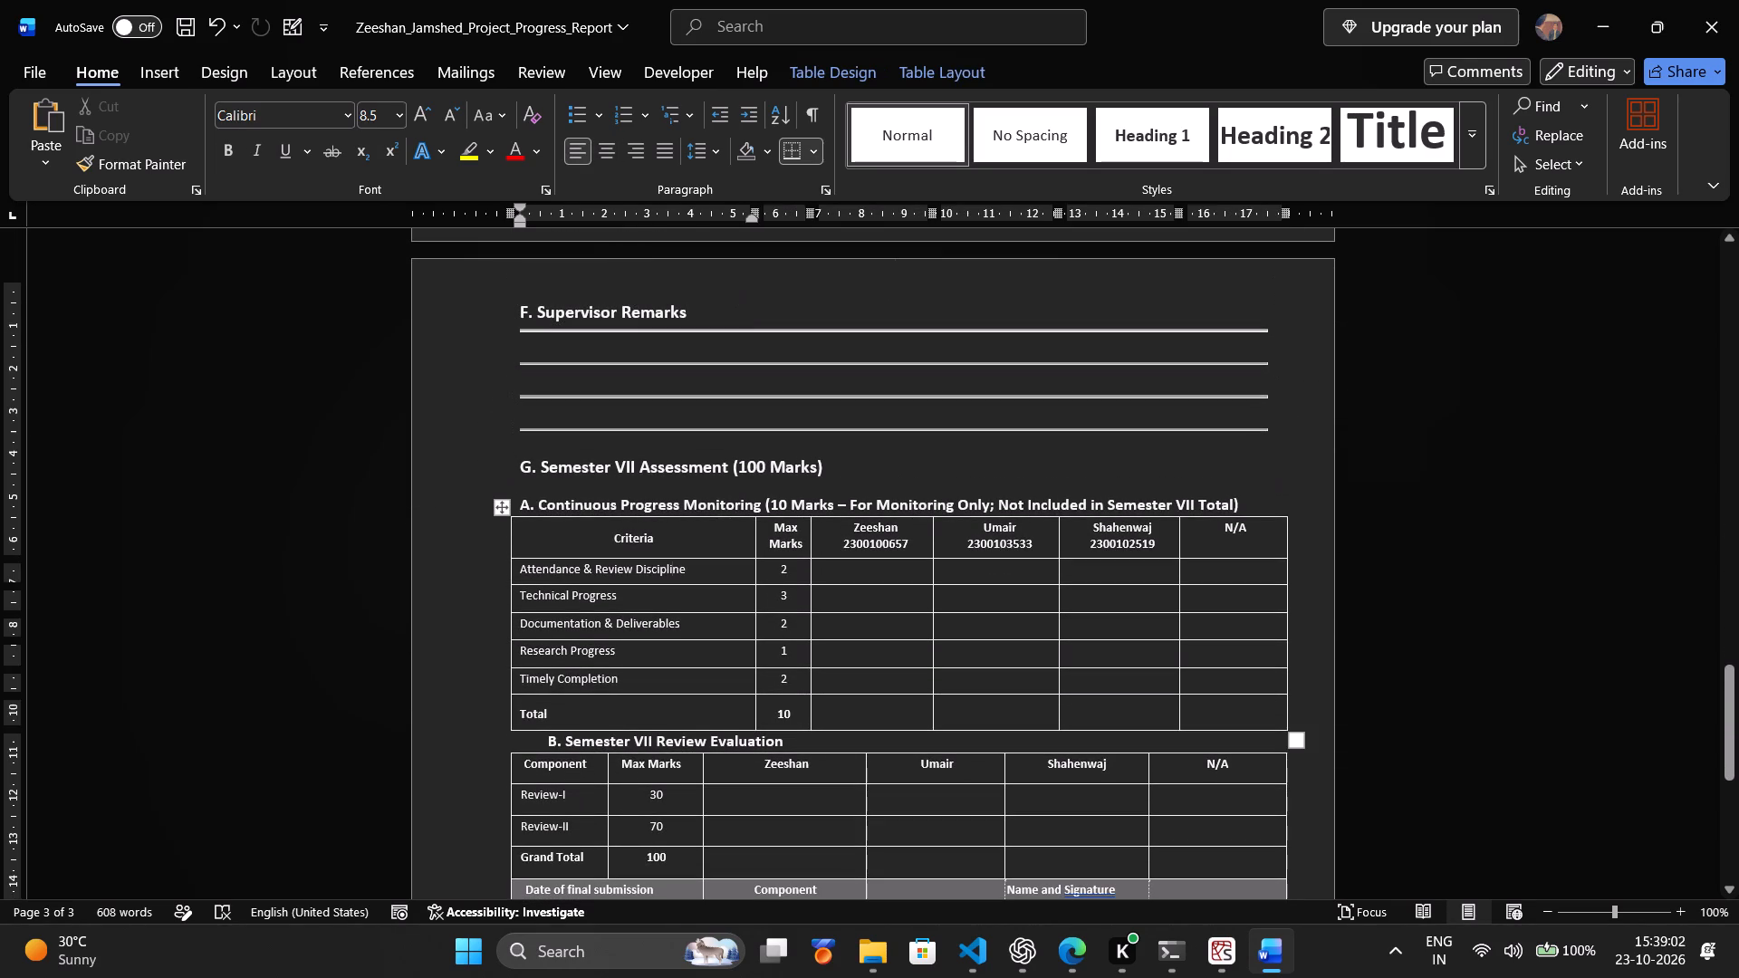
pyautogui.scroll(-2, 889, 569)
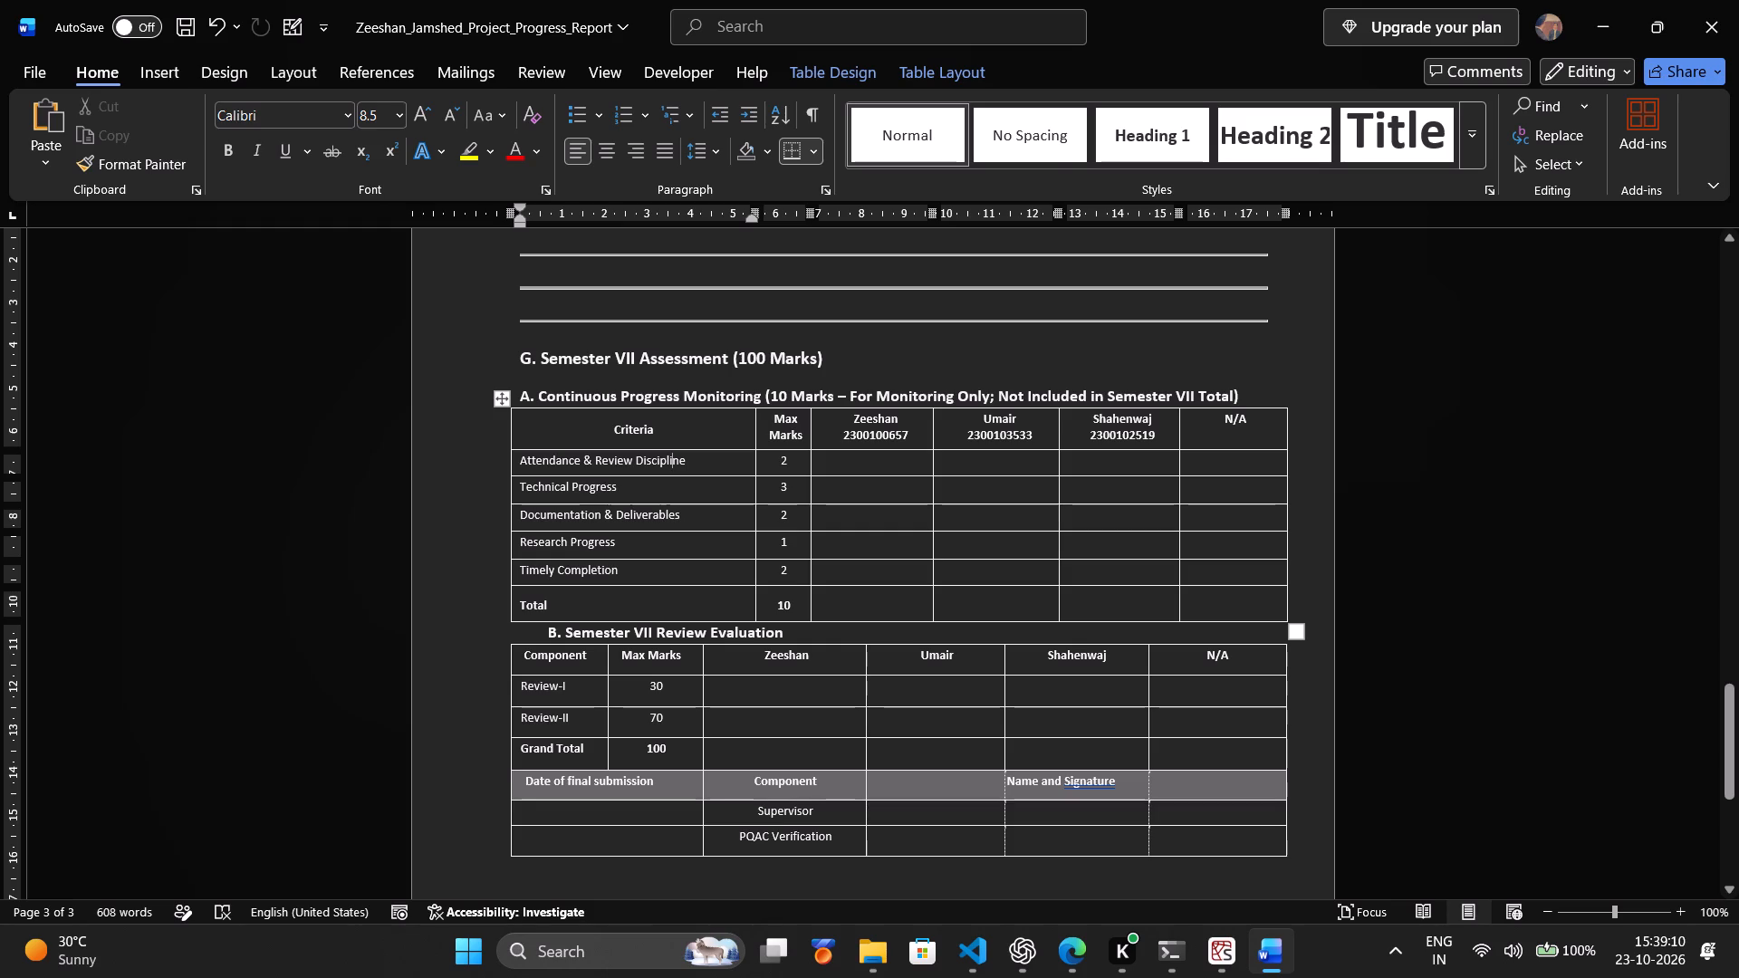
pyautogui.click(548, 631)
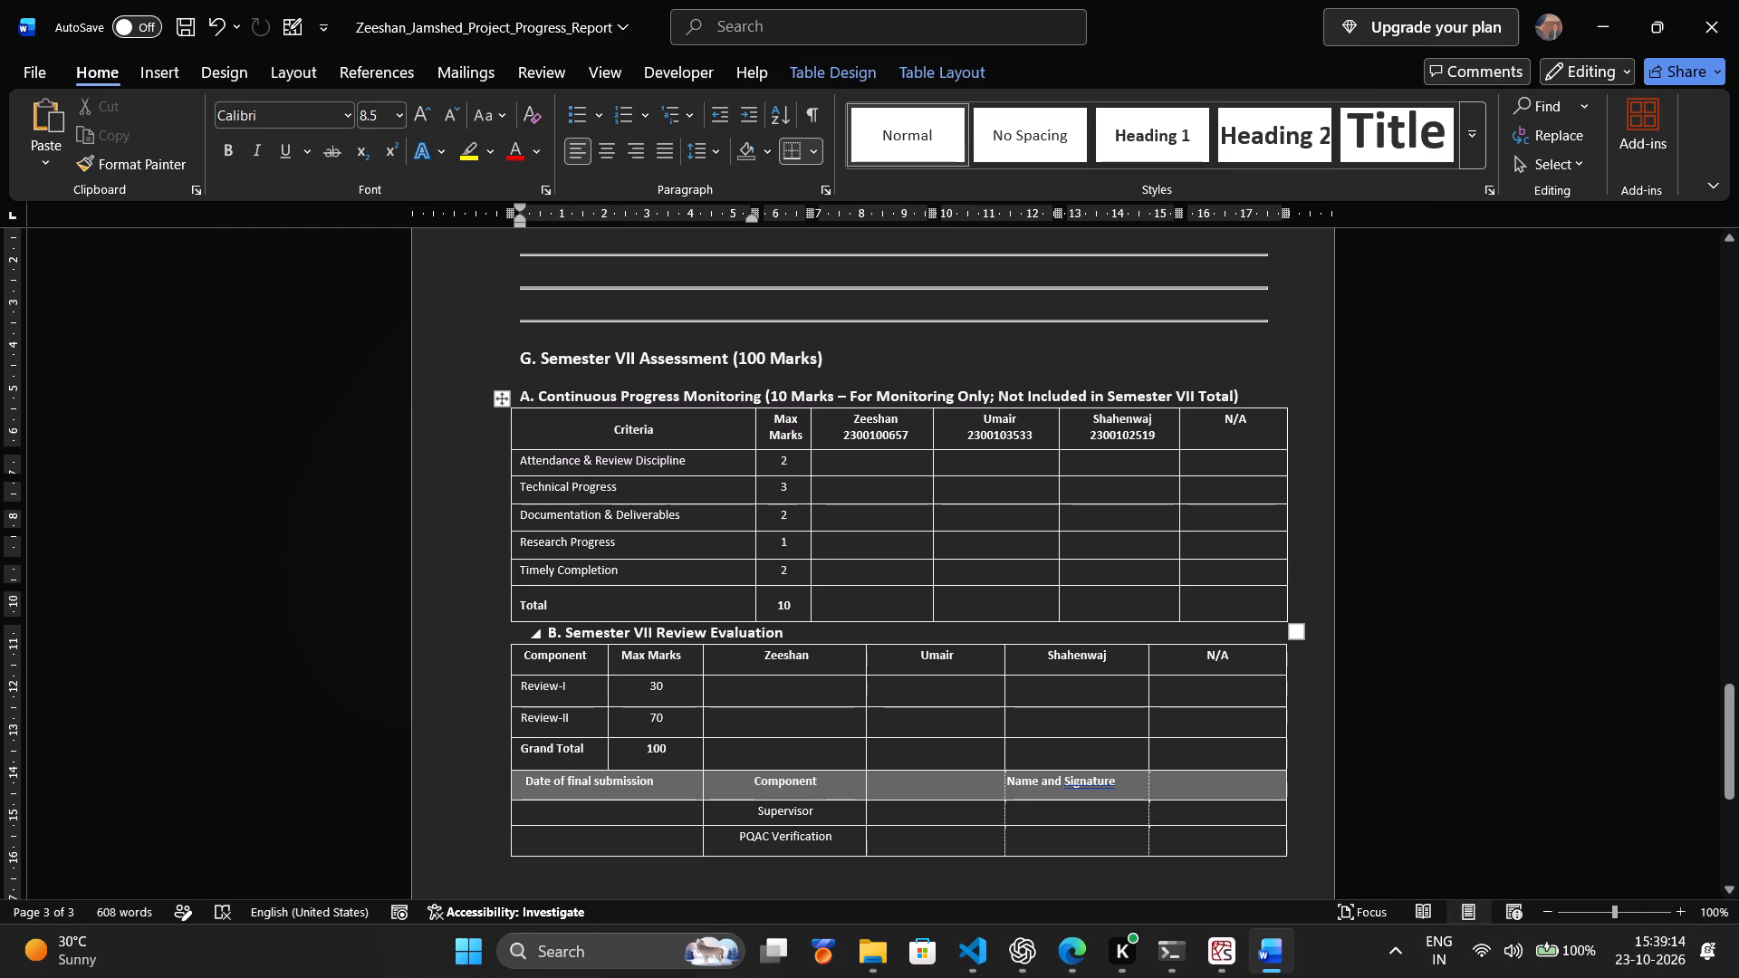
pyautogui.click(613, 629)
pyautogui.click(552, 629)
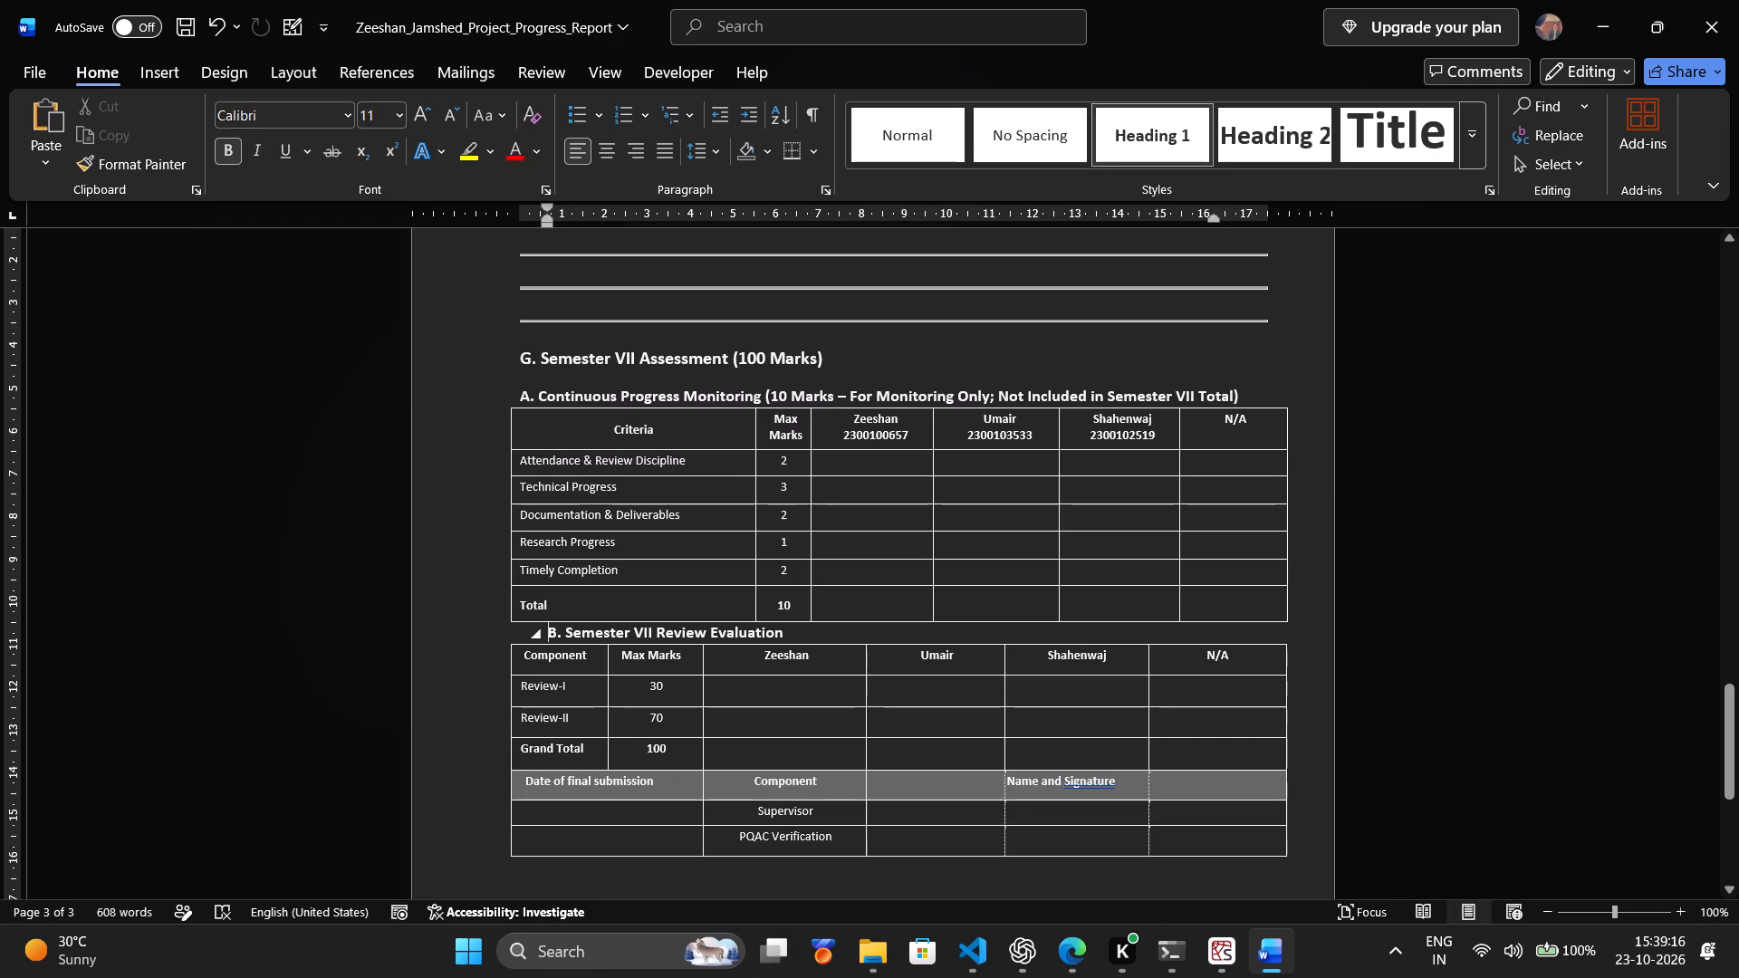
pyautogui.press('Return')
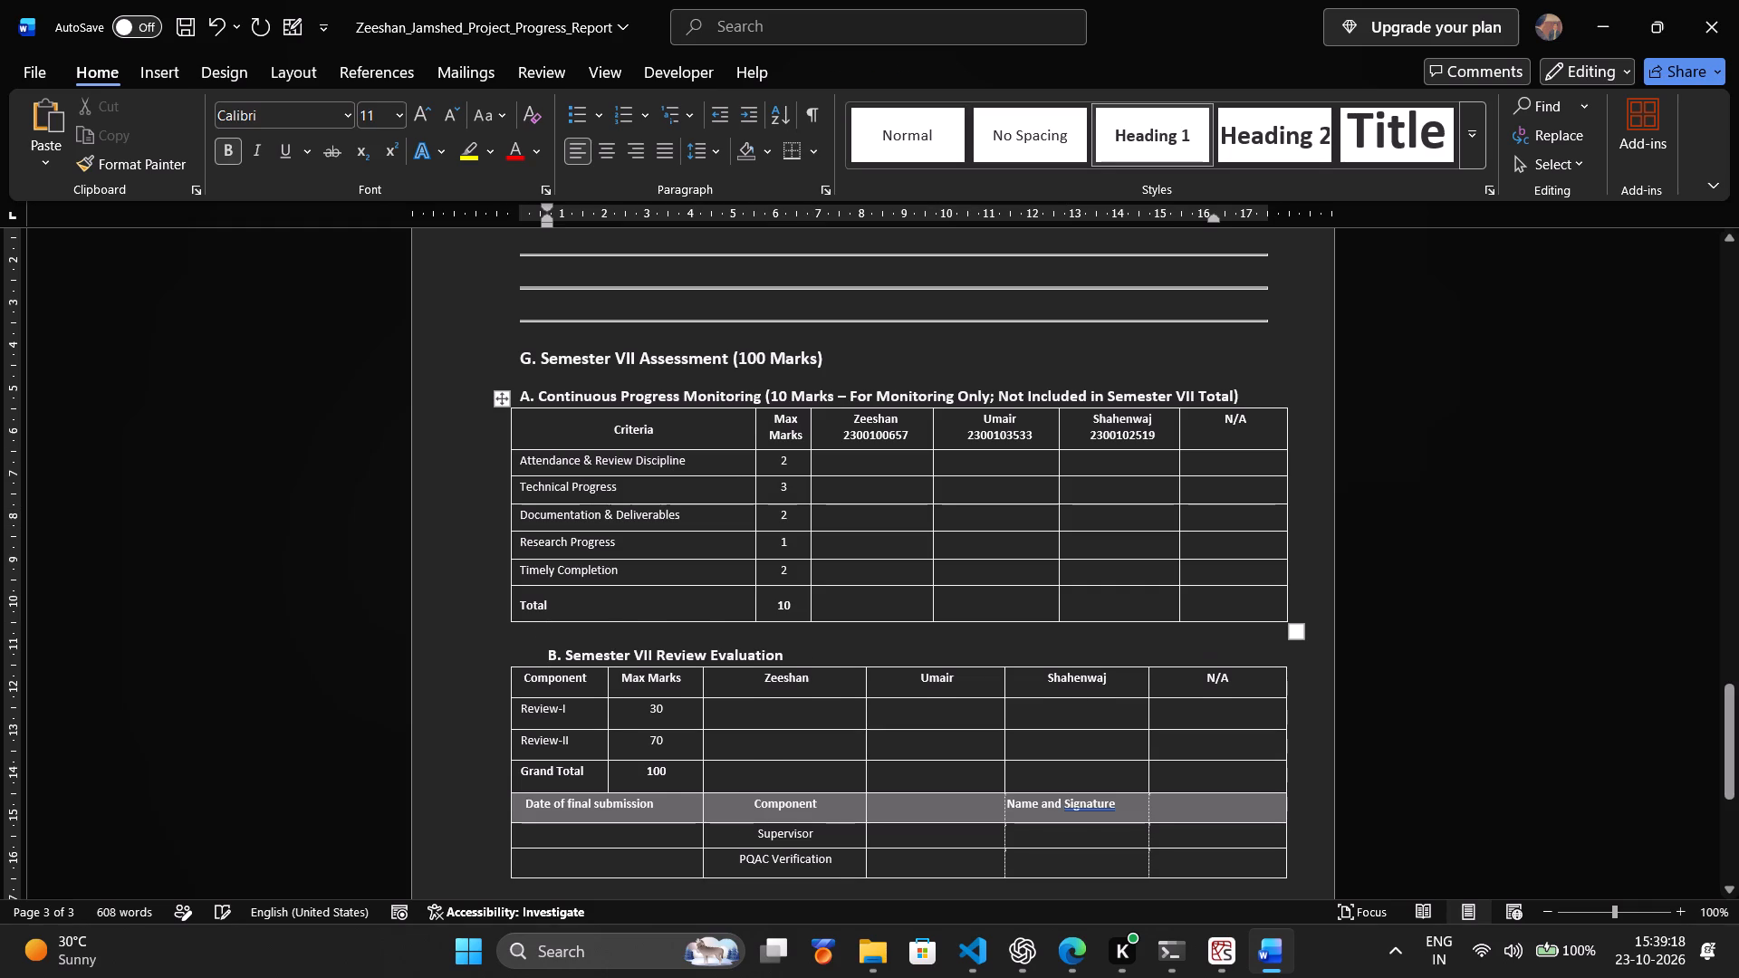
pyautogui.click(716, 120)
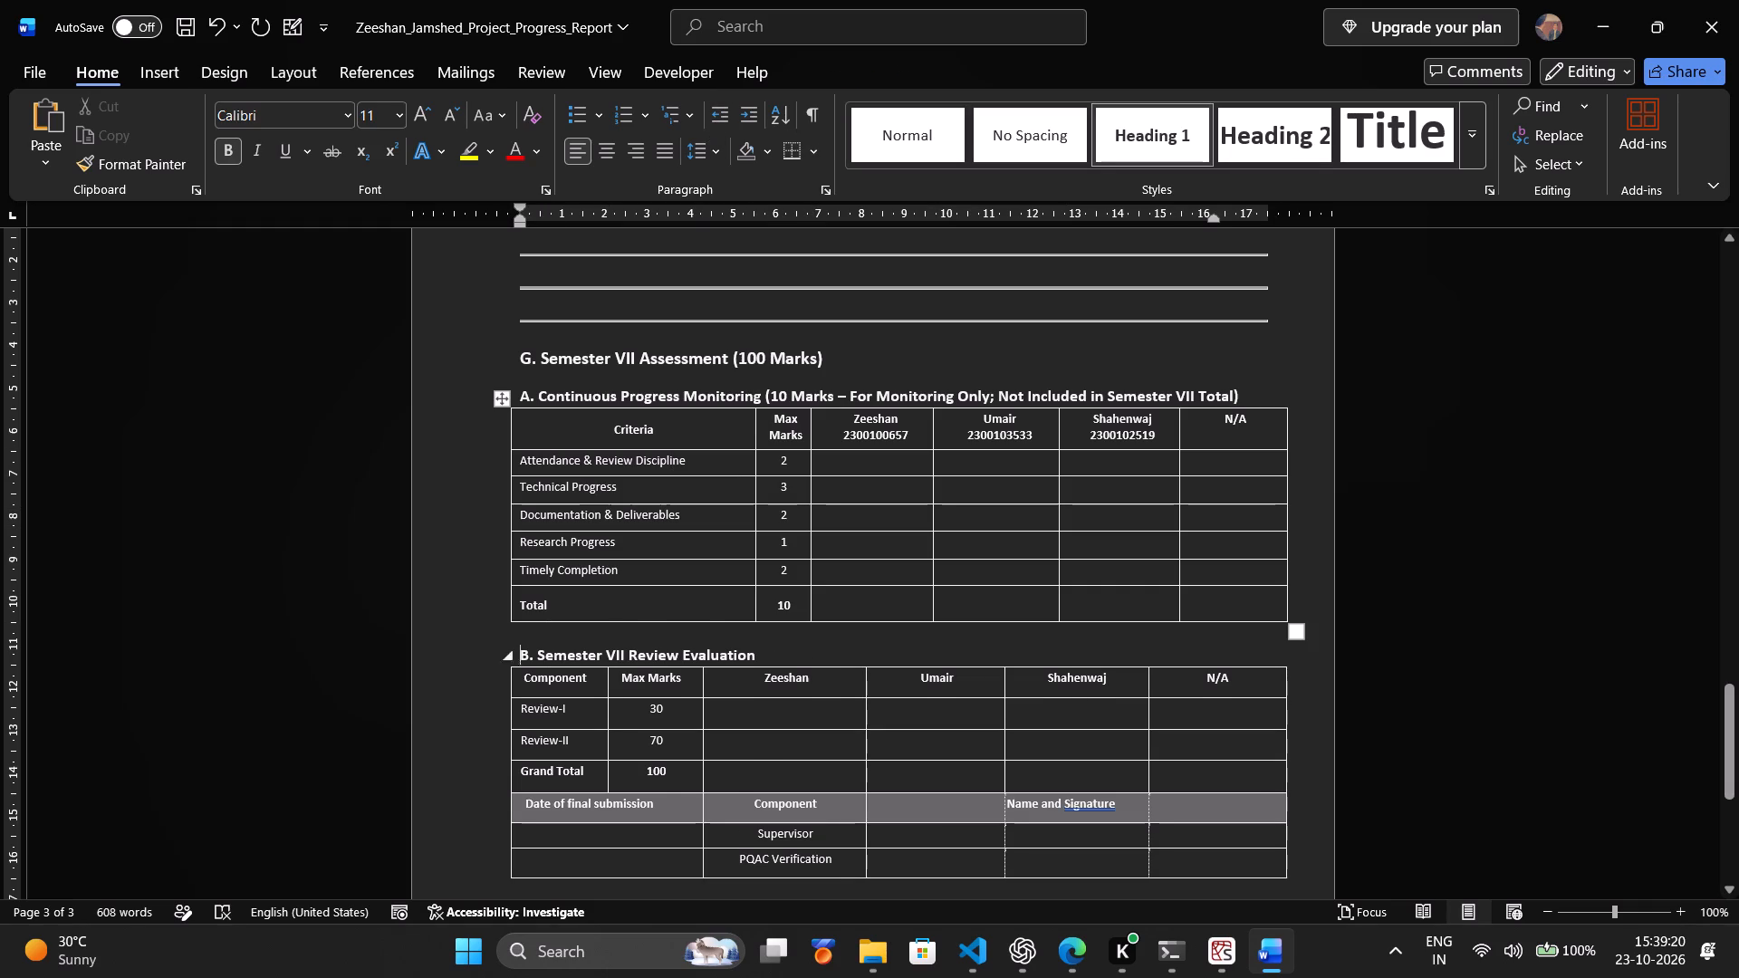
pyautogui.click(769, 655)
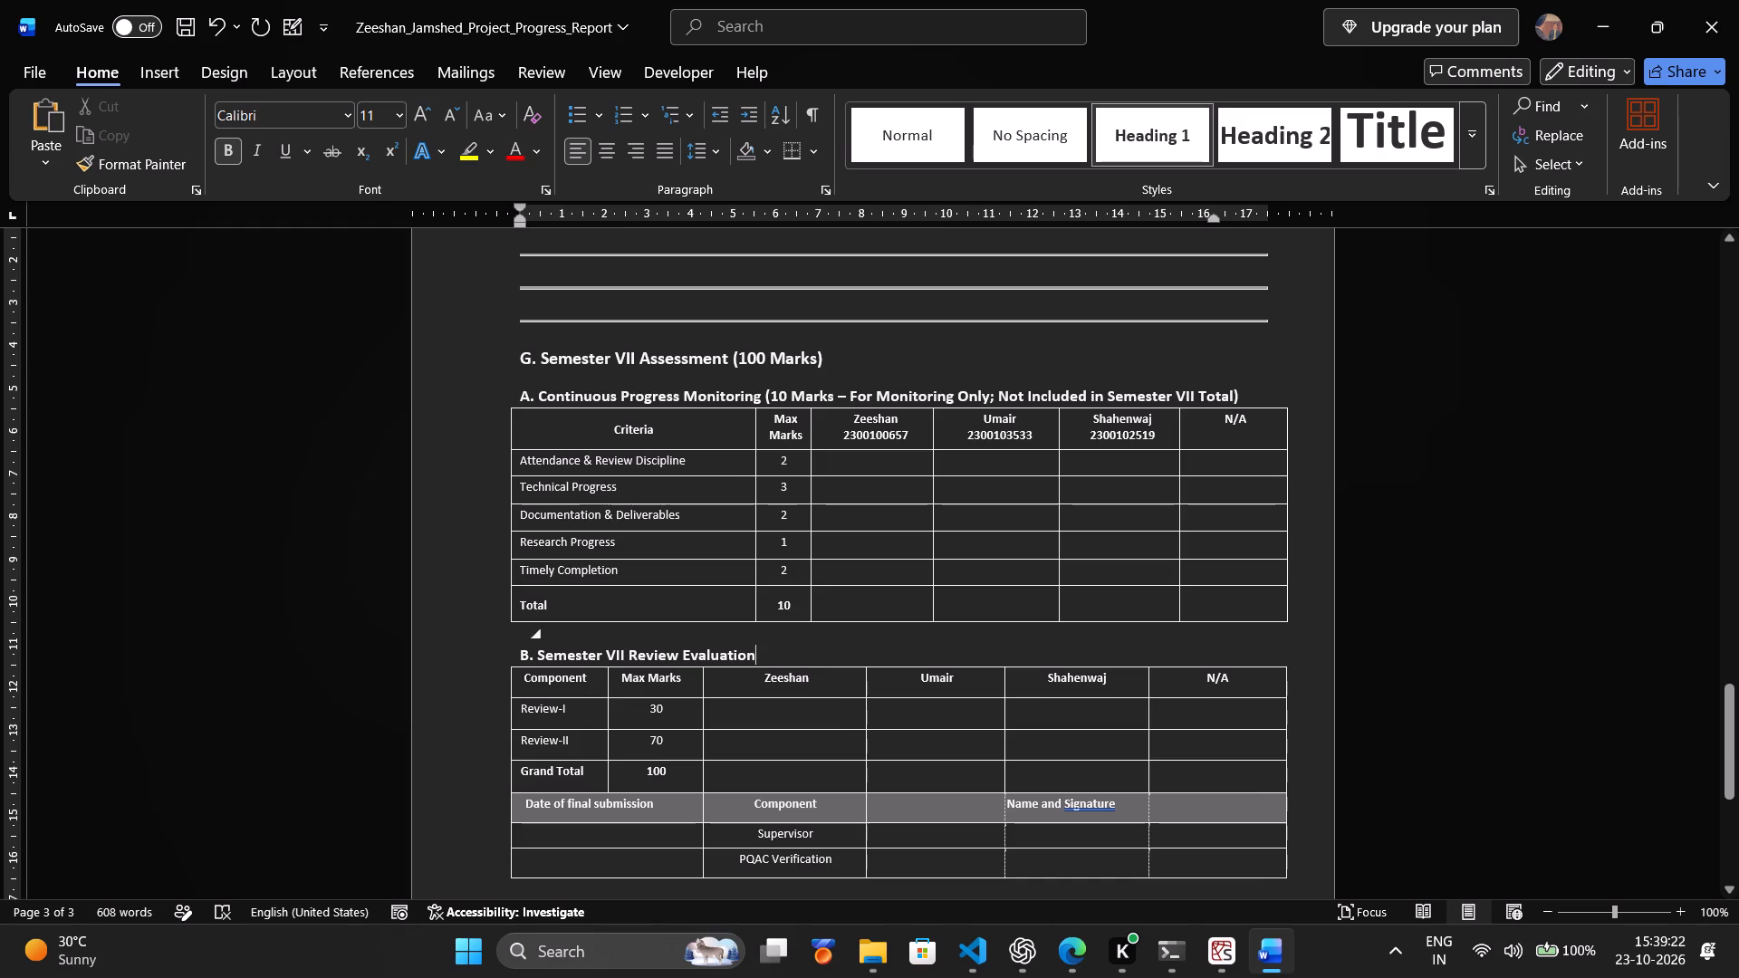
# Set the vertical alignment of all Continuous Progress Monitoring cells to Center and center the table on the page.
pyautogui.click(500, 394)
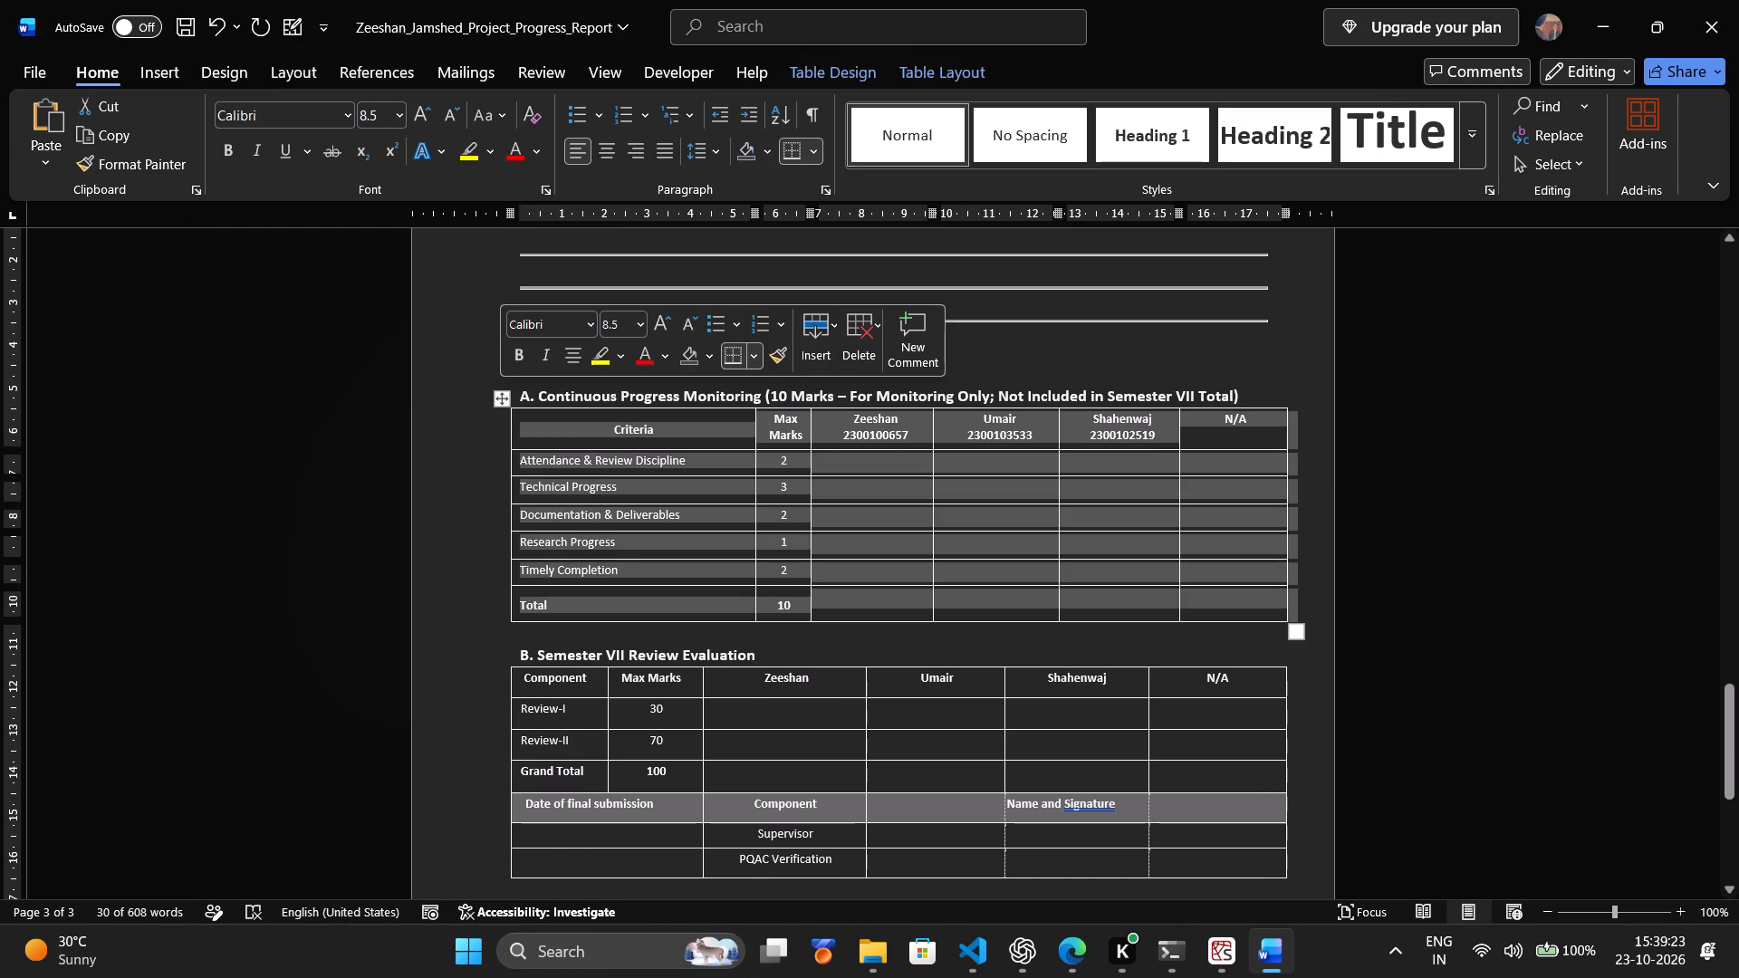
pyautogui.rightClick(500, 394)
pyautogui.click(596, 842)
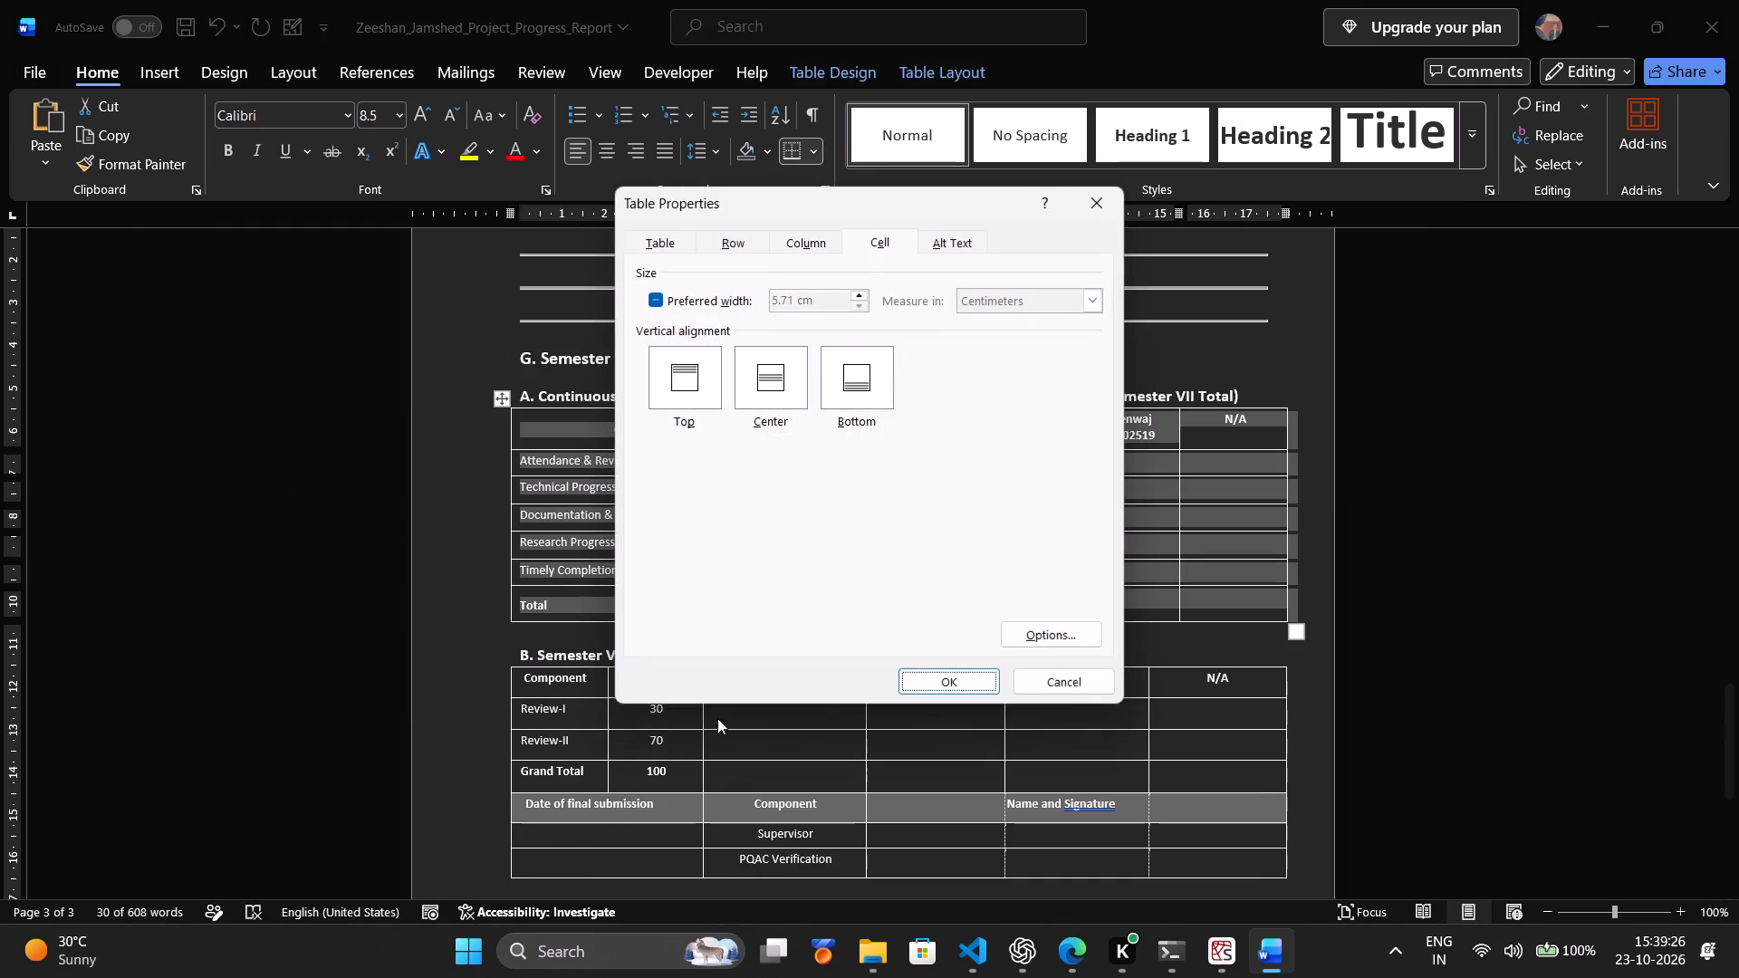
pyautogui.click(769, 392)
pyautogui.click(937, 673)
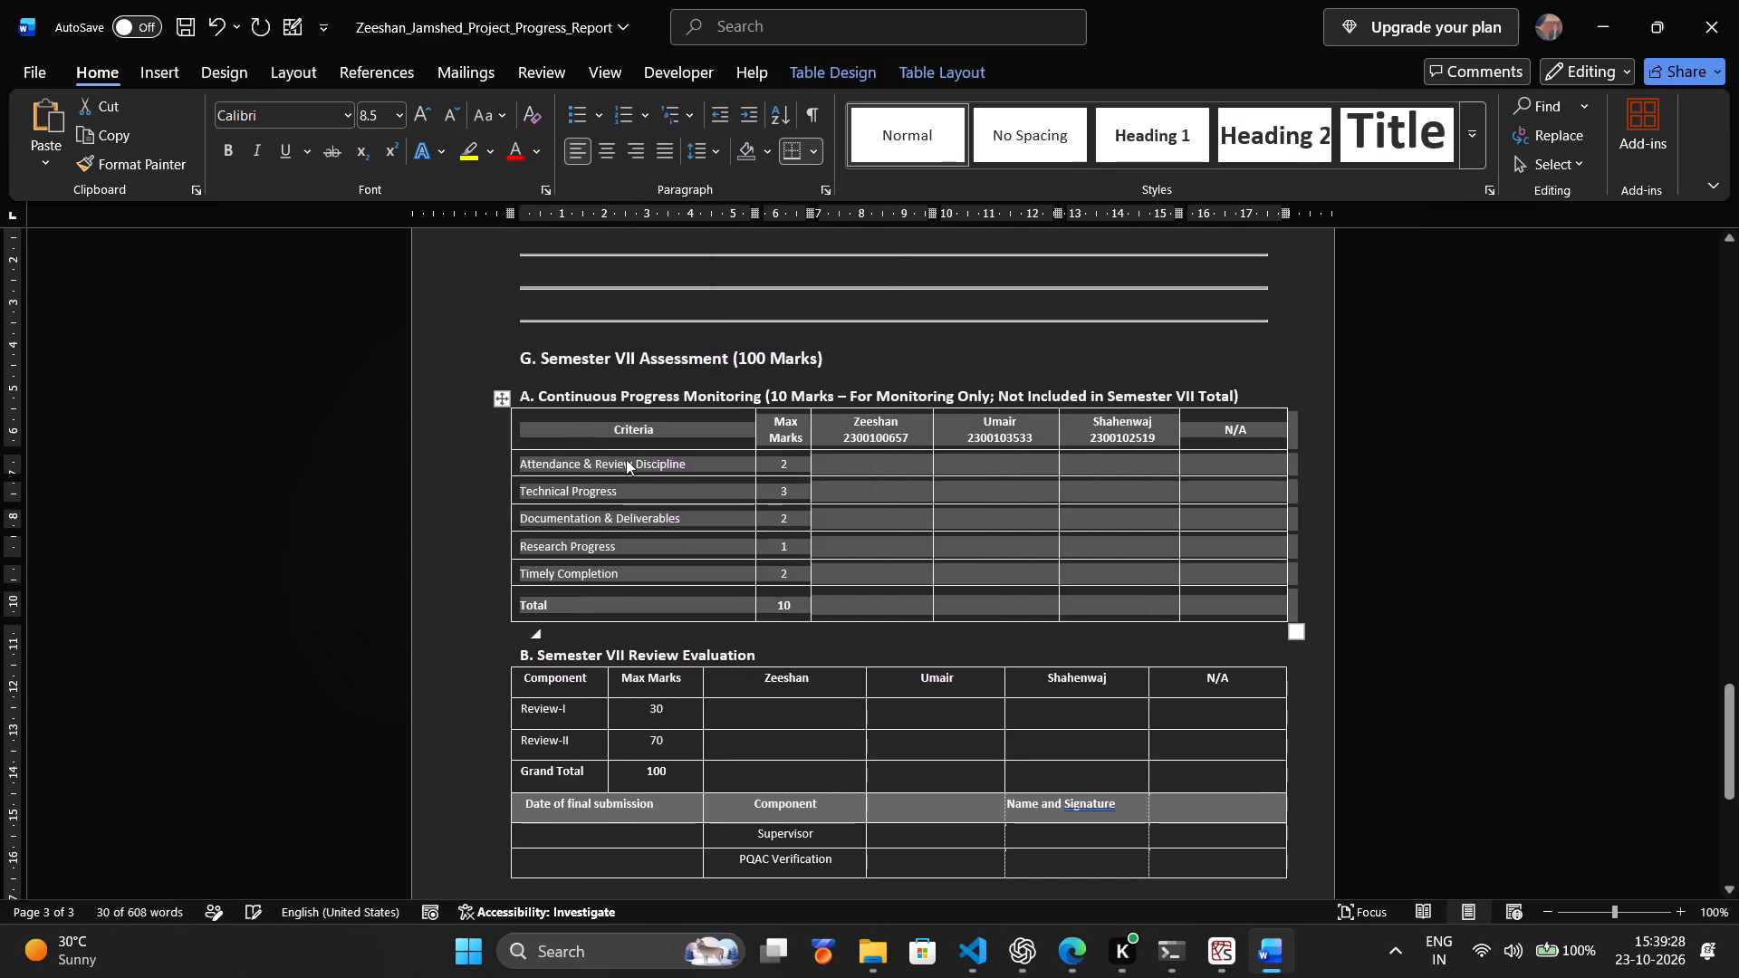
pyautogui.click(499, 399)
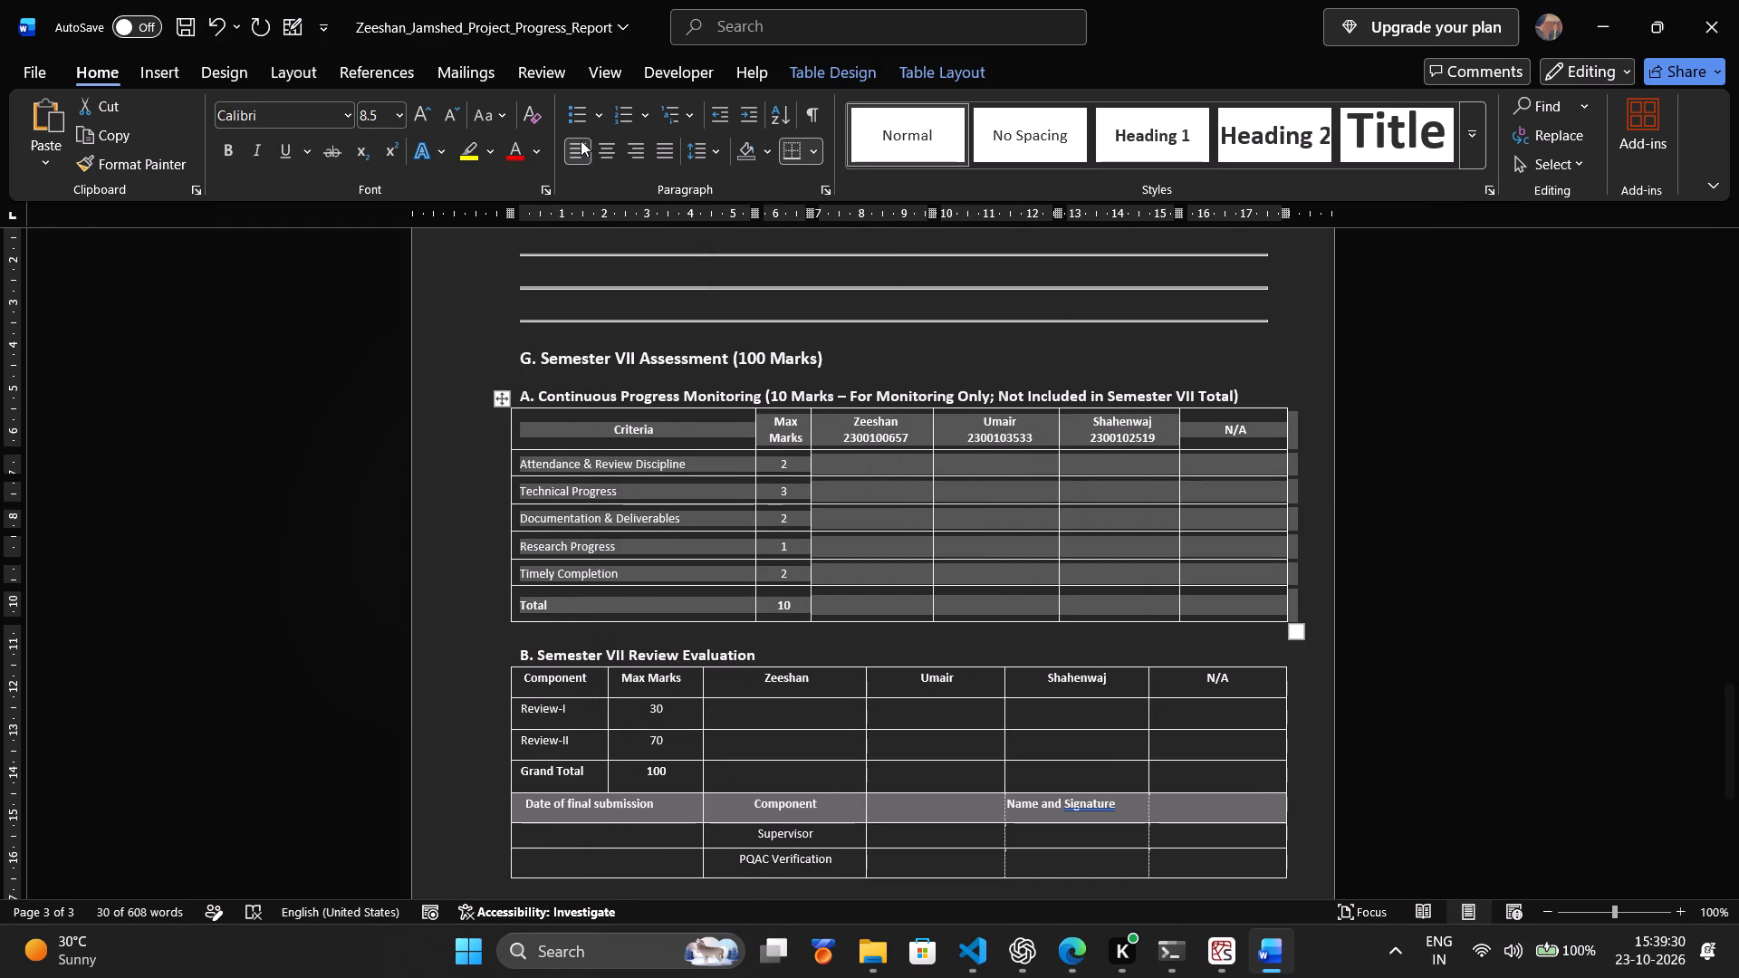
pyautogui.click(601, 145)
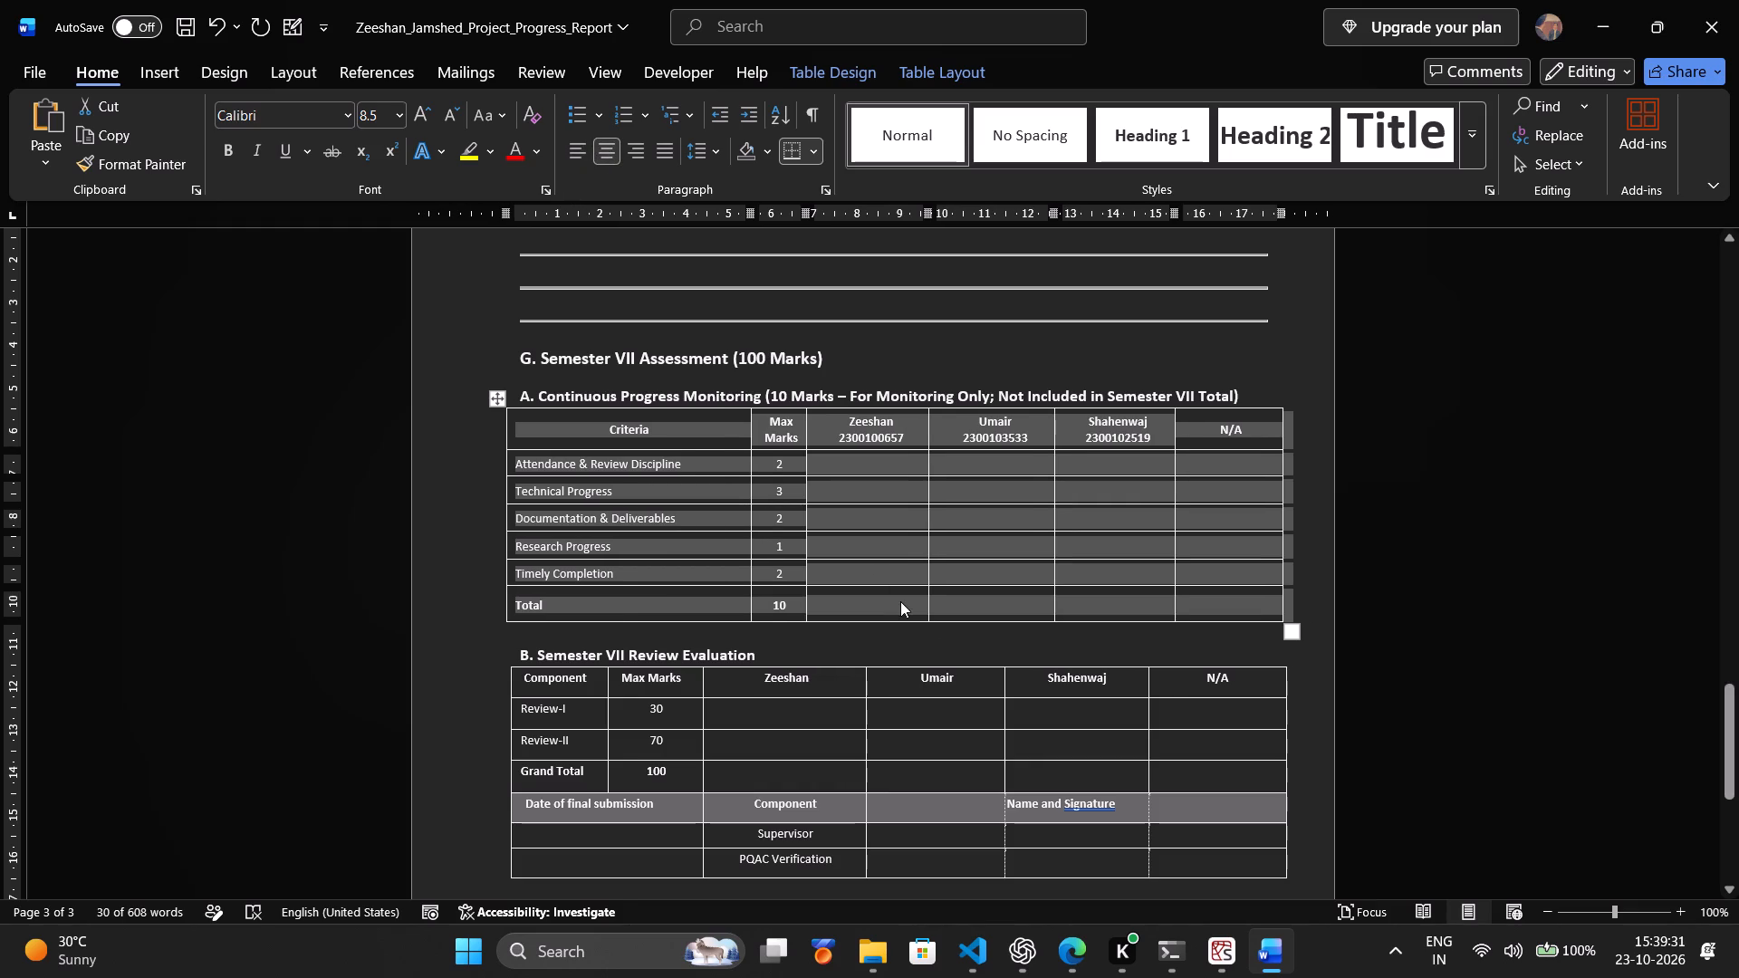
pyautogui.click(900, 601)
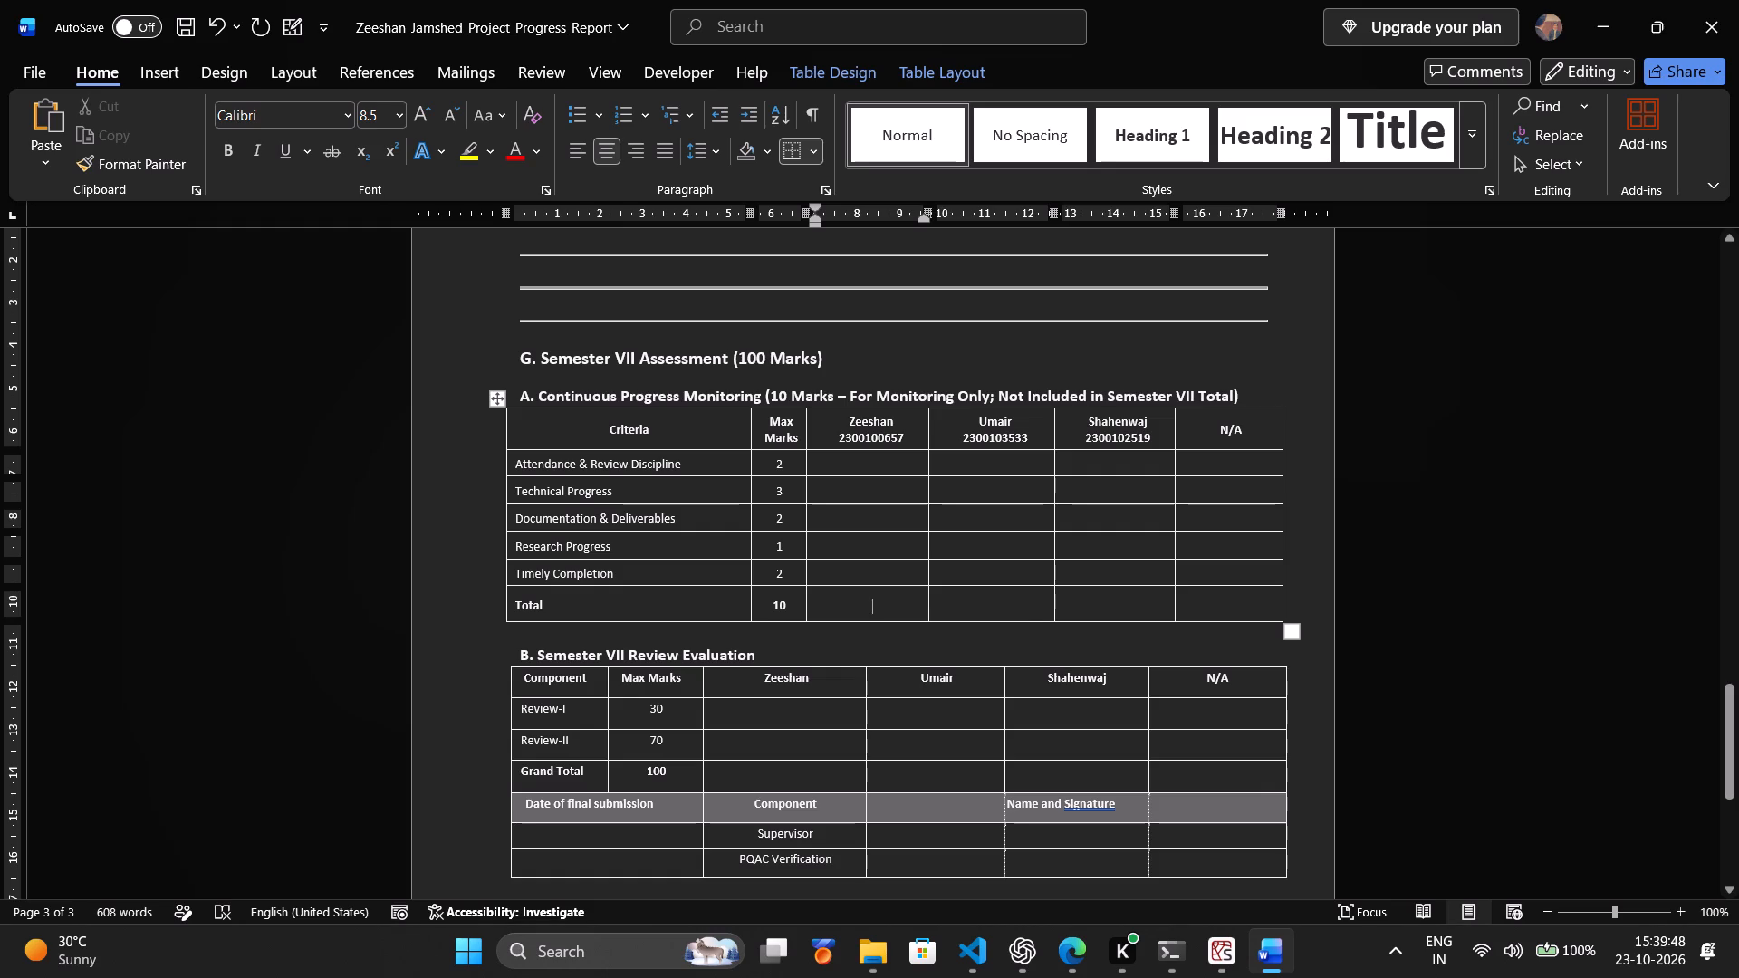
# Delete the N/A column from the Continuous Progress Monitoring table.
pyautogui.click(1203, 439)
pyautogui.moveTo(1193, 421); pyautogui.dragTo(1211, 446)
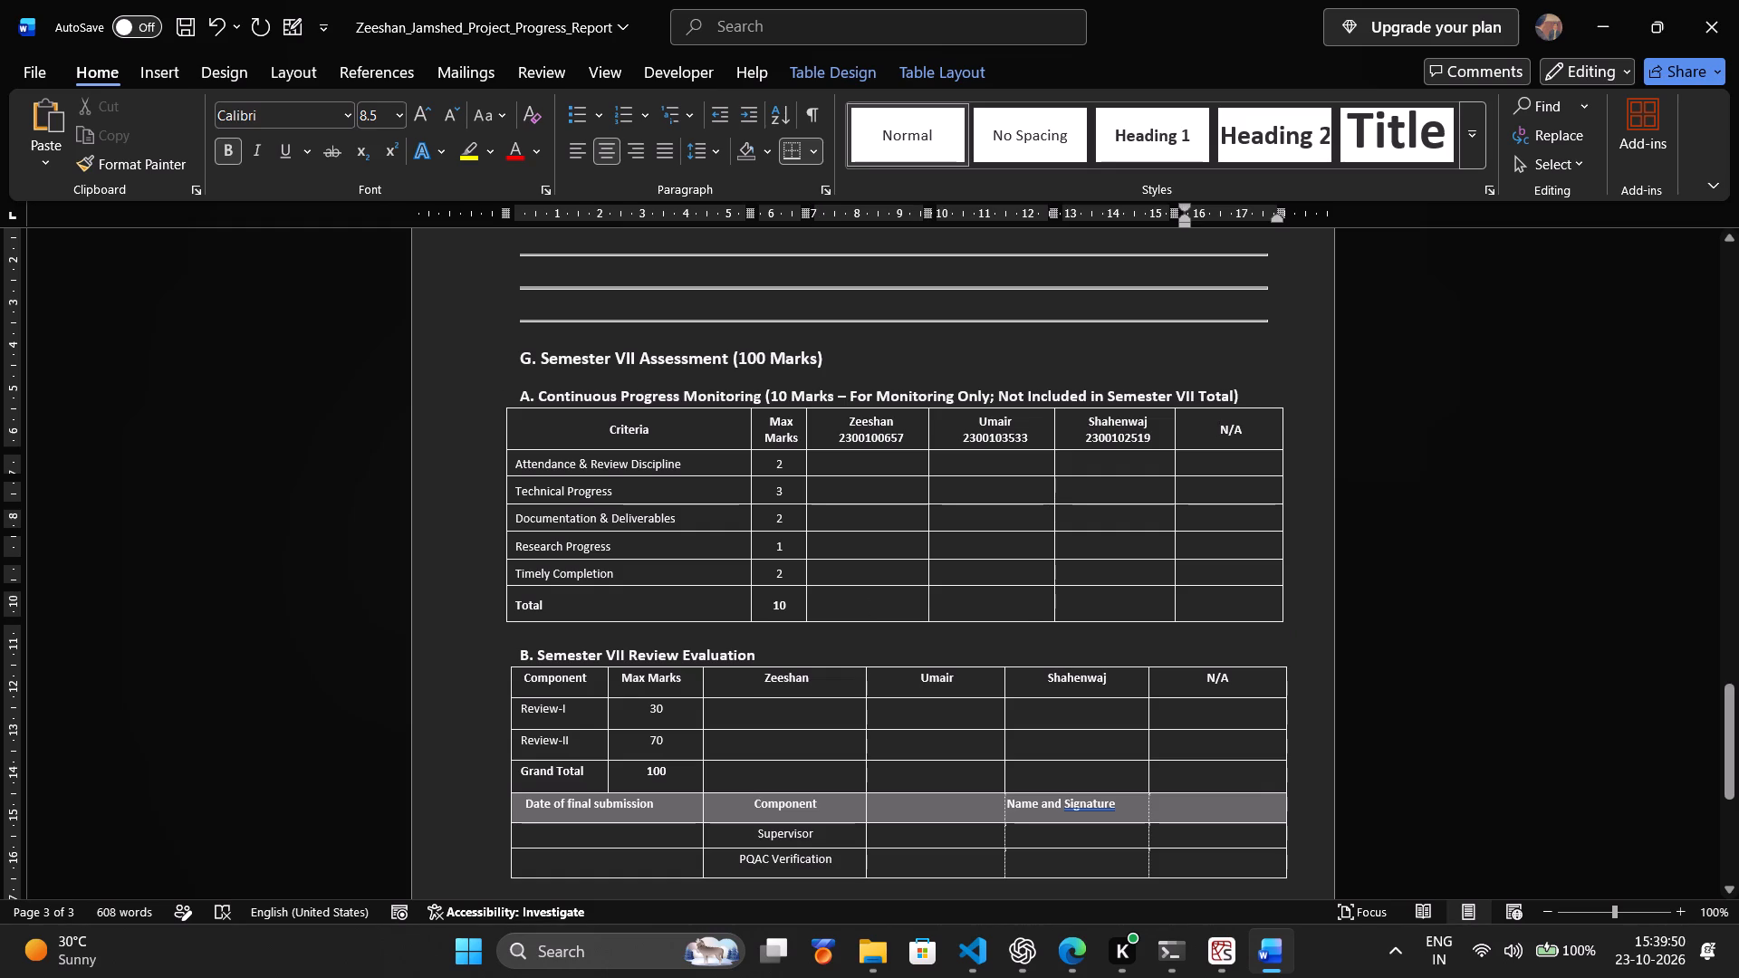
pyautogui.moveTo(1211, 446); pyautogui.dragTo(1252, 598)
pyautogui.rightClick(1212, 497)
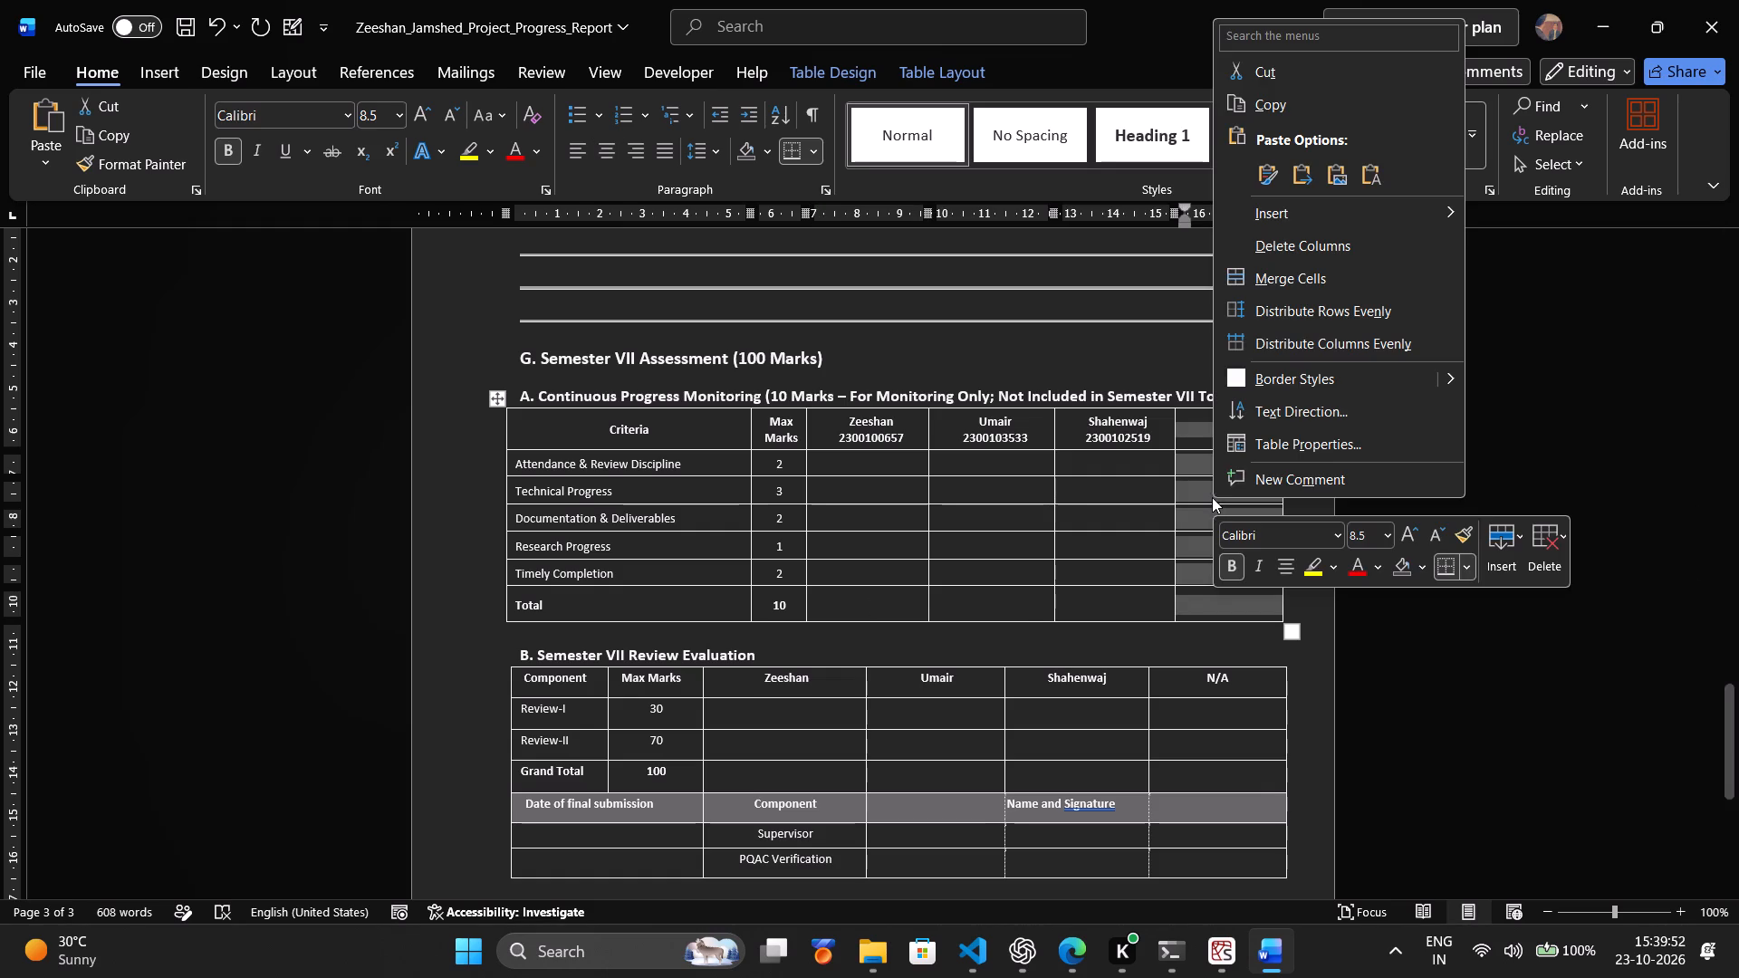
pyautogui.click(1285, 246)
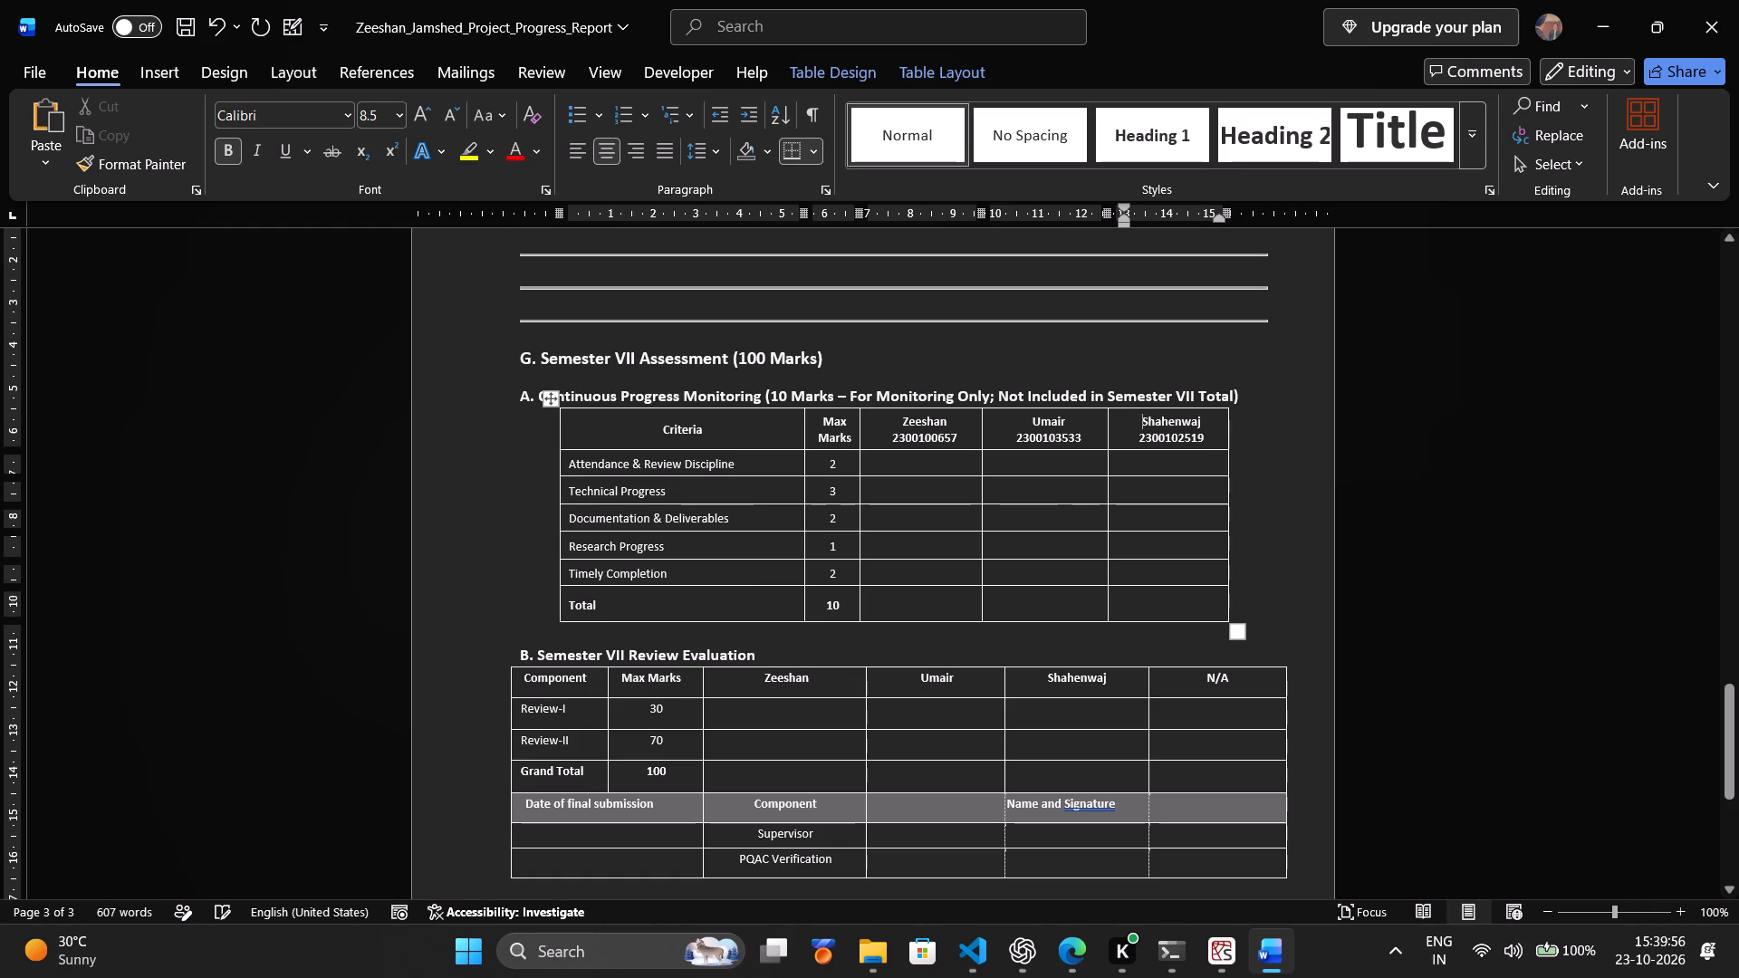
pyautogui.click(1235, 631)
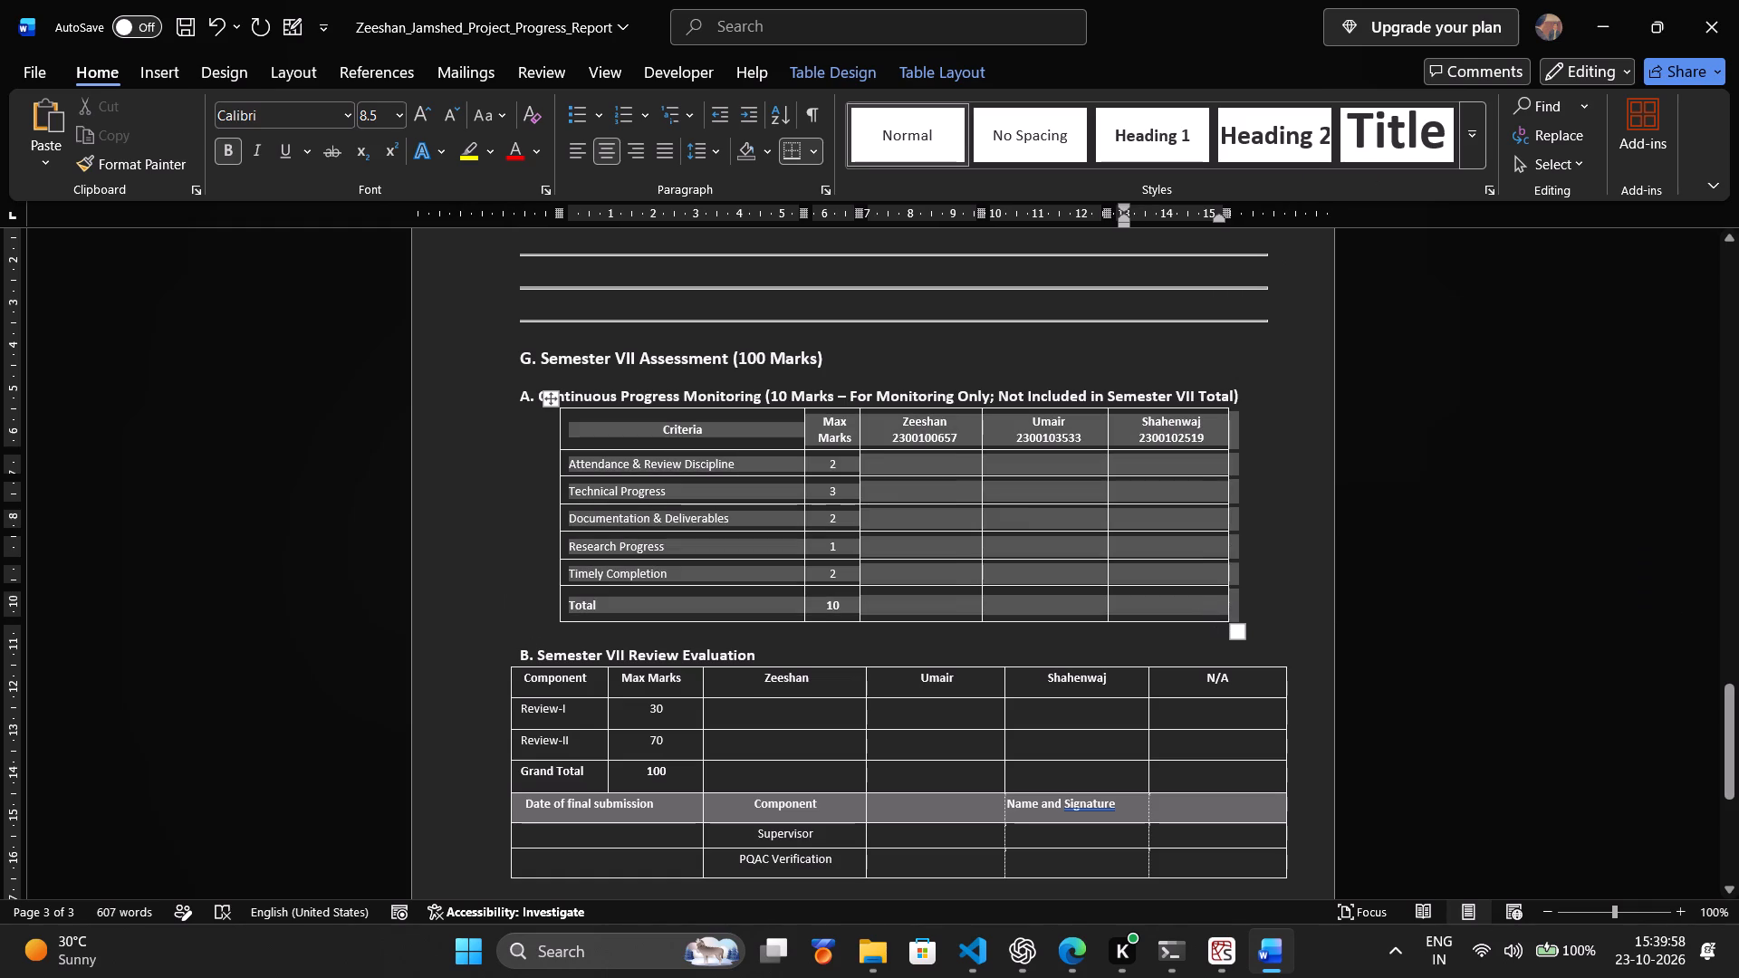
pyautogui.click(1102, 548)
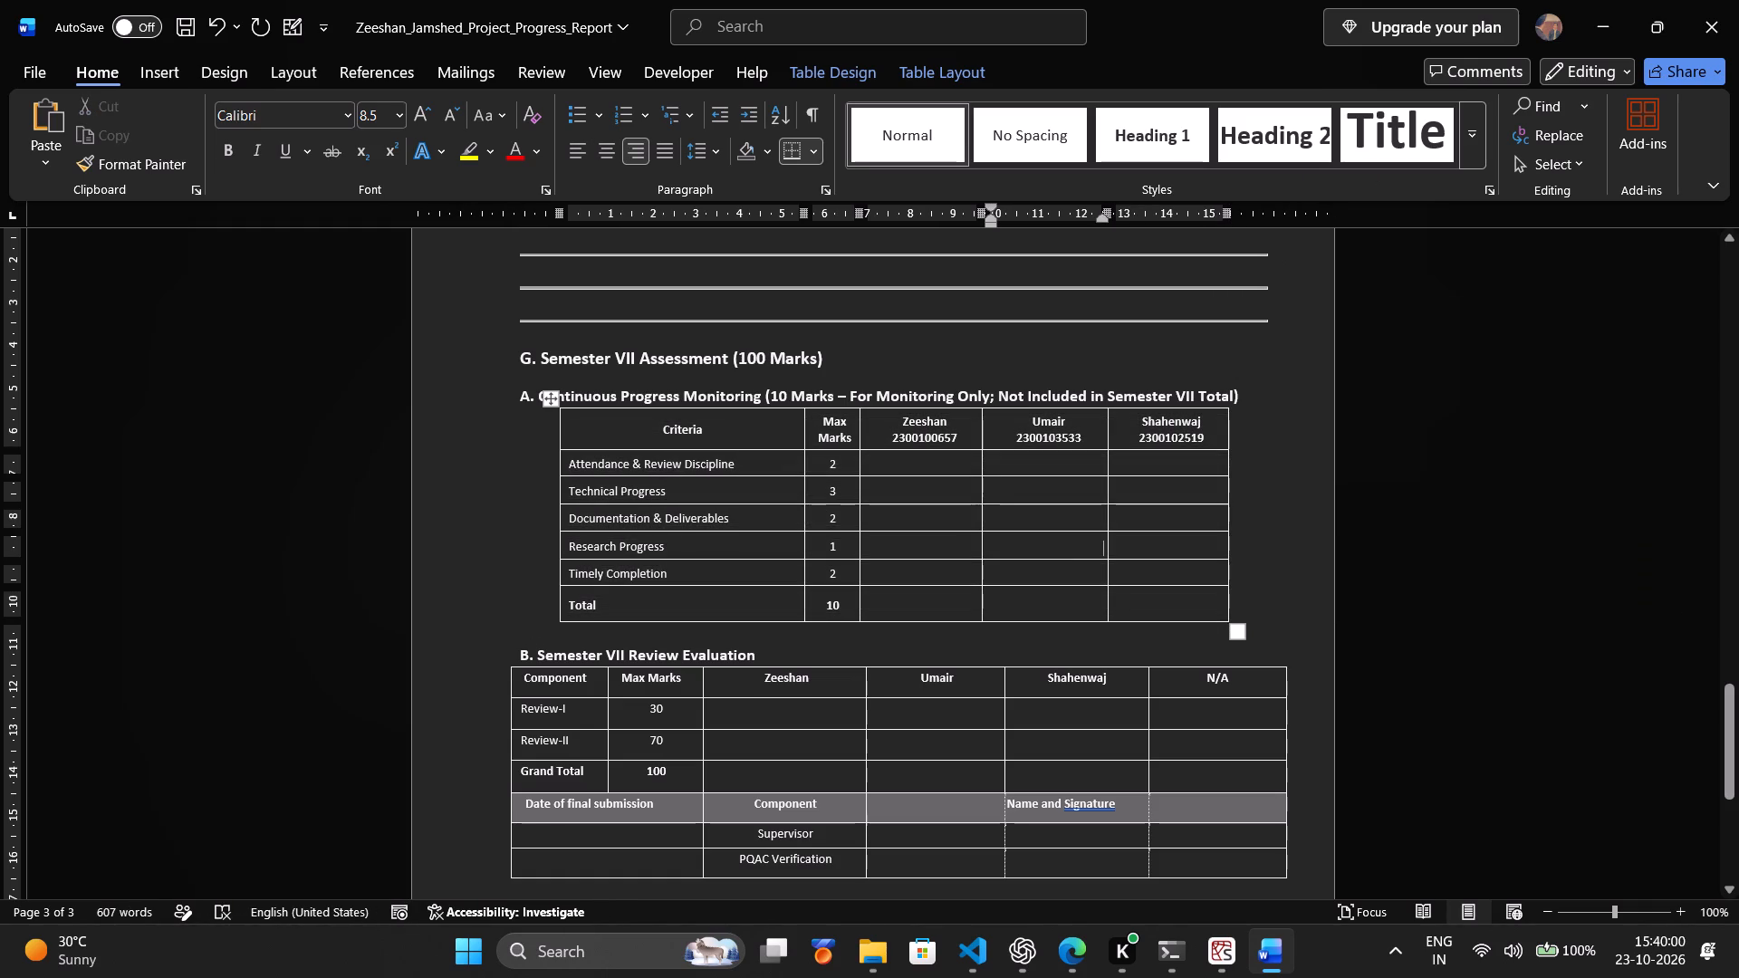
# Widen the Continuous Progress Monitoring table's Max Marks column to fit its heading on one line, taking the space from Criteria.
pyautogui.moveTo(804, 469); pyautogui.dragTo(797, 469)
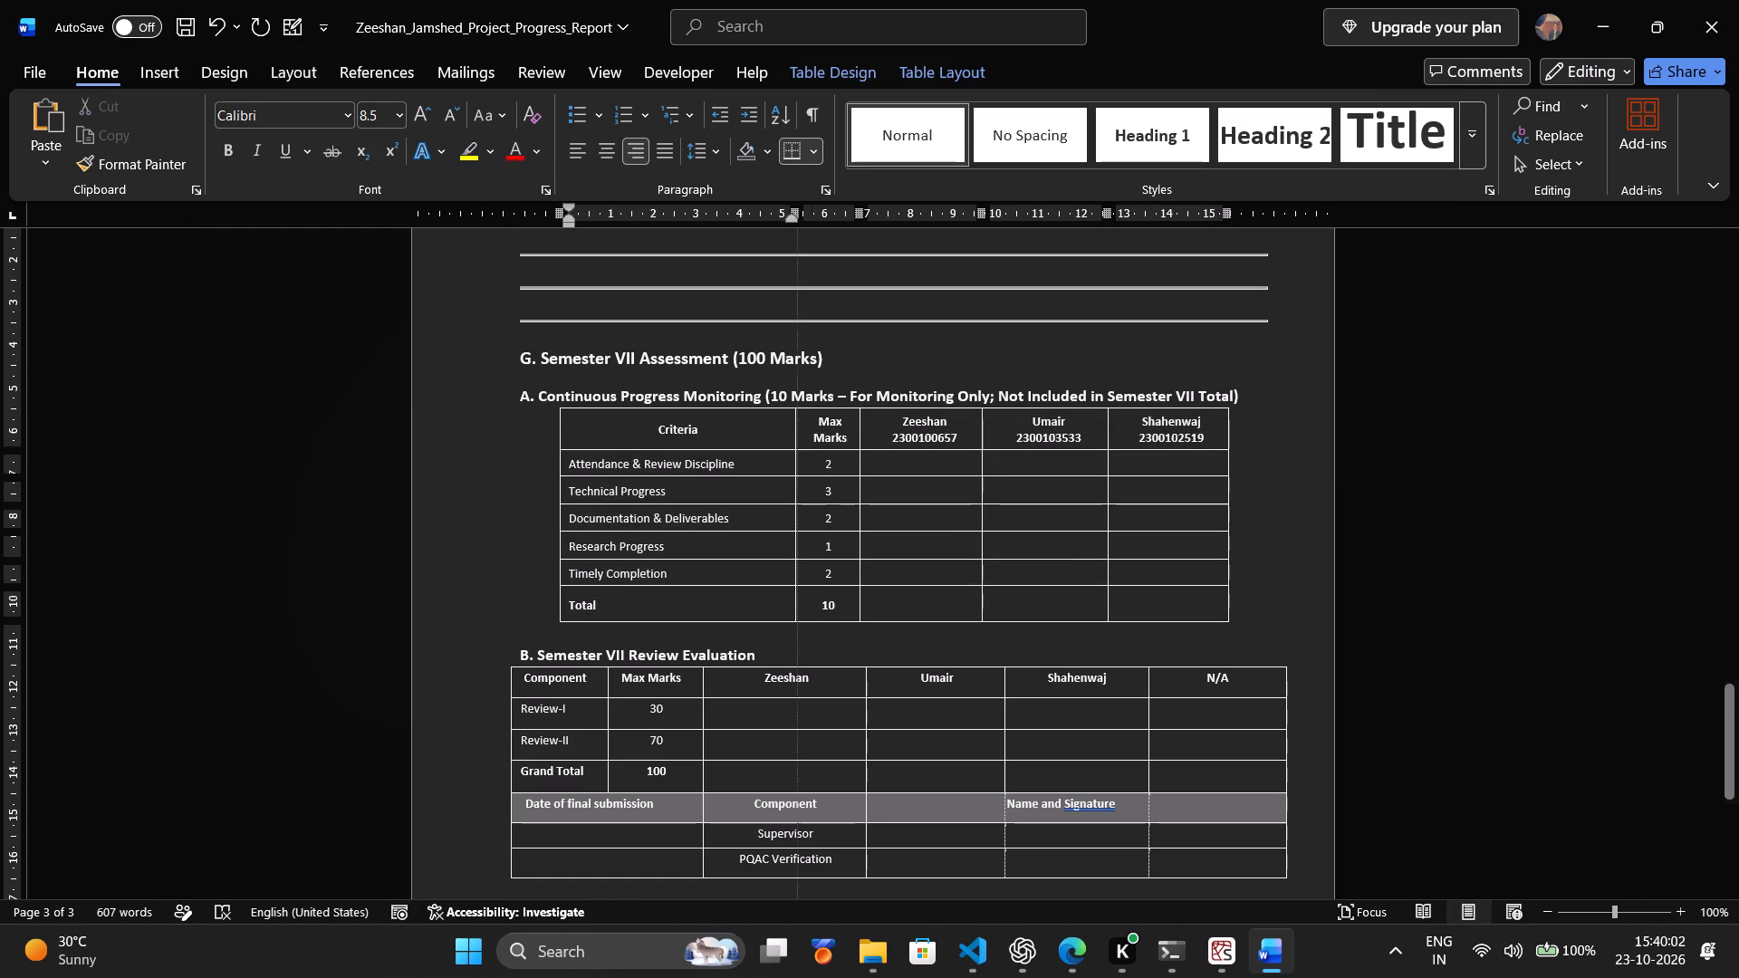
pyautogui.moveTo(797, 469); pyautogui.dragTo(777, 469)
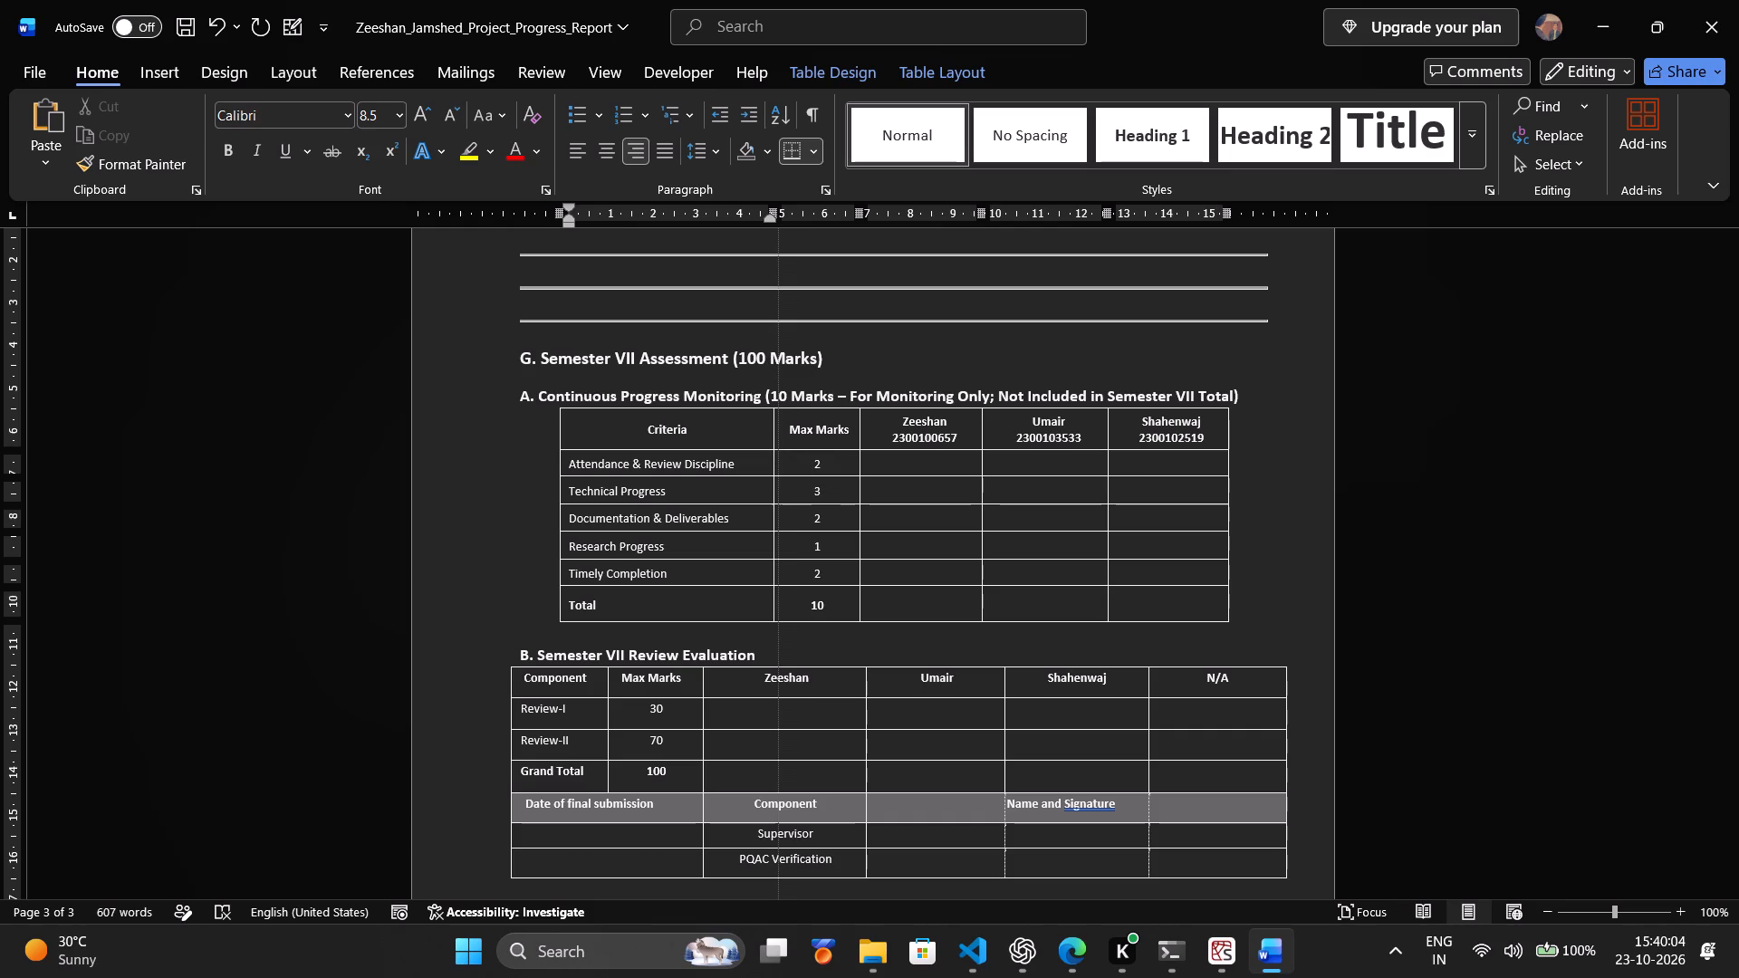
pyautogui.moveTo(777, 469); pyautogui.dragTo(776, 469)
# Enlarge the Continuous Progress Monitoring table to nearly the same width as the Semester VII Review Evaluation table below it.
pyautogui.moveTo(1229, 628); pyautogui.dragTo(1241, 629)
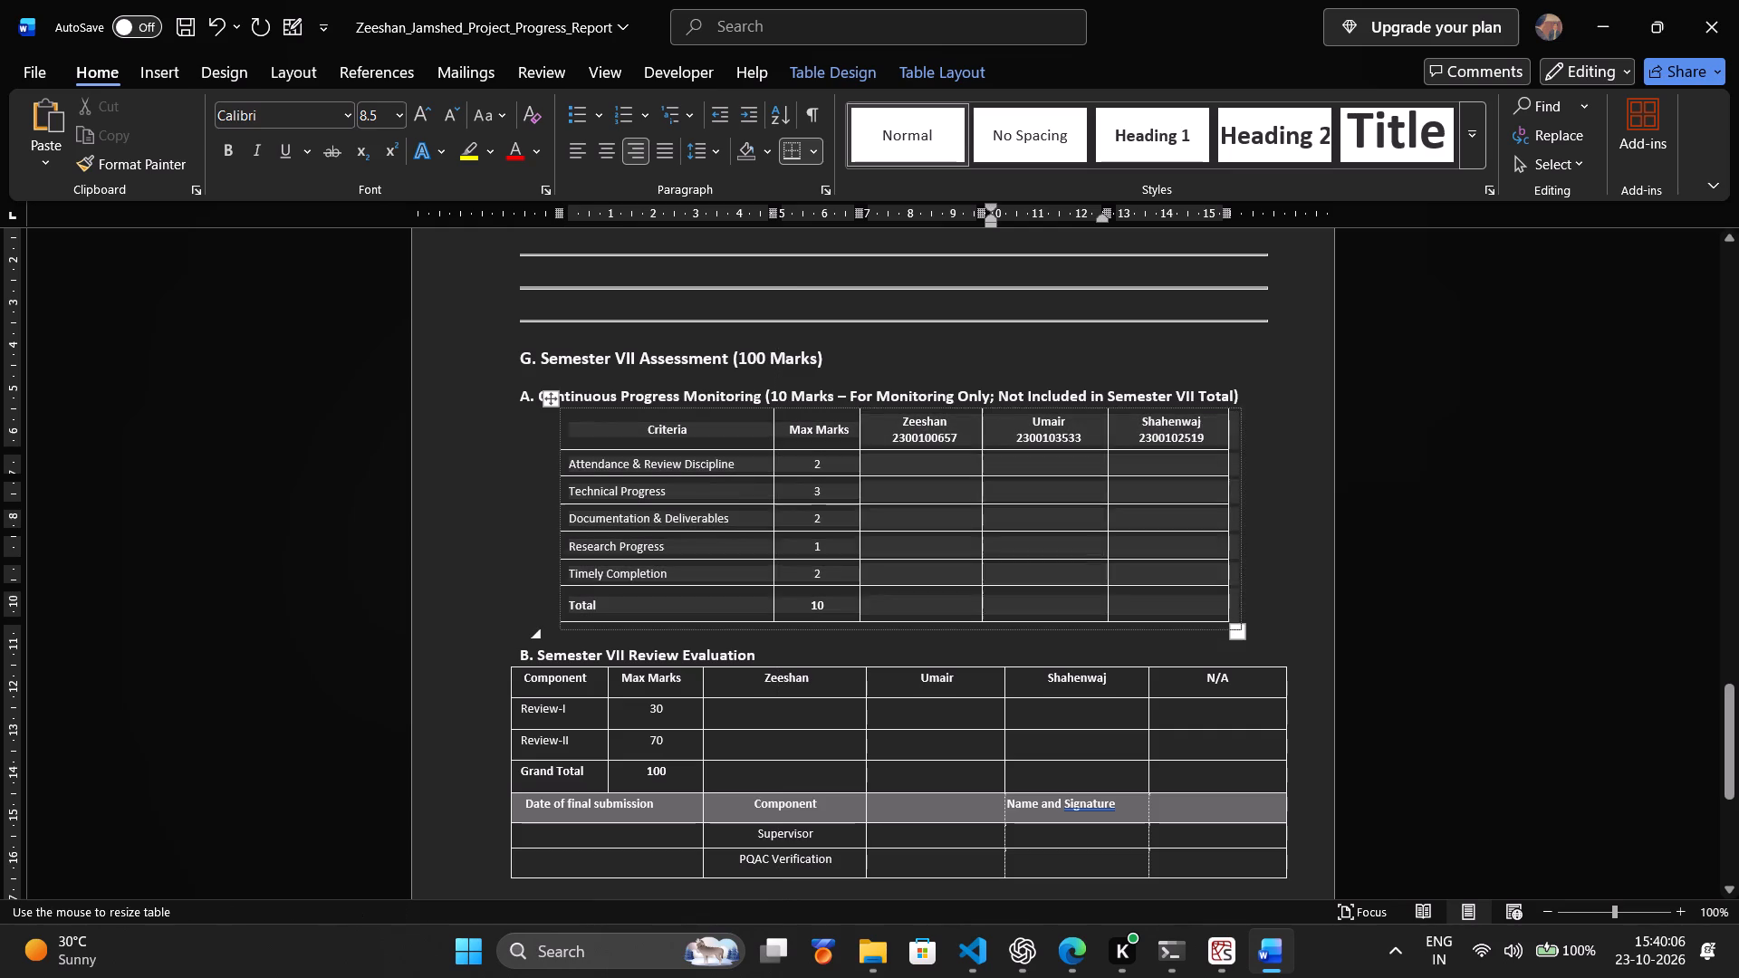
pyautogui.moveTo(1241, 629); pyautogui.dragTo(1290, 634)
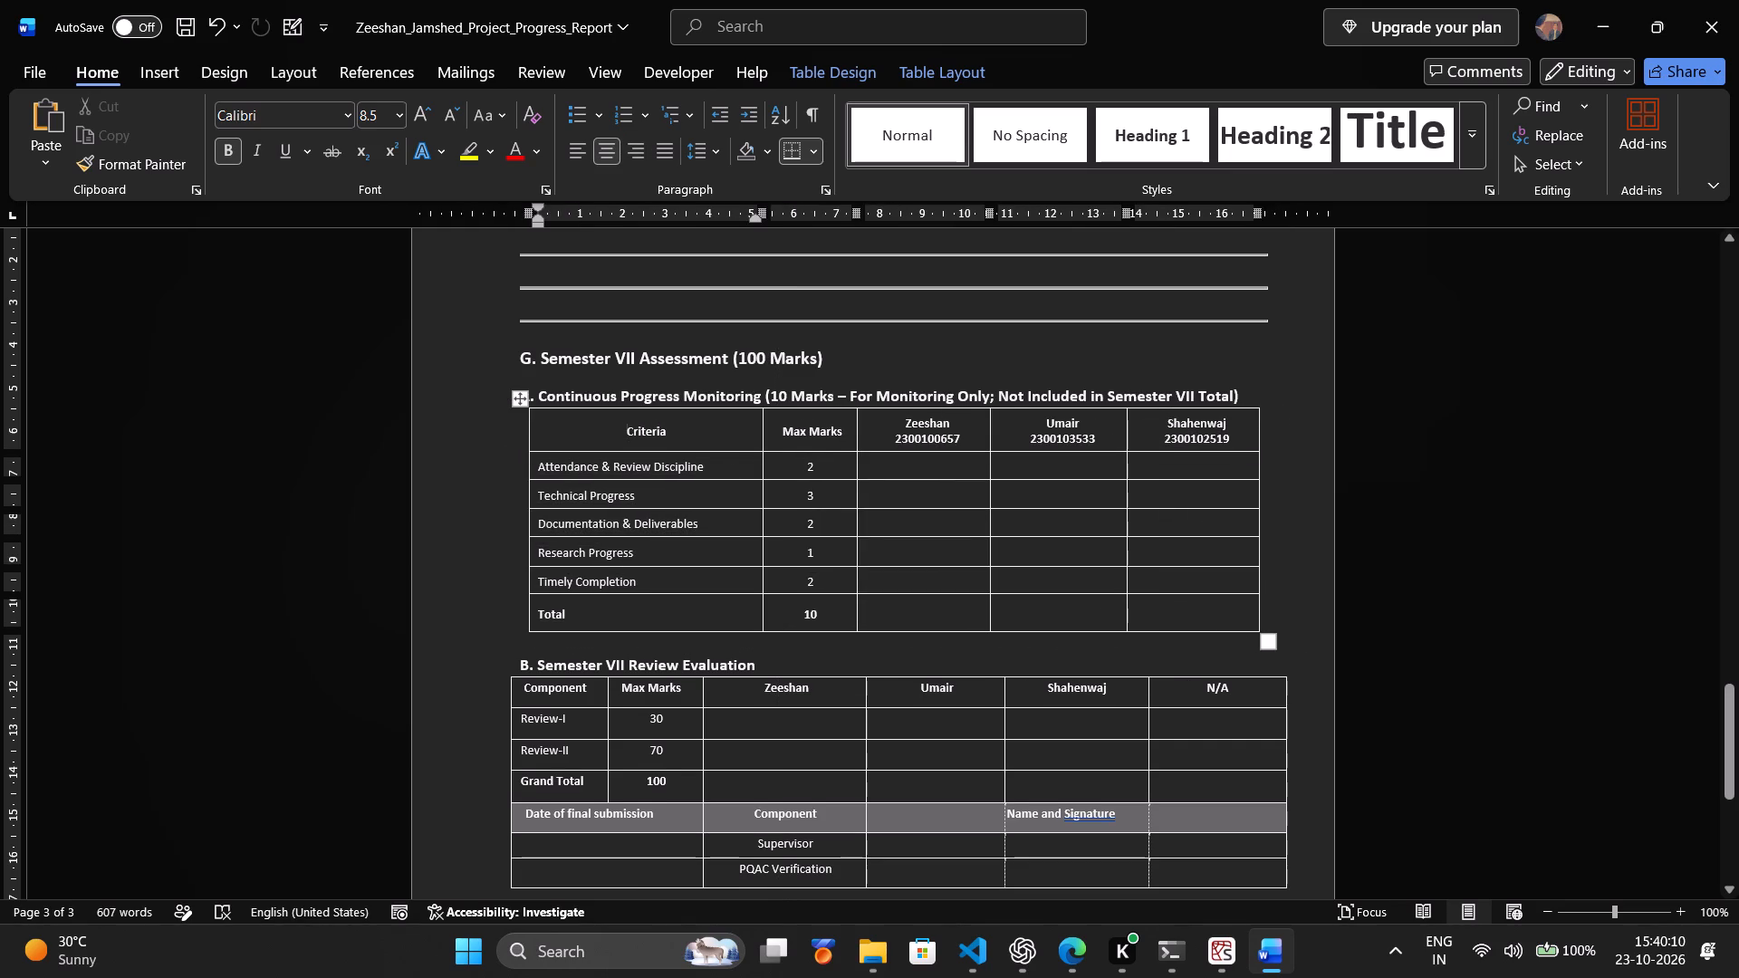
pyautogui.click(879, 373)
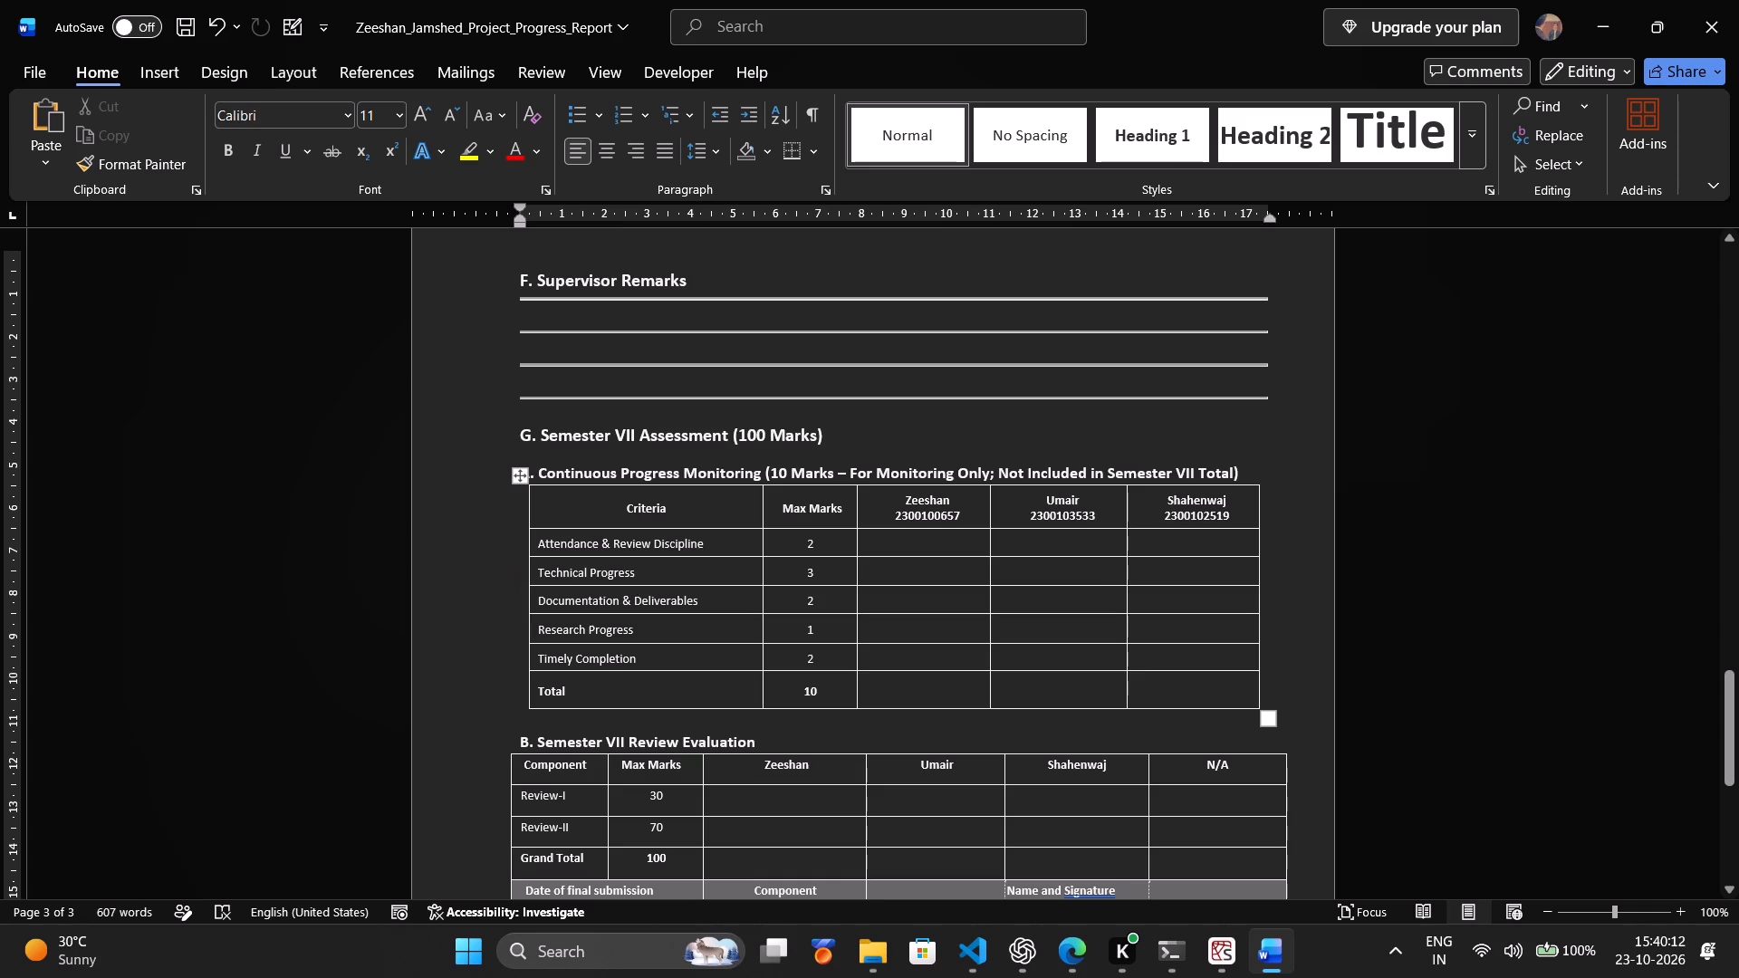
pyautogui.moveTo(1269, 719); pyautogui.dragTo(1291, 716)
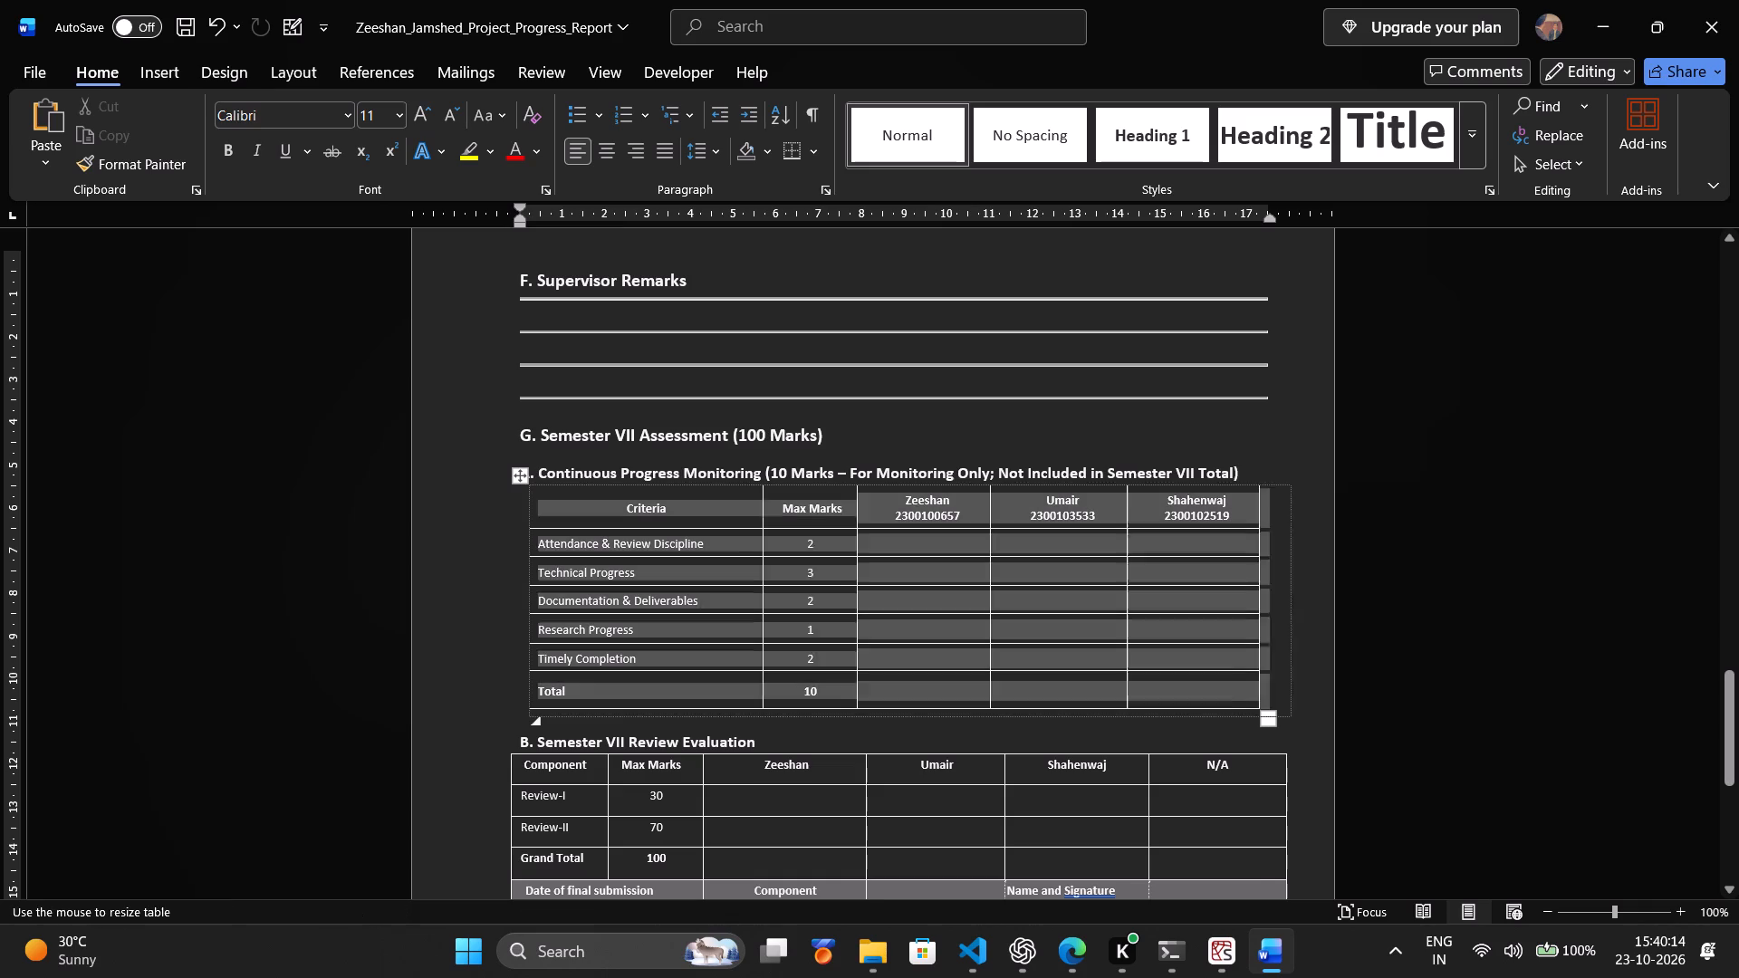
pyautogui.moveTo(1291, 716); pyautogui.dragTo(1294, 716)
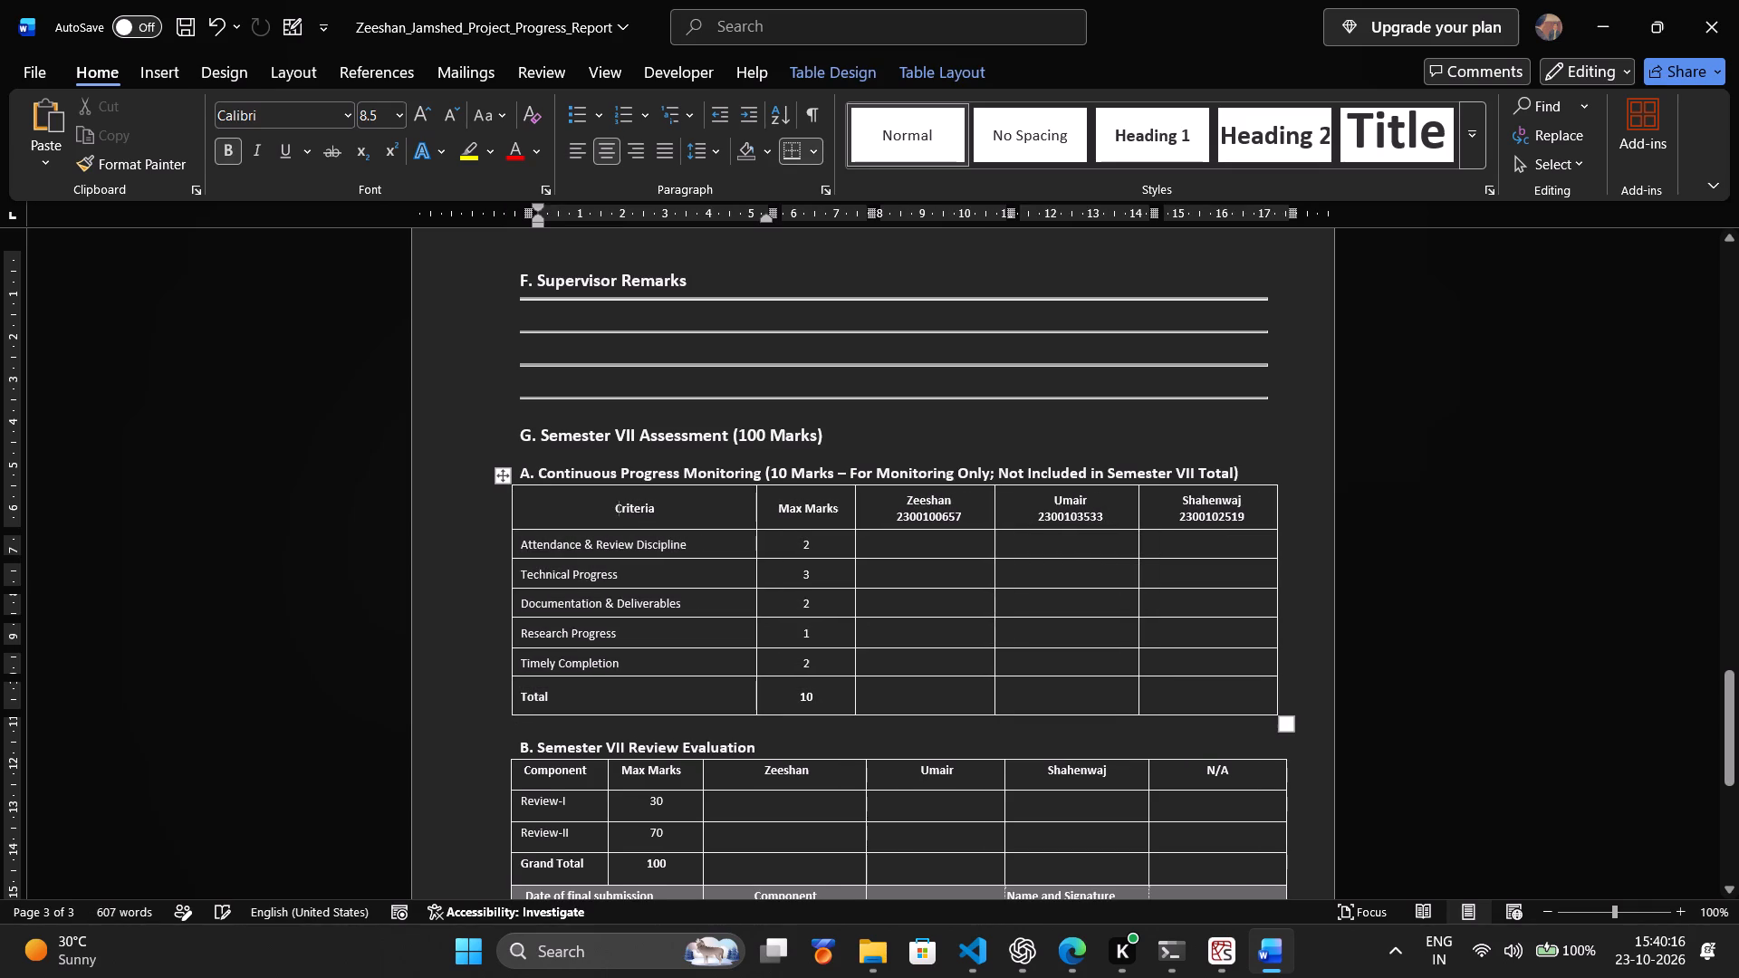
pyautogui.click(991, 436)
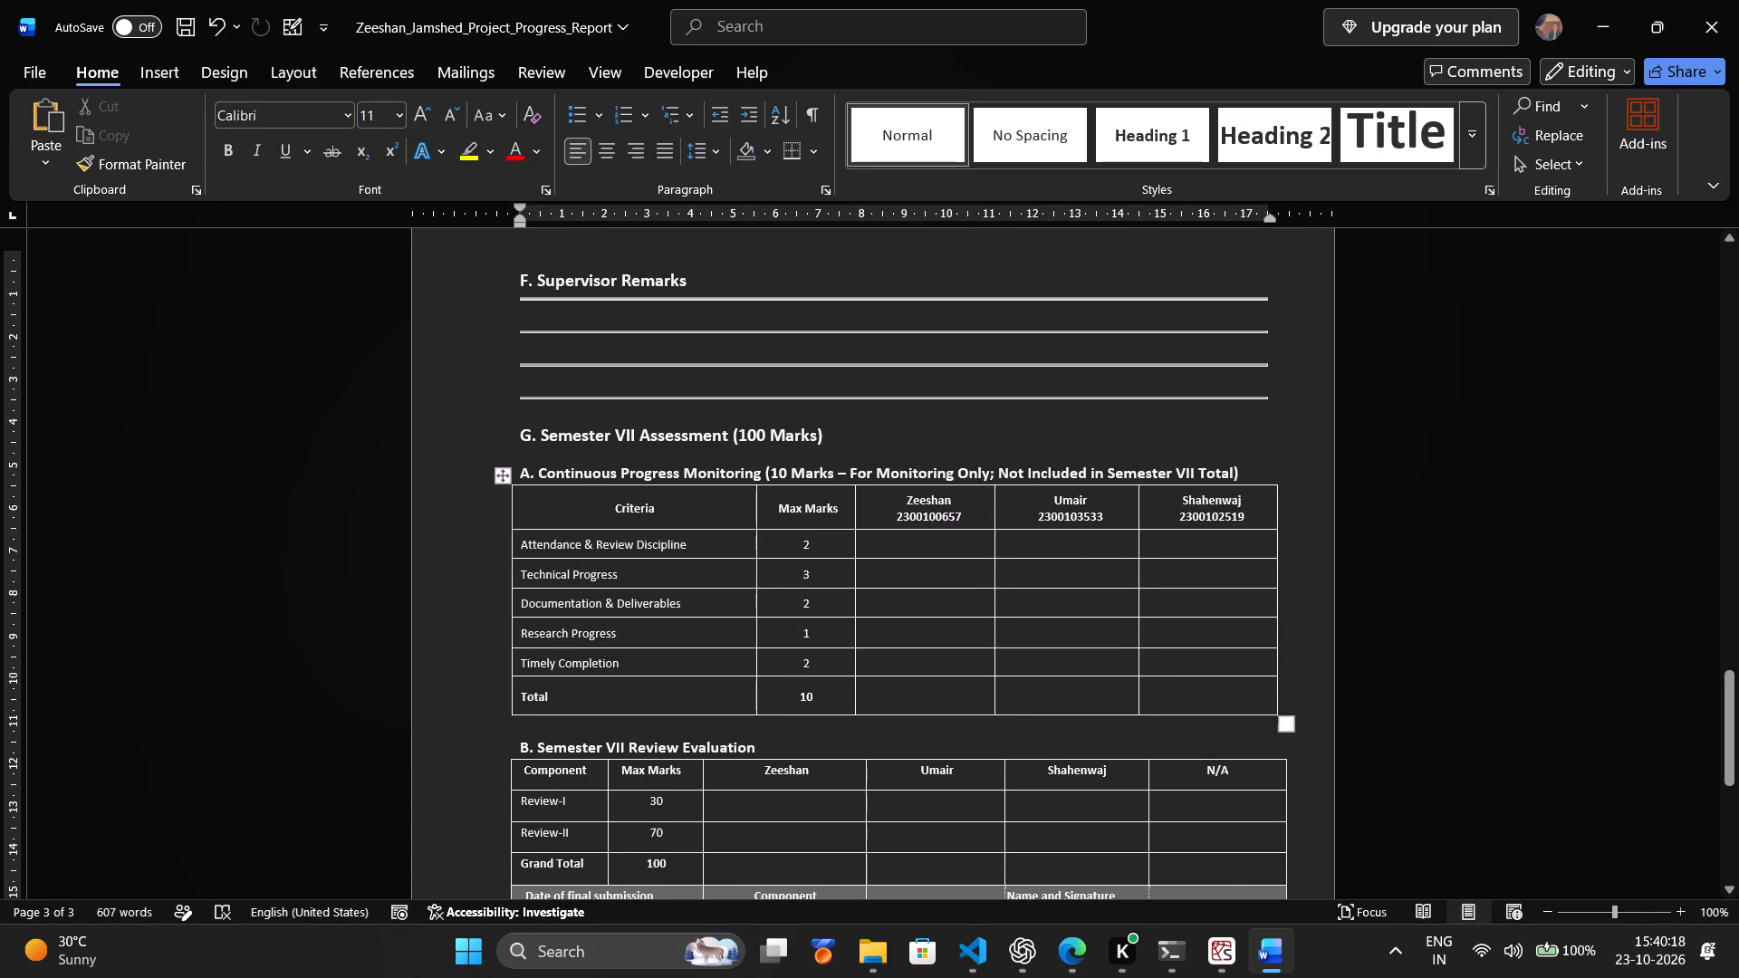
# Set the vertical alignment of all Semester VII Review Evaluation cells to Center and center the table on the page.
pyautogui.scroll(-2, 883, 600)
pyautogui.scroll(-1, 775, 647)
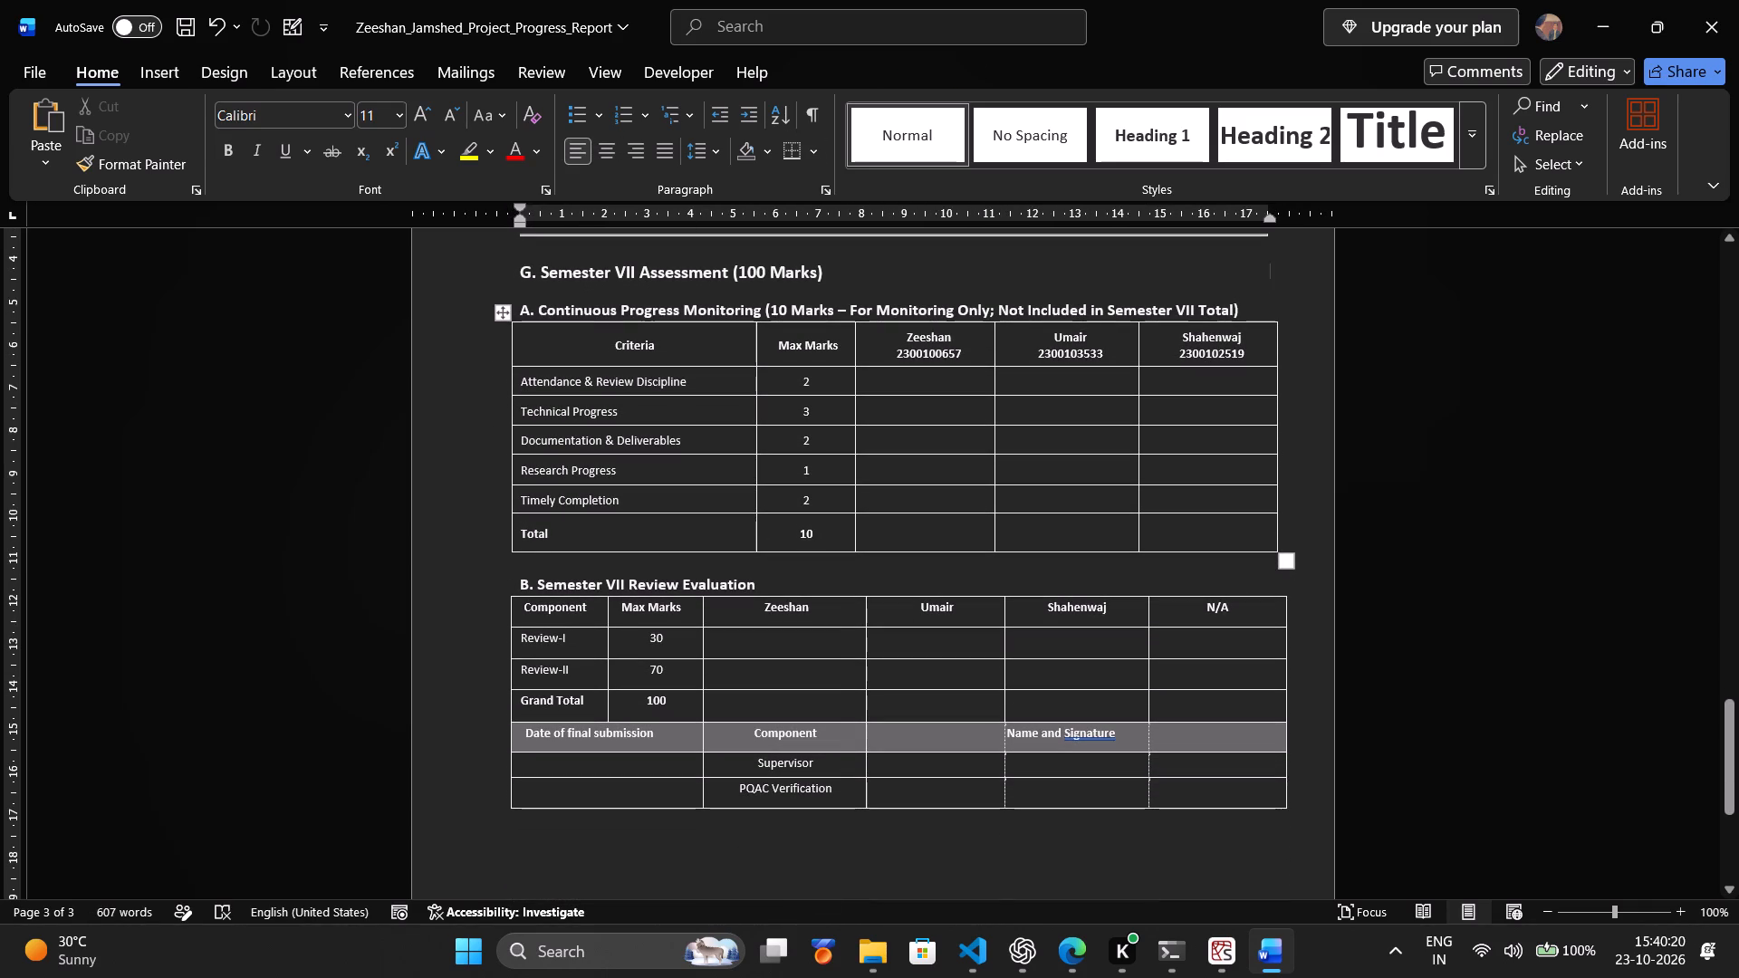
pyautogui.click(610, 531)
pyautogui.scroll(-1, 802, 514)
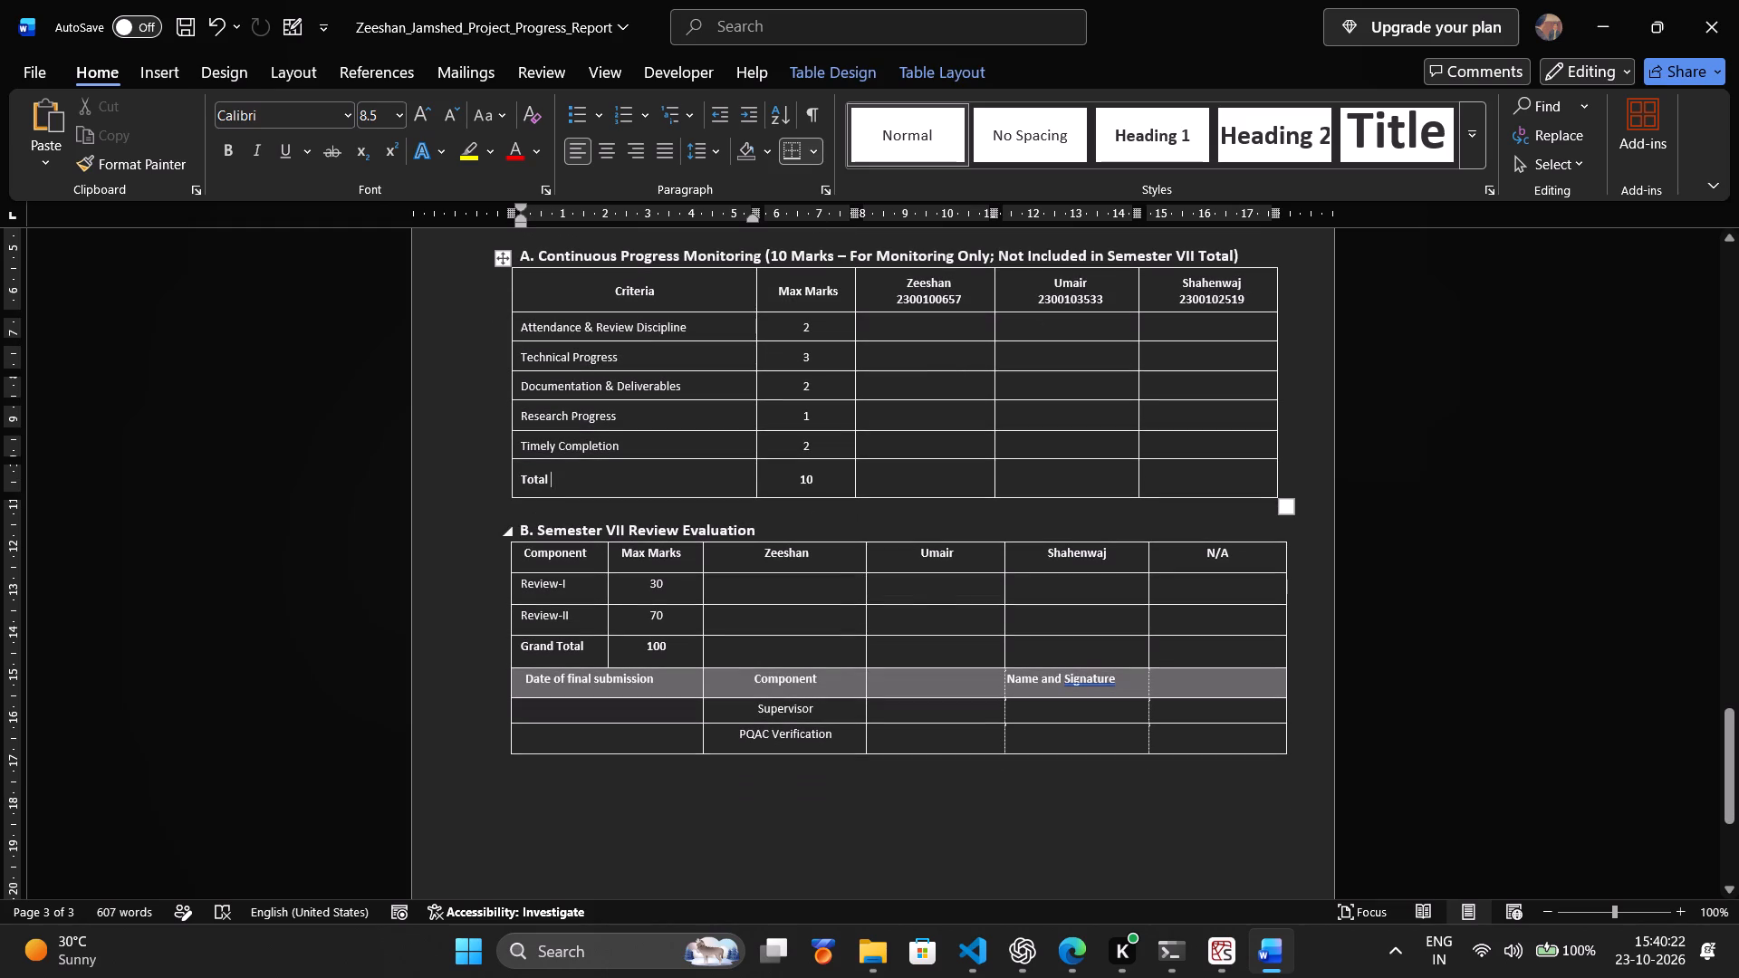
pyautogui.scroll(-1, 764, 638)
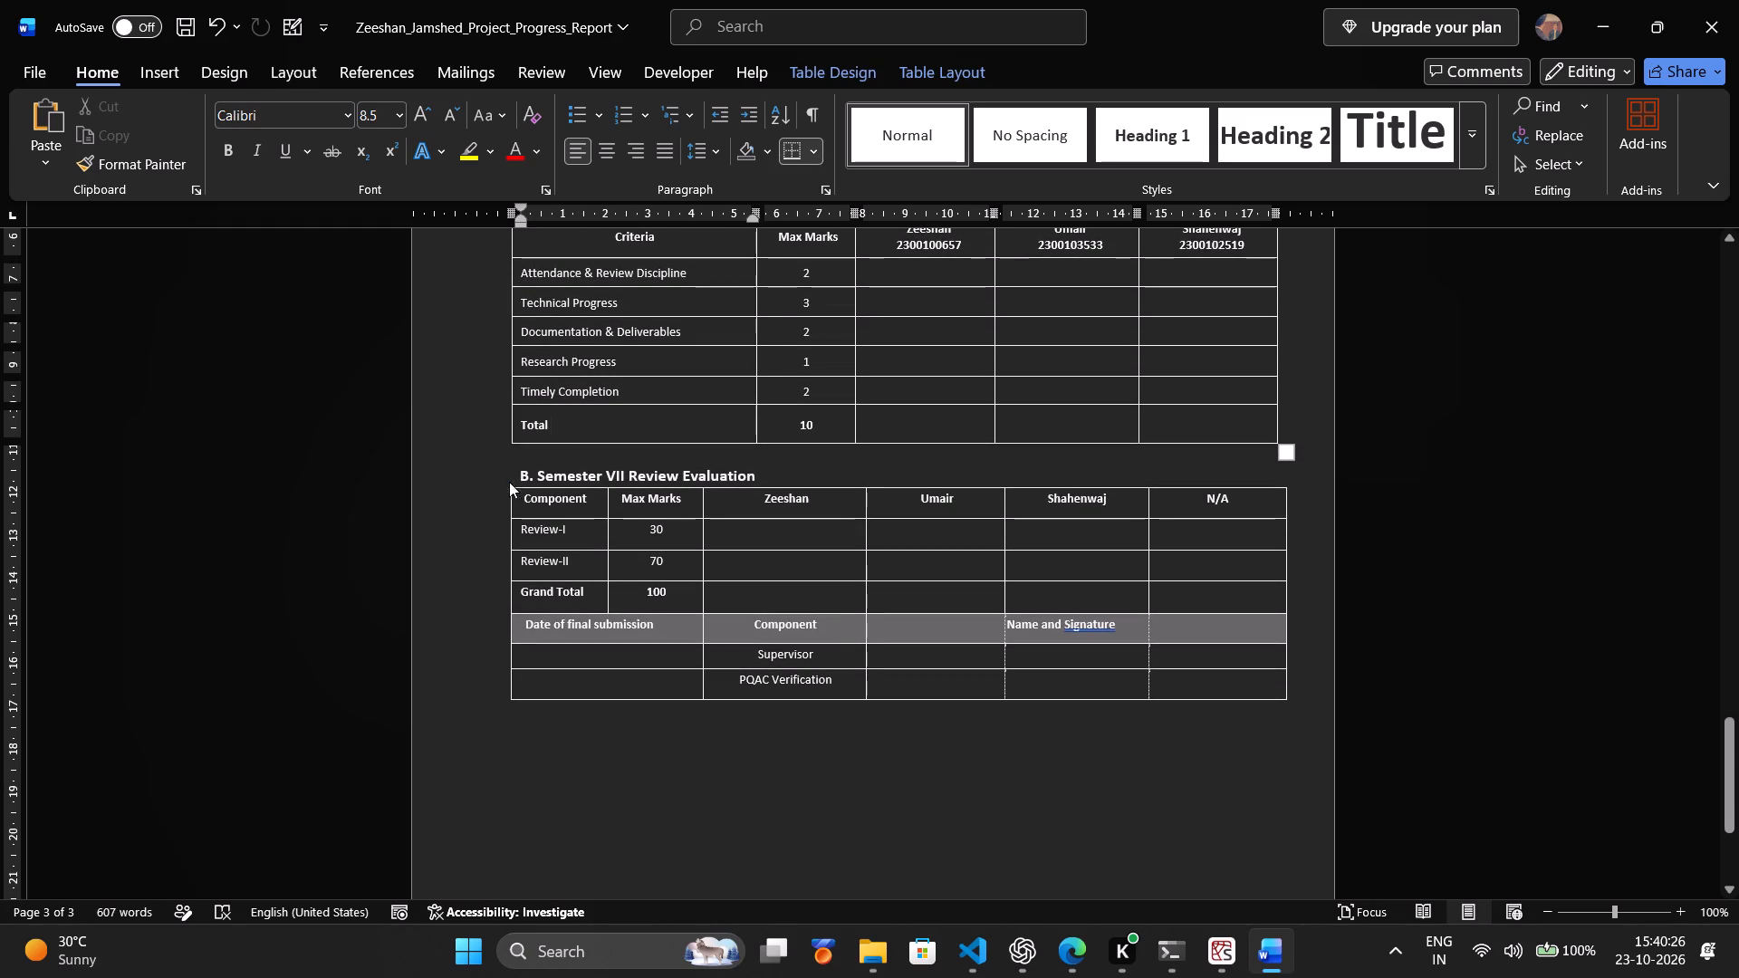
pyautogui.click(535, 506)
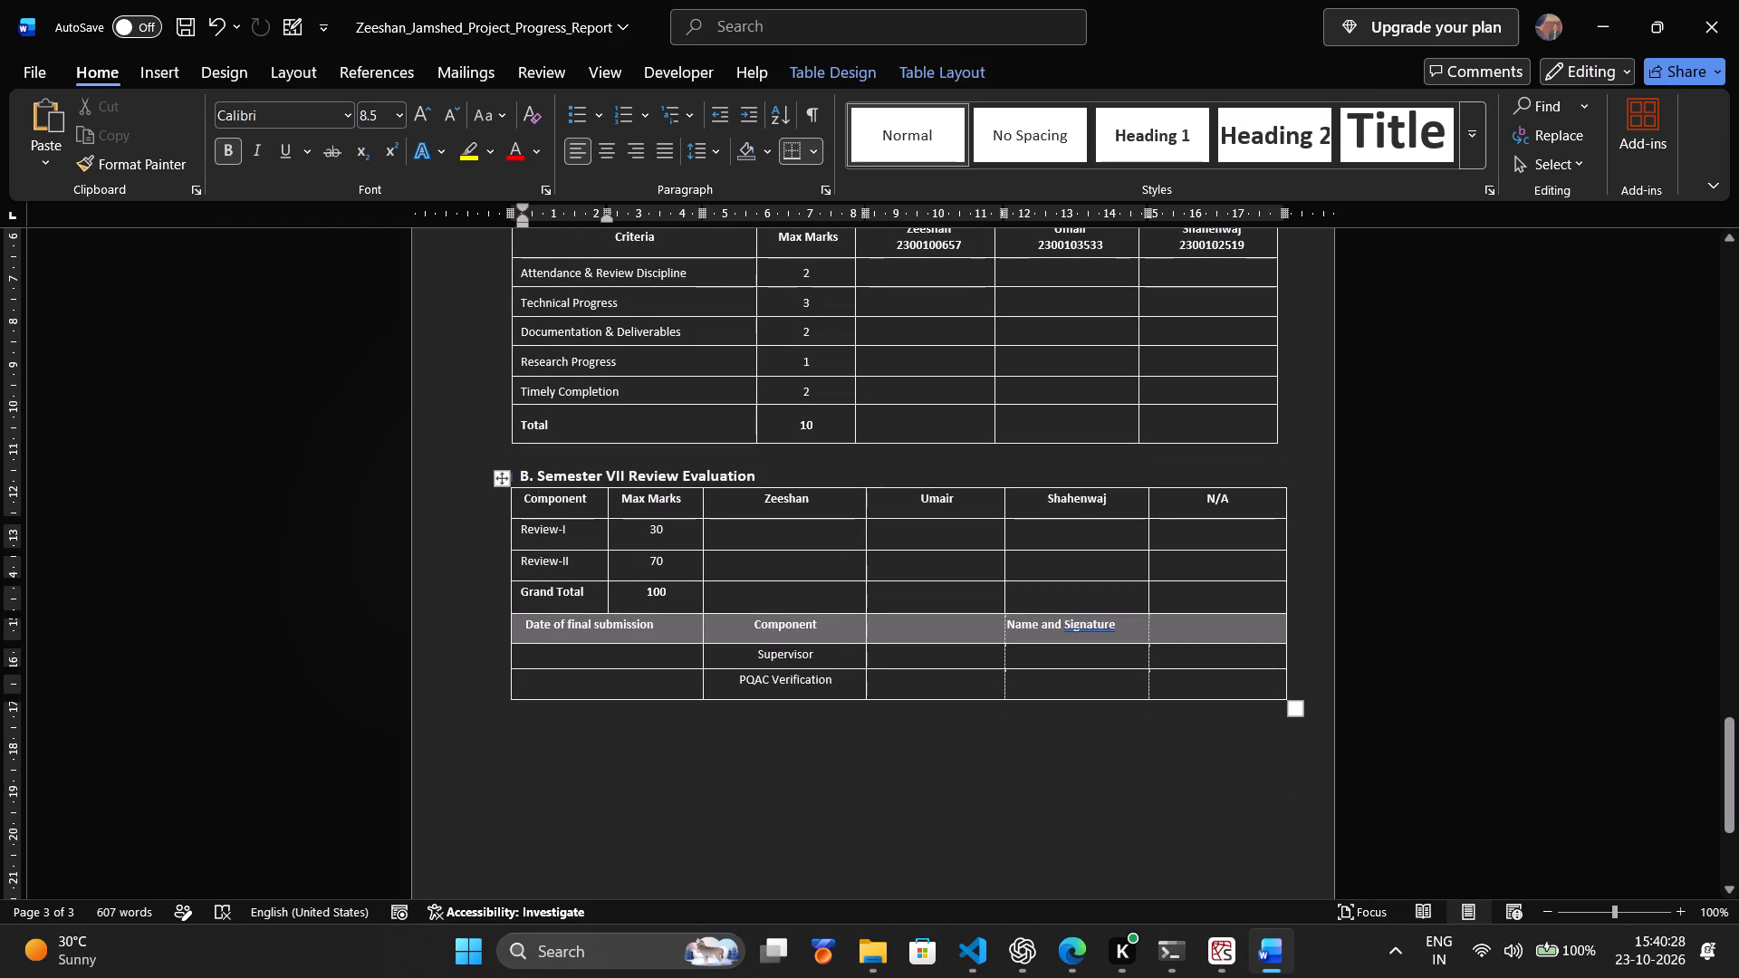
pyautogui.click(500, 480)
pyautogui.rightClick(500, 480)
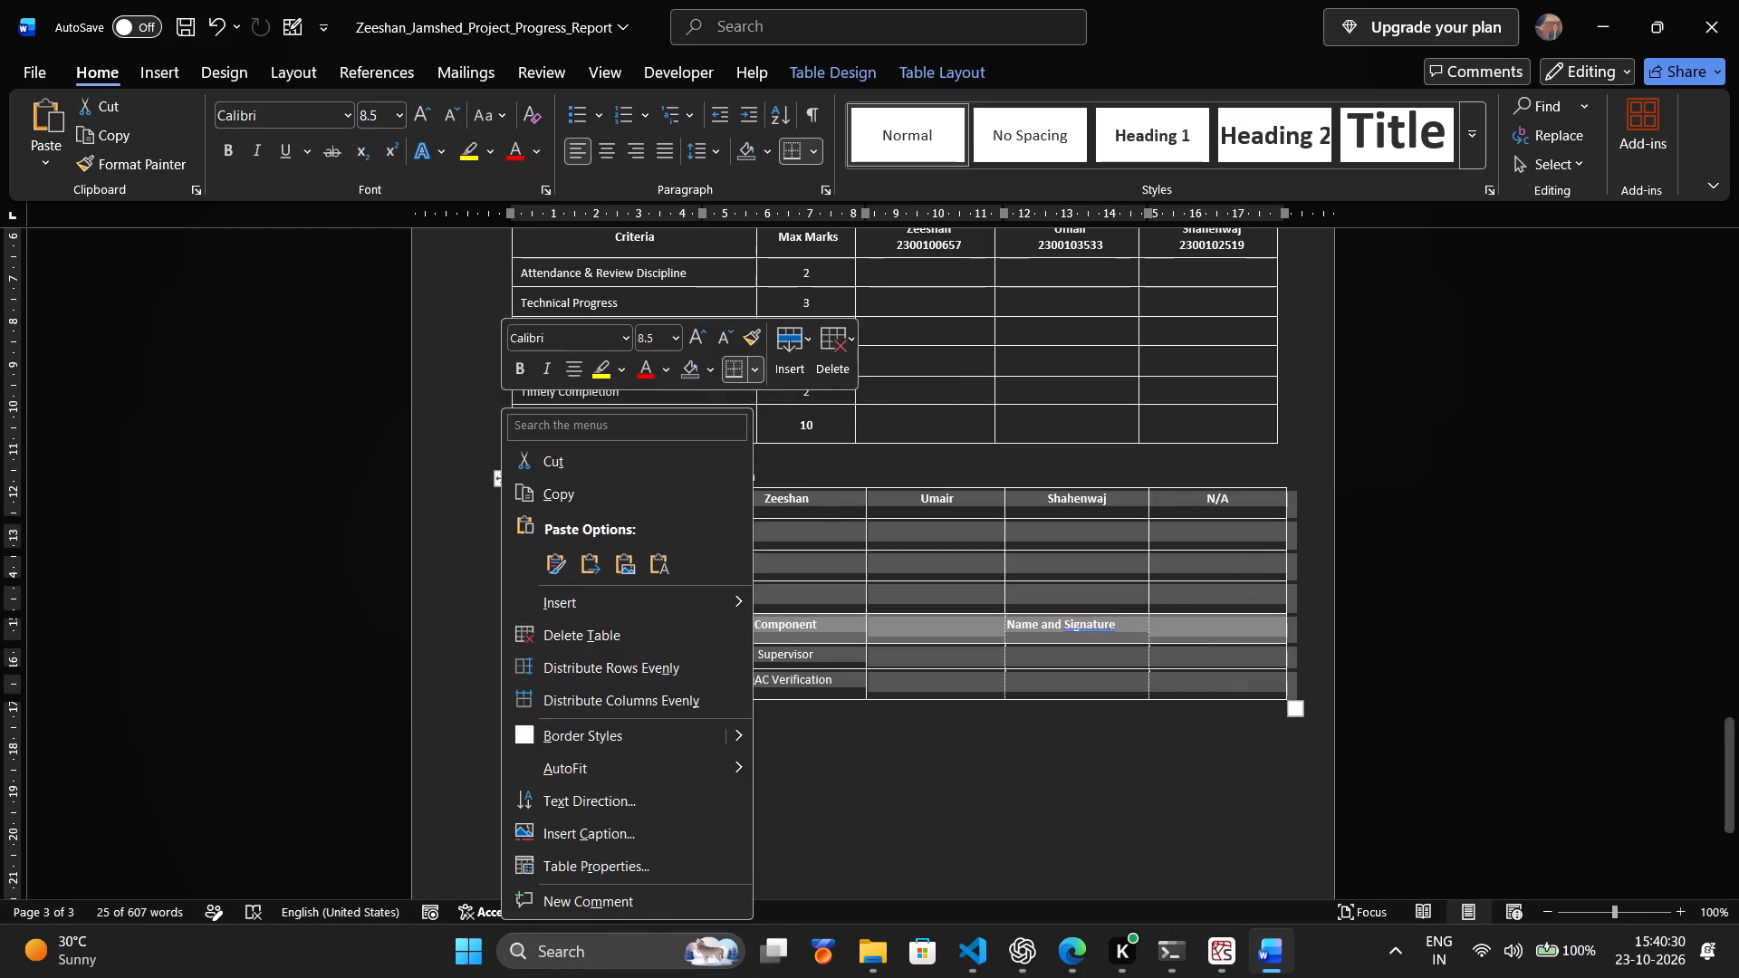
pyautogui.click(592, 855)
pyautogui.click(762, 386)
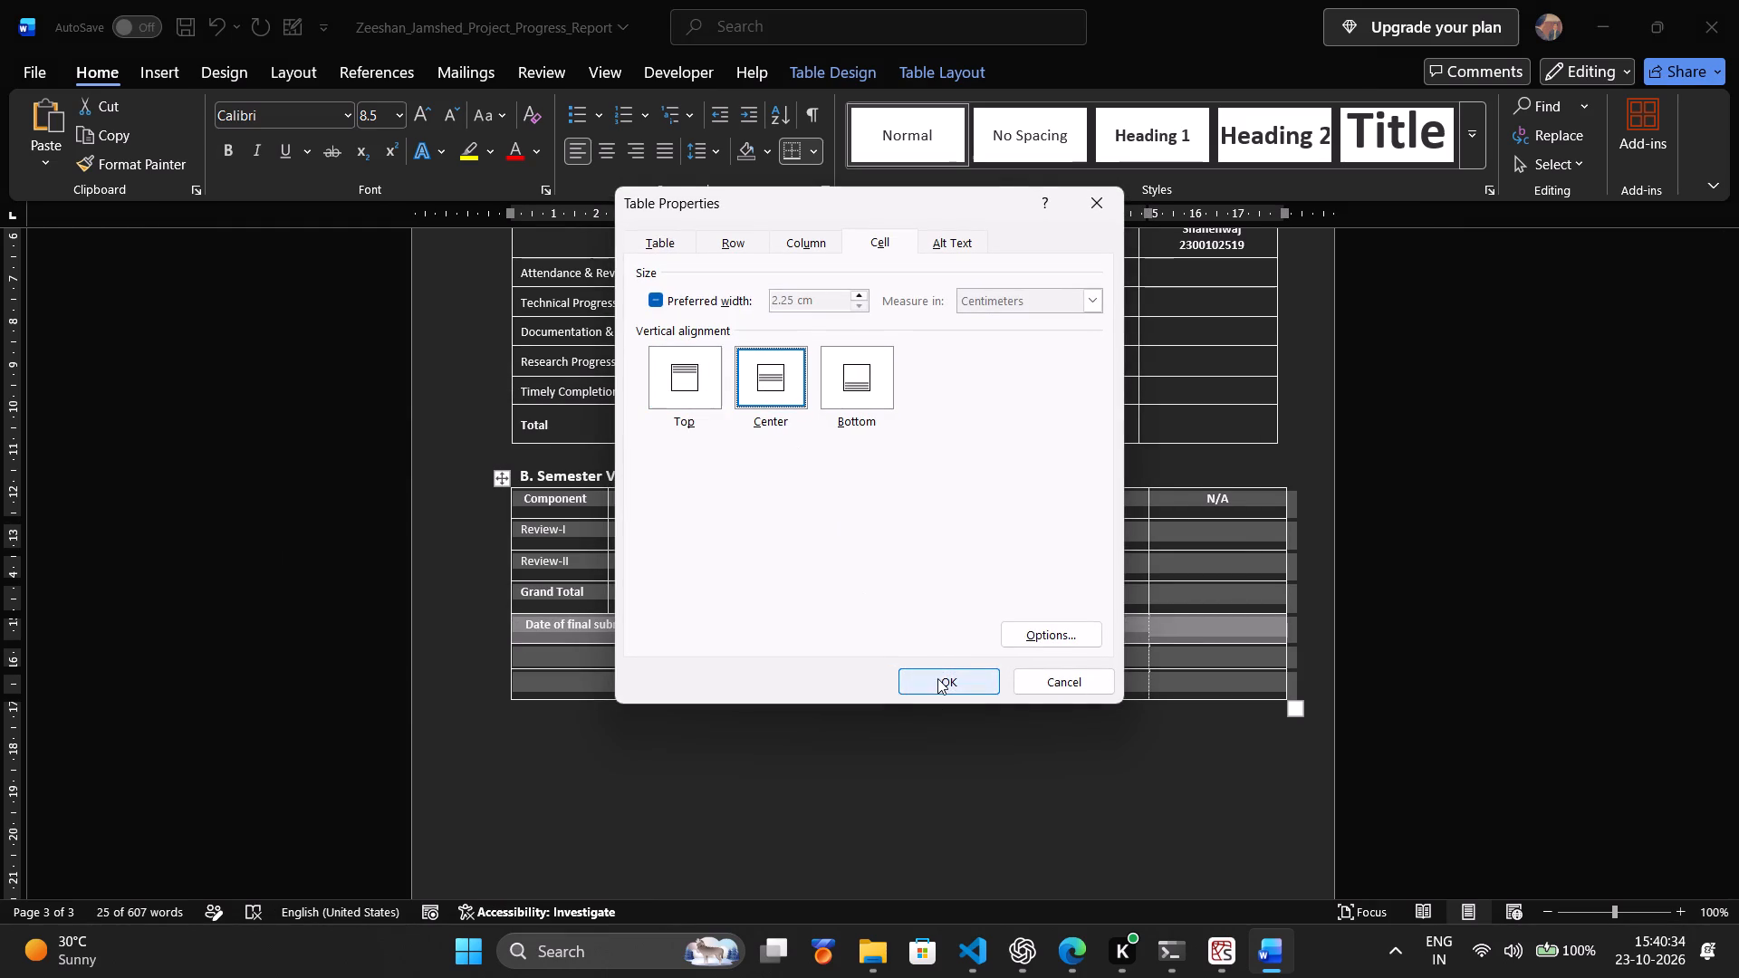
pyautogui.click(937, 678)
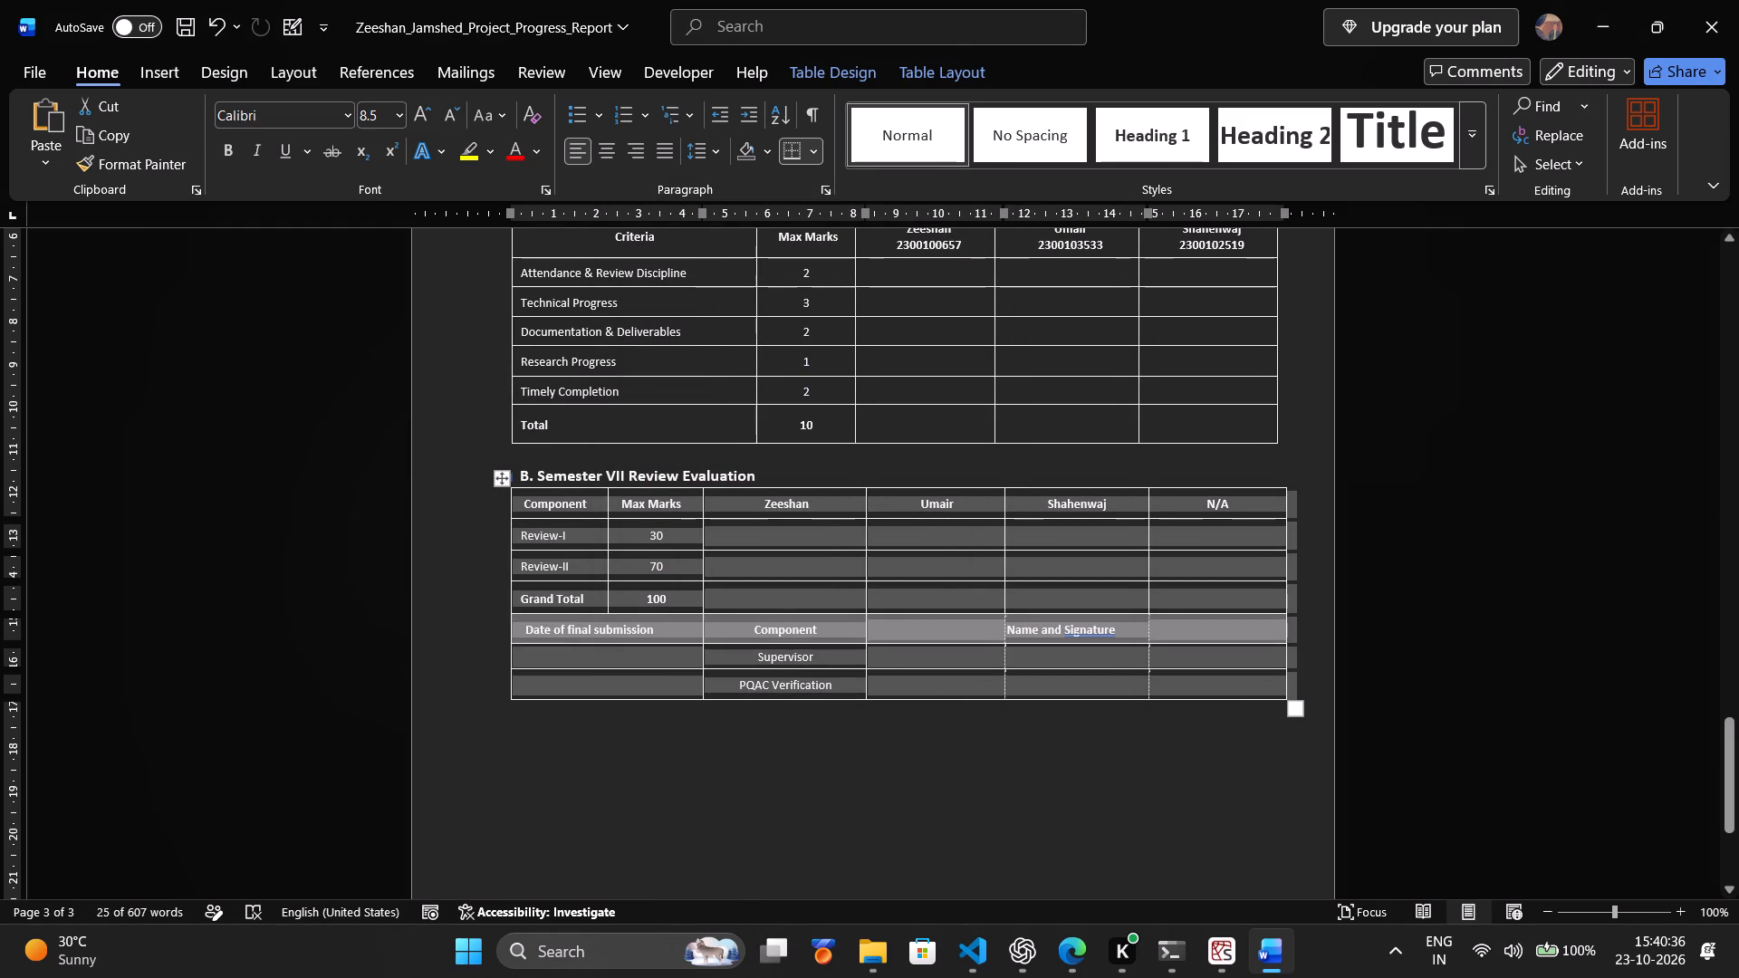
pyautogui.click(606, 145)
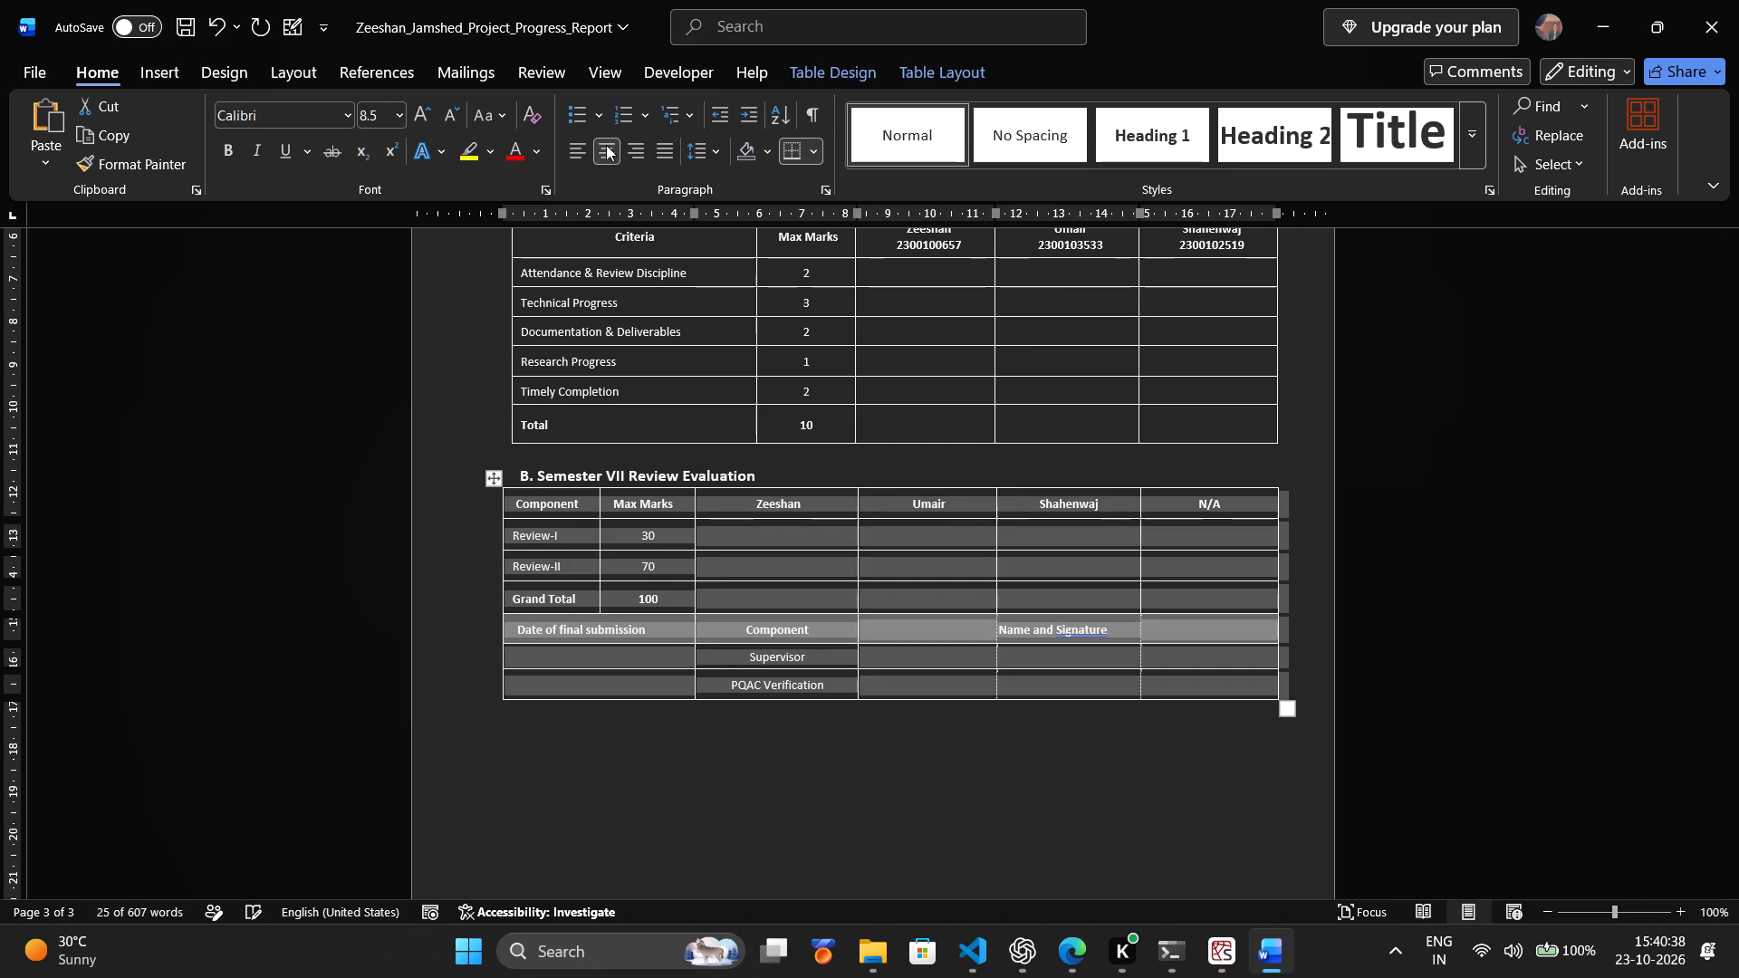
pyautogui.click(974, 676)
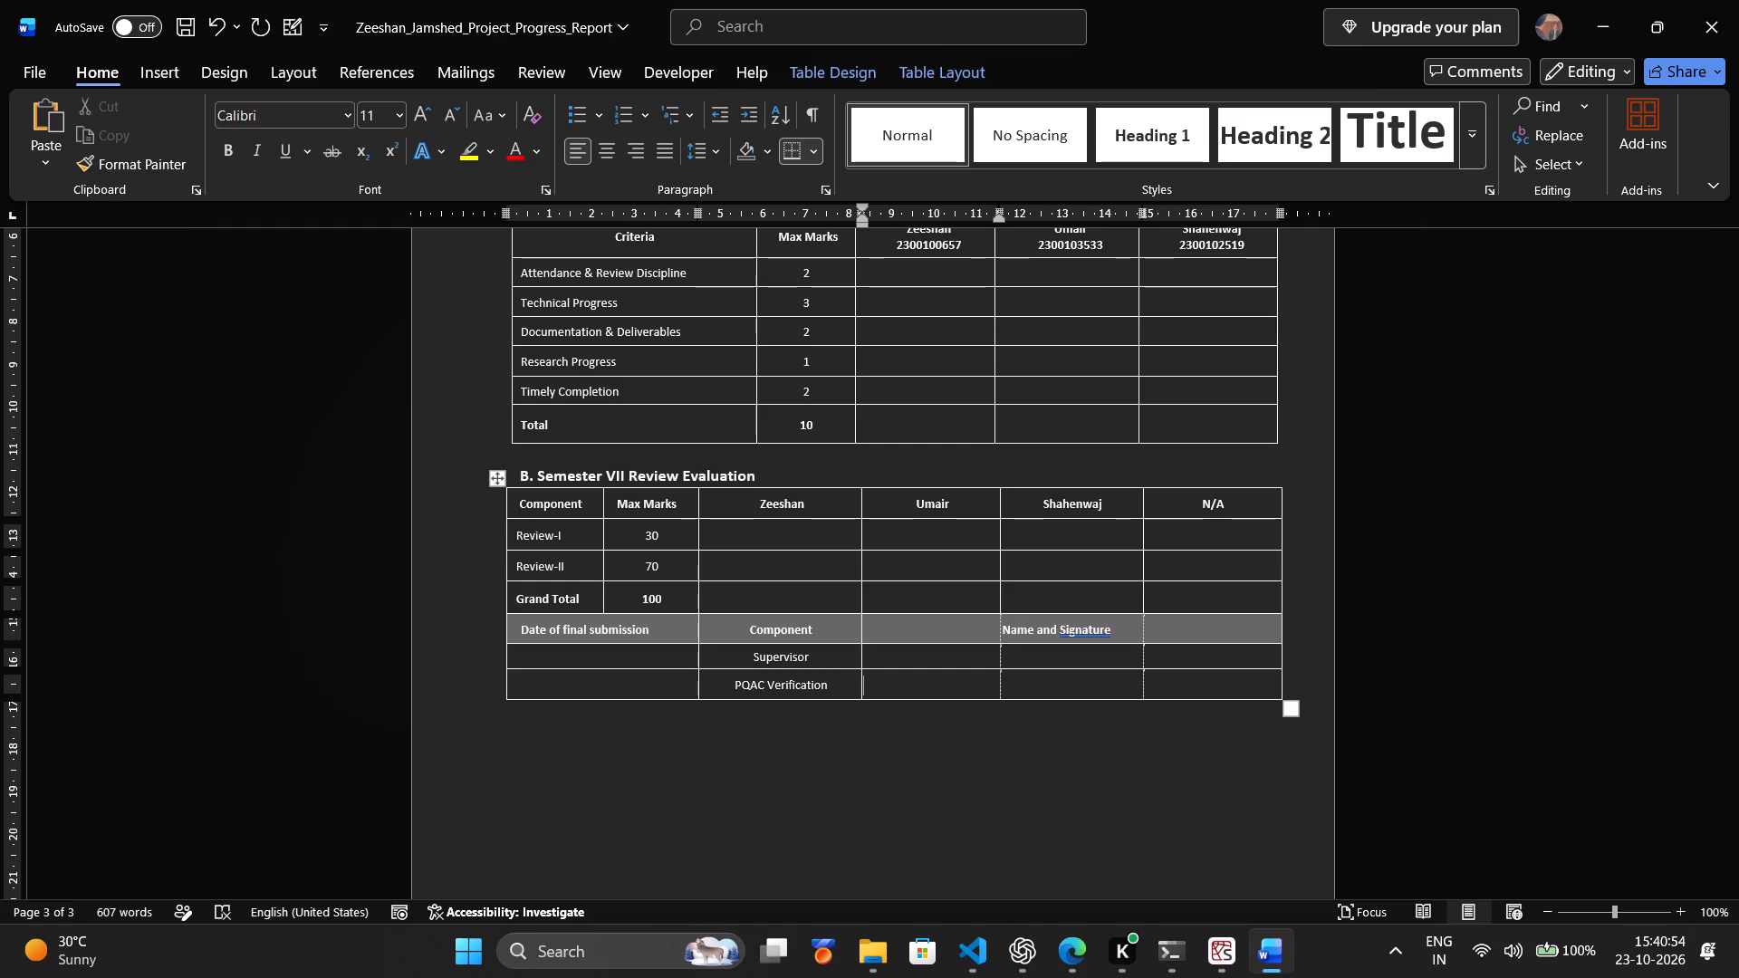
# Ignore once the grammar flag on "Signature" in the "Name and Signature" cell of the Semester VII Review Evaluation table.
pyautogui.scroll(-7, 672, 611)
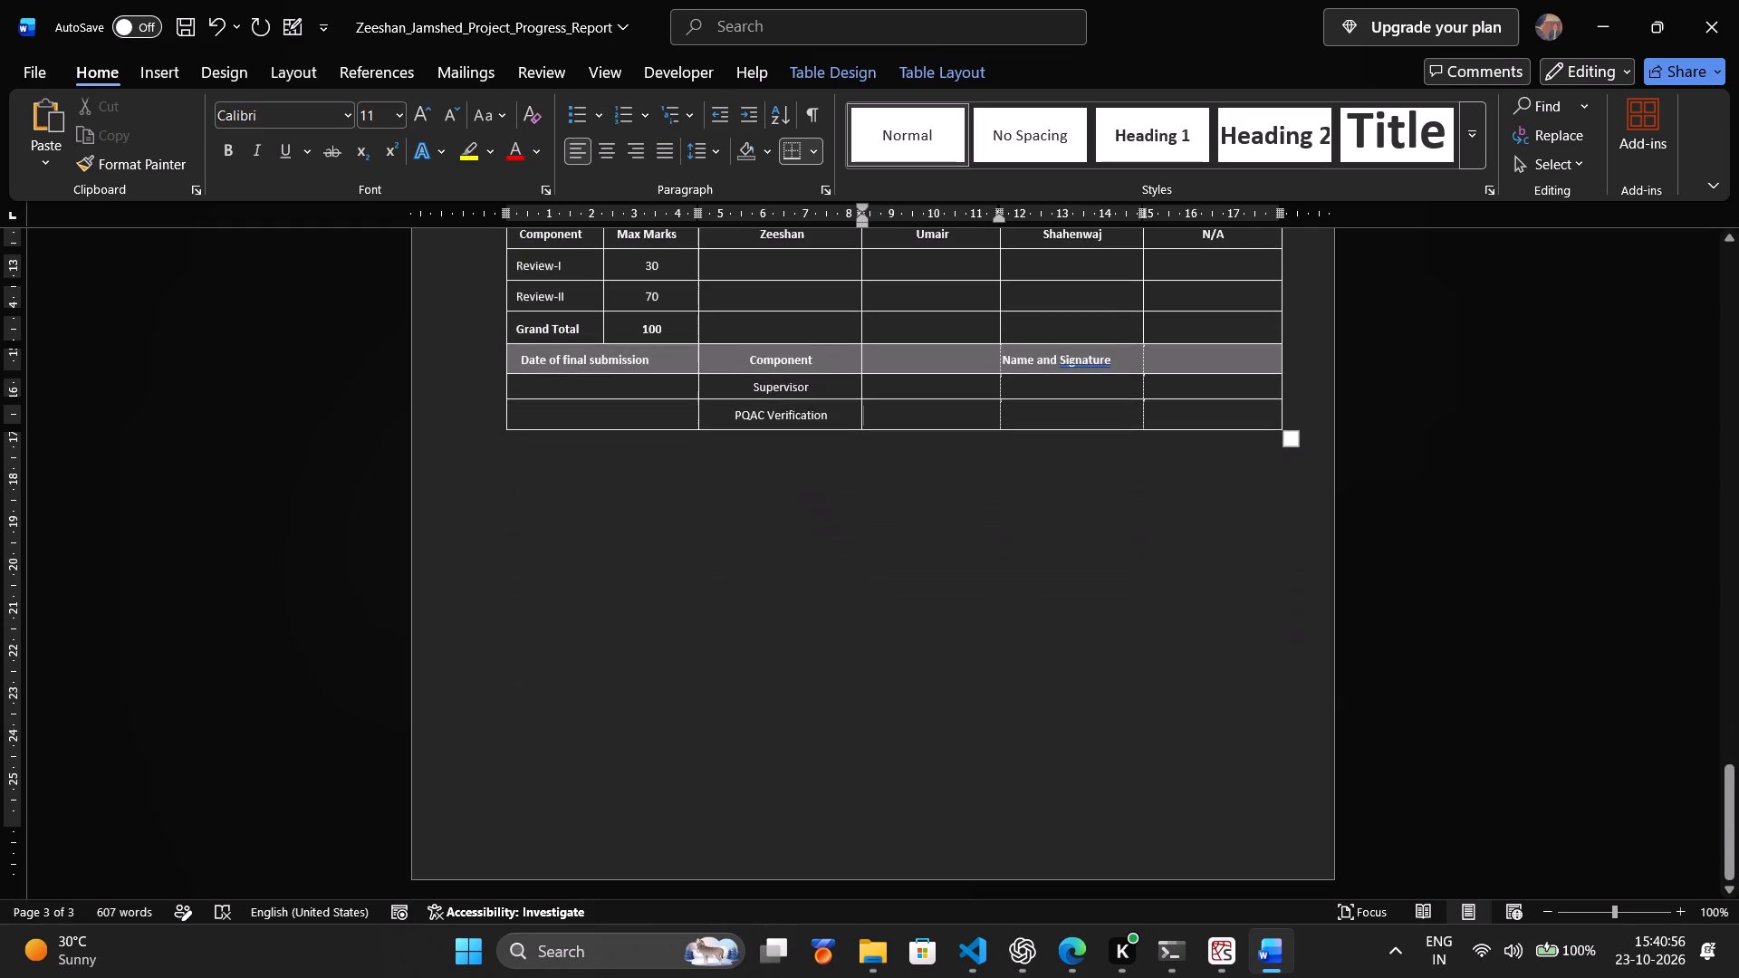
pyautogui.scroll(-7, 711, 634)
pyautogui.scroll(7, 711, 634)
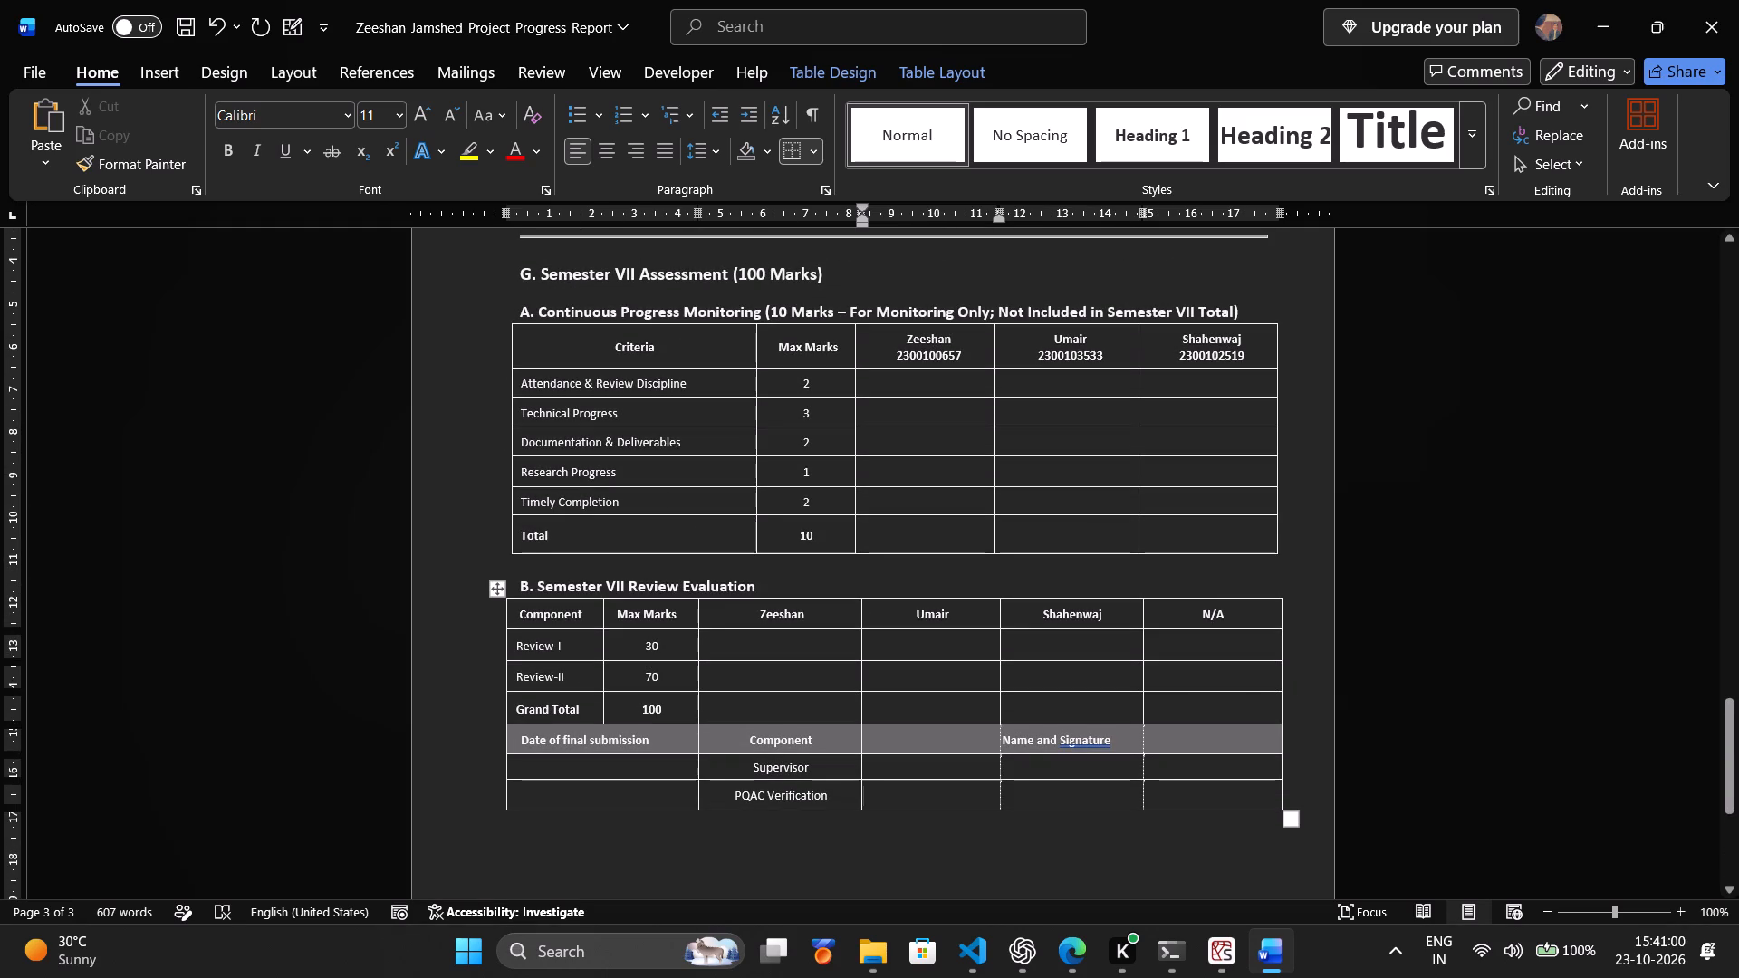
pyautogui.scroll(1, 835, 650)
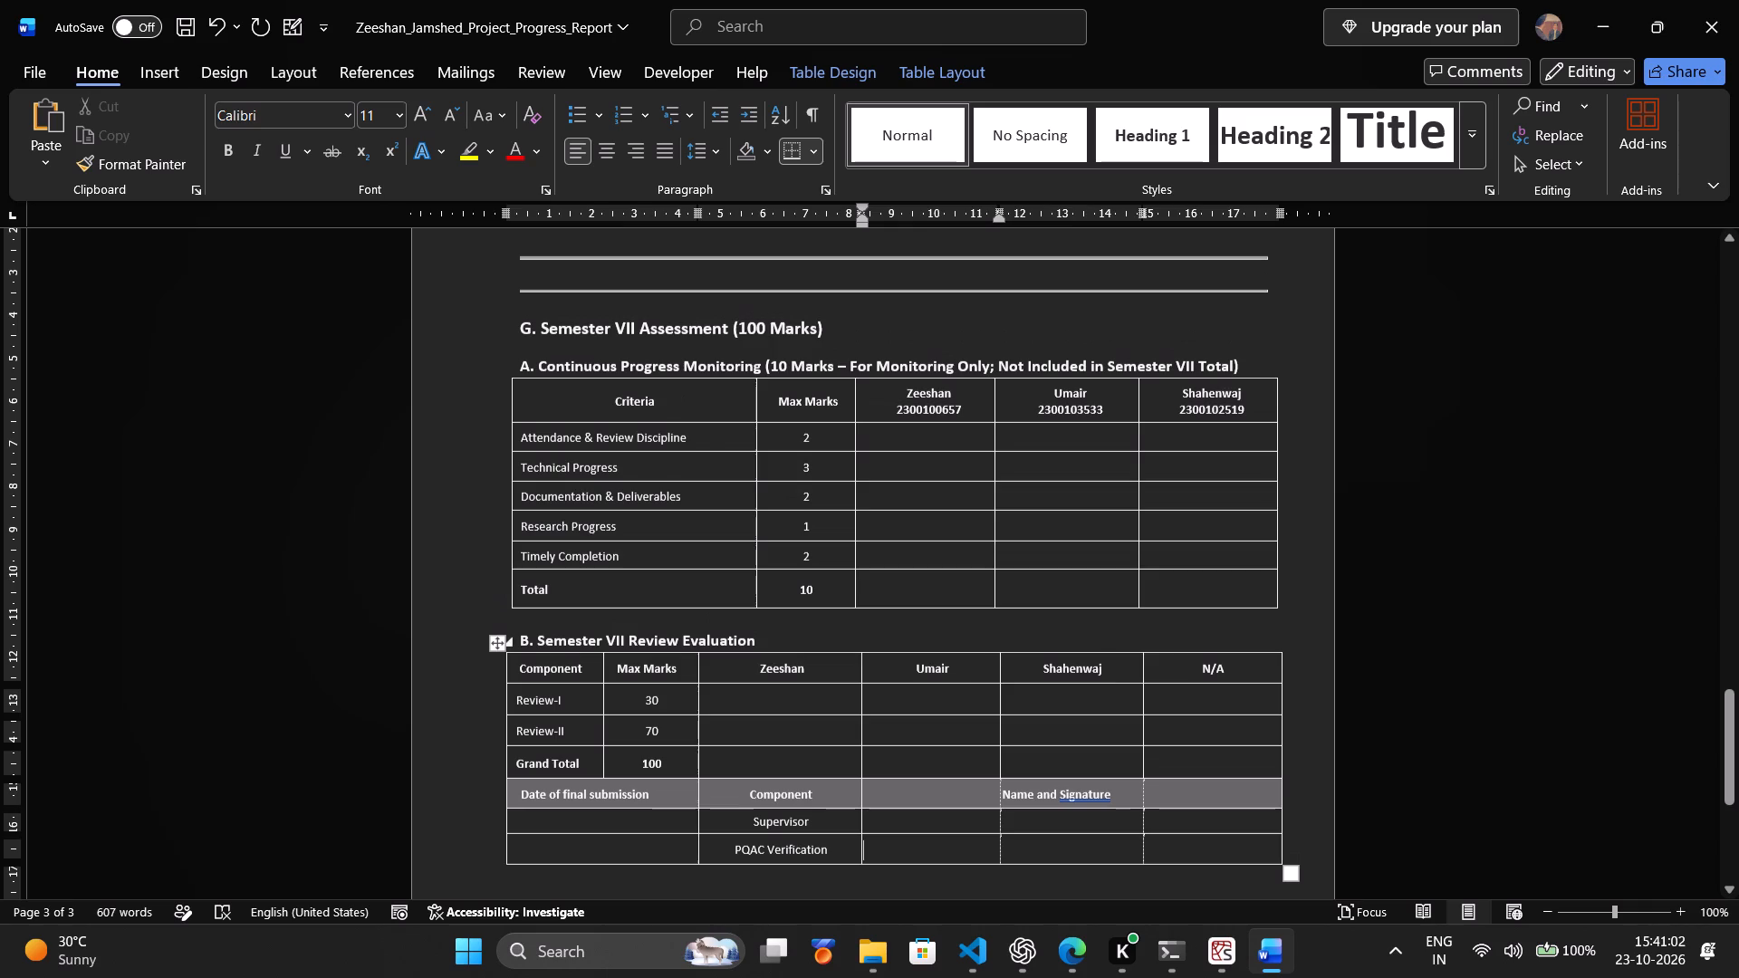
pyautogui.click(1059, 795)
pyautogui.click(1068, 795)
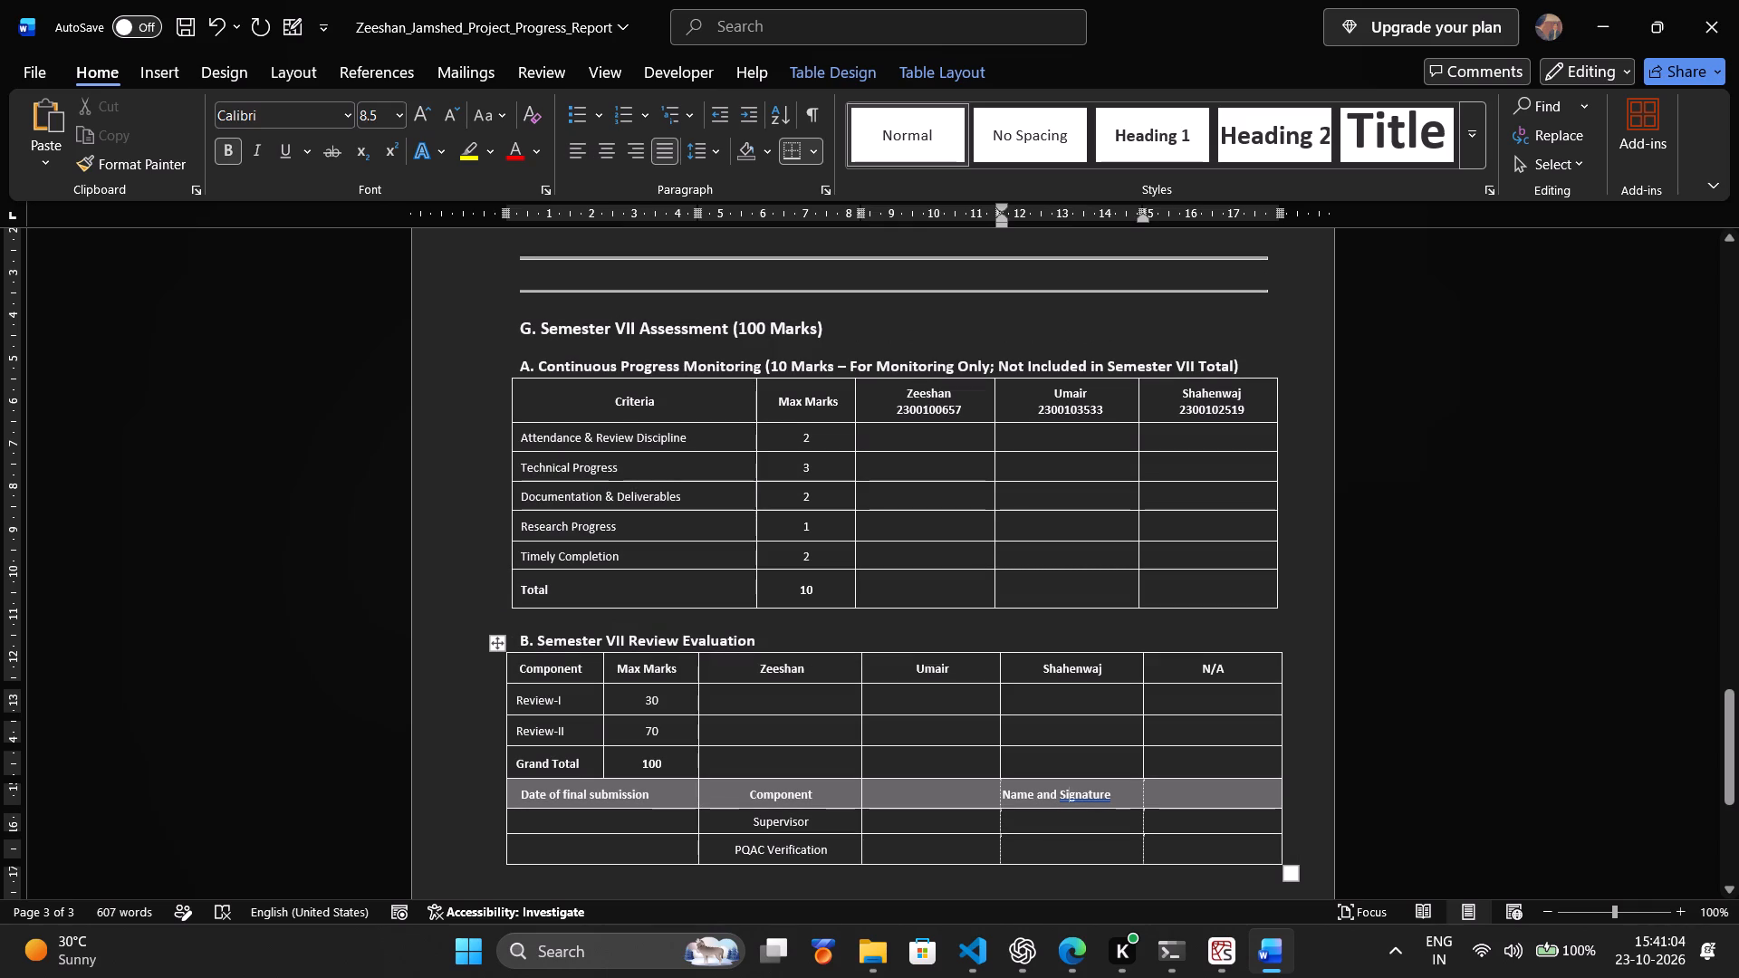
pyautogui.click(1068, 795)
pyautogui.rightClick(1068, 795)
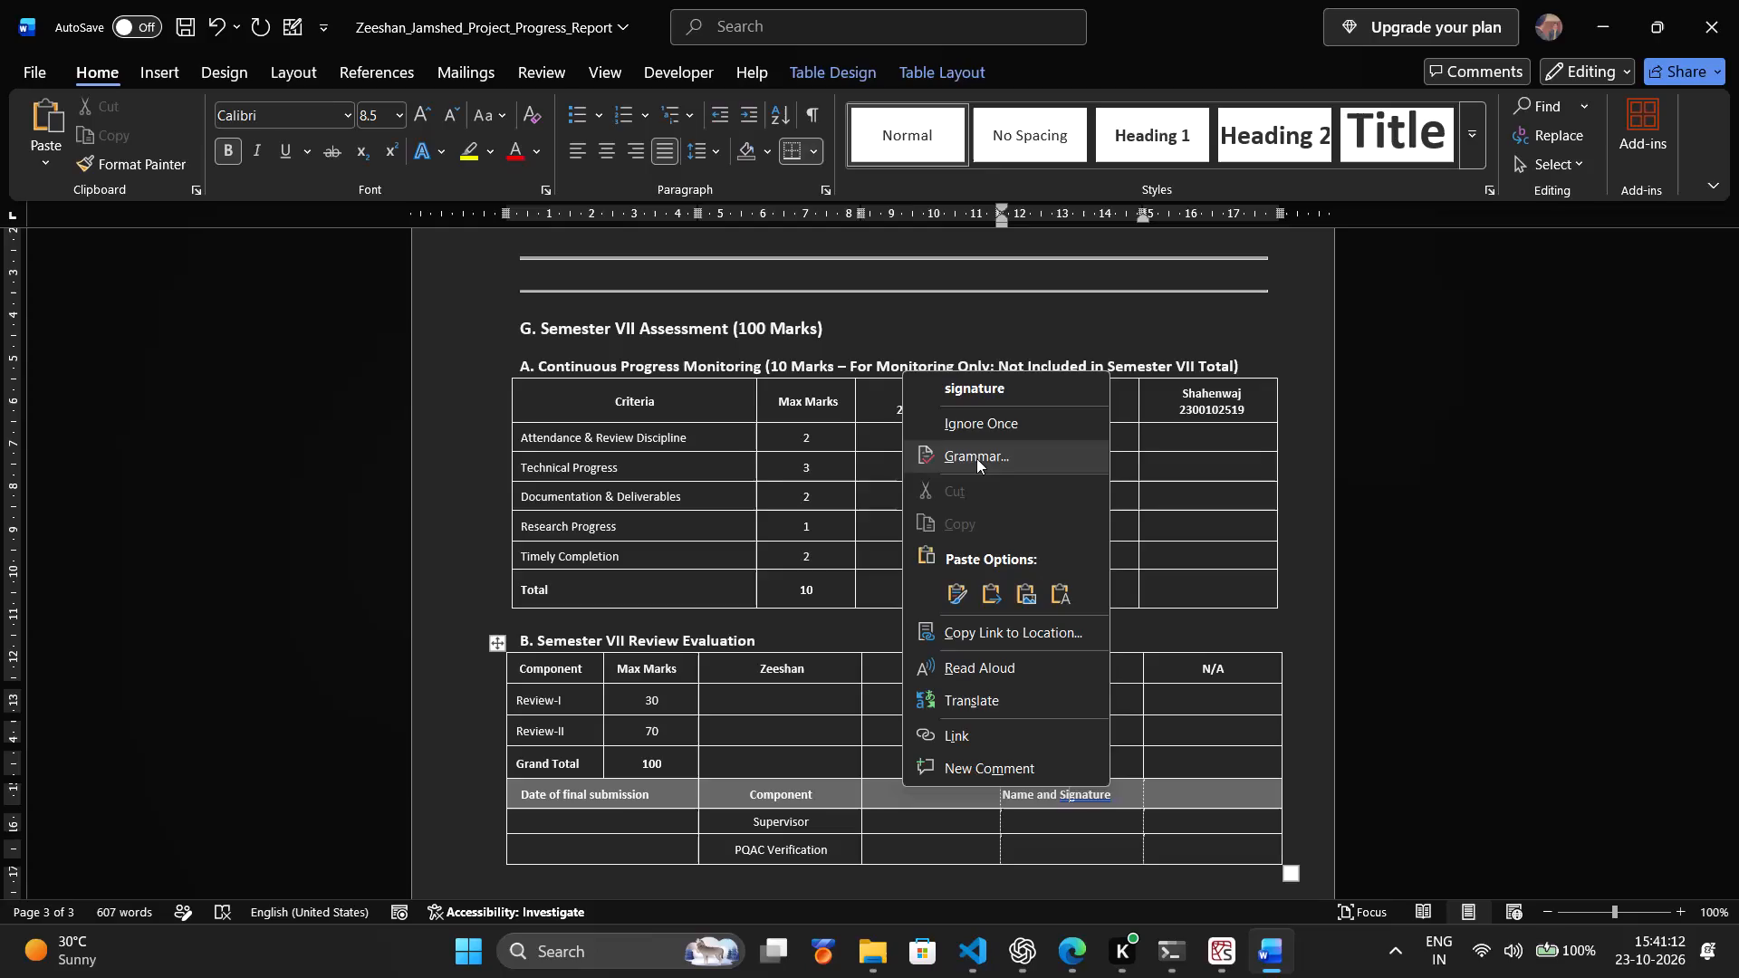
pyautogui.click(974, 427)
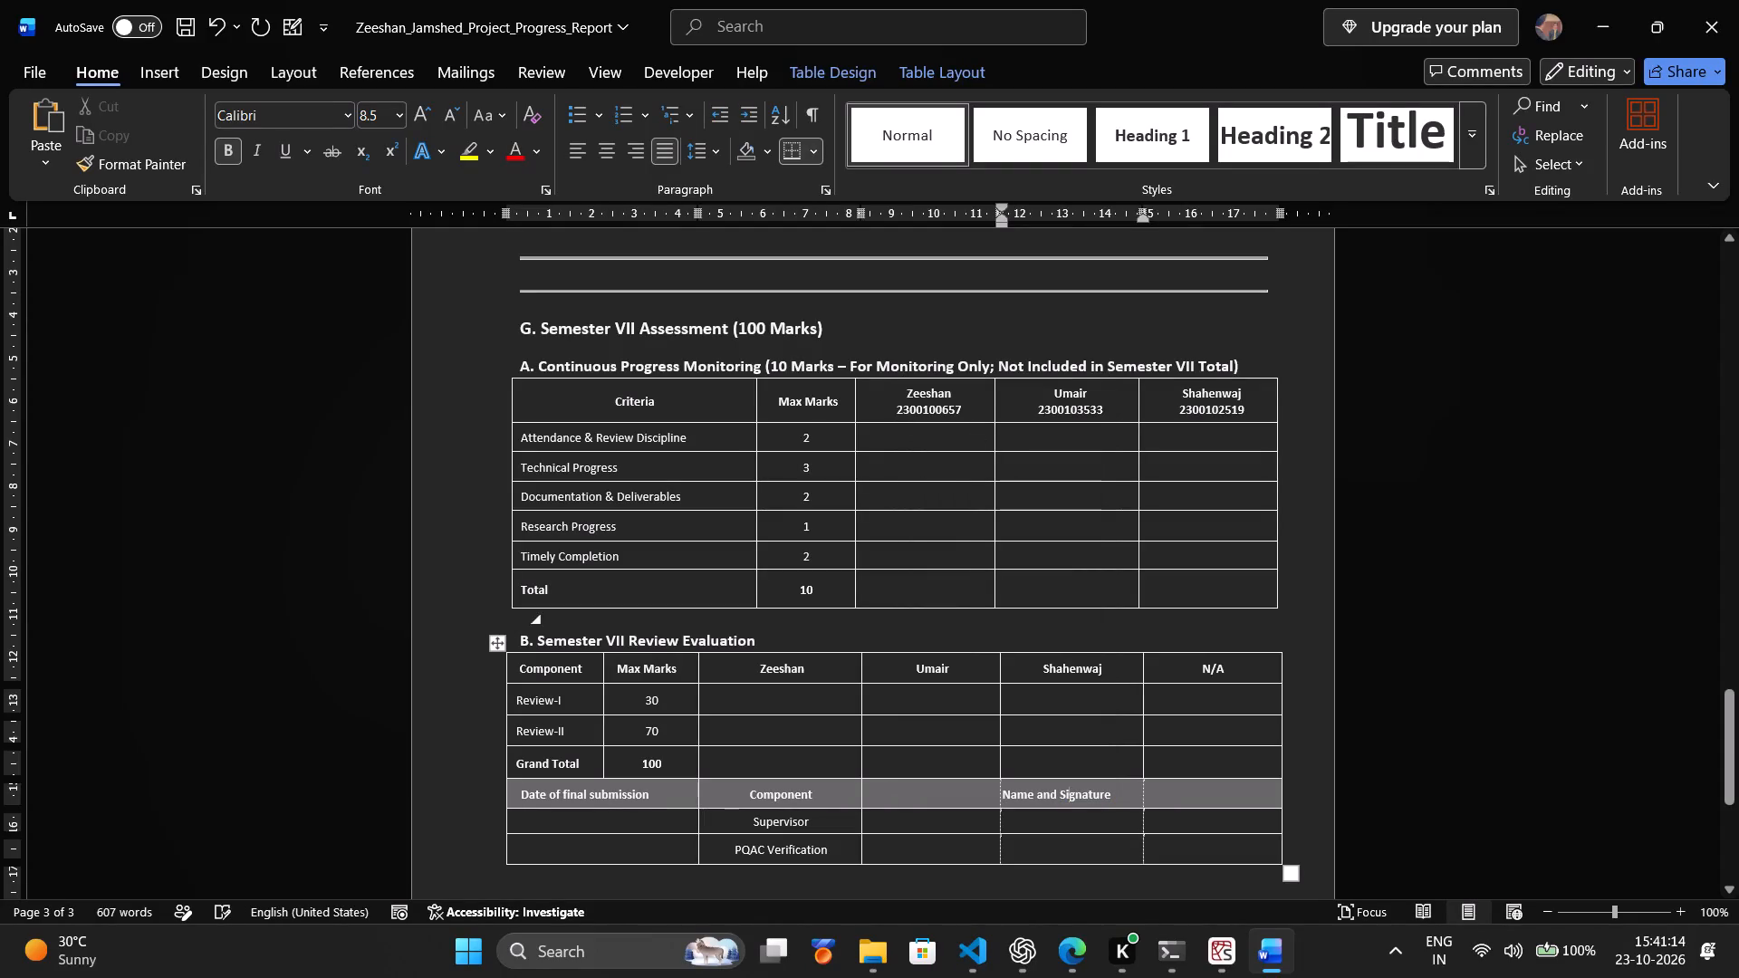
pyautogui.click(1054, 801)
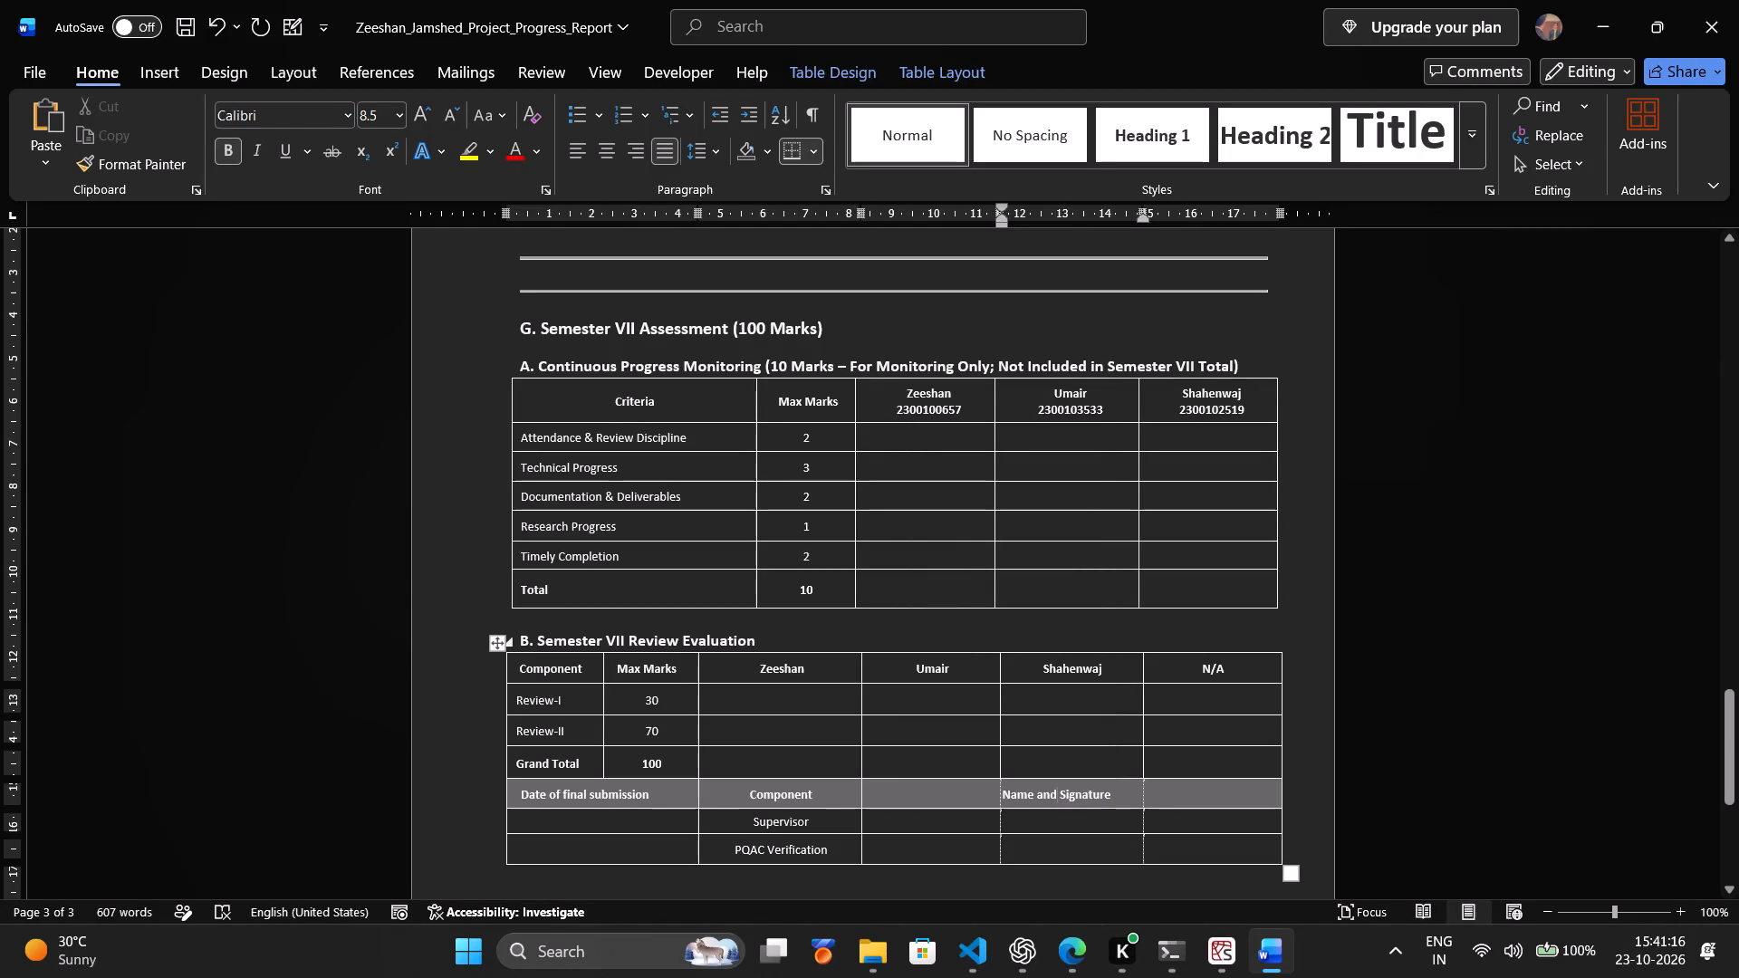
# Complete the three student names in the Semester VII Review Evaluation header row by adding the rest of each full name.
pyautogui.click(961, 672)
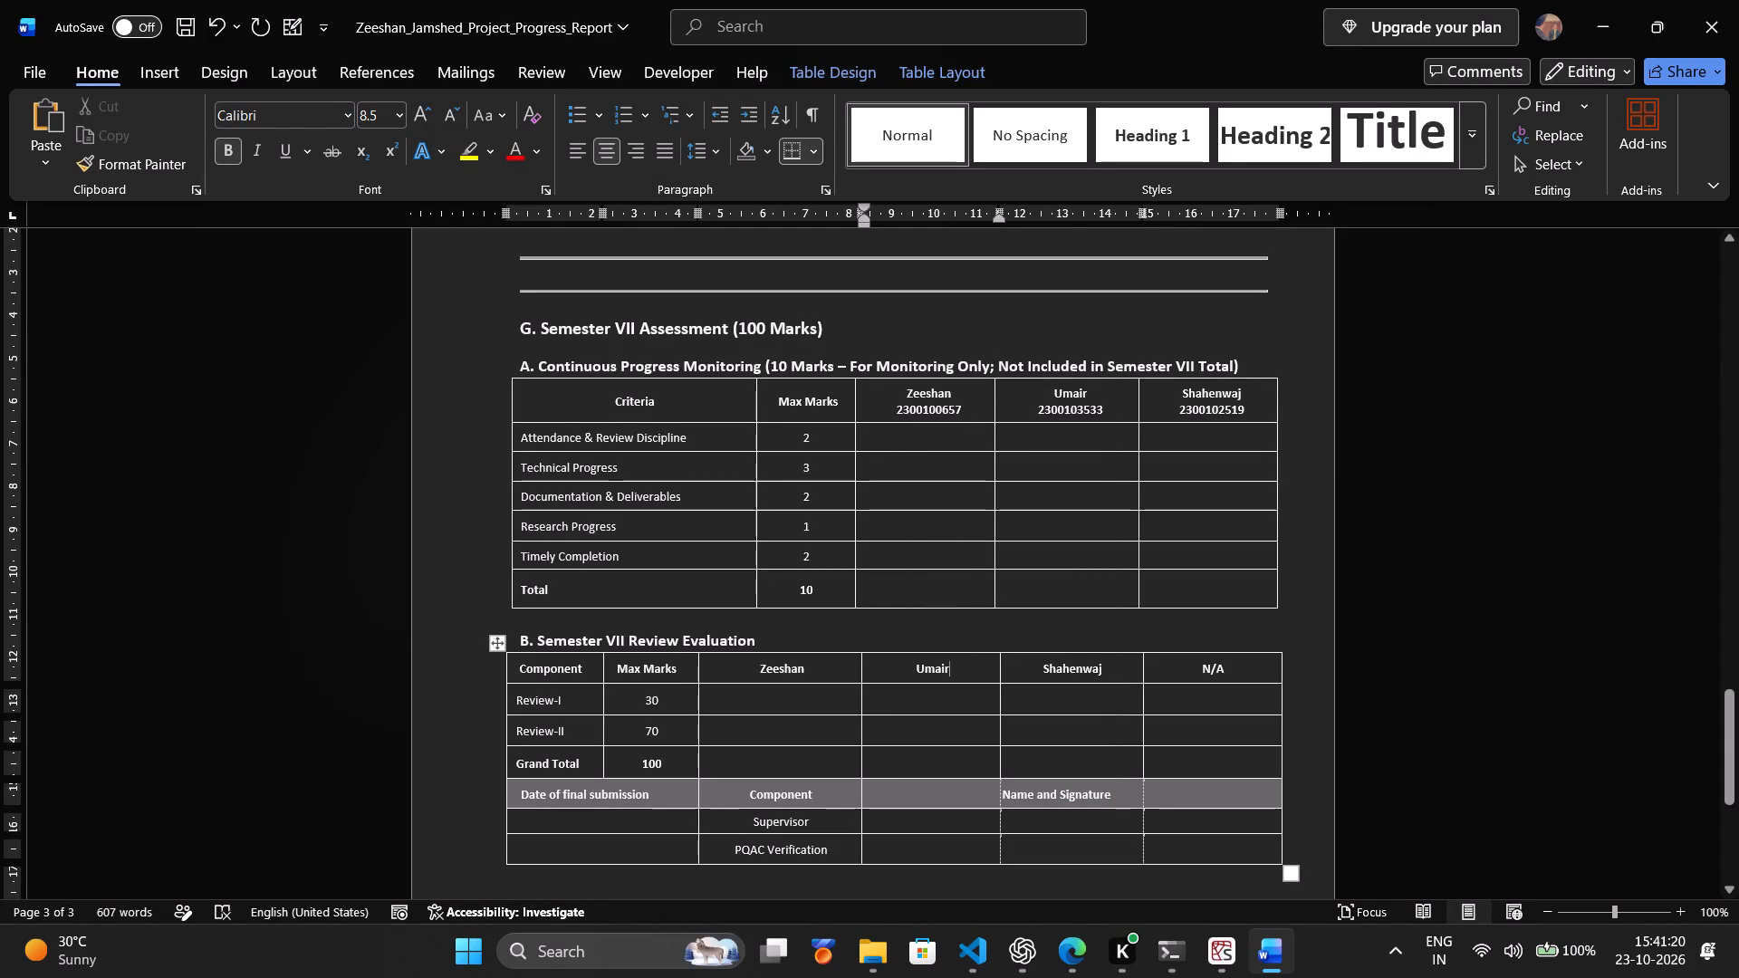
pyautogui.click(822, 667)
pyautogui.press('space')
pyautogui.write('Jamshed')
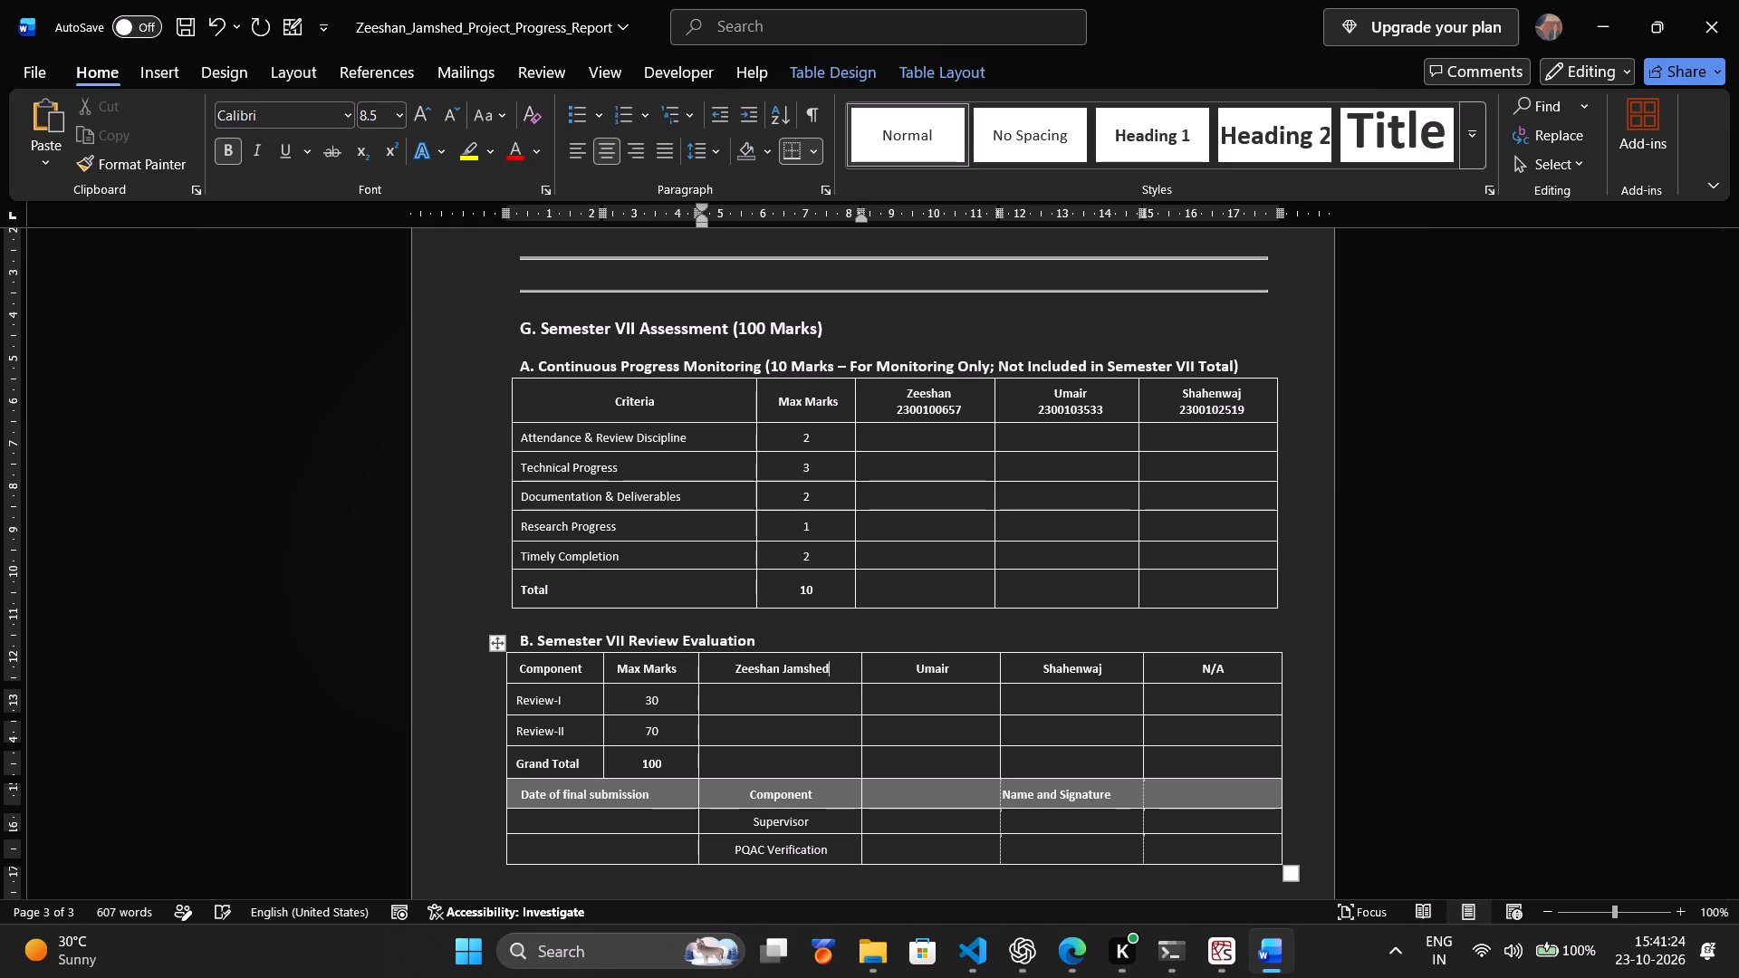
pyautogui.click(972, 667)
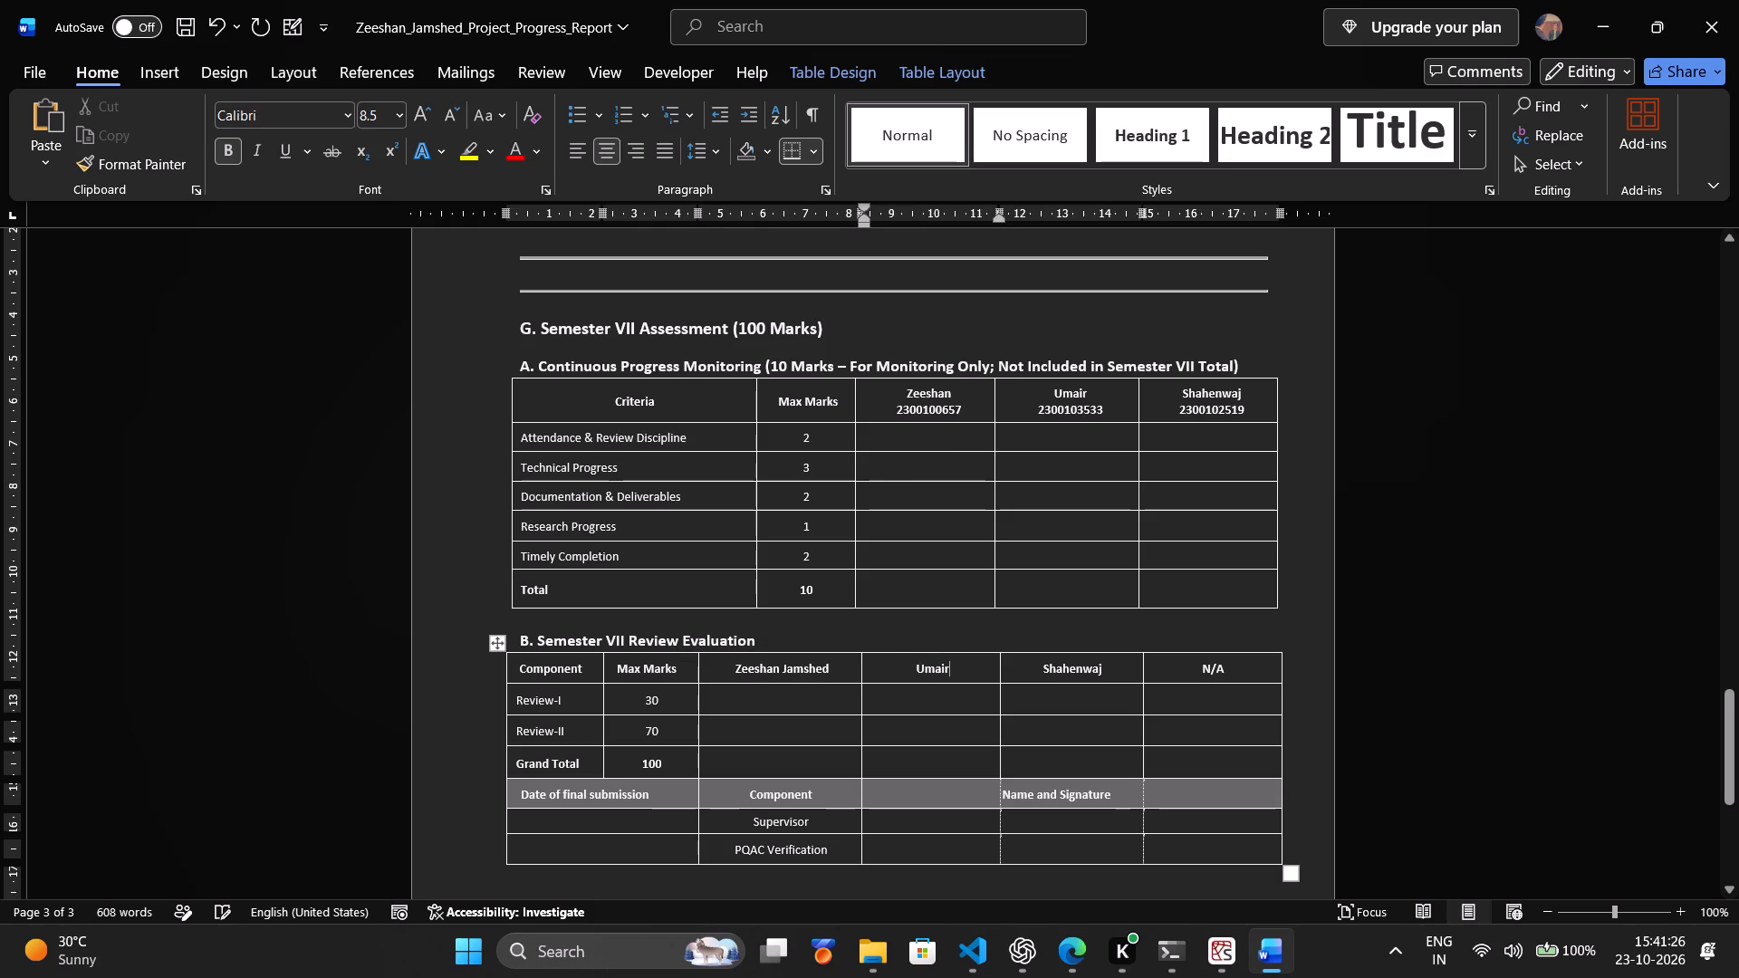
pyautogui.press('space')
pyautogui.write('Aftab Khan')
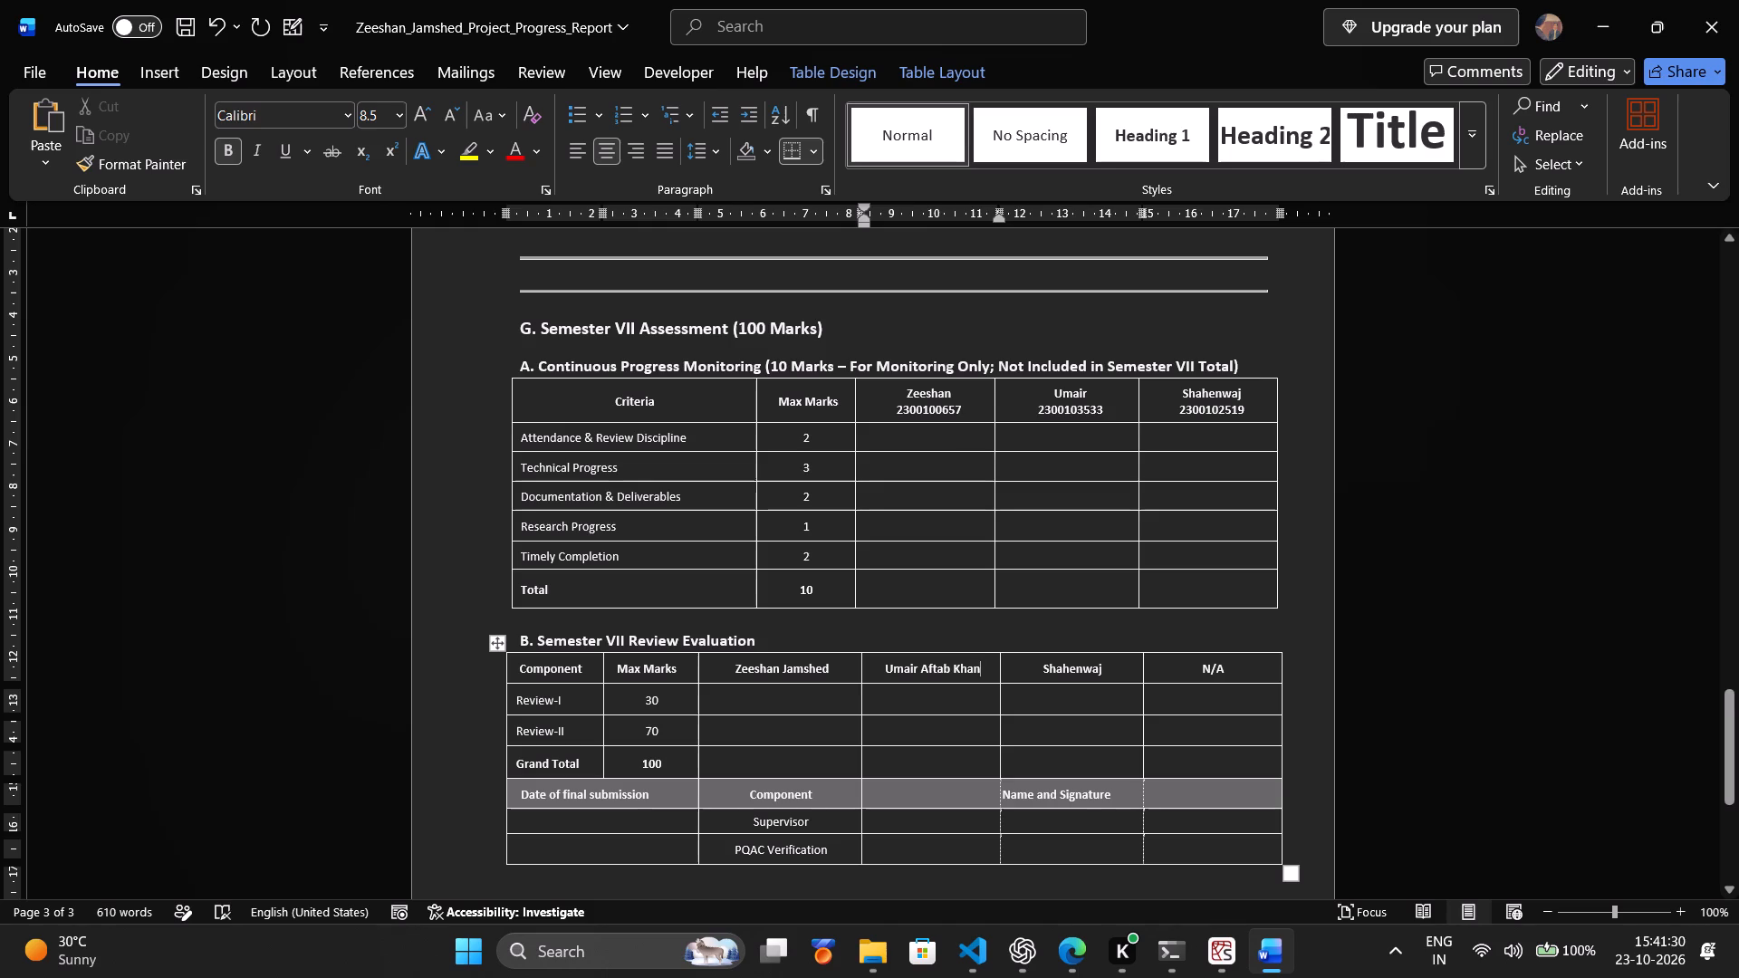
pyautogui.click(1119, 666)
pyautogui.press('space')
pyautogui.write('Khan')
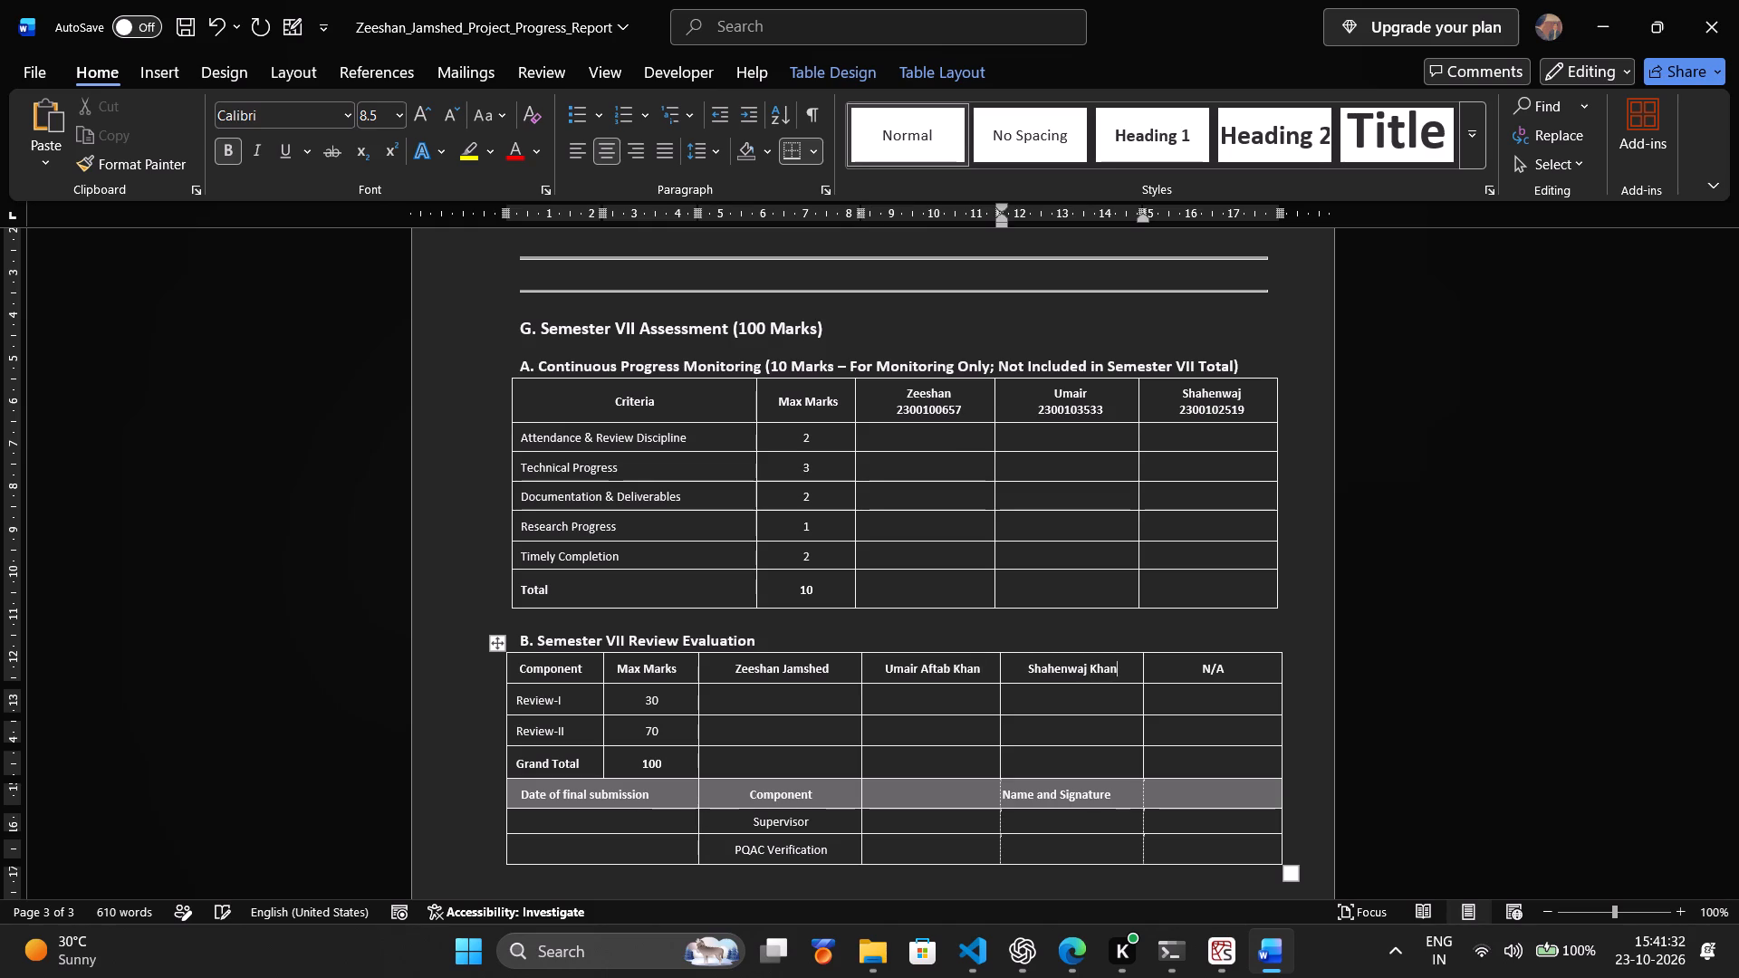
# Delete the N/A column from the Semester VII Review Evaluation table.
pyautogui.click(1189, 671)
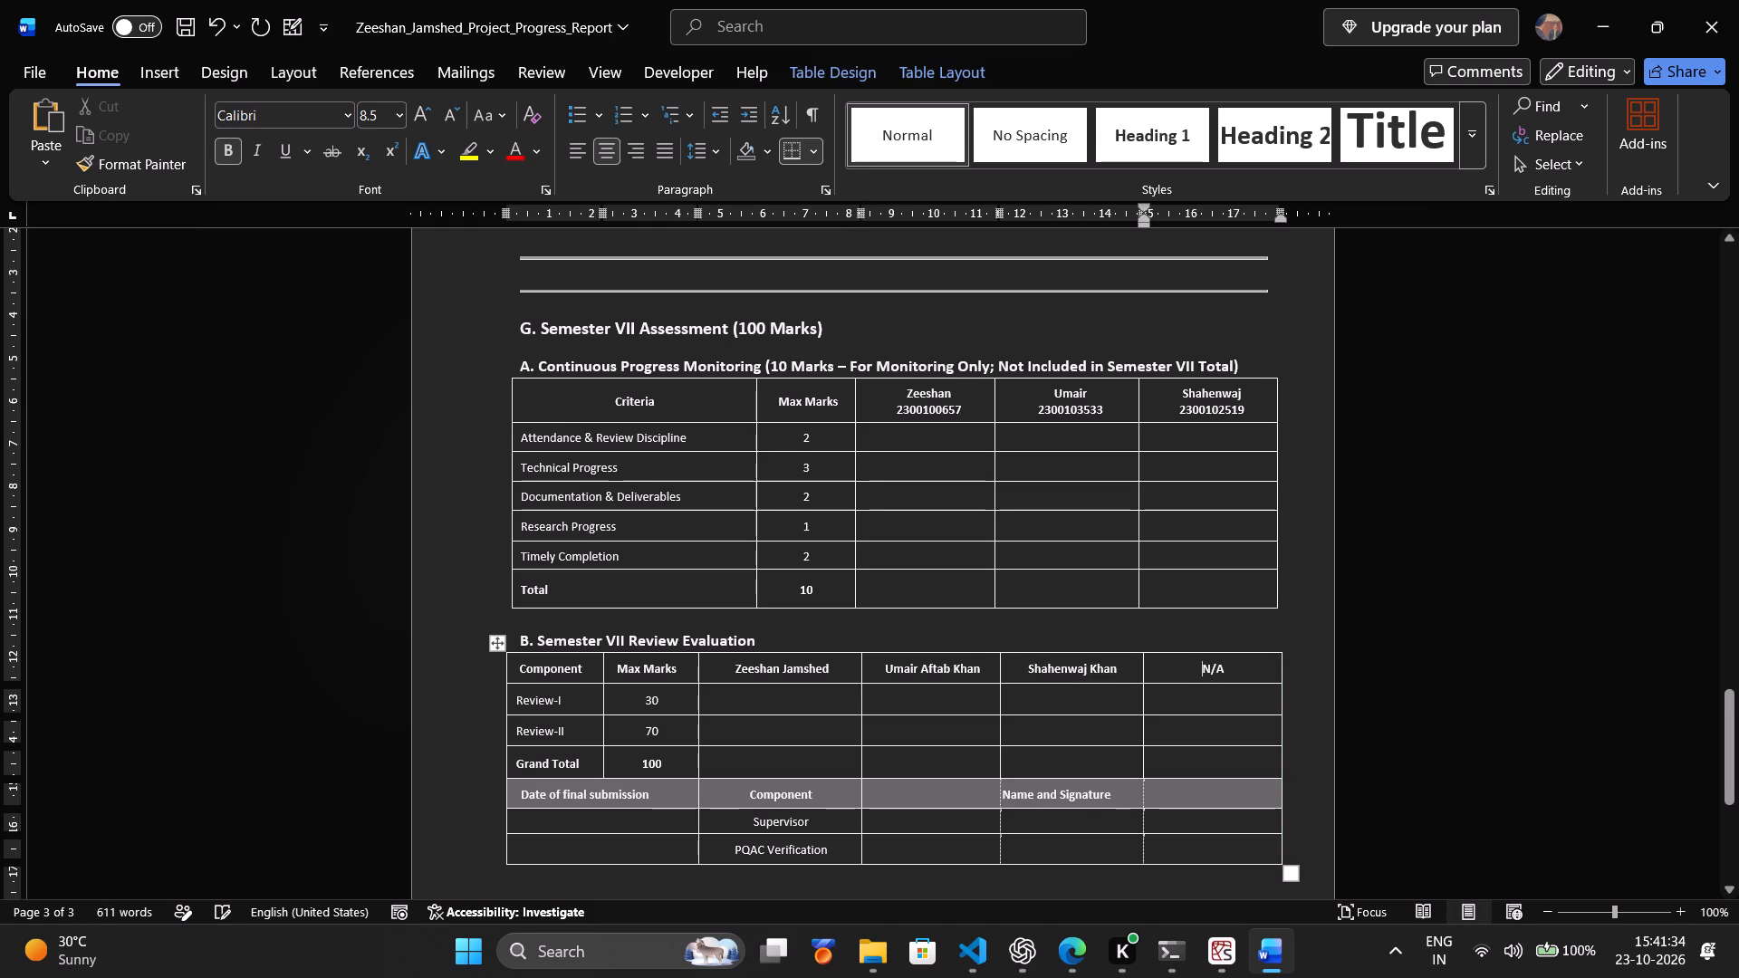
pyautogui.click(1172, 670)
pyautogui.moveTo(1166, 665); pyautogui.dragTo(1193, 688)
pyautogui.moveTo(1193, 688); pyautogui.dragTo(1240, 840)
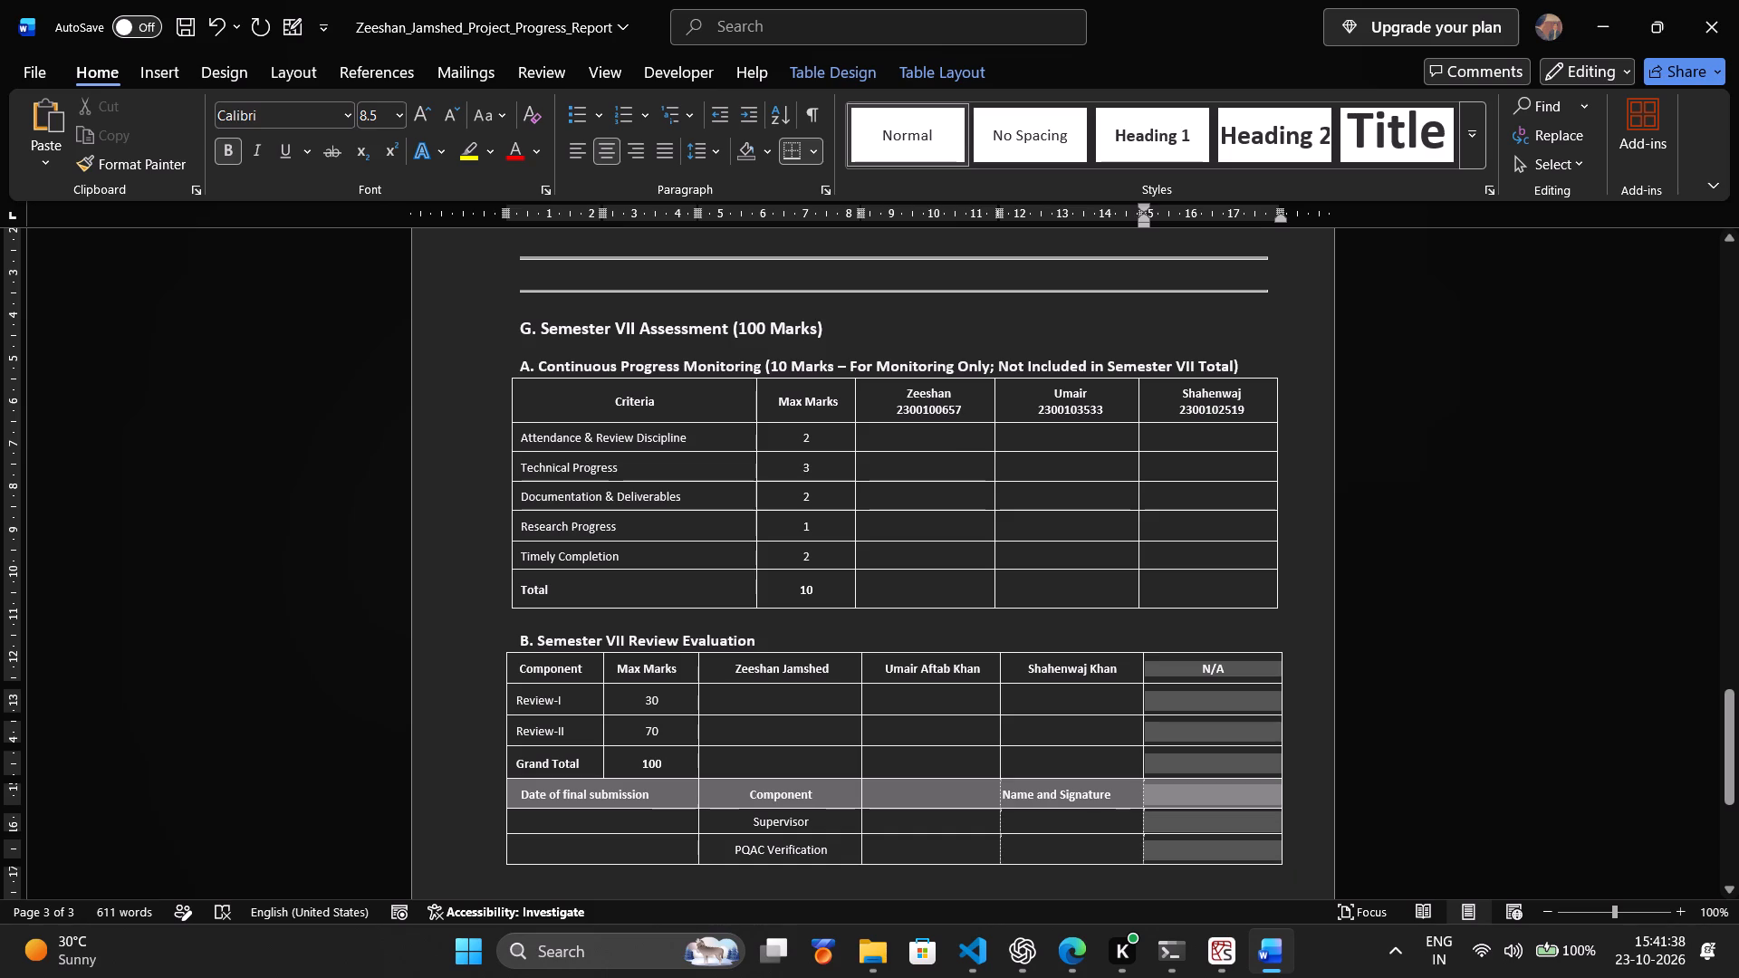
pyautogui.moveTo(1240, 840); pyautogui.dragTo(1241, 840)
pyautogui.moveTo(1241, 840); pyautogui.dragTo(1242, 840)
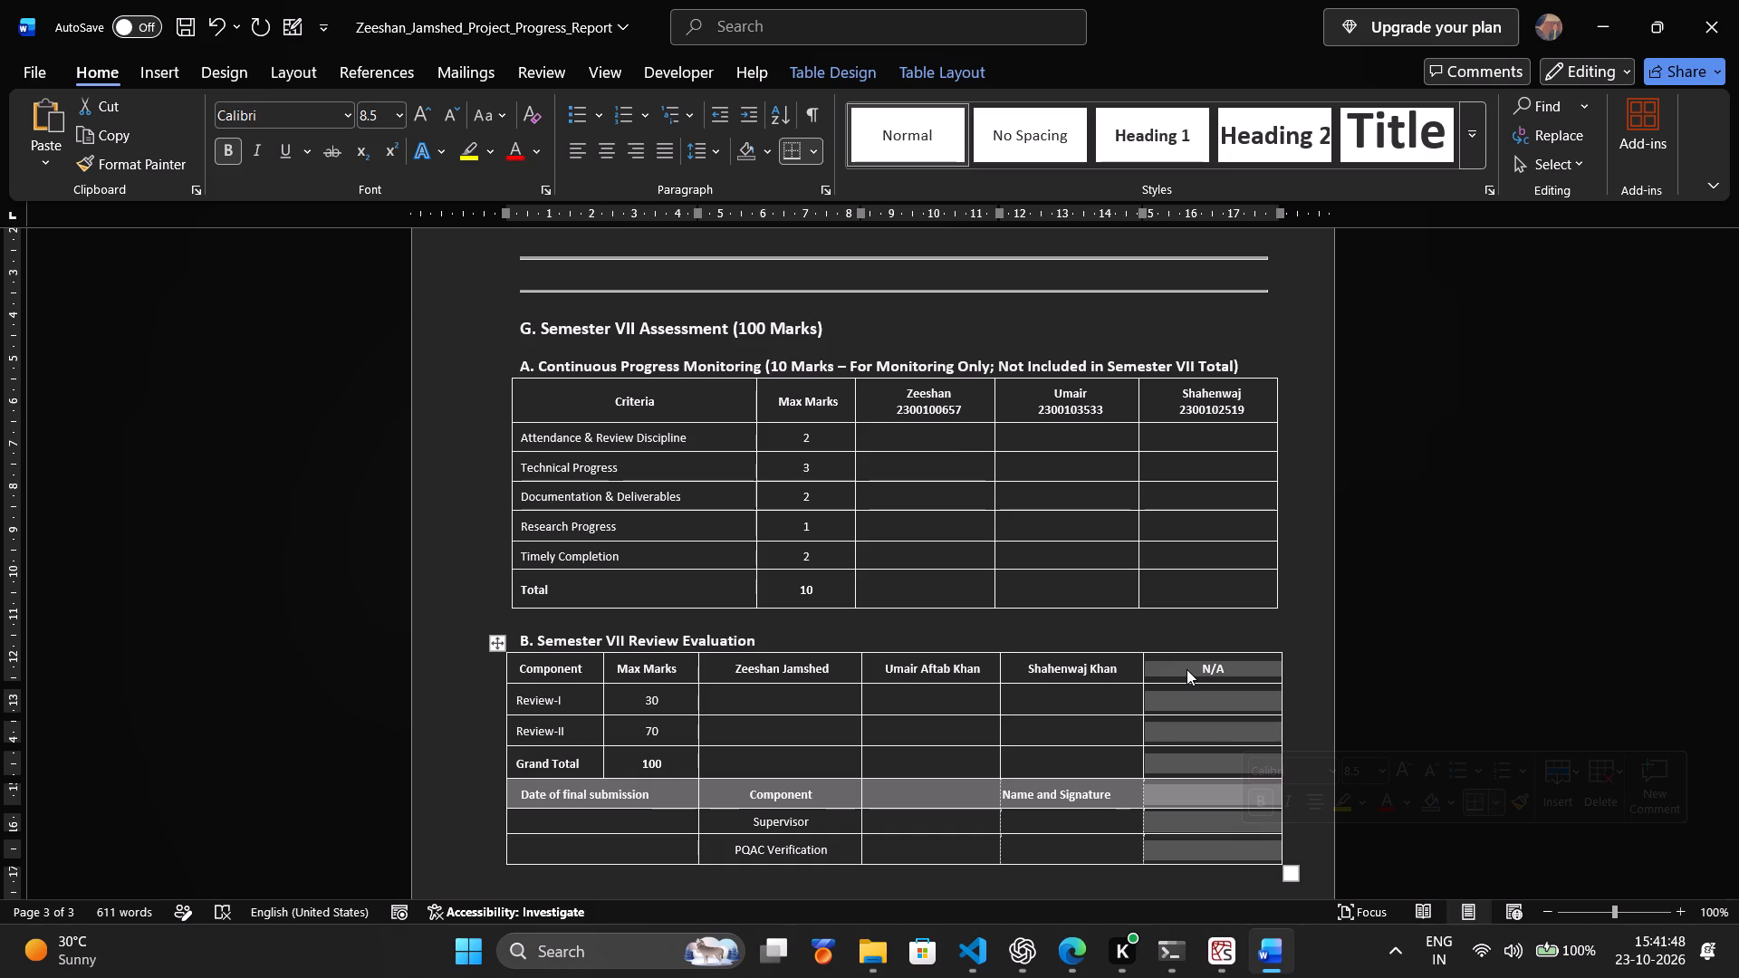
pyautogui.rightClick(1187, 669)
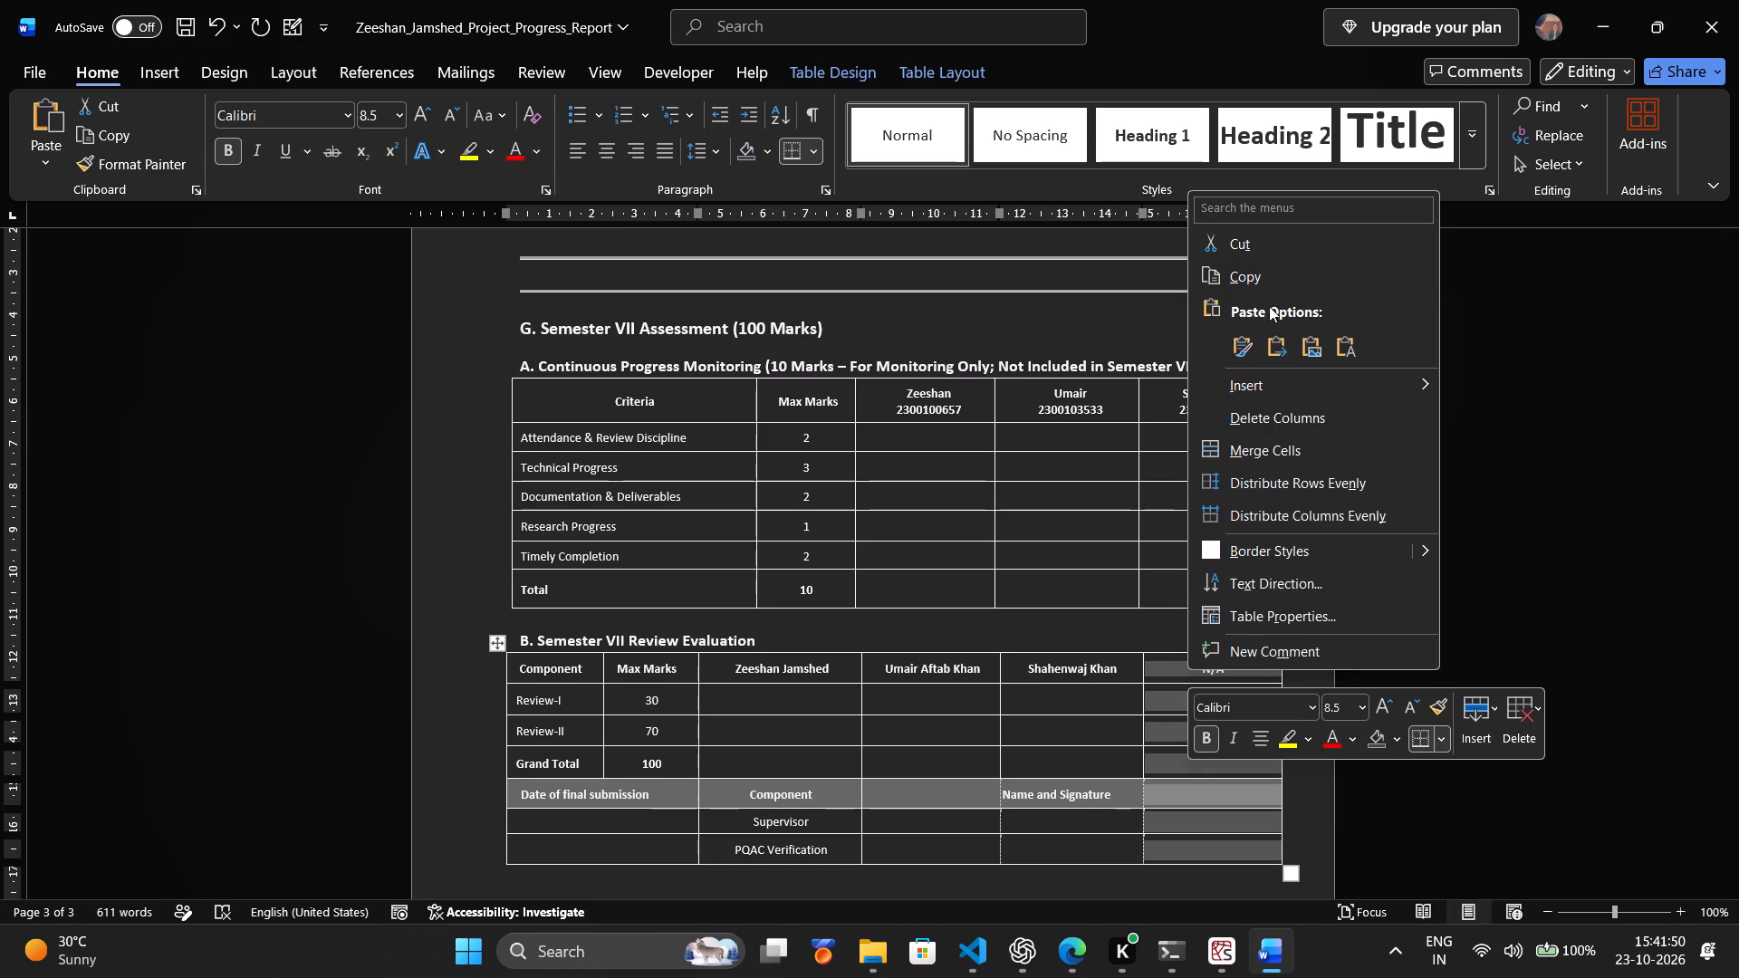
pyautogui.click(1265, 427)
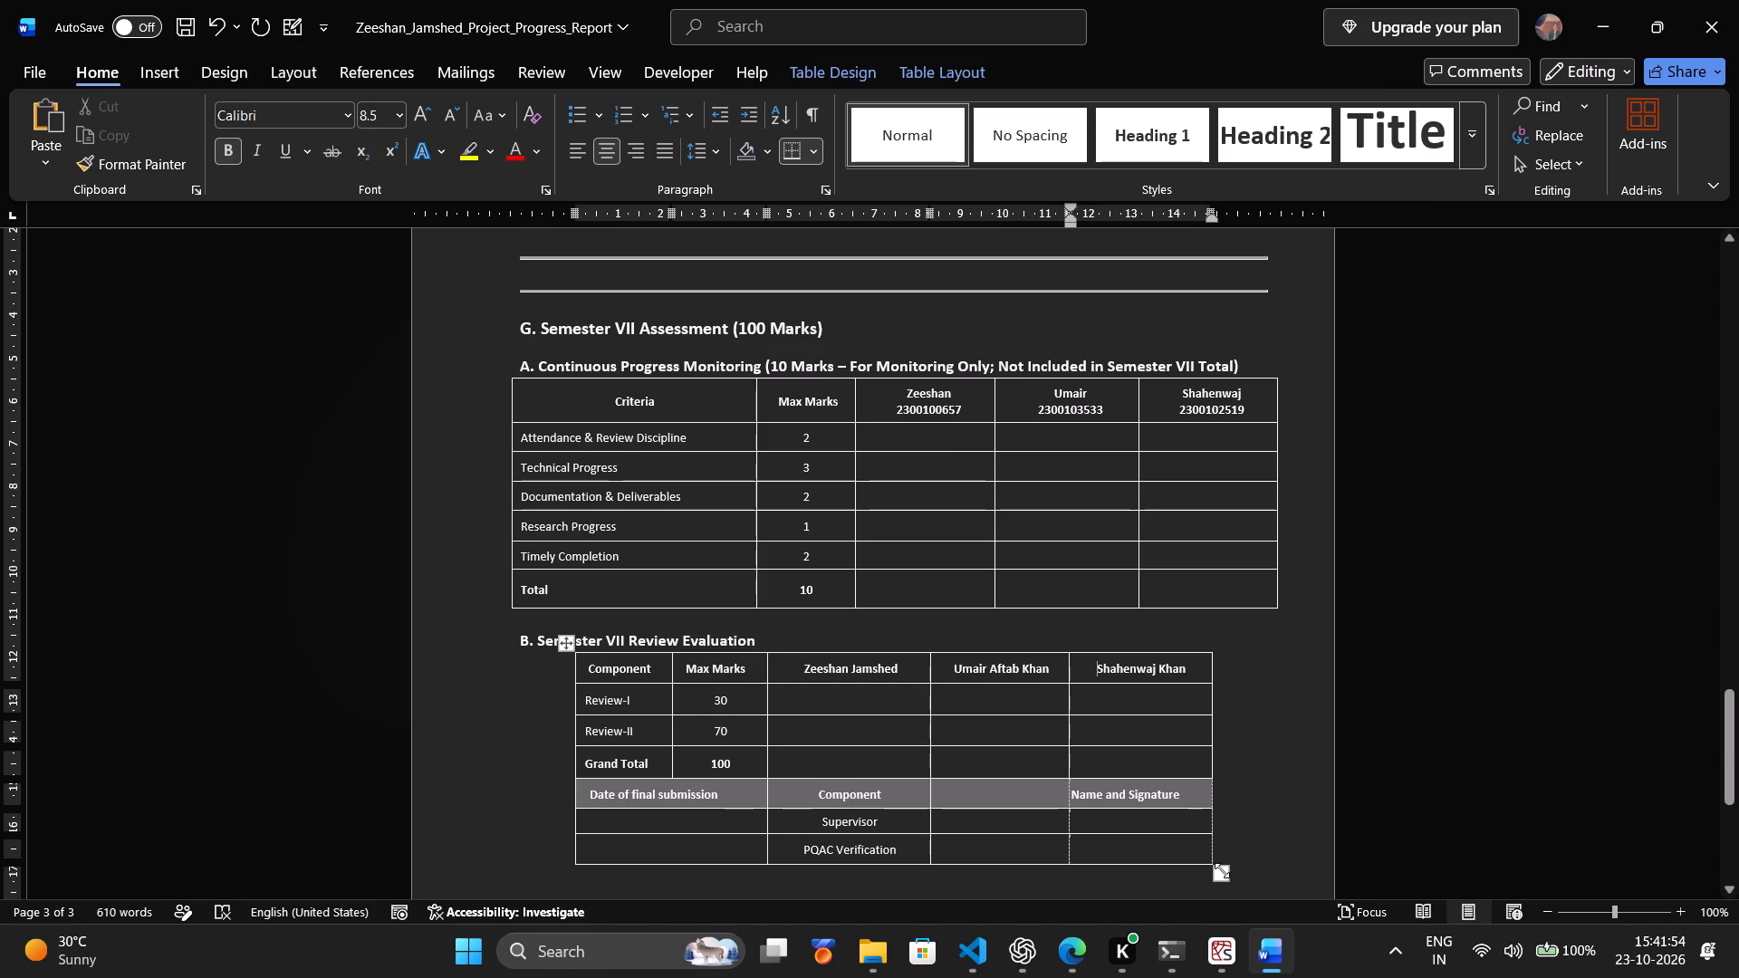
# Enlarge the Semester VII Review Evaluation table proportionally and center it on the page.
pyautogui.moveTo(1222, 870); pyautogui.dragTo(1286, 868)
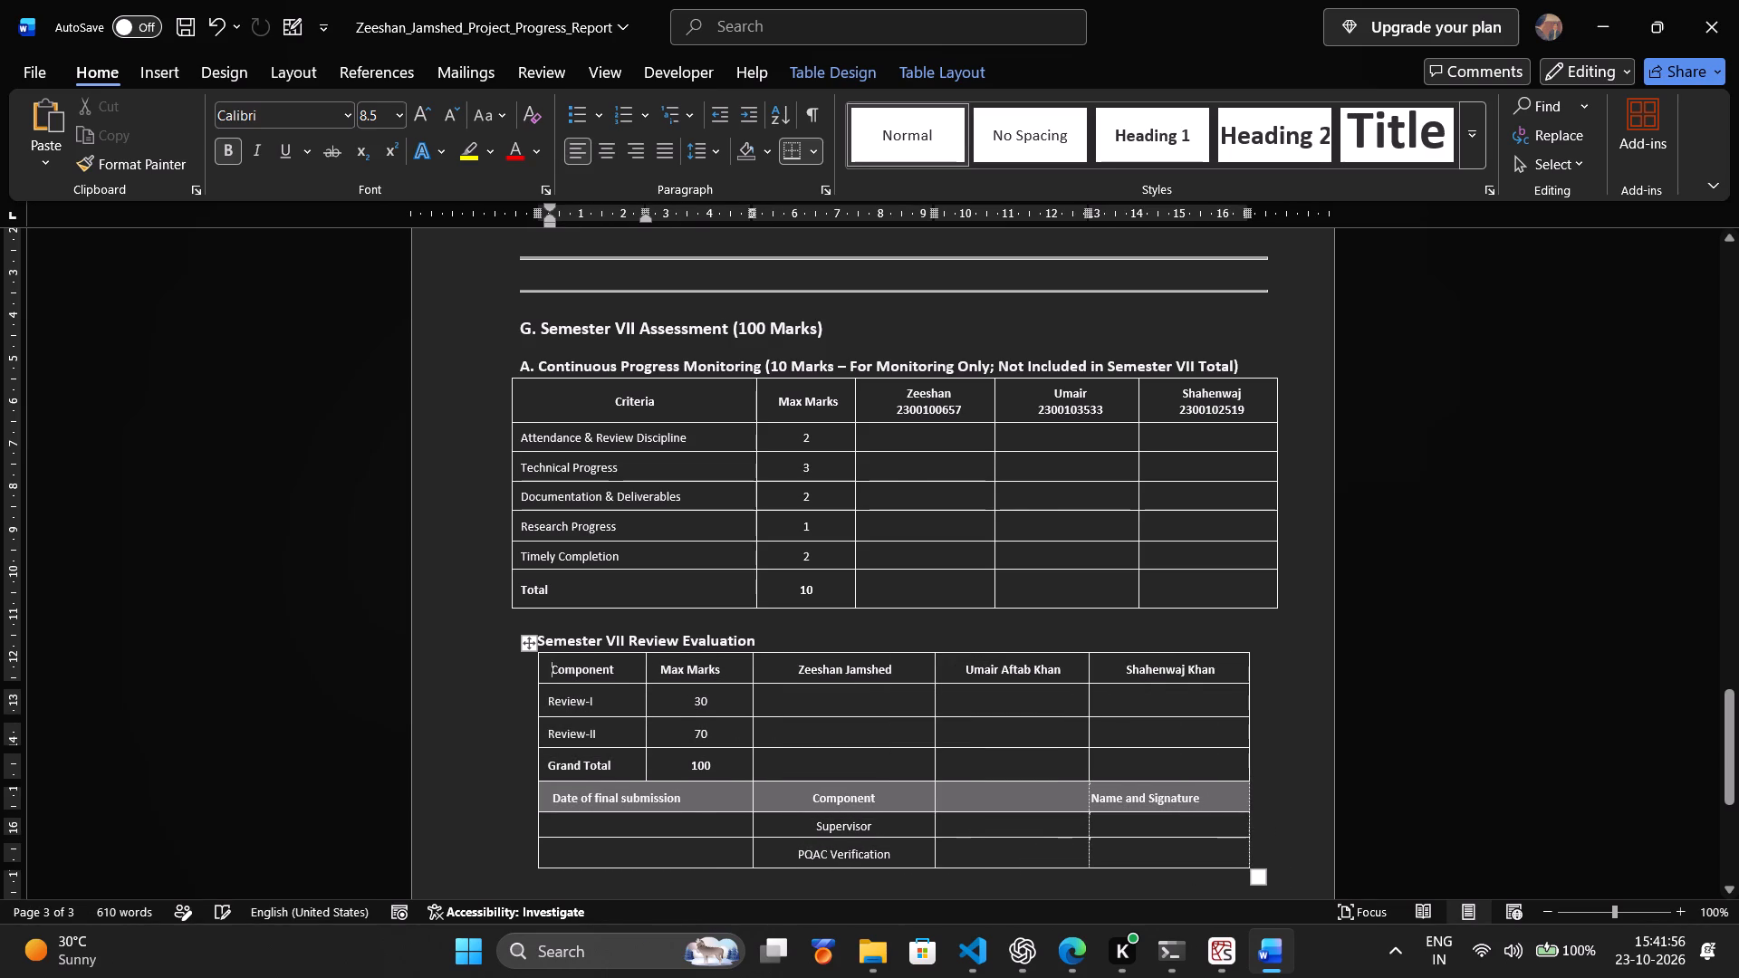
pyautogui.click(531, 644)
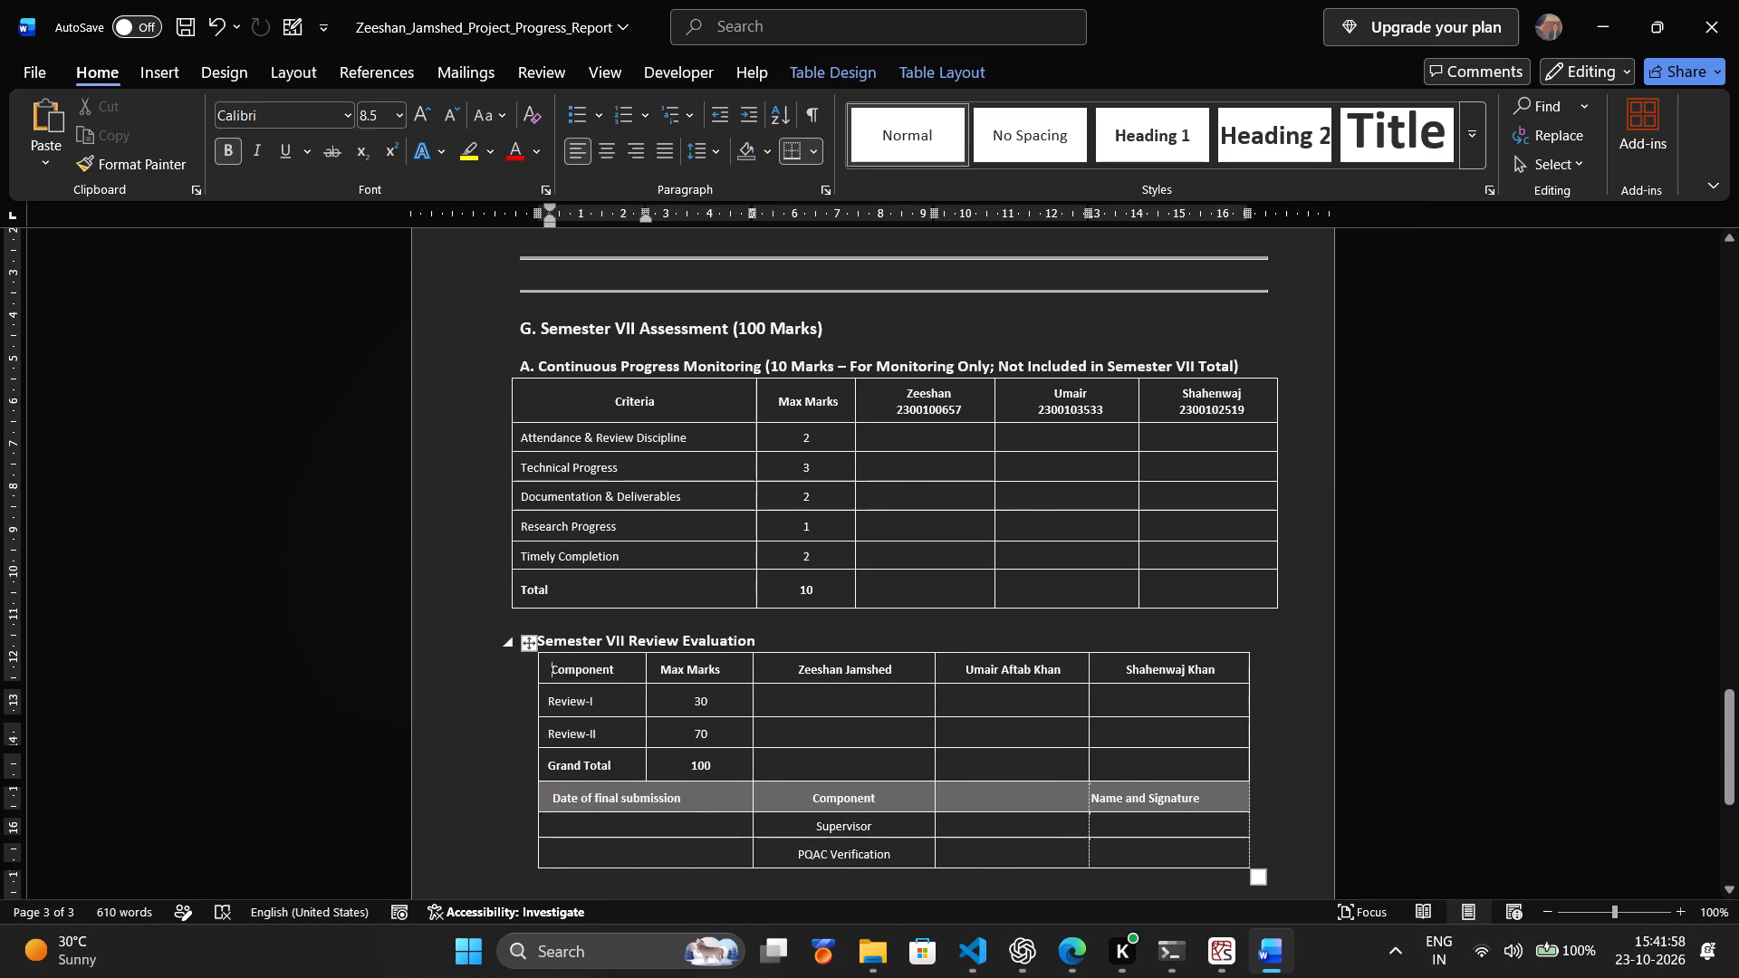
pyautogui.click(604, 146)
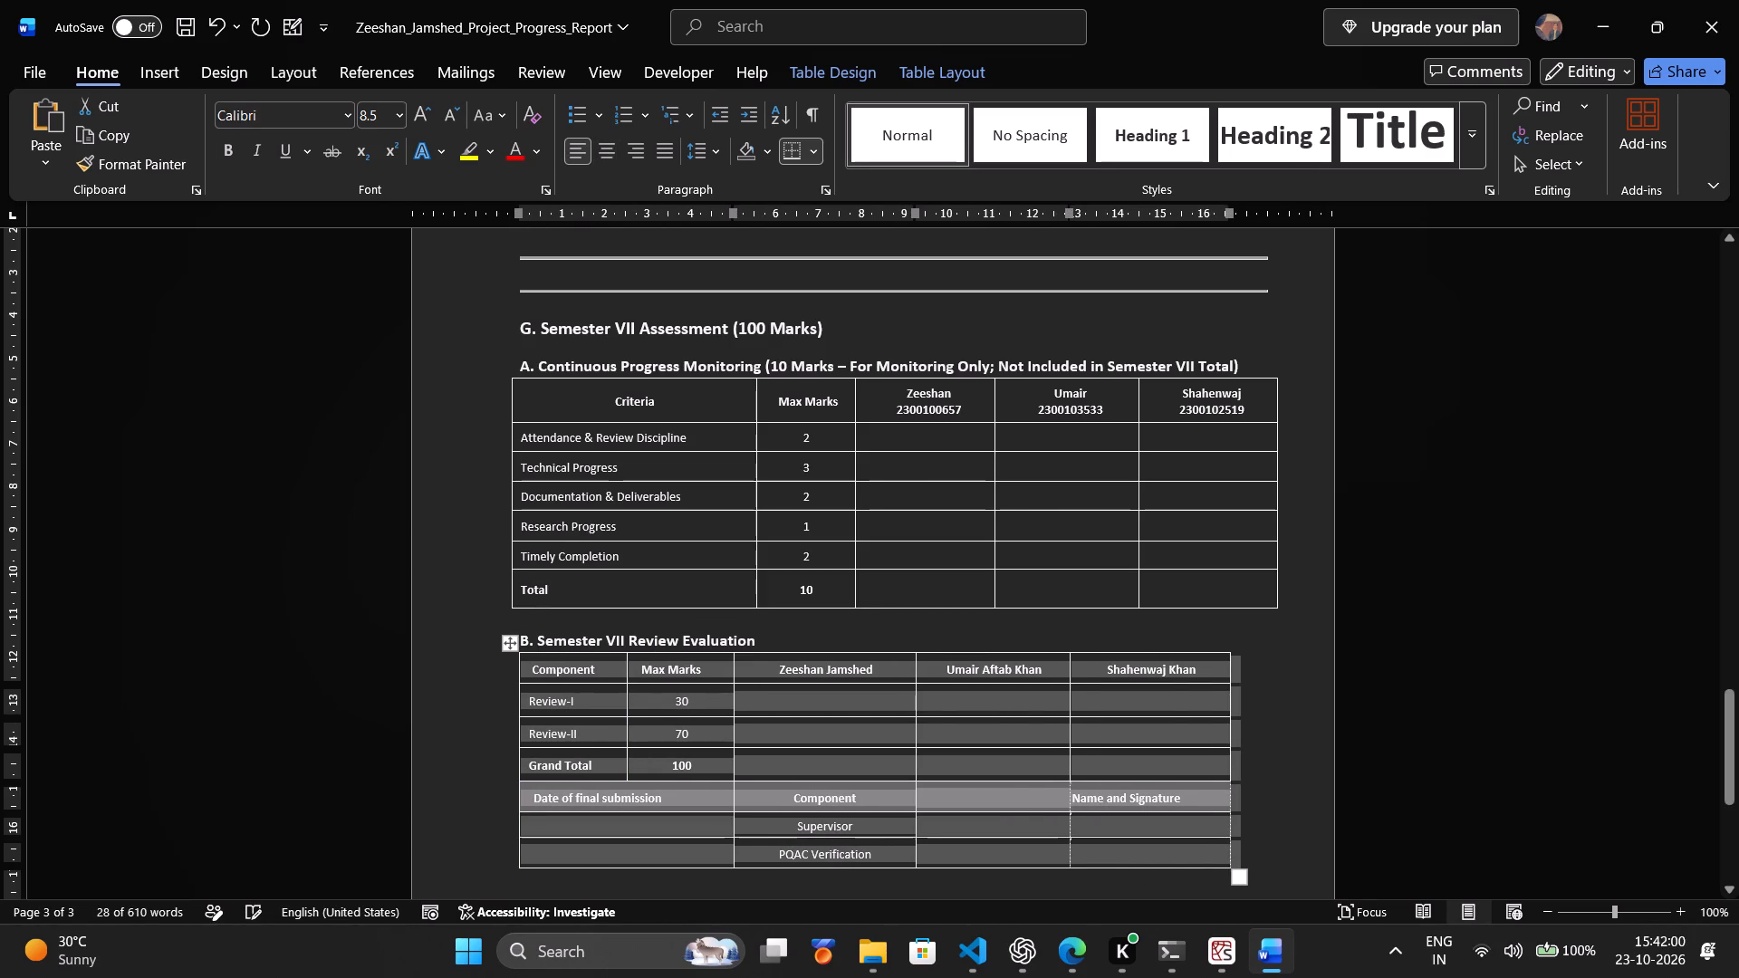
pyautogui.click(607, 147)
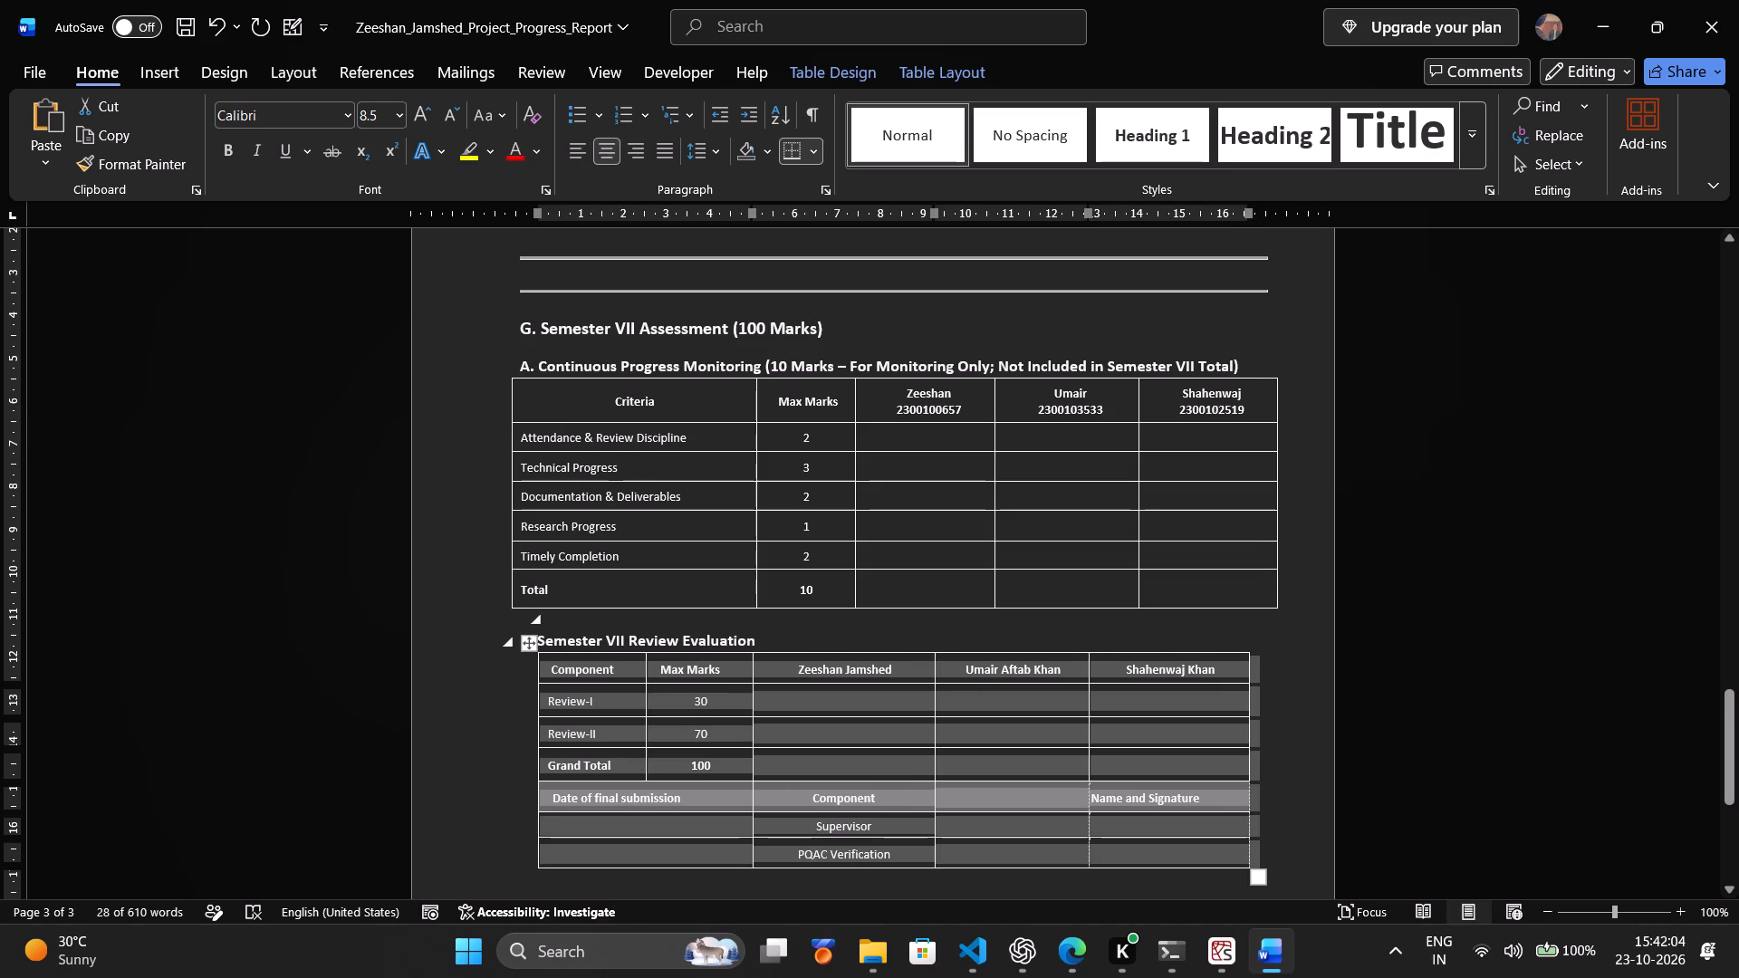
pyautogui.click(708, 112)
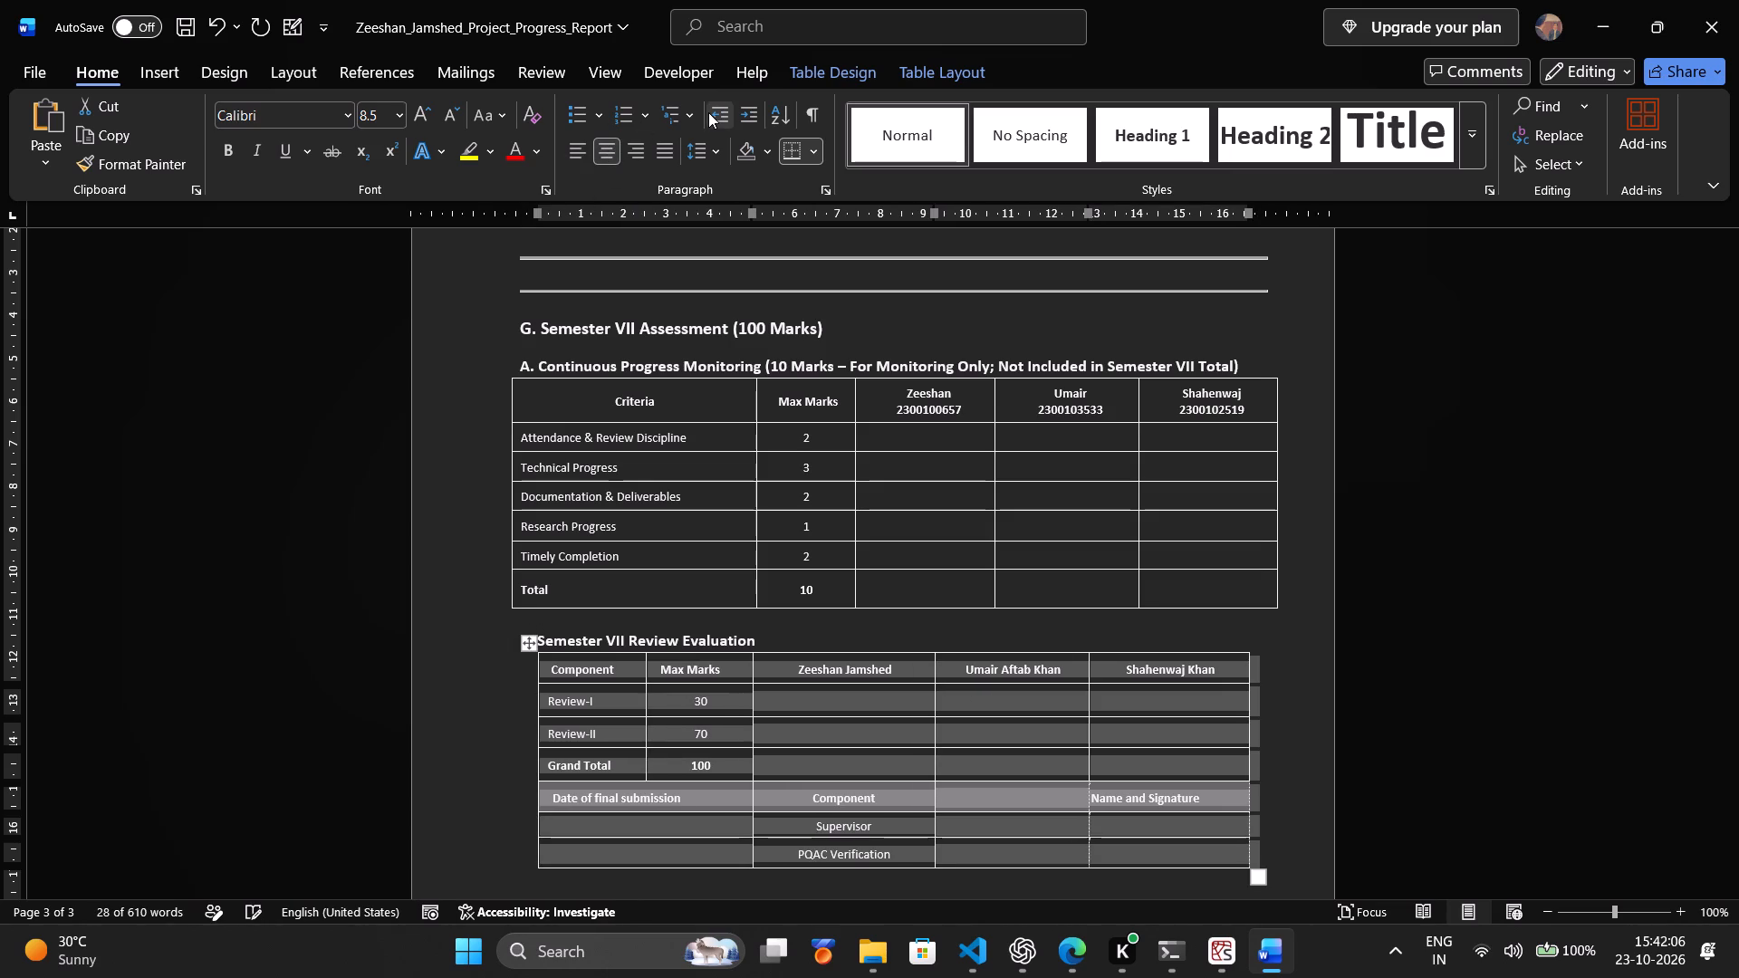
# Left-align the Semester VII Review Evaluation table with its heading, using a temporary blank line below the heading and removing it again.
pyautogui.click(787, 638)
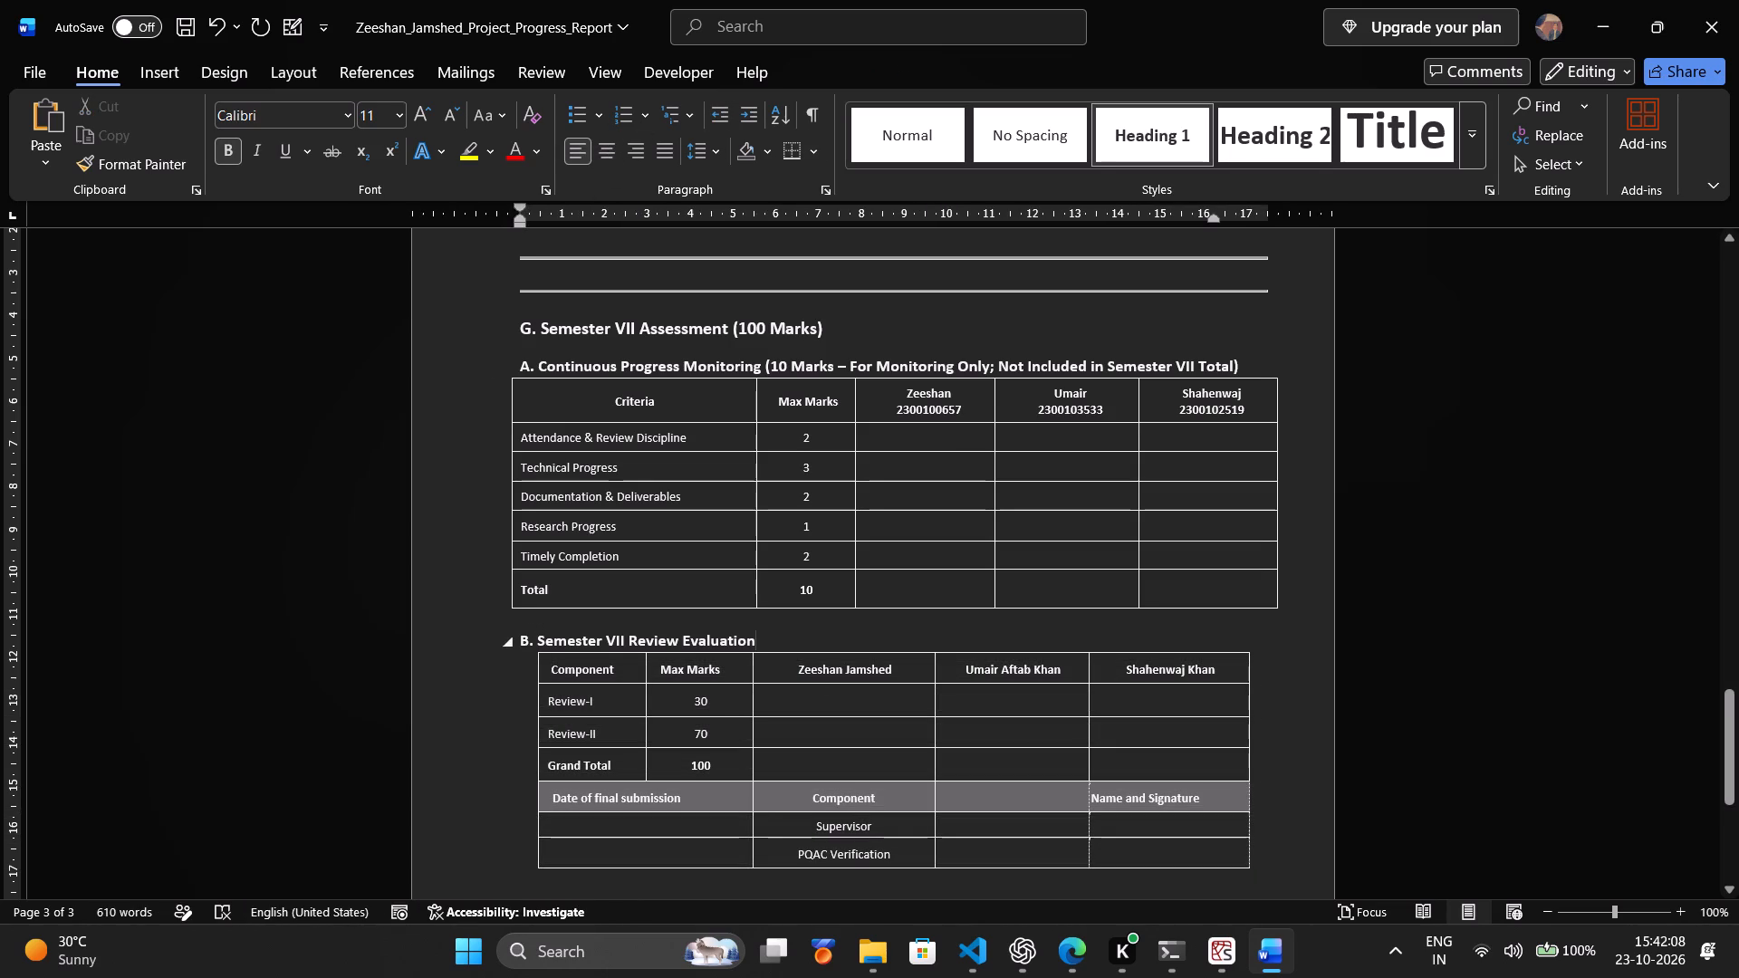
pyautogui.click(535, 660)
pyautogui.click(811, 733)
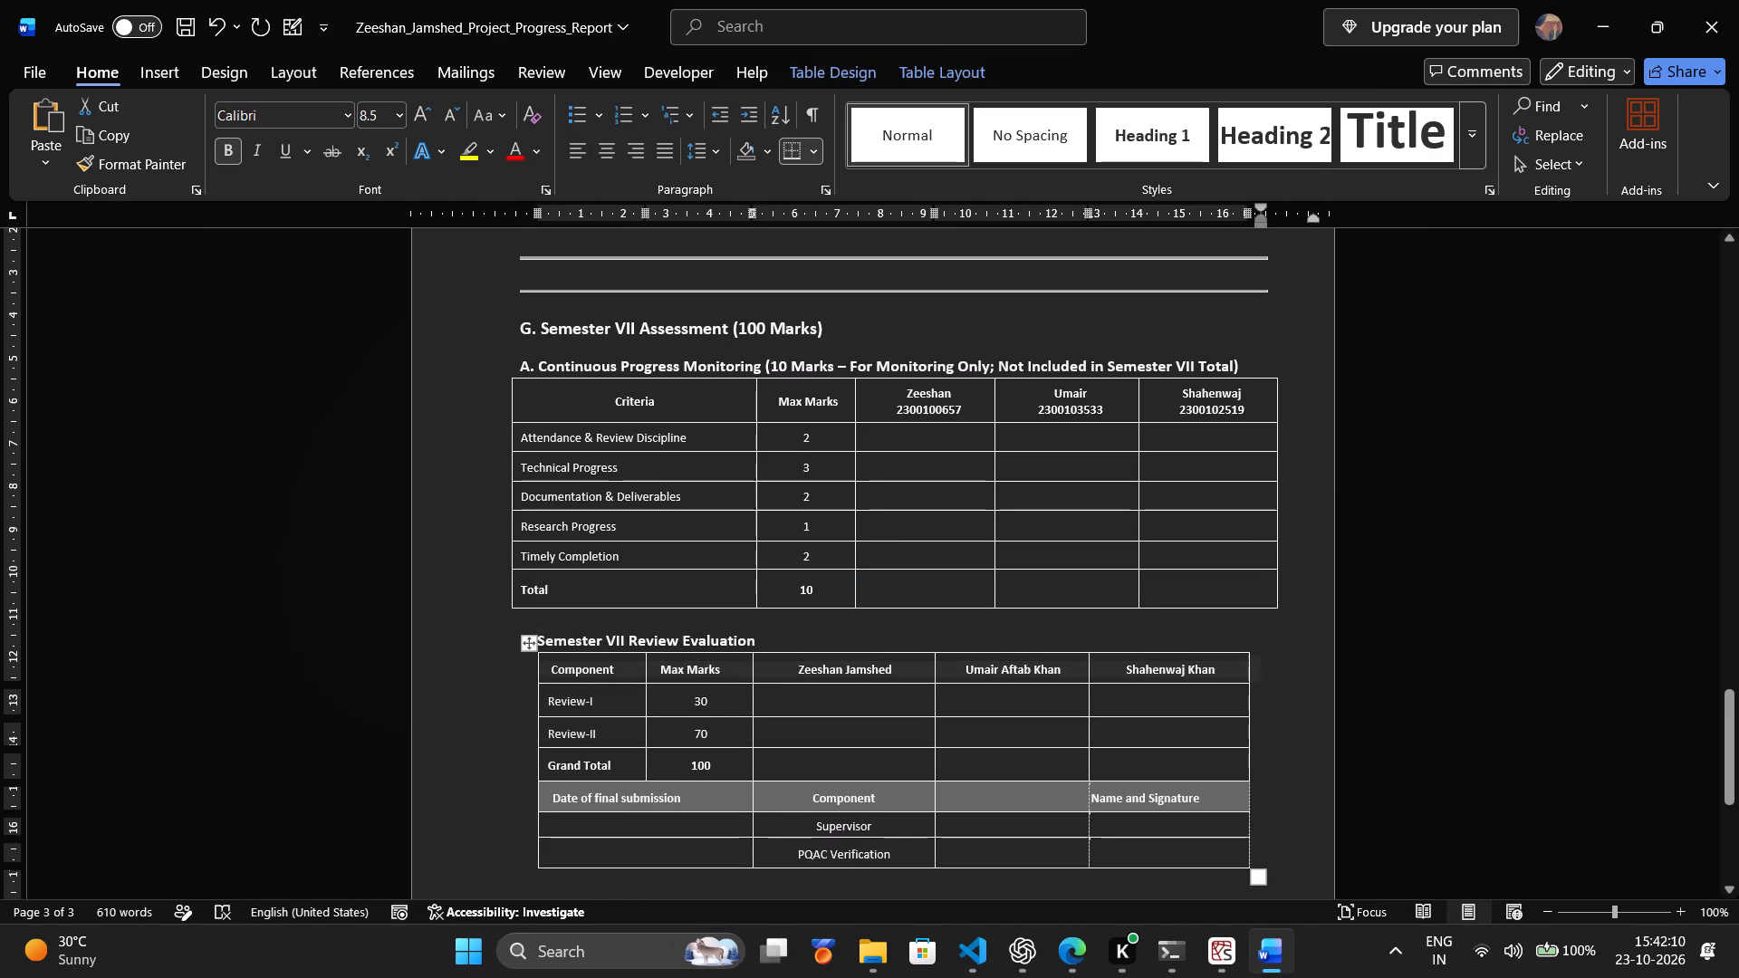
pyautogui.click(787, 653)
pyautogui.click(765, 645)
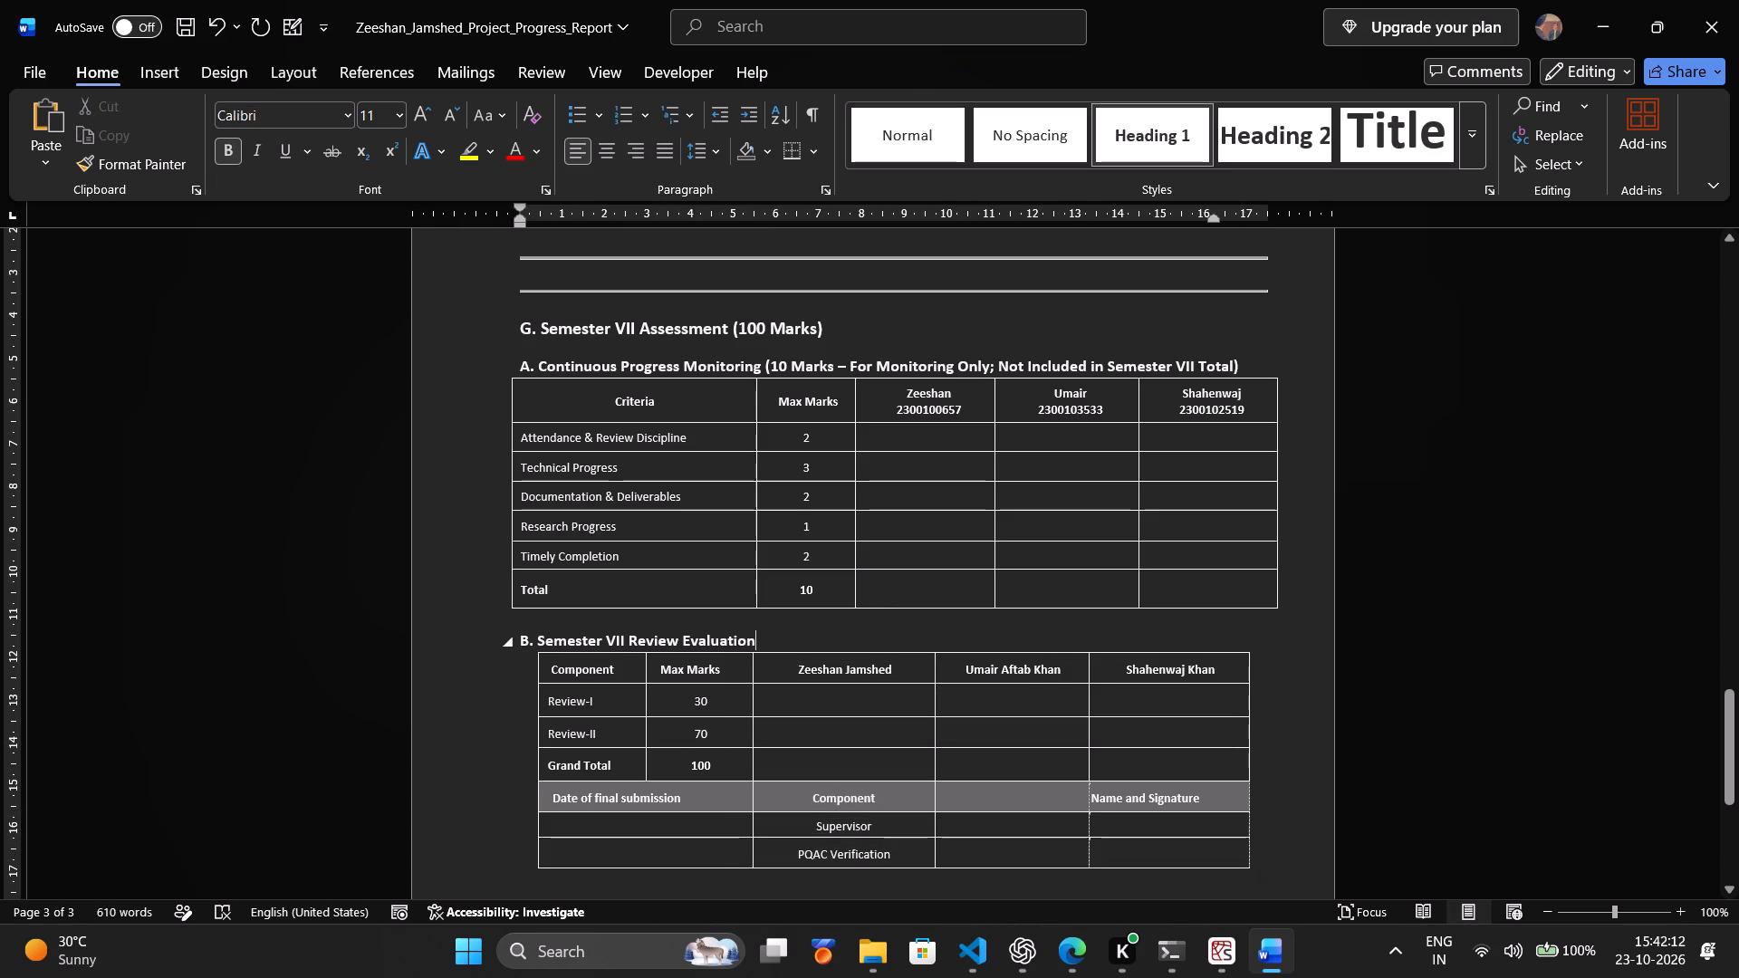
pyautogui.press('Return')
pyautogui.click(592, 685)
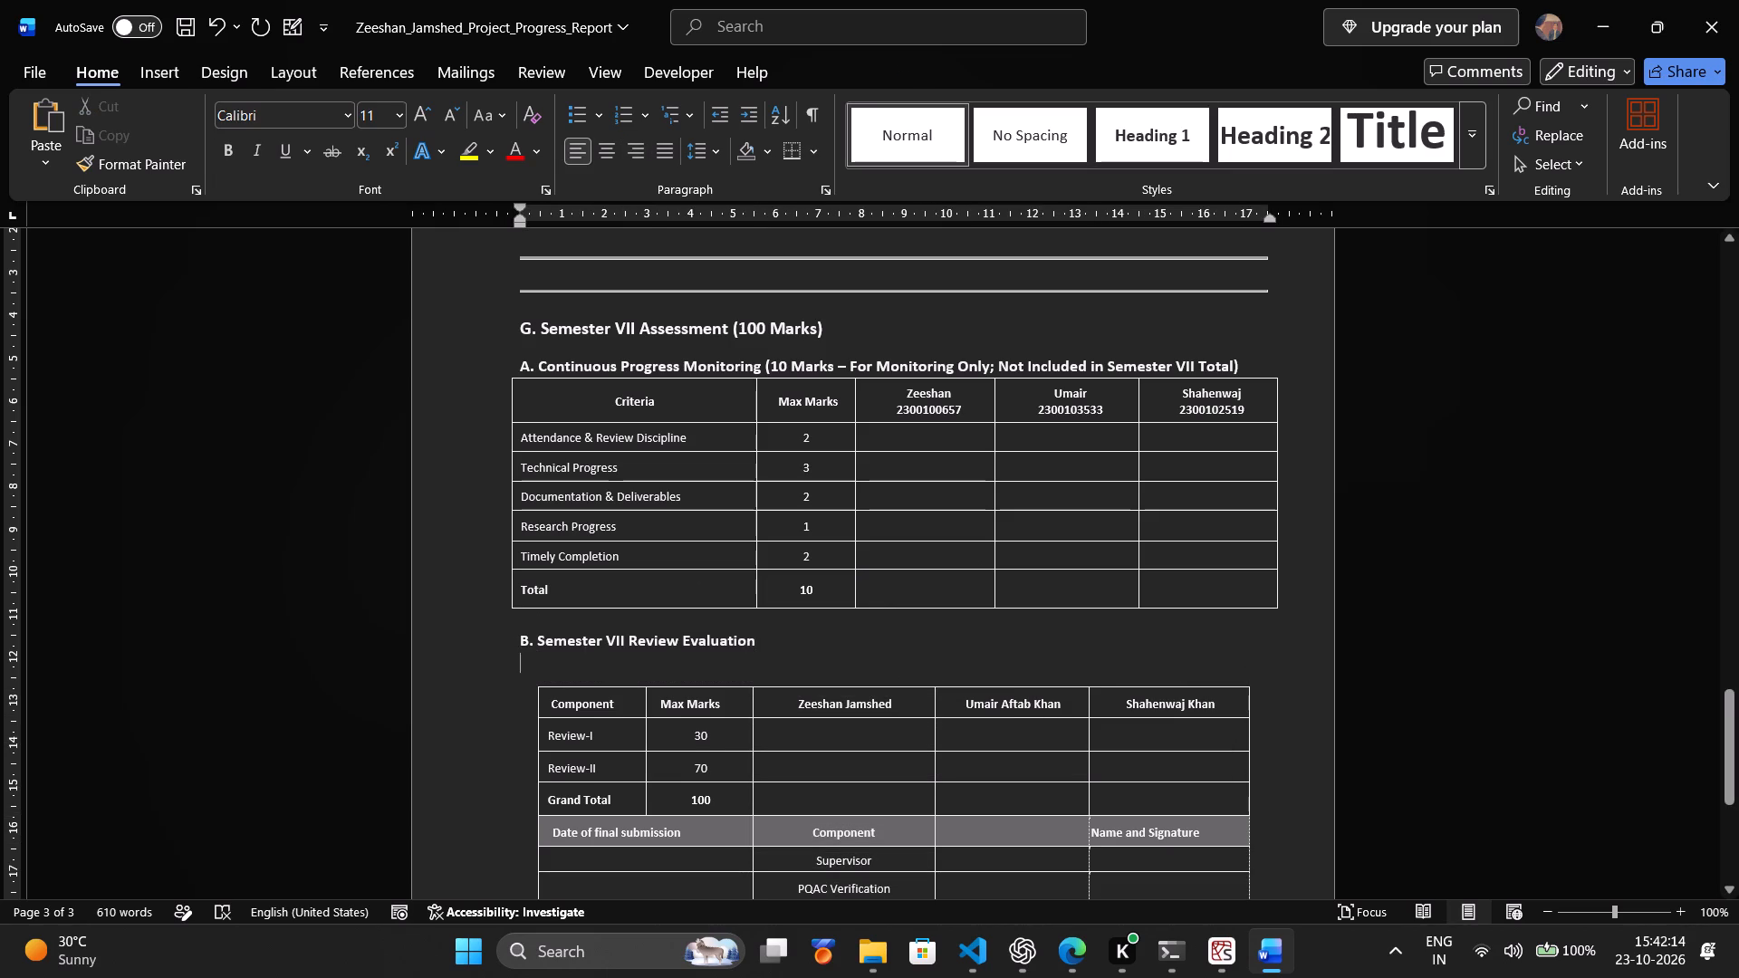
pyautogui.click(593, 712)
pyautogui.click(524, 676)
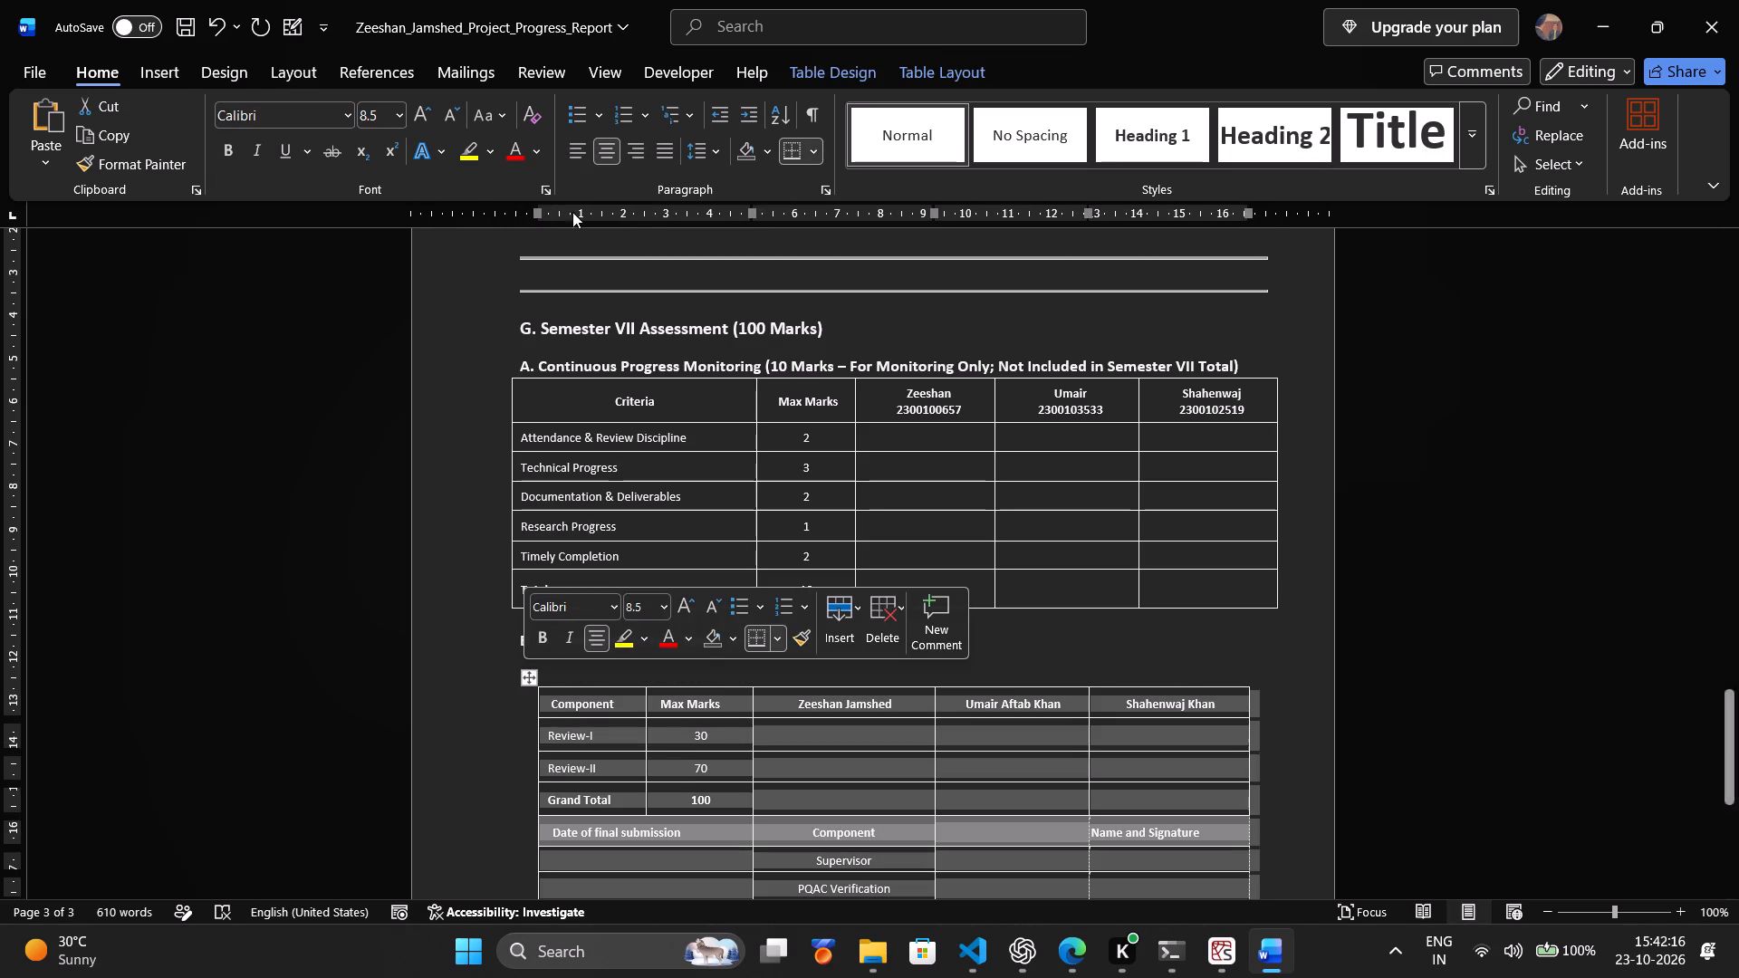
pyautogui.click(572, 152)
pyautogui.click(890, 652)
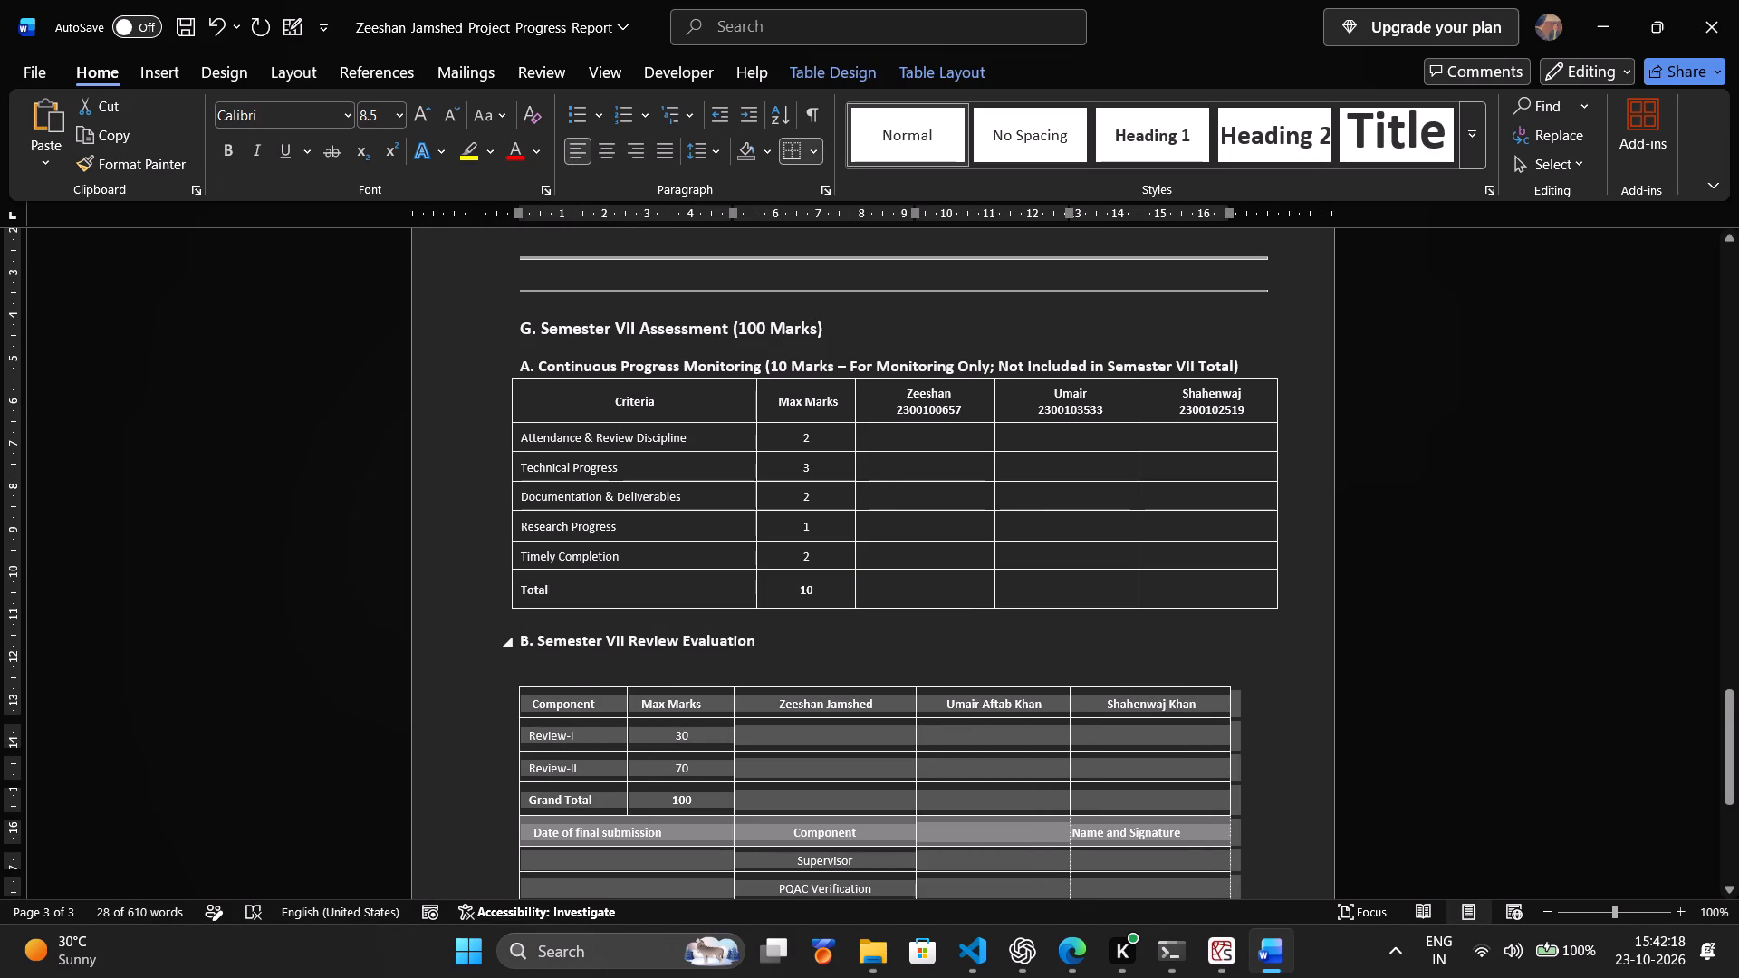
pyautogui.scroll(-3, 898, 651)
pyautogui.press('BackSpace')
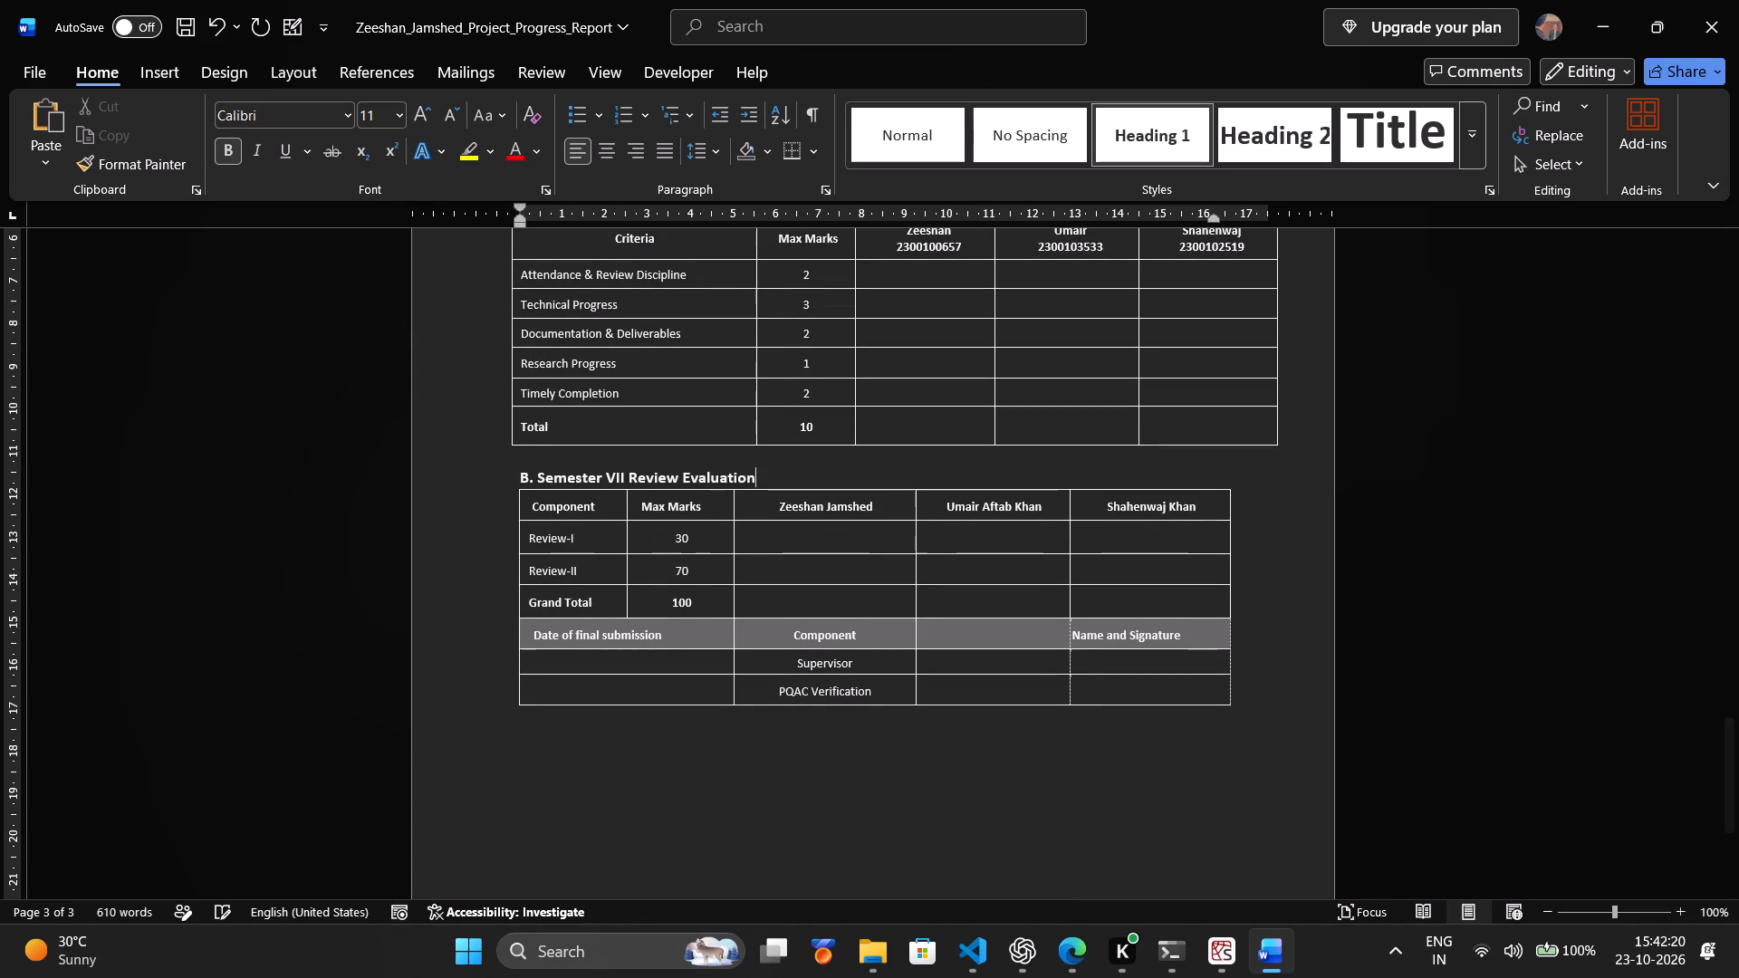
# Enlarge the Semester VII Review Evaluation table until its right edge lines up with the Continuous Progress Monitoring table above.
pyautogui.moveTo(1234, 713); pyautogui.dragTo(1277, 714)
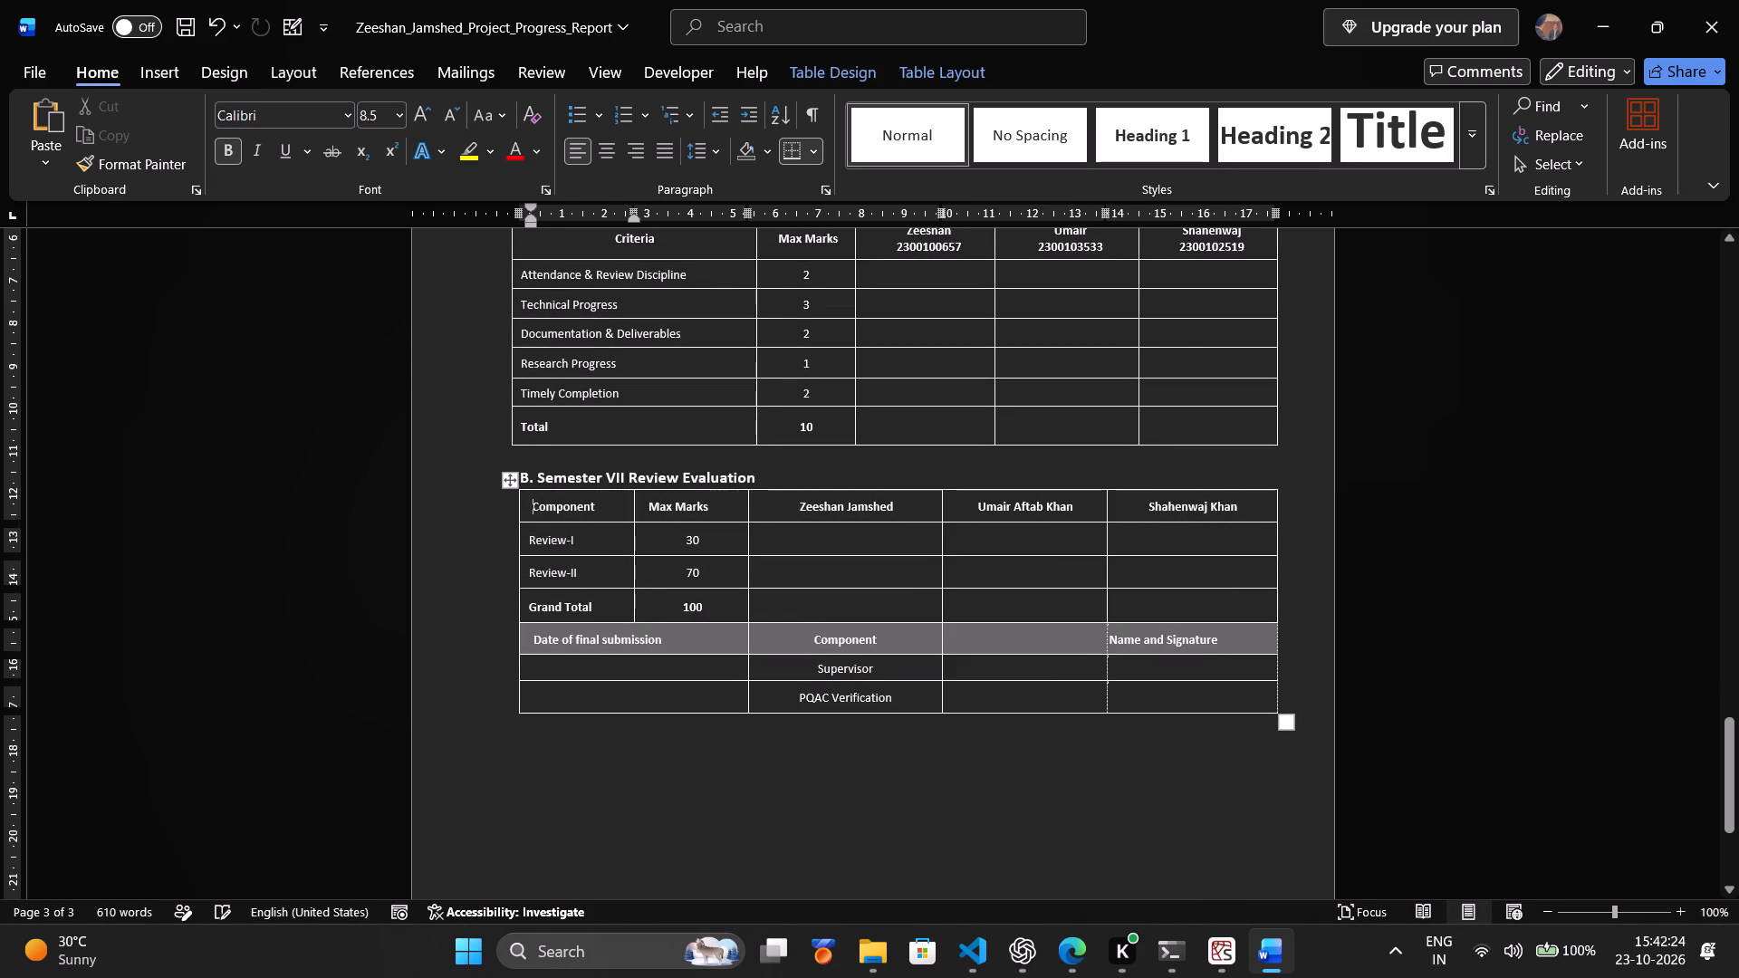
pyautogui.click(1084, 509)
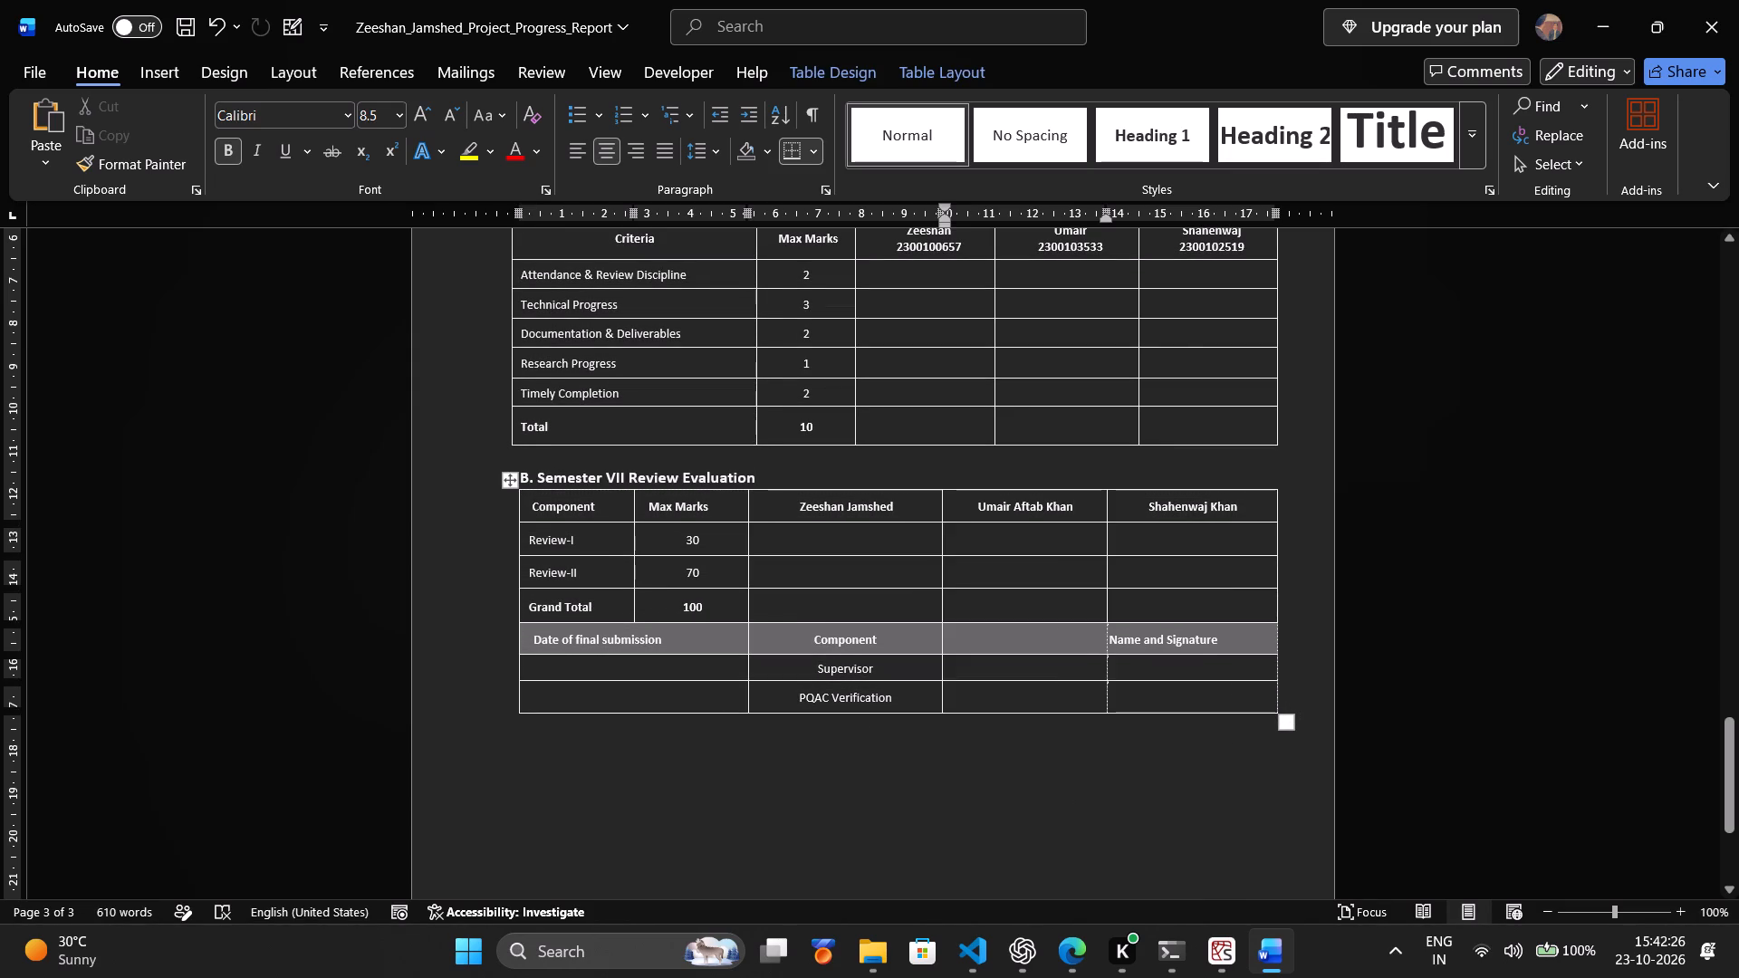
pyautogui.click(906, 508)
# Complete the three student names in the Continuous Progress Monitoring header row so they match the full names in the table below.
pyautogui.scroll(1, 871, 523)
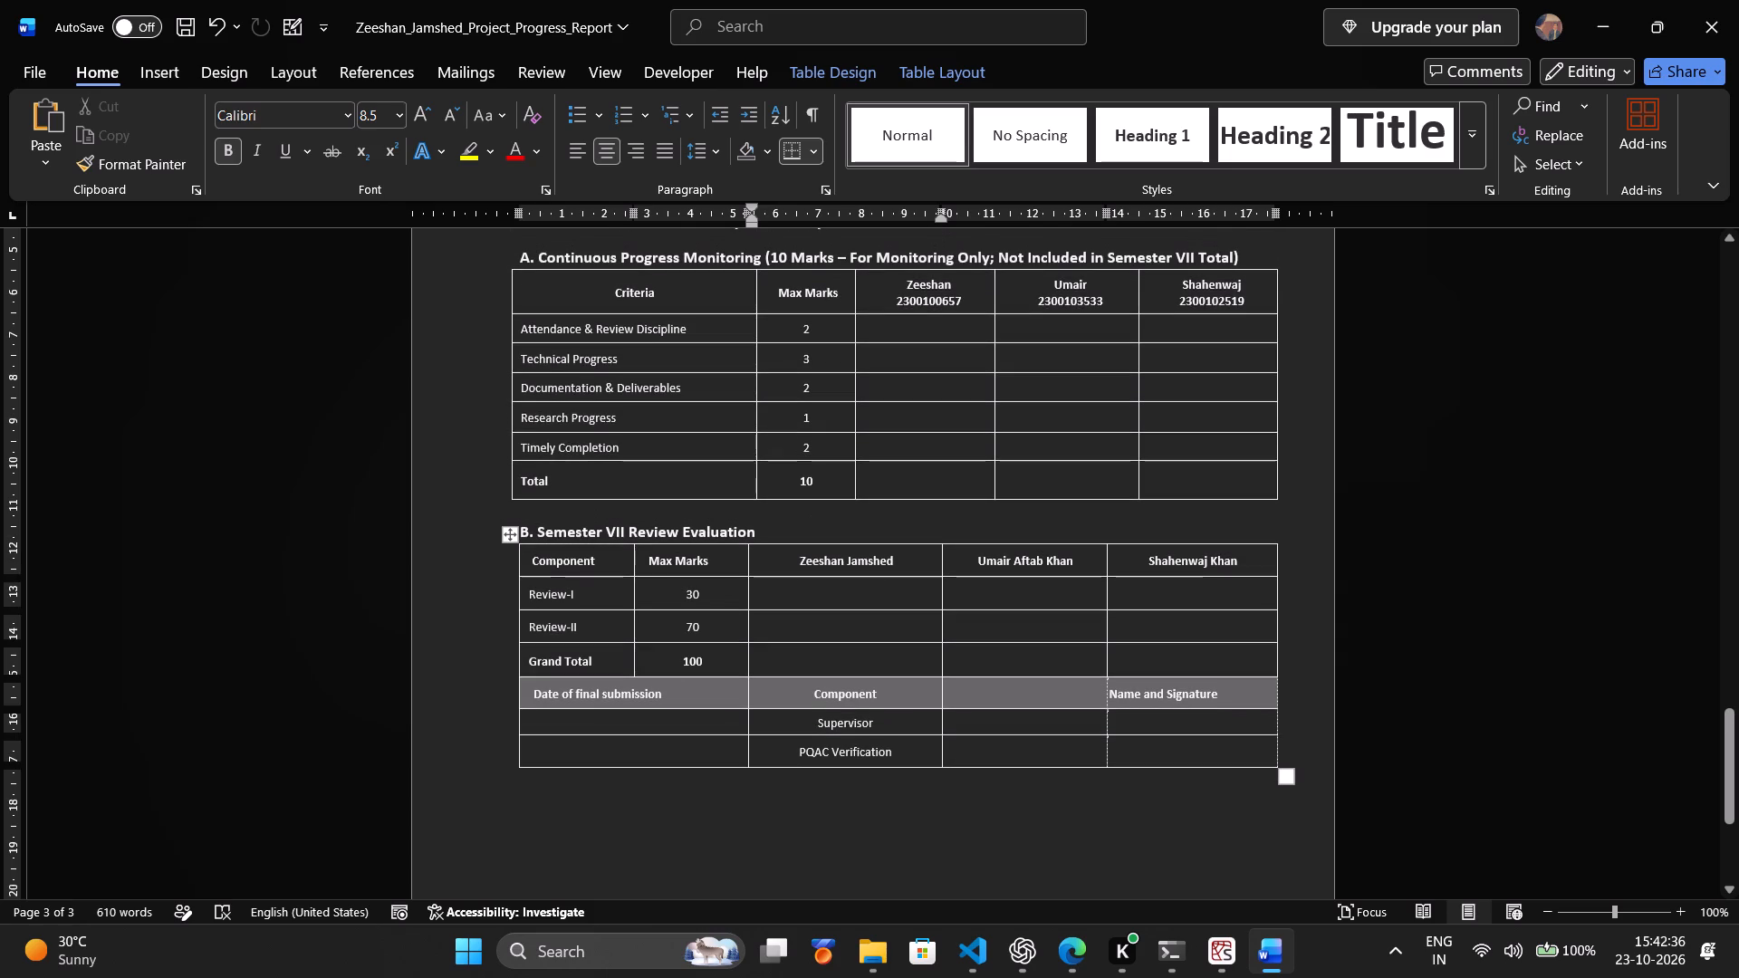
pyautogui.scroll(1, 928, 506)
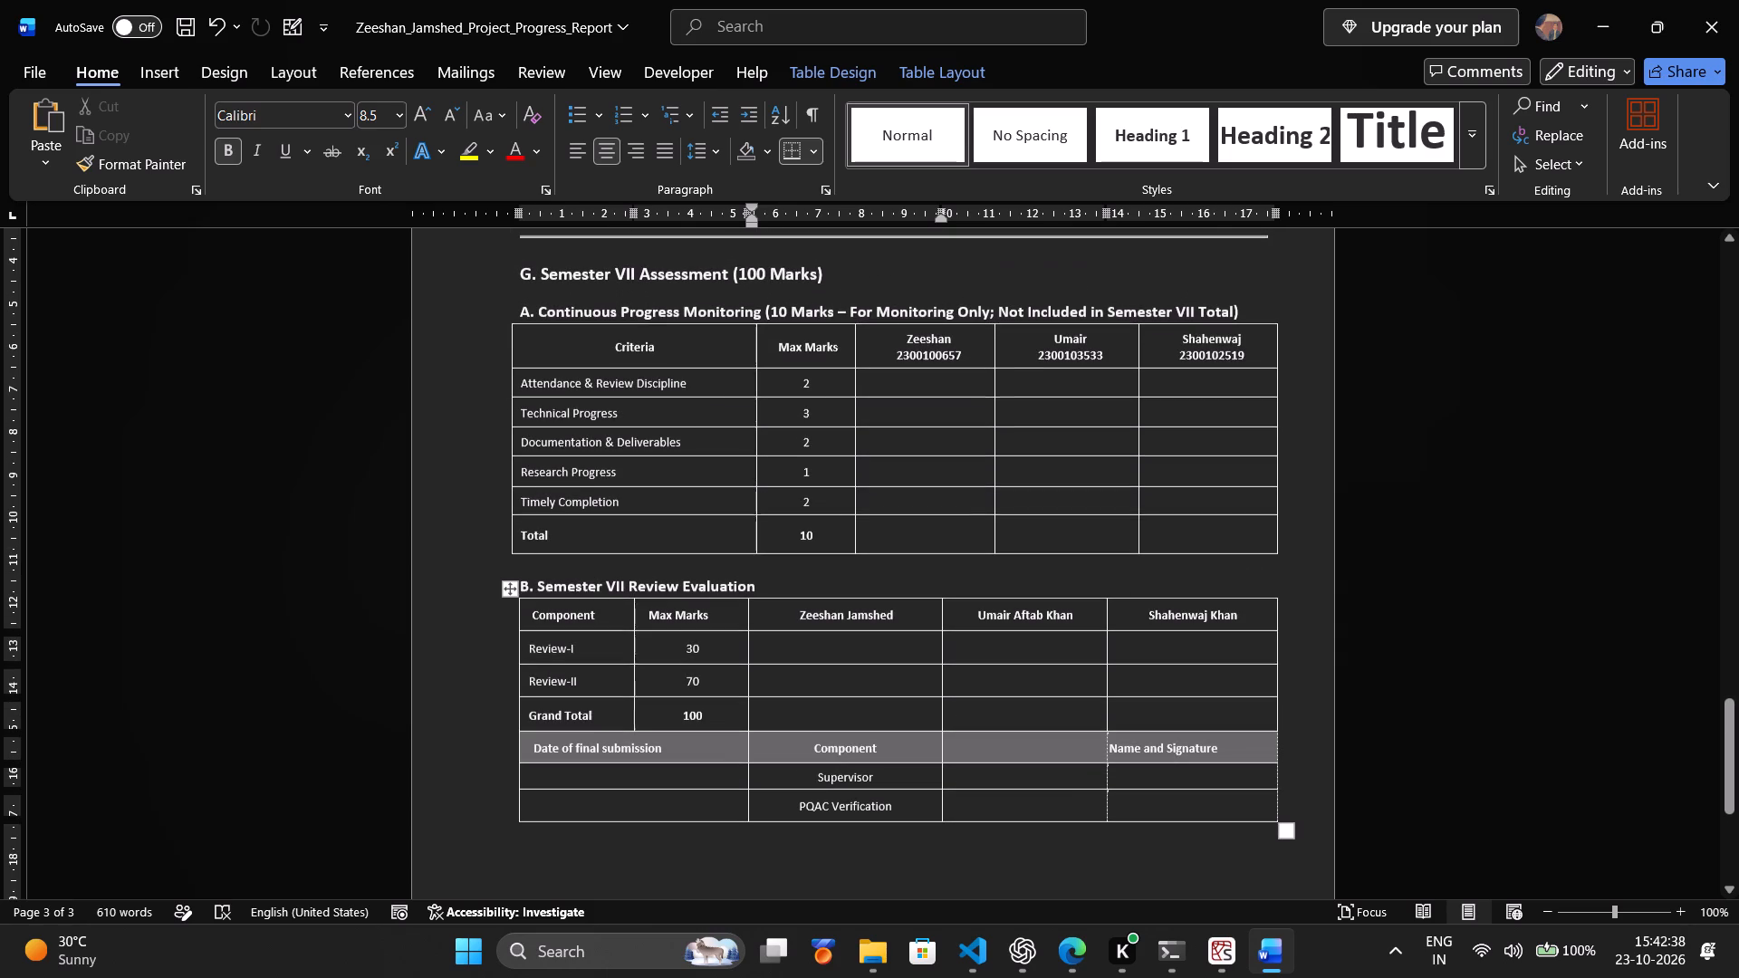
pyautogui.click(968, 336)
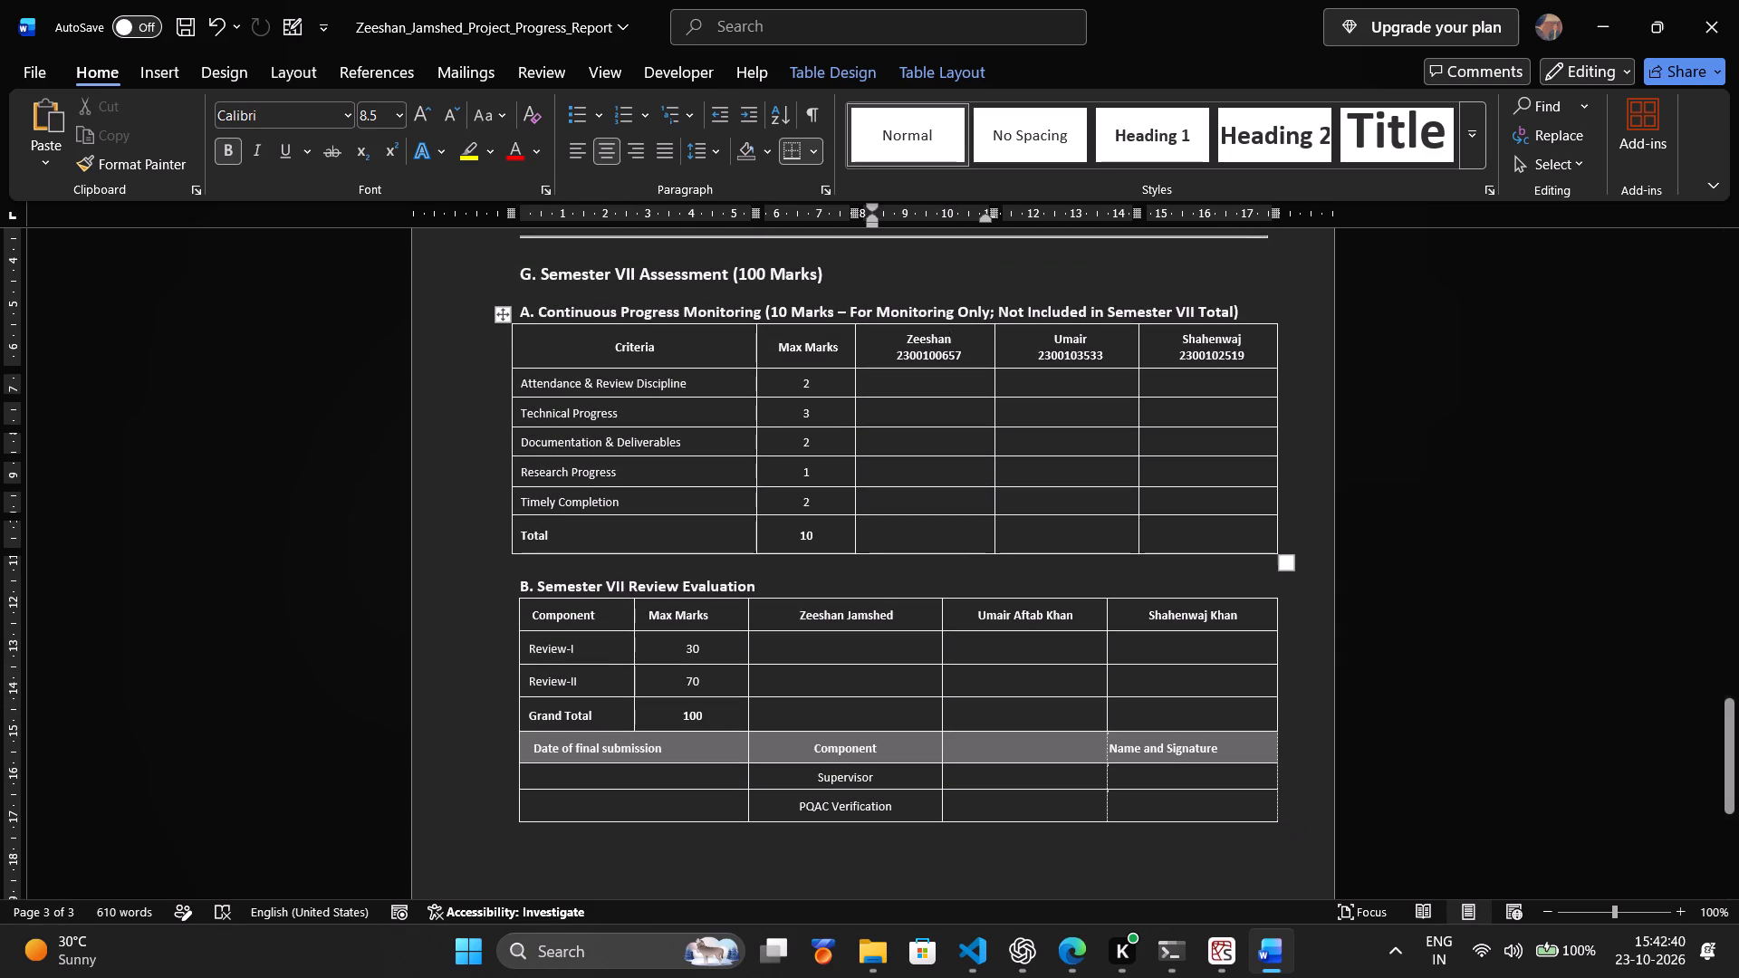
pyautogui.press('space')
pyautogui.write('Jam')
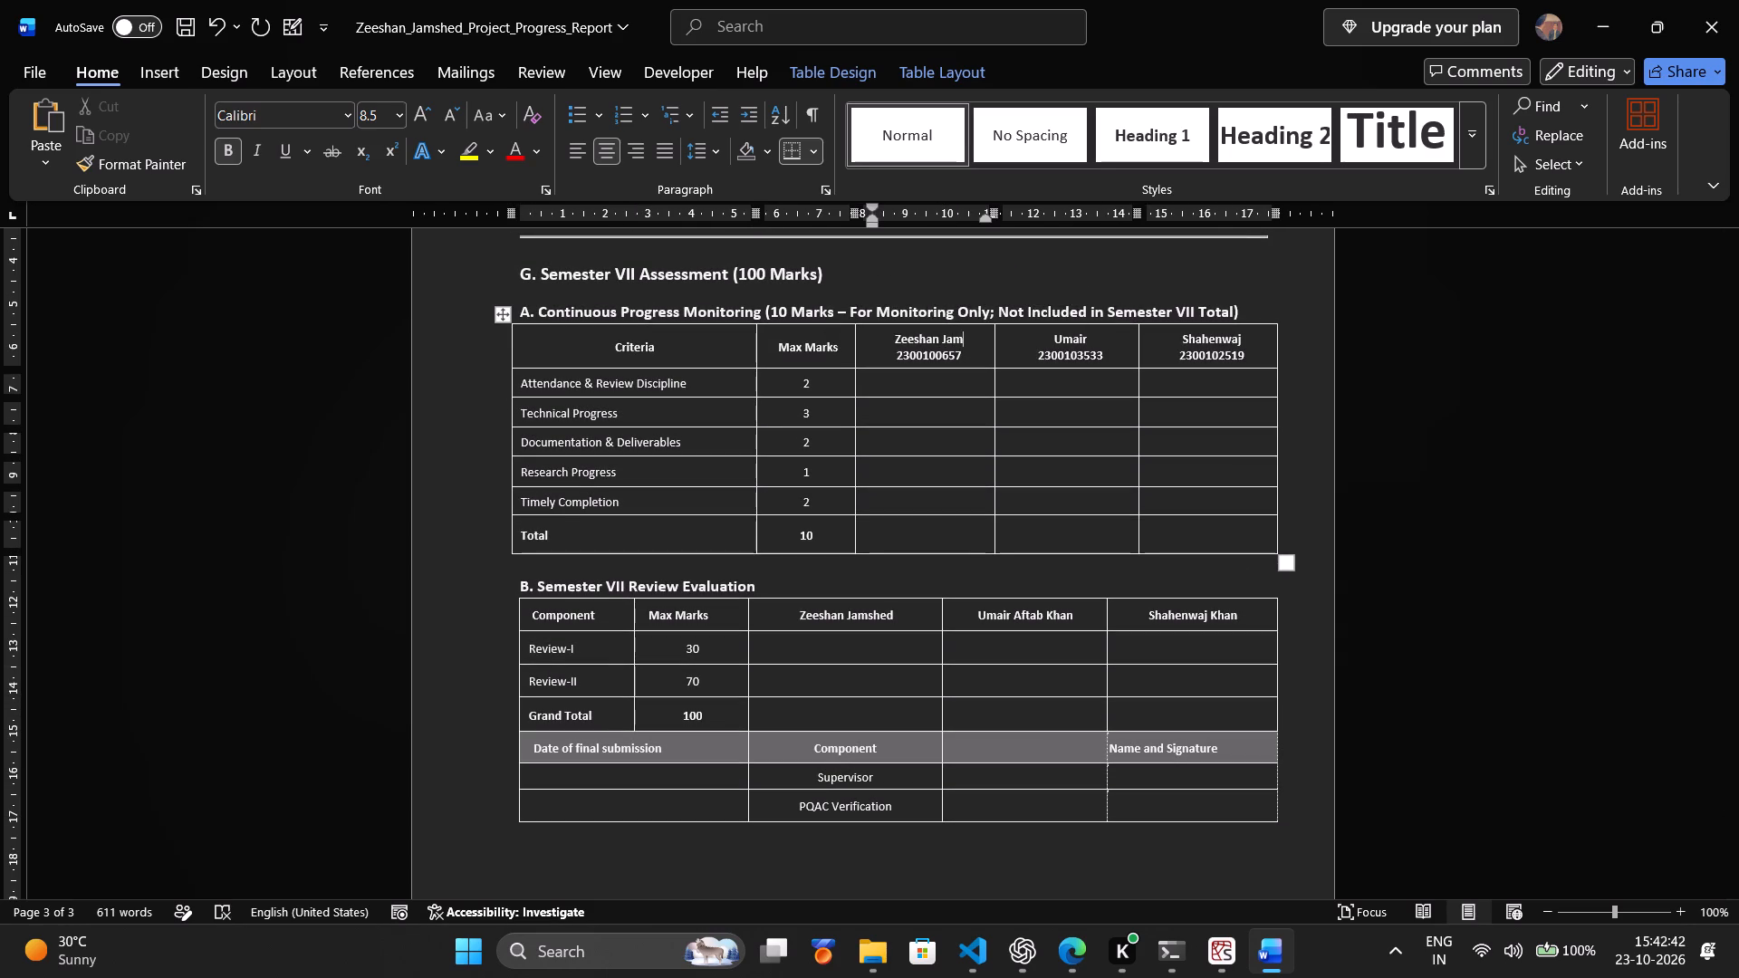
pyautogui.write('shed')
pyautogui.click(1107, 345)
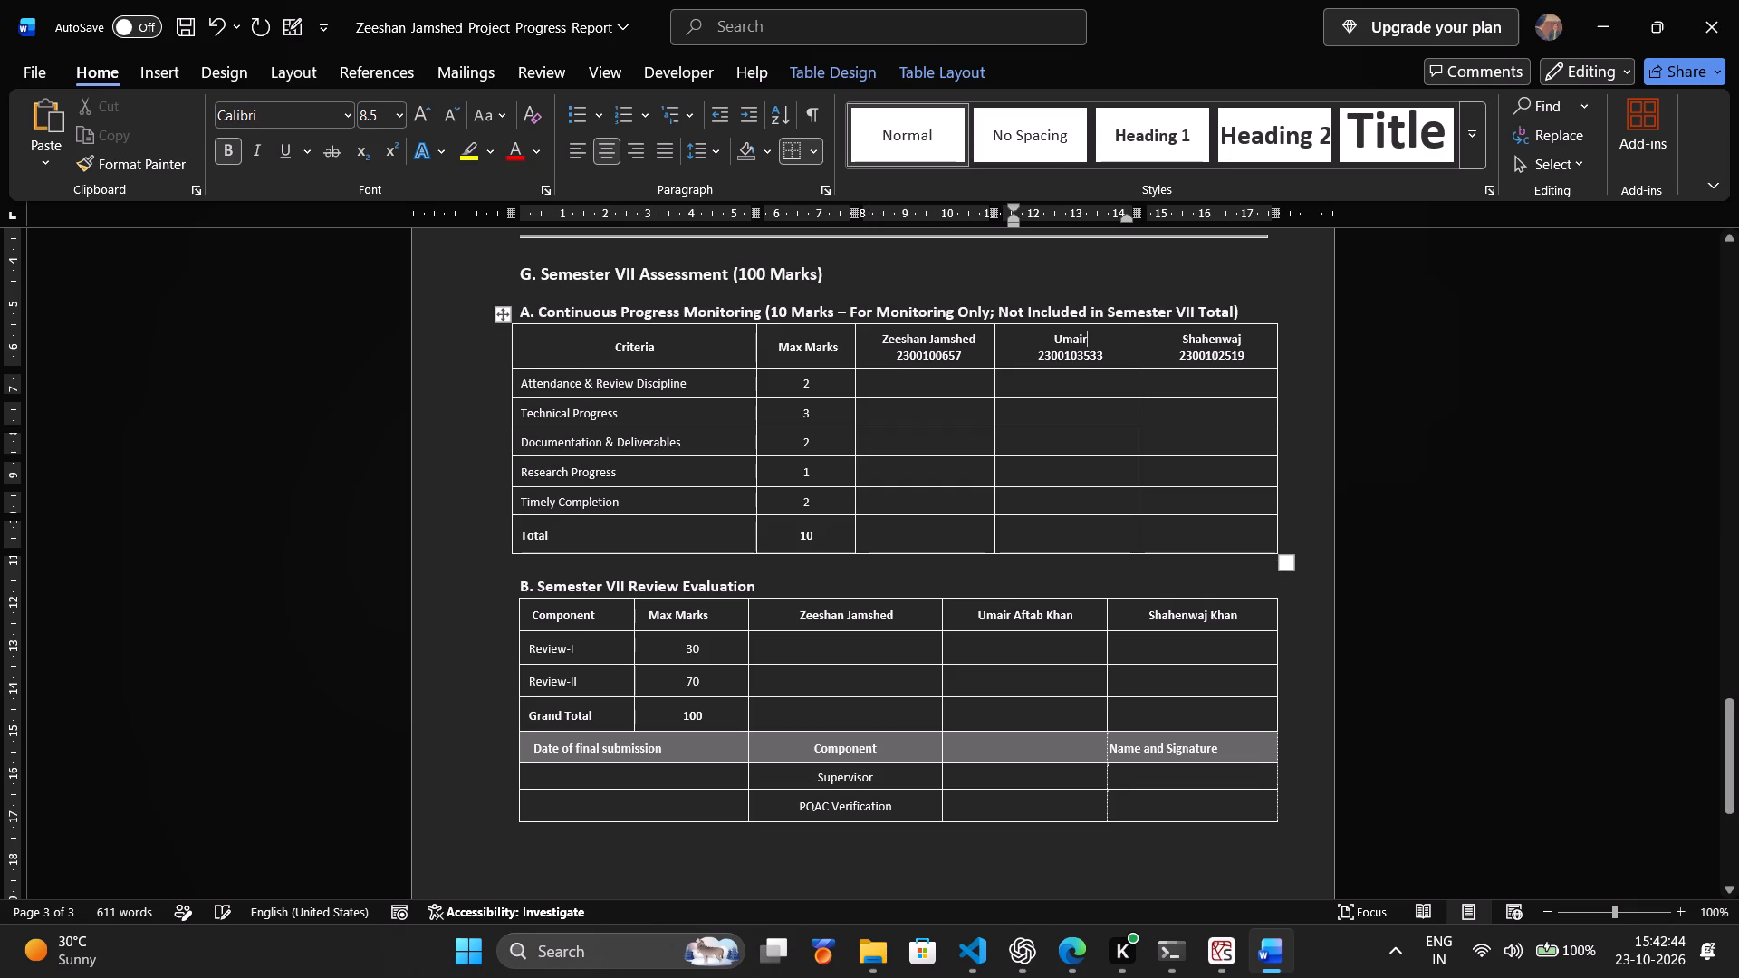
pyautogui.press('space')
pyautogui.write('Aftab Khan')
pyautogui.click(1263, 340)
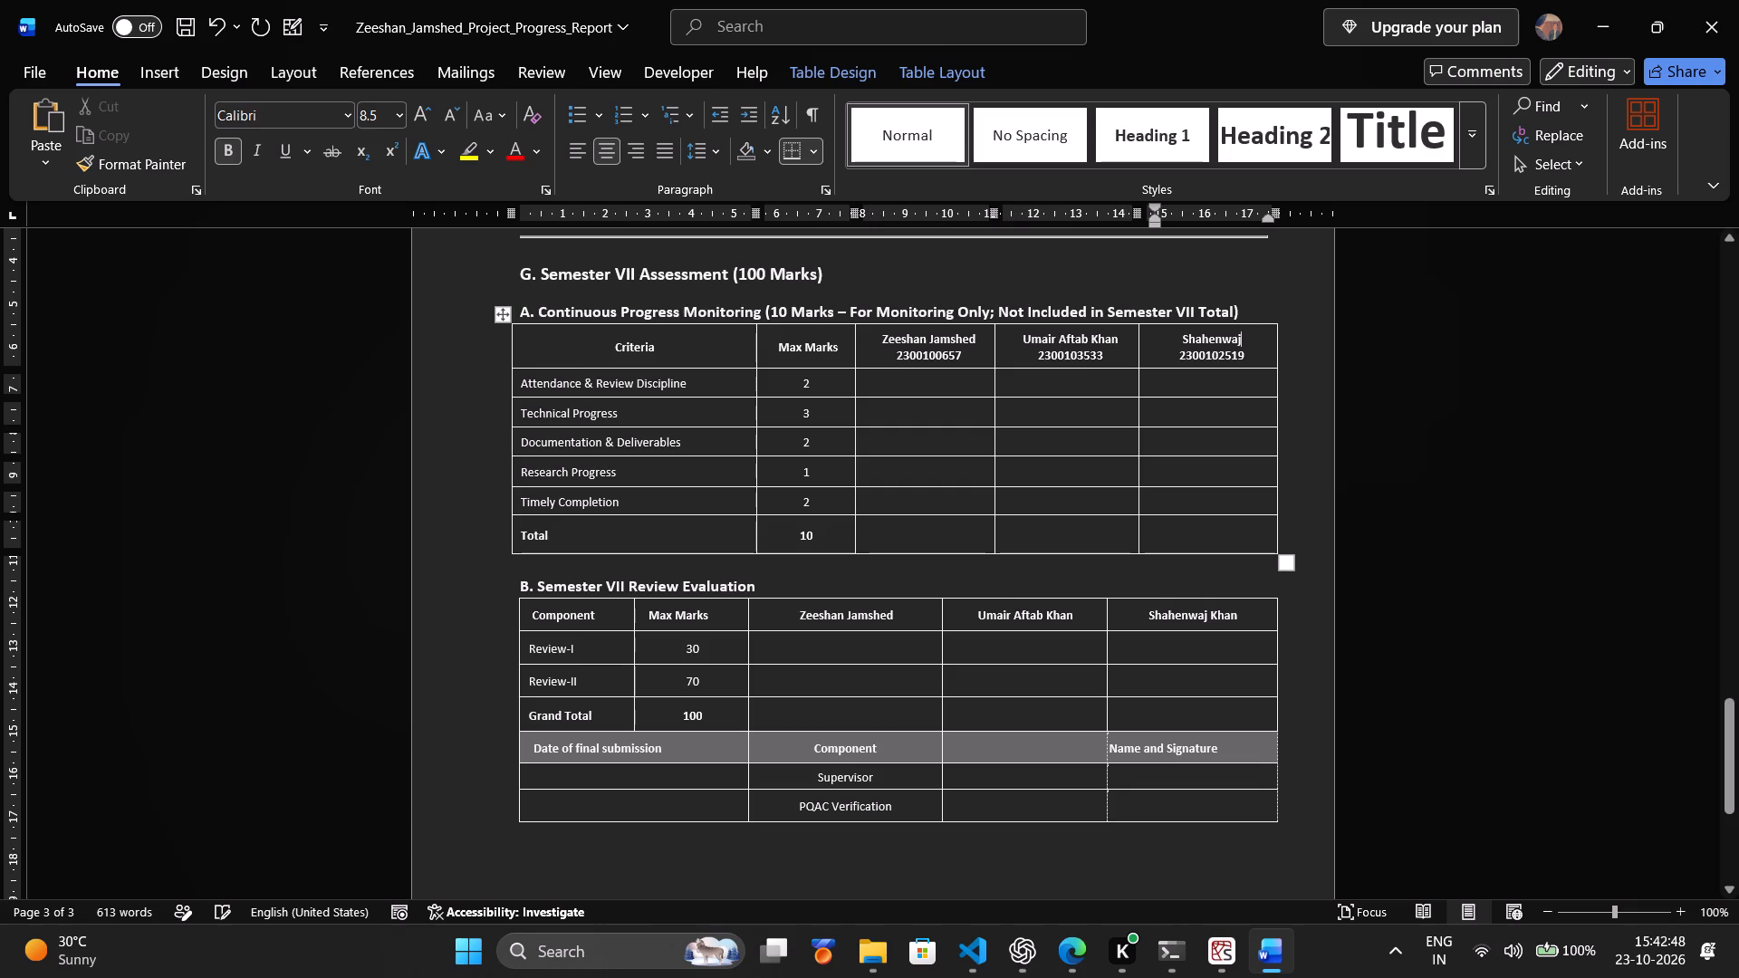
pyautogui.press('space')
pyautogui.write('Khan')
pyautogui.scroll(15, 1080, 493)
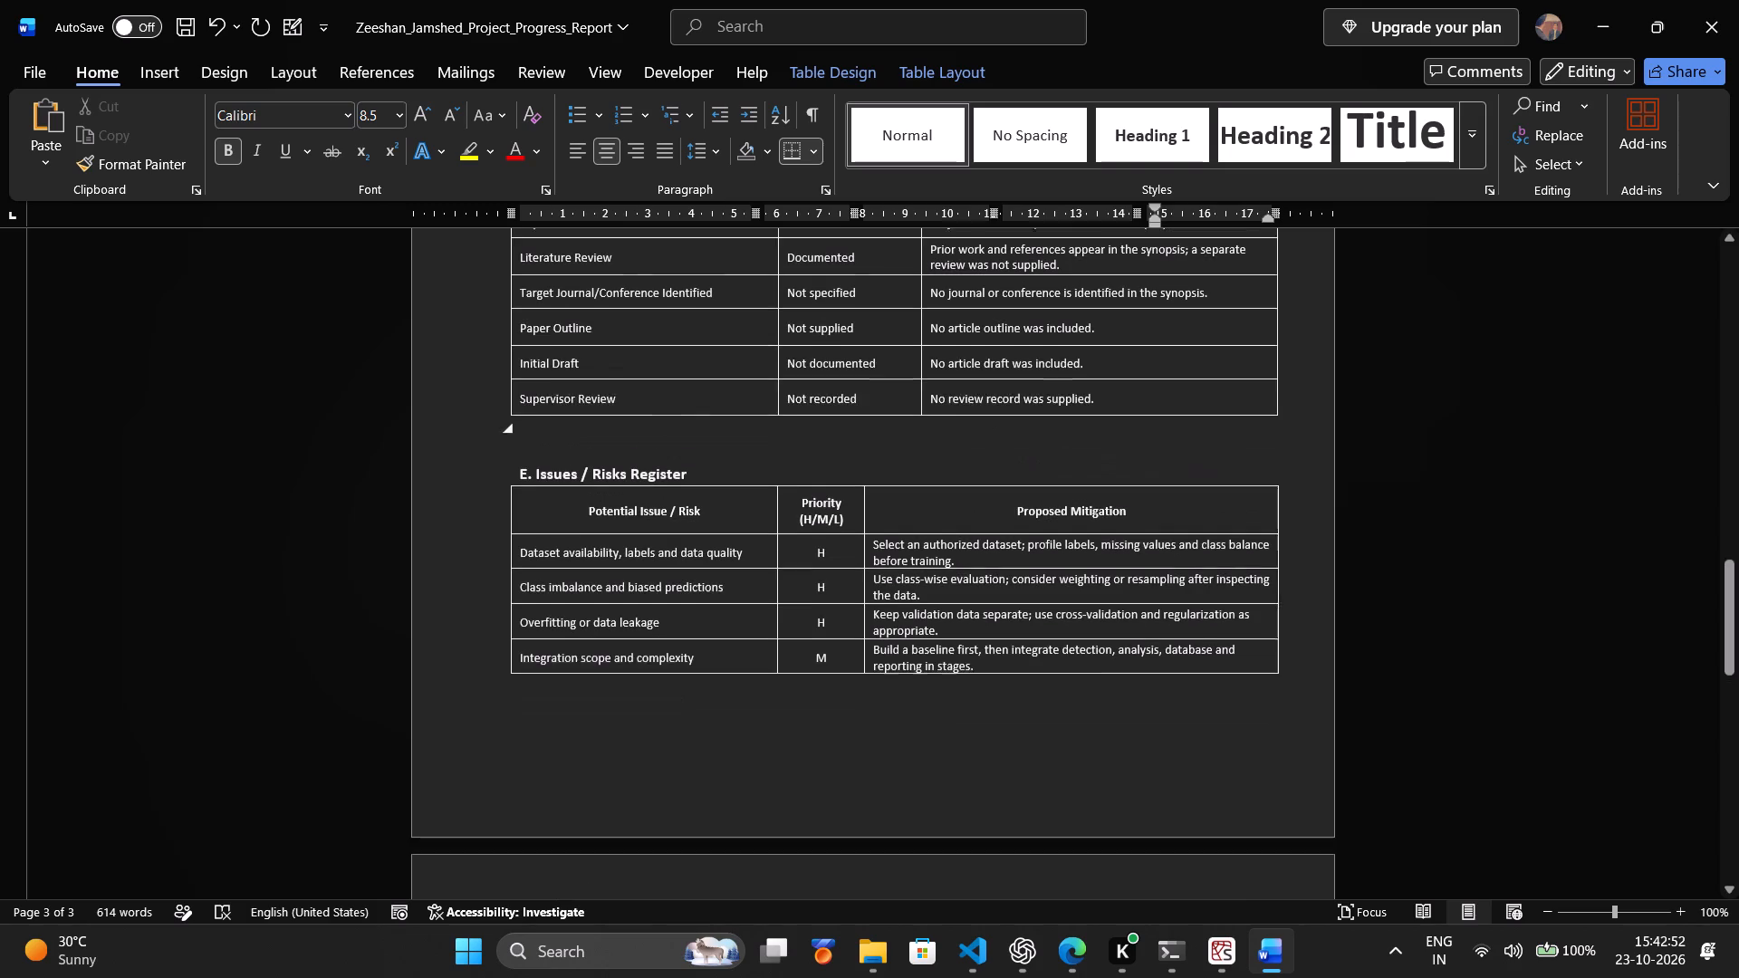
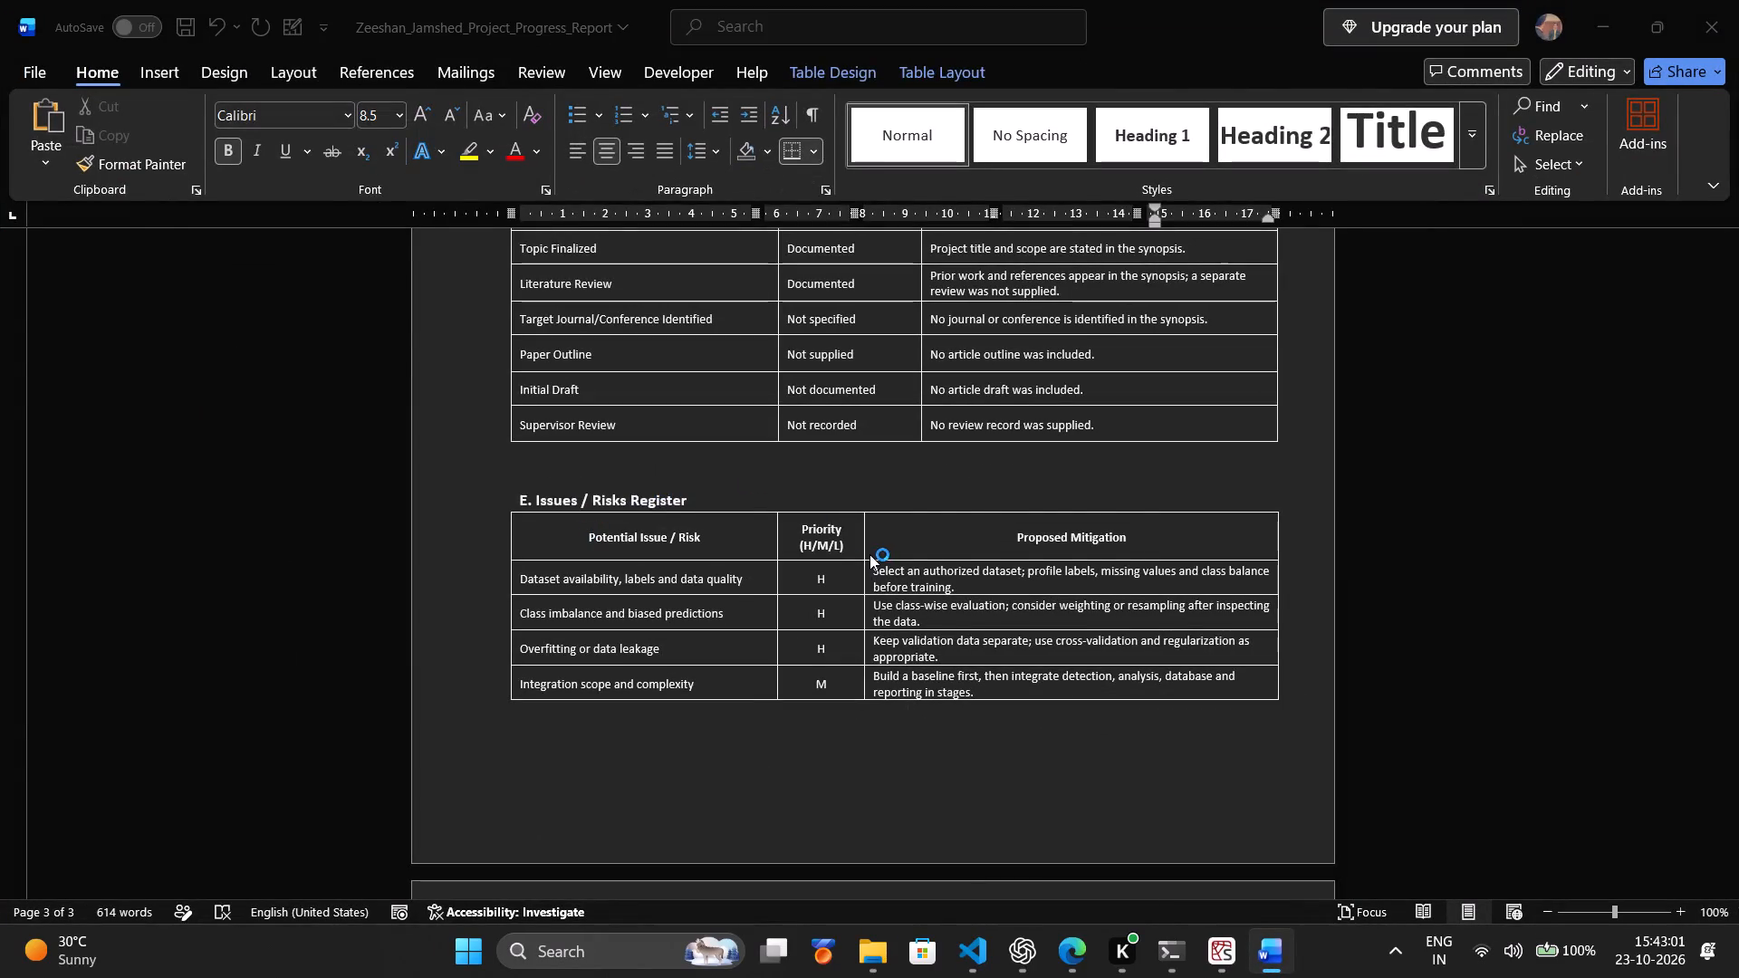
# Look over the cover page of the project synopsis document and close it to return to the progress report.
pyautogui.scroll(-5, 893, 541)
pyautogui.scroll(2, 895, 542)
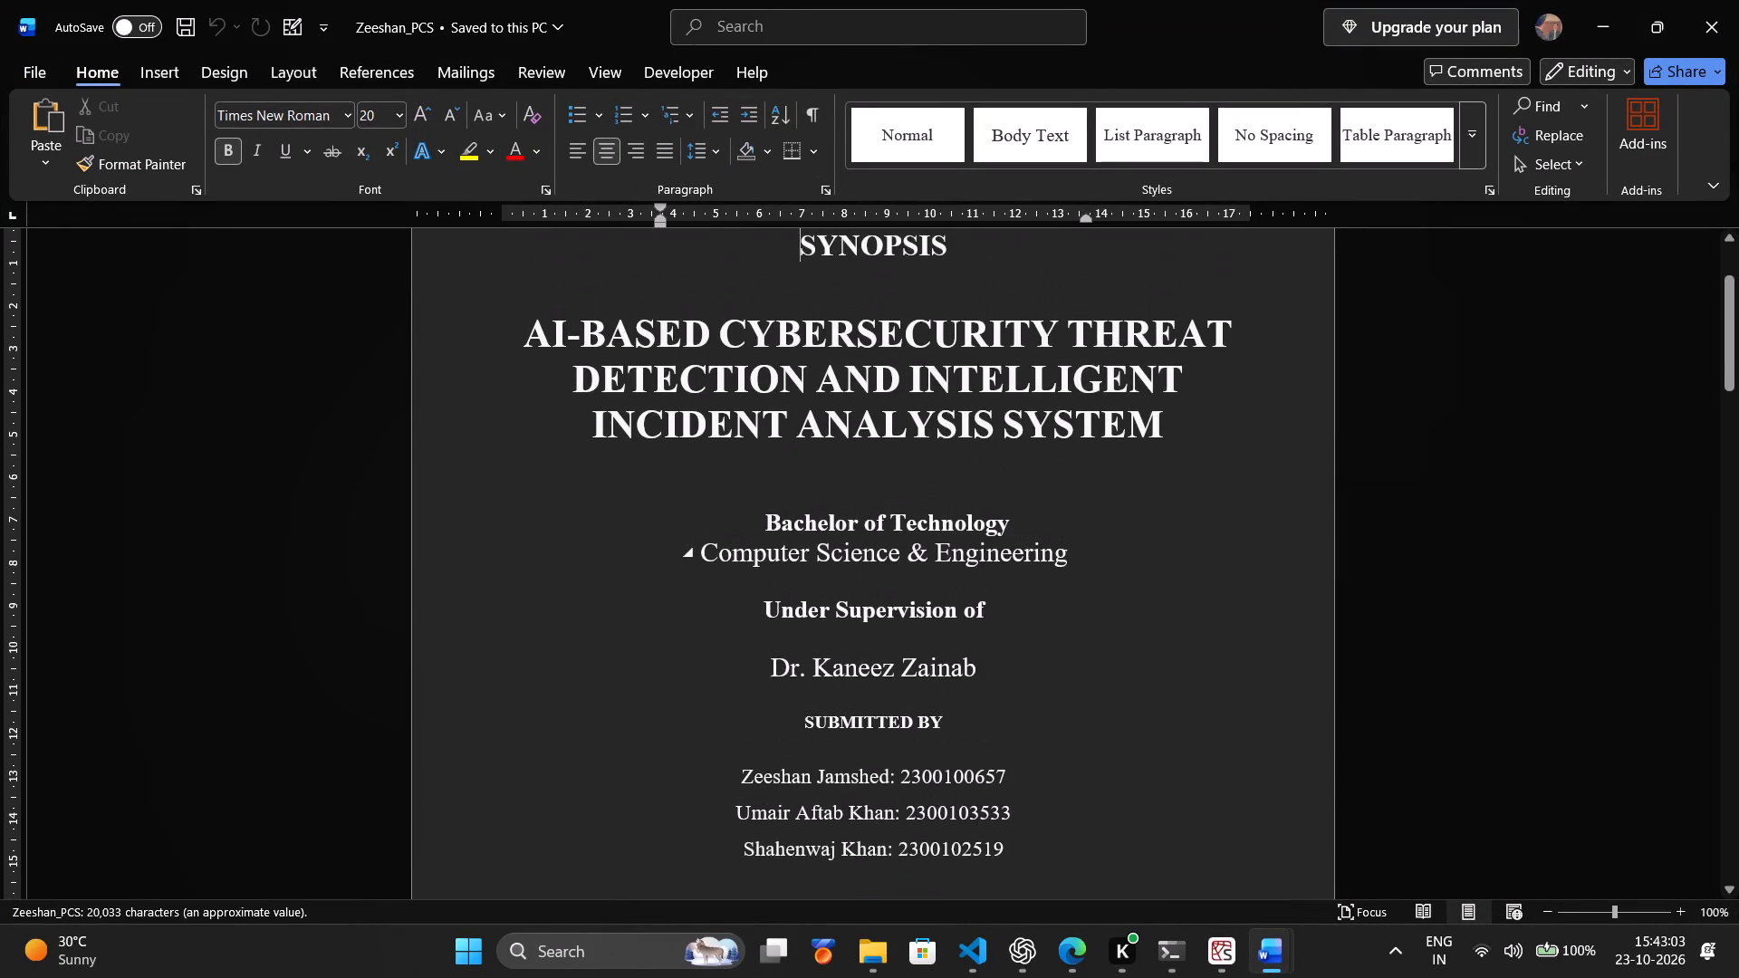
pyautogui.scroll(-6, 895, 542)
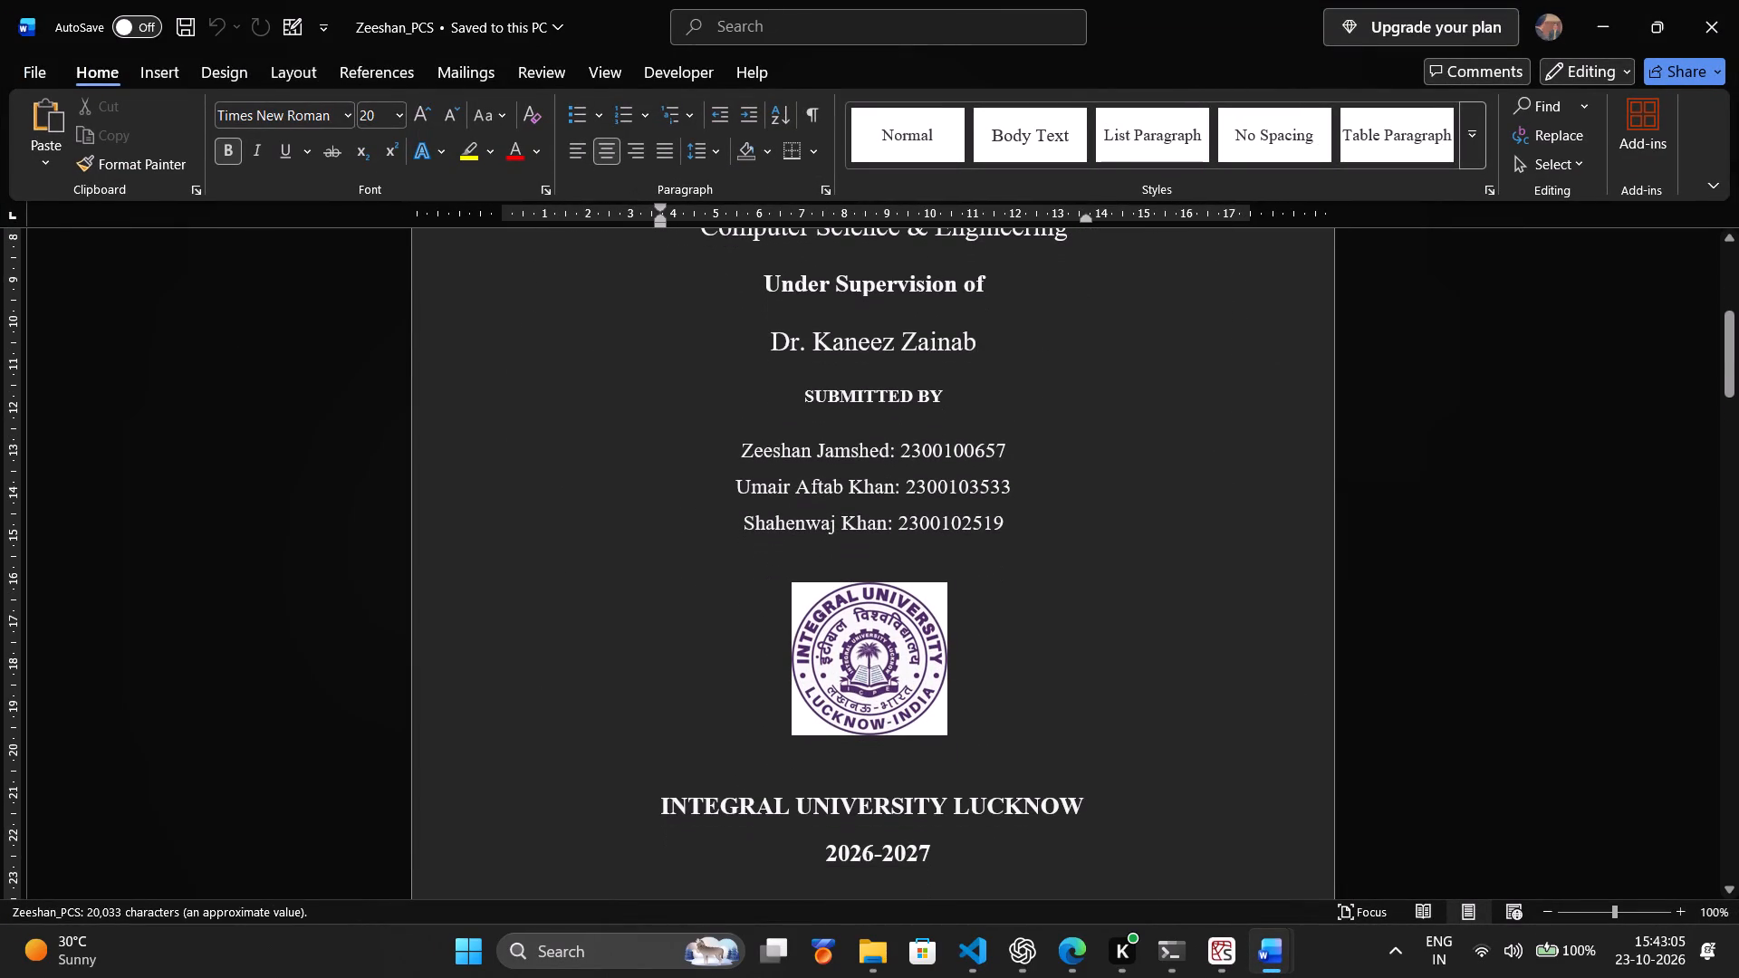
pyautogui.scroll(-1, 1049, 526)
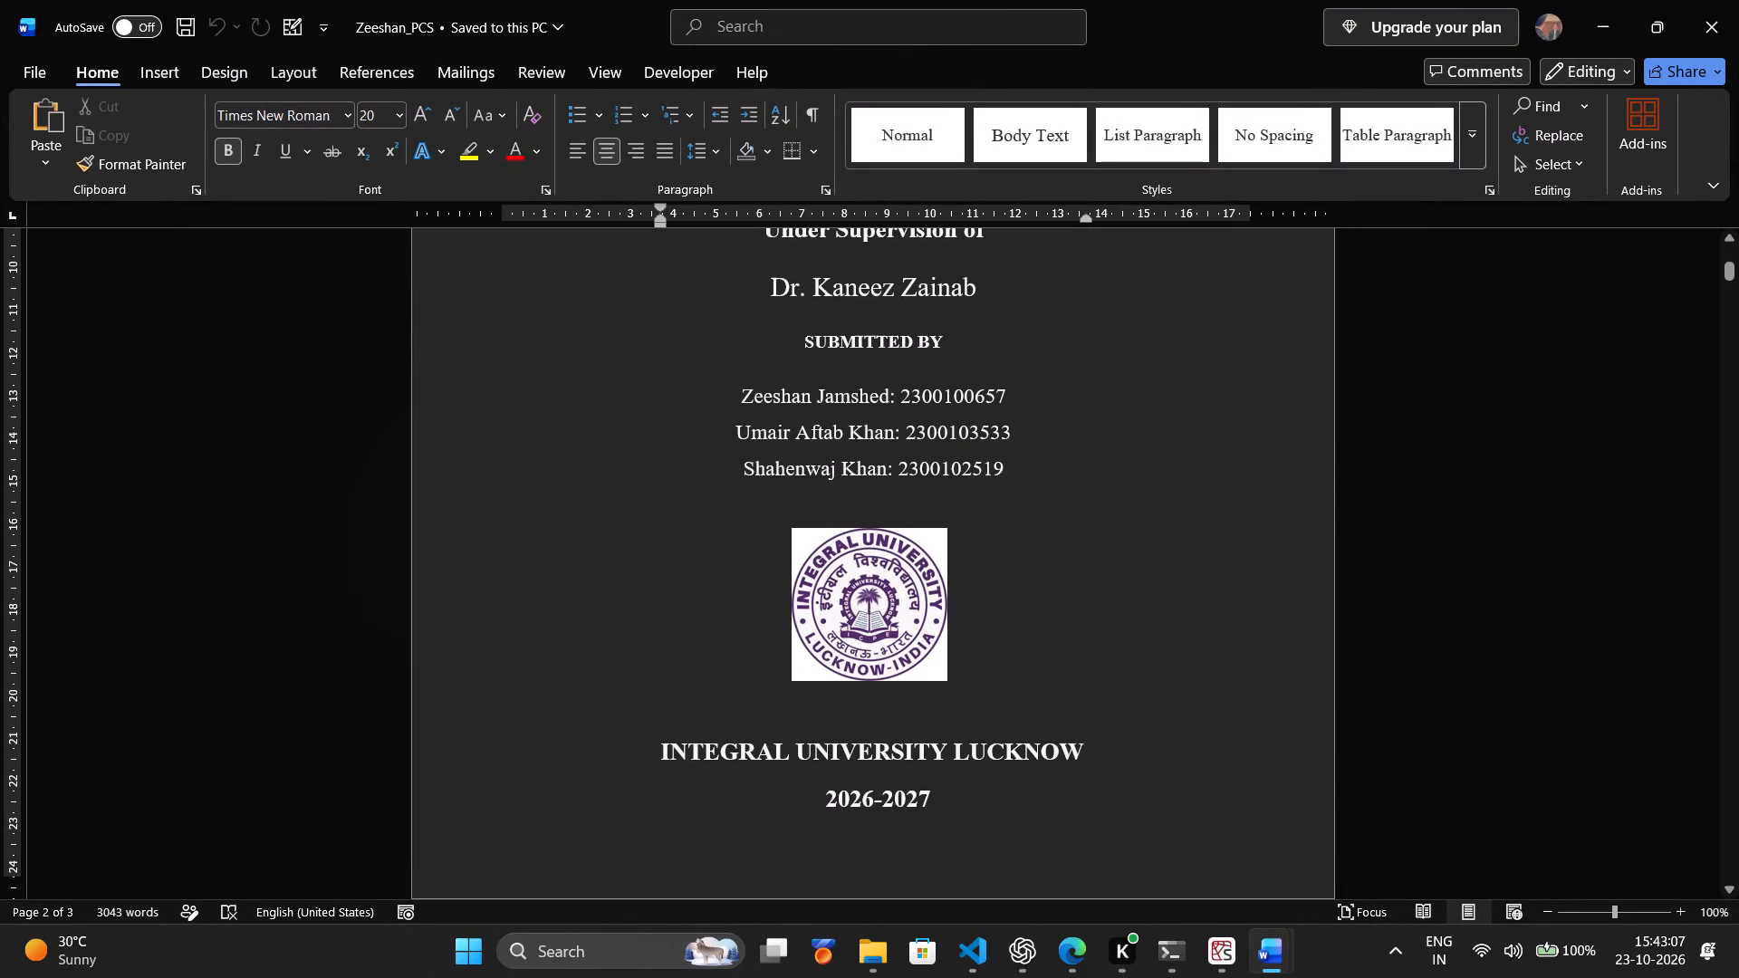
pyautogui.click(1731, 0)
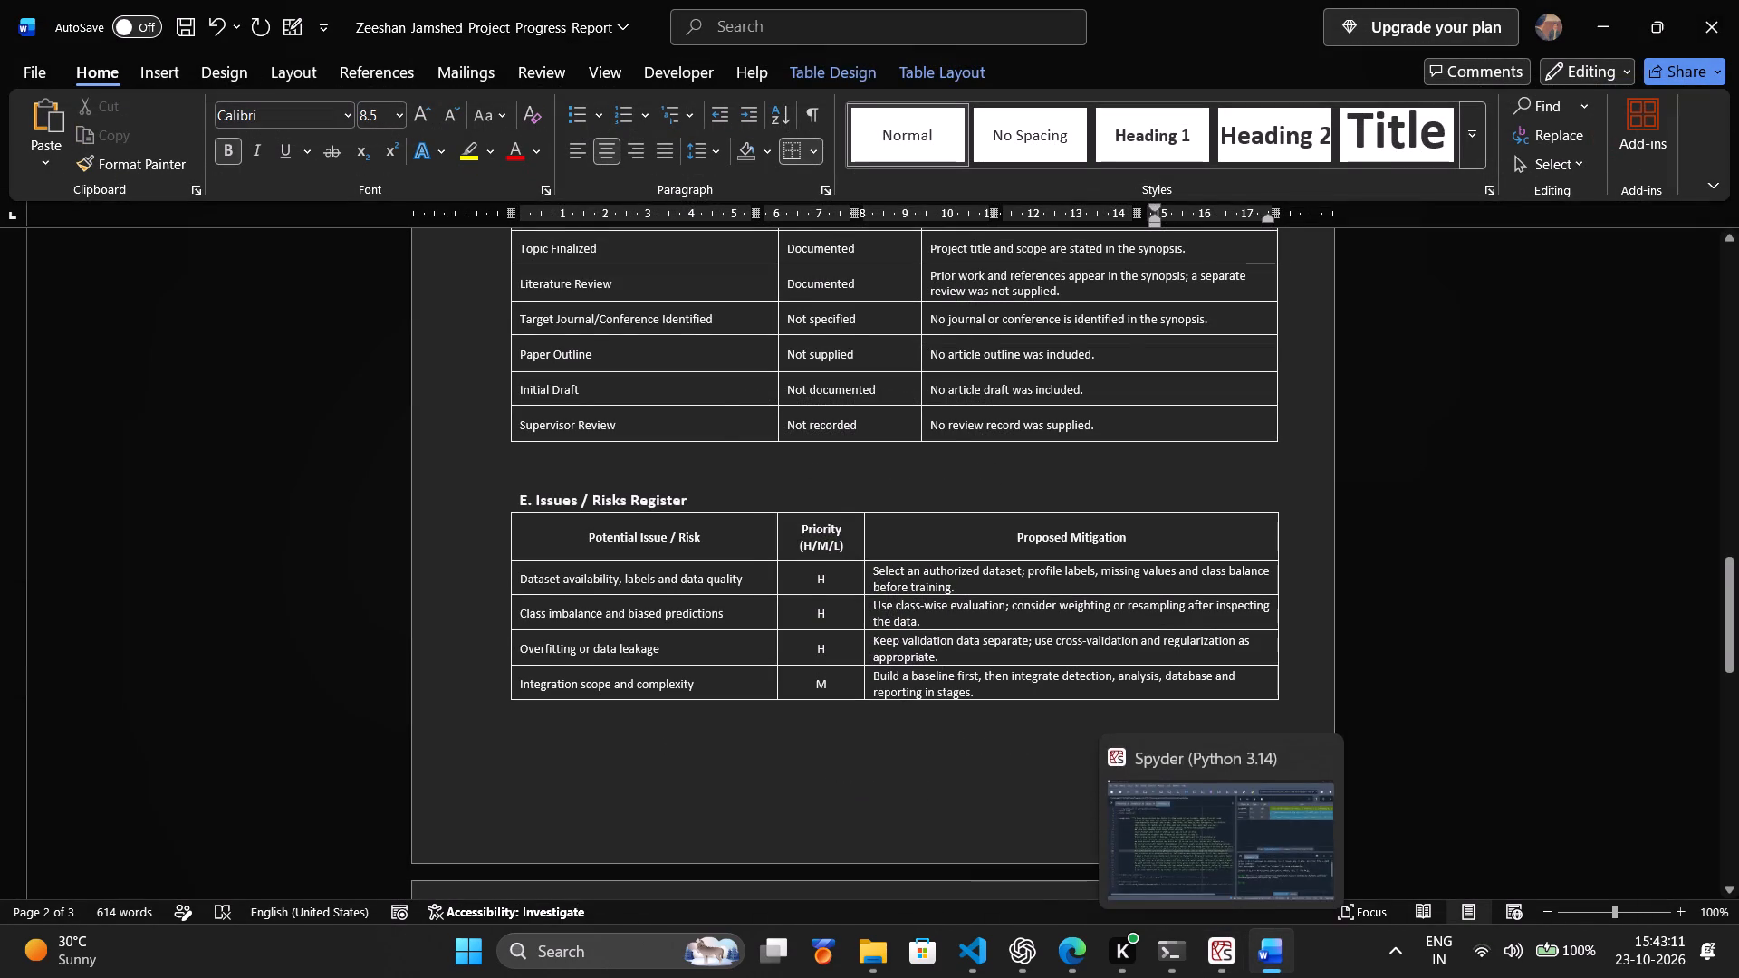
# Examine the report's tables from Research Article Progress through the Semester VII Assessment for remaining formatting issues.
pyautogui.scroll(9, 969, 517)
pyautogui.scroll(-7, 969, 517)
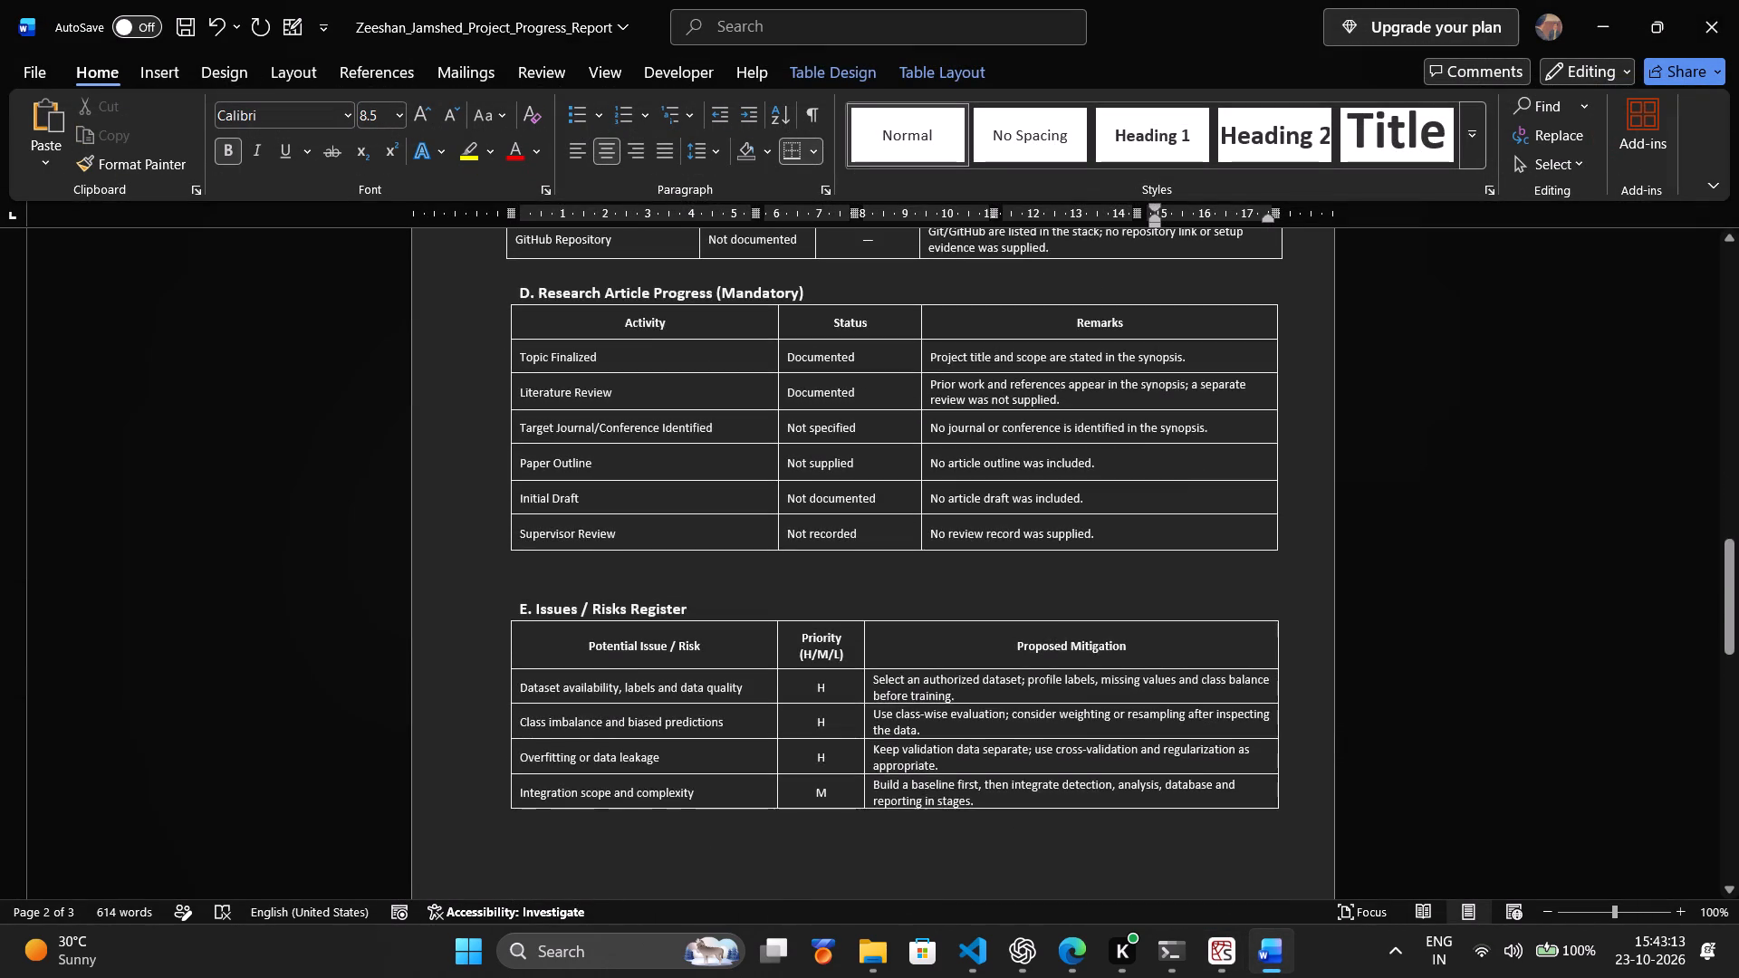
pyautogui.scroll(6, 979, 517)
pyautogui.scroll(-17, 979, 517)
pyautogui.scroll(-4, 987, 517)
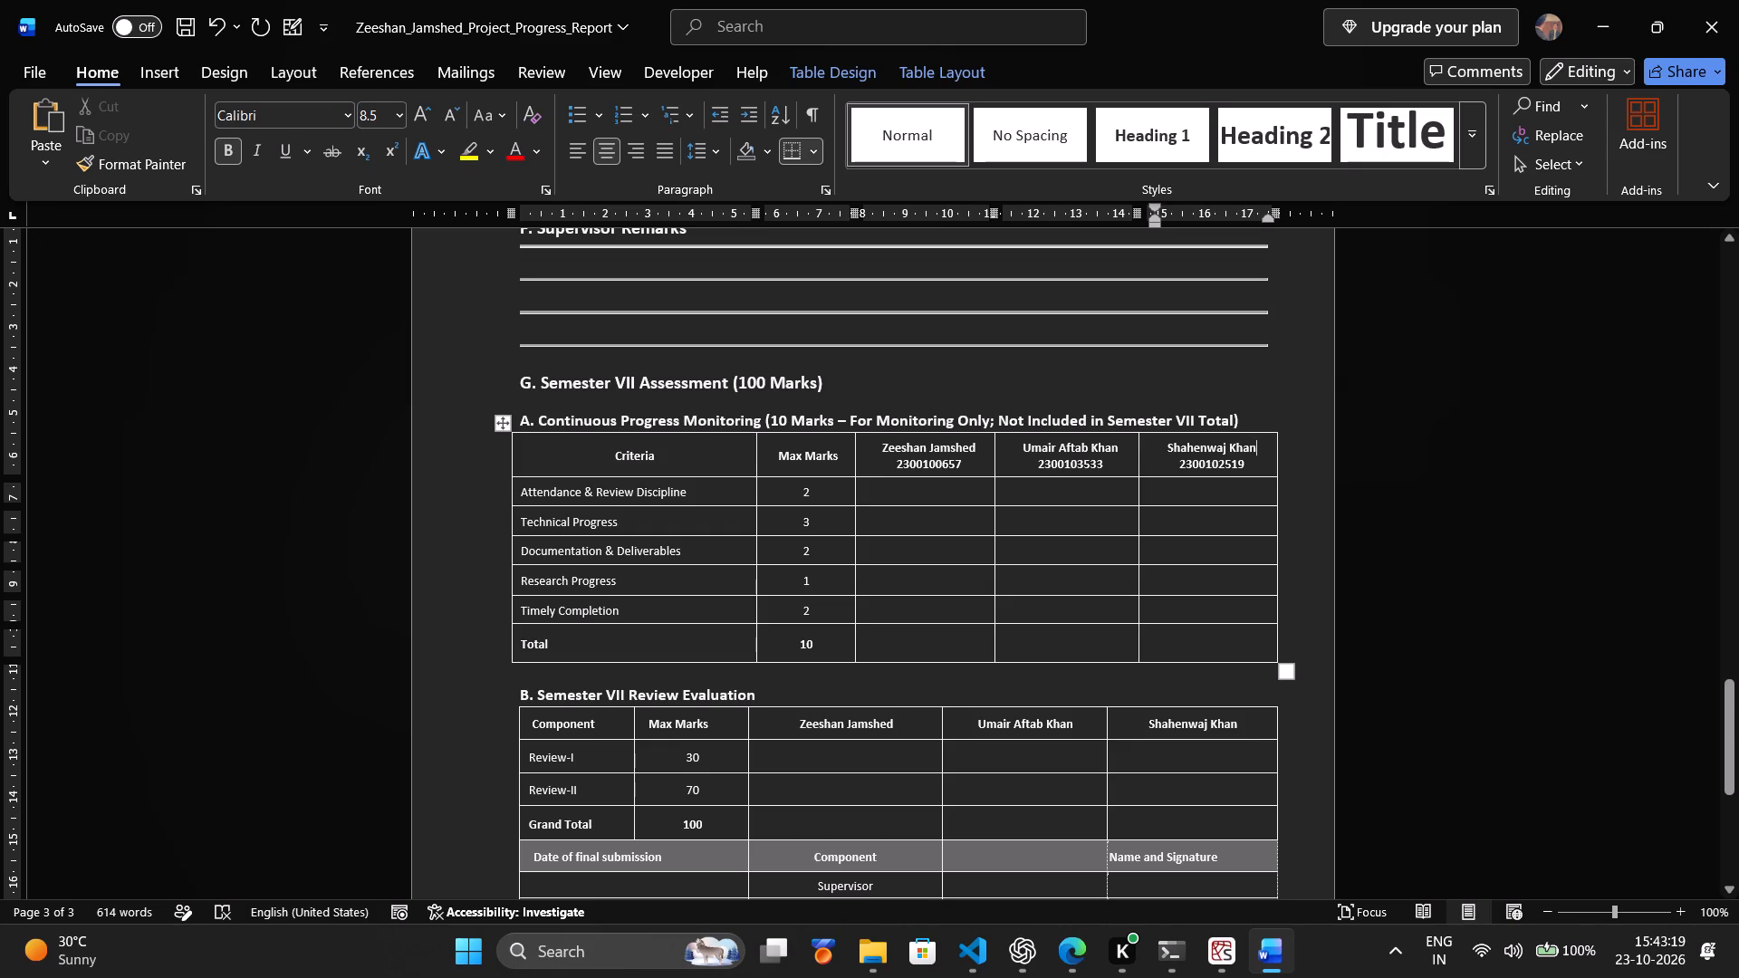
pyautogui.scroll(-5, 987, 517)
pyautogui.scroll(7, 987, 517)
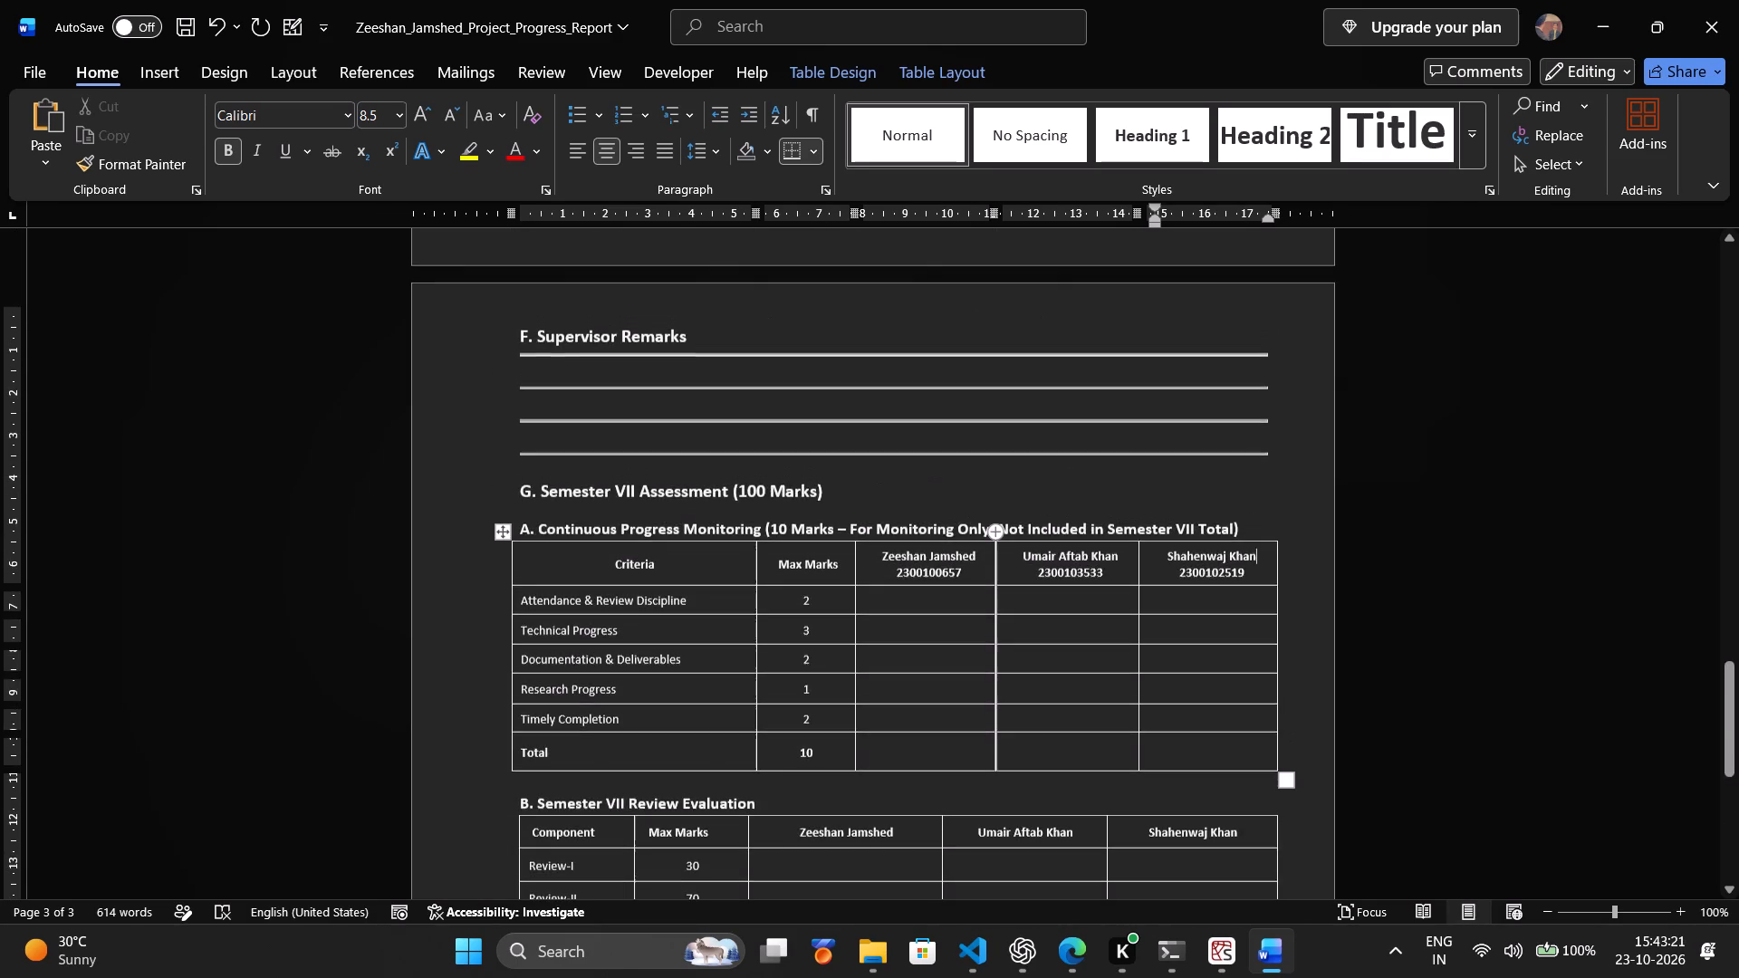
# Bold the four H and M priority values in the Issues / Risks Register table.
pyautogui.scroll(7, 987, 517)
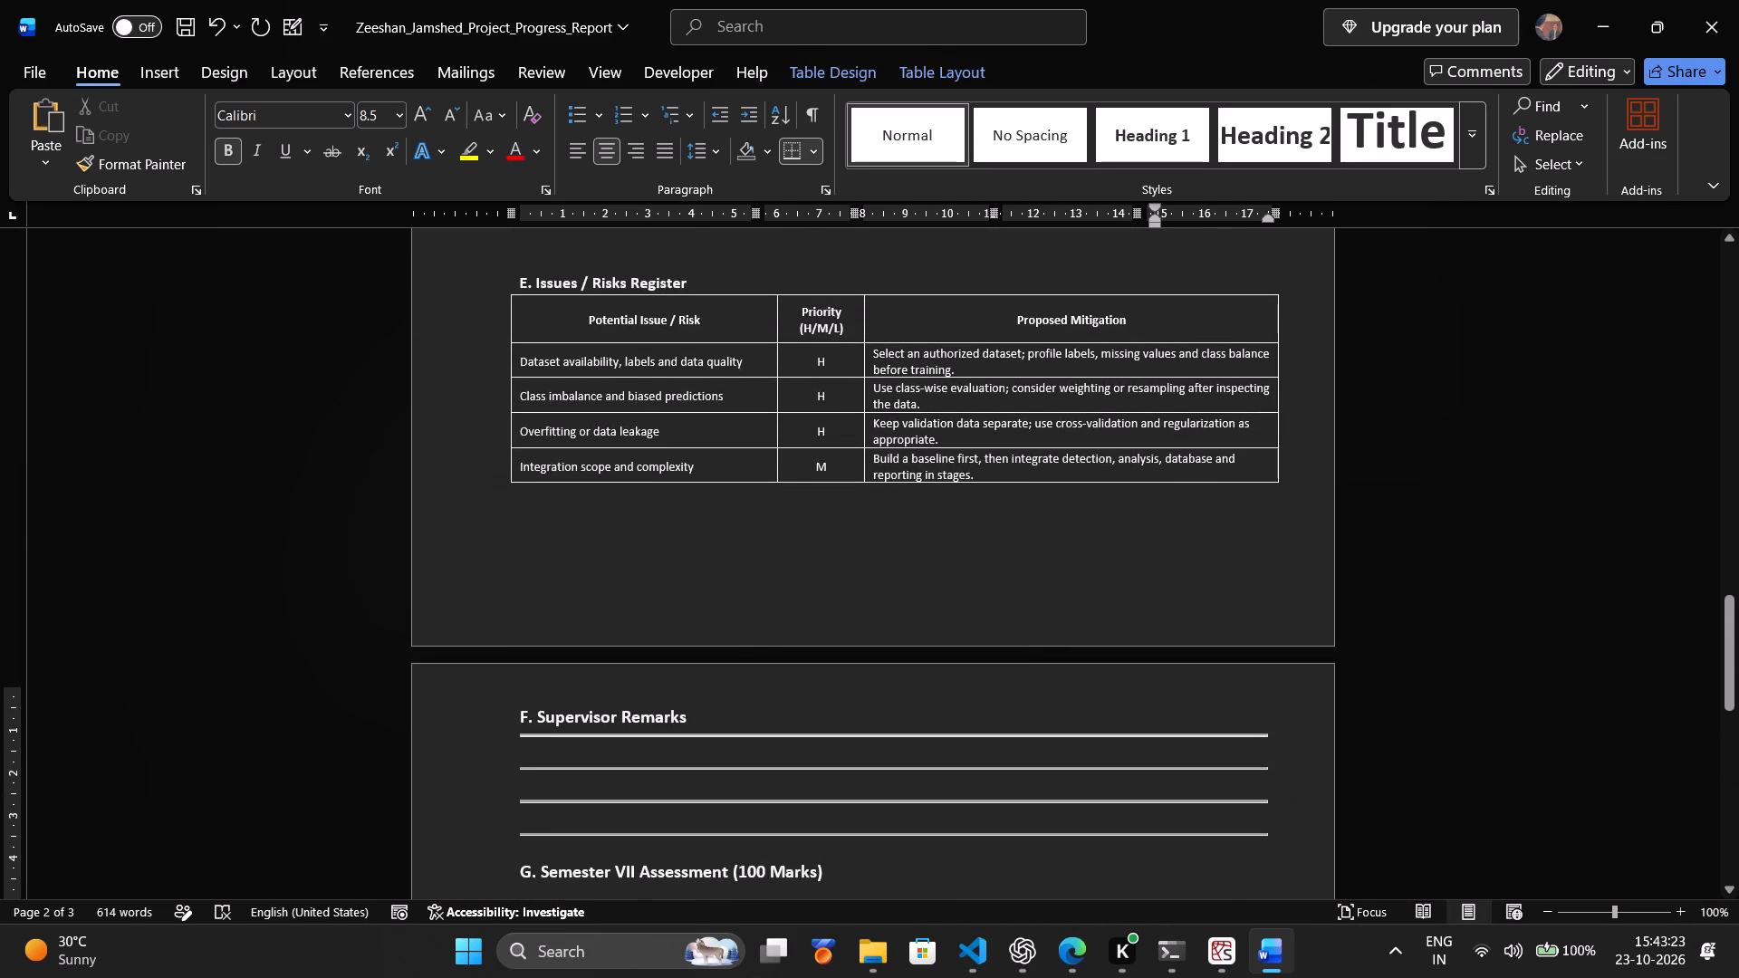
pyautogui.moveTo(841, 460); pyautogui.dragTo(816, 363)
pyautogui.click(227, 151)
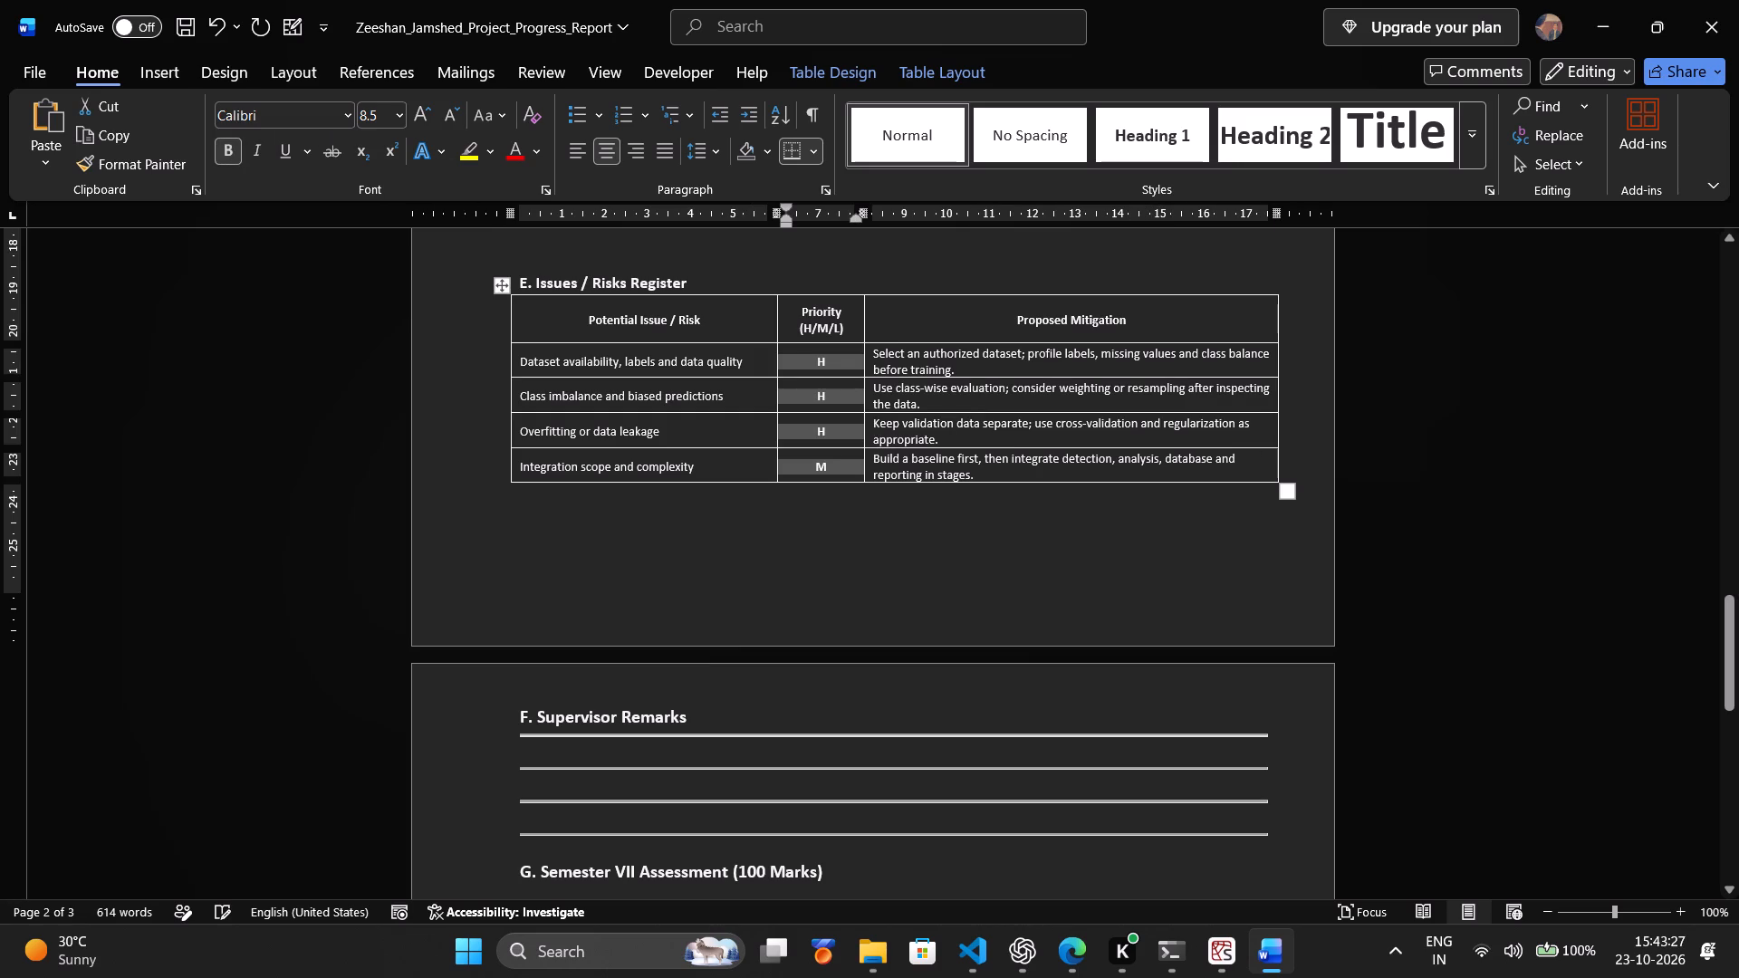
pyautogui.click(1079, 455)
pyautogui.scroll(5, 943, 446)
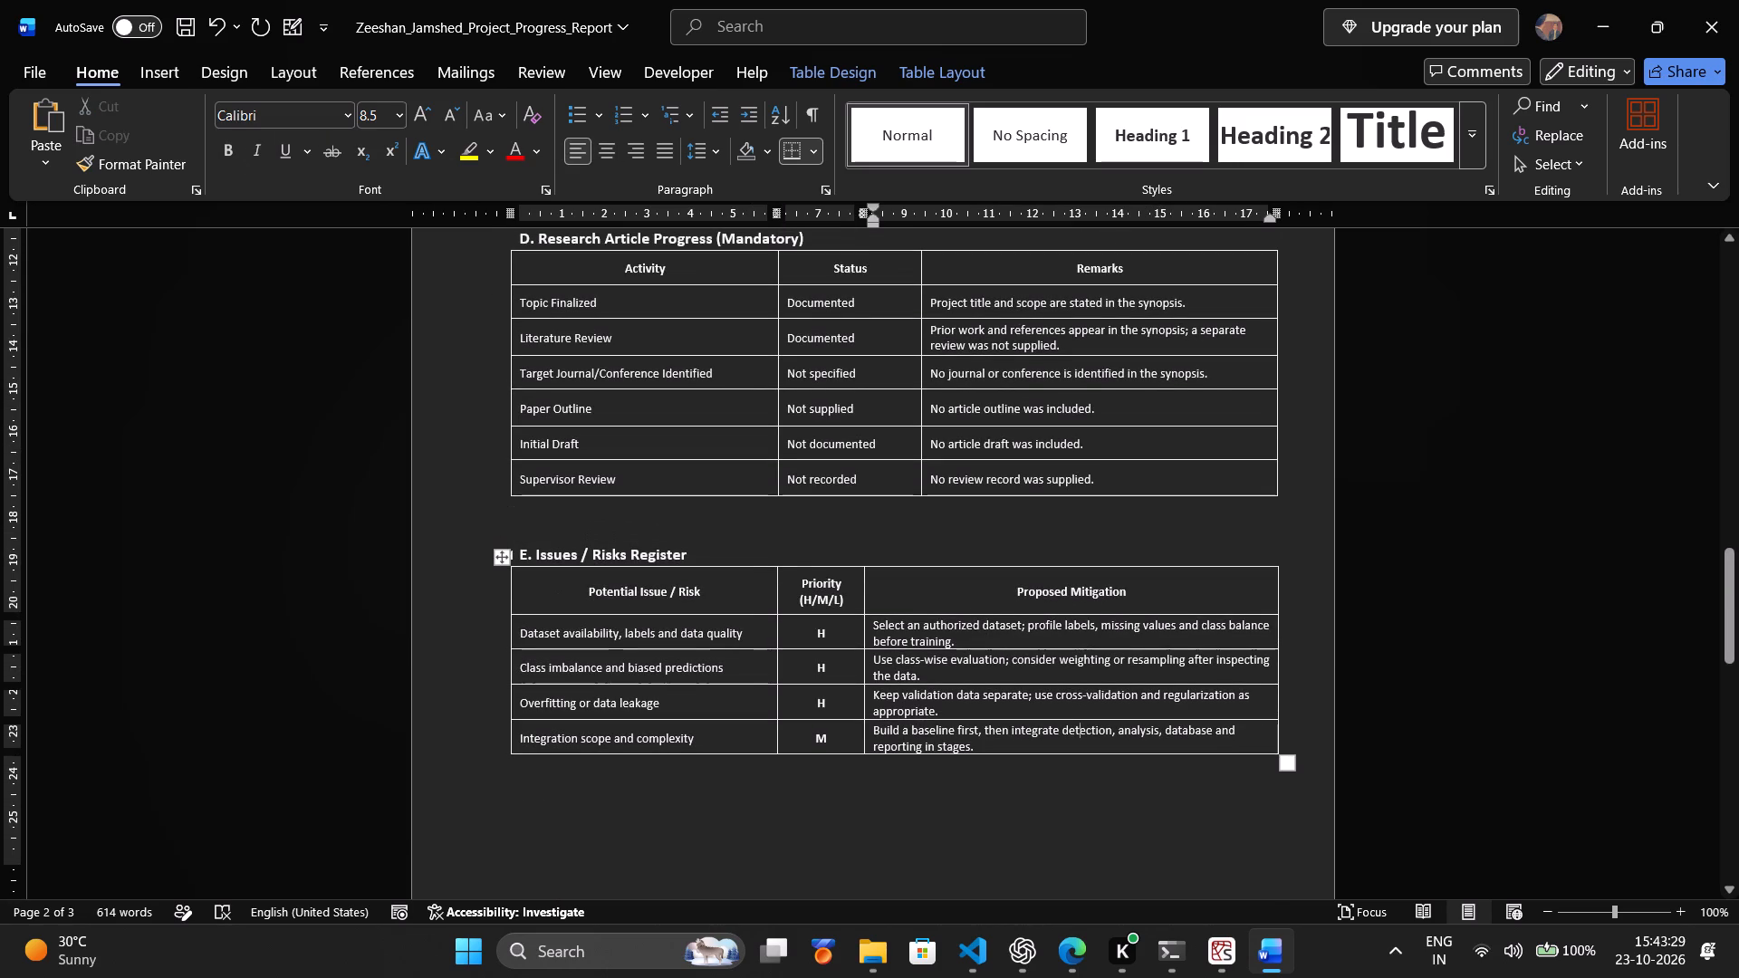
pyautogui.click(710, 597)
pyautogui.click(710, 597)
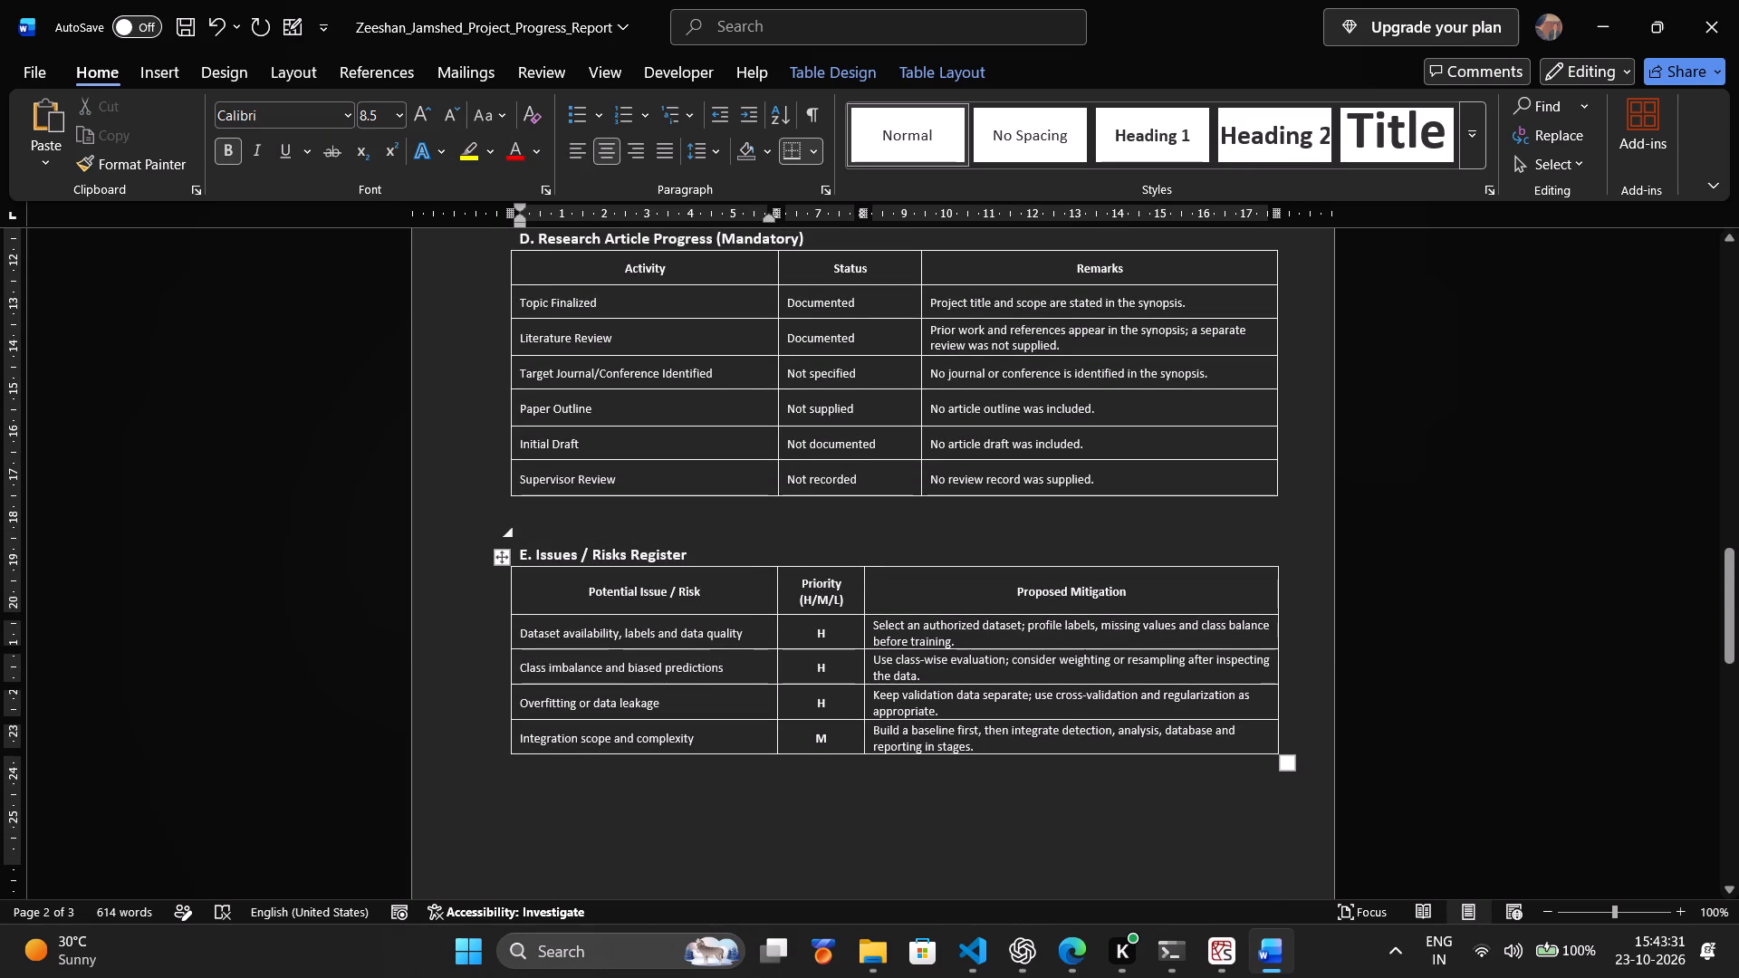
# Widen the Work / Current Status column of the Project Progress Log slightly into the Evidence Submitted column.
pyautogui.scroll(13, 1012, 538)
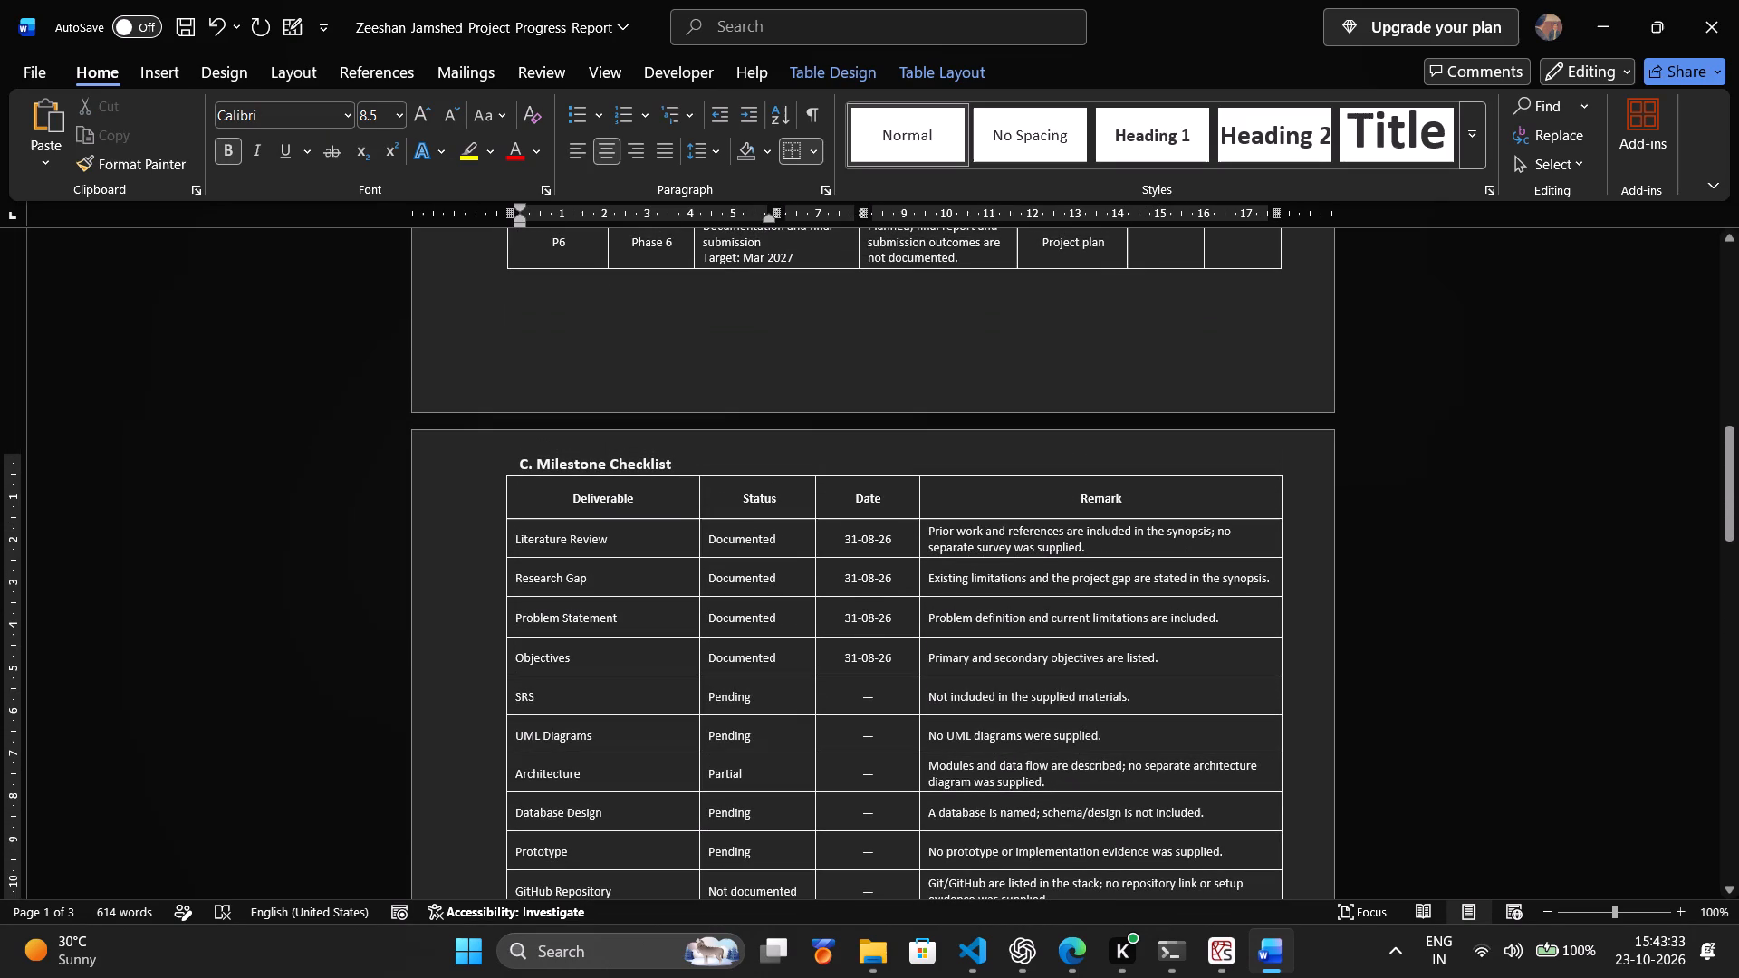
pyautogui.scroll(12, 1012, 538)
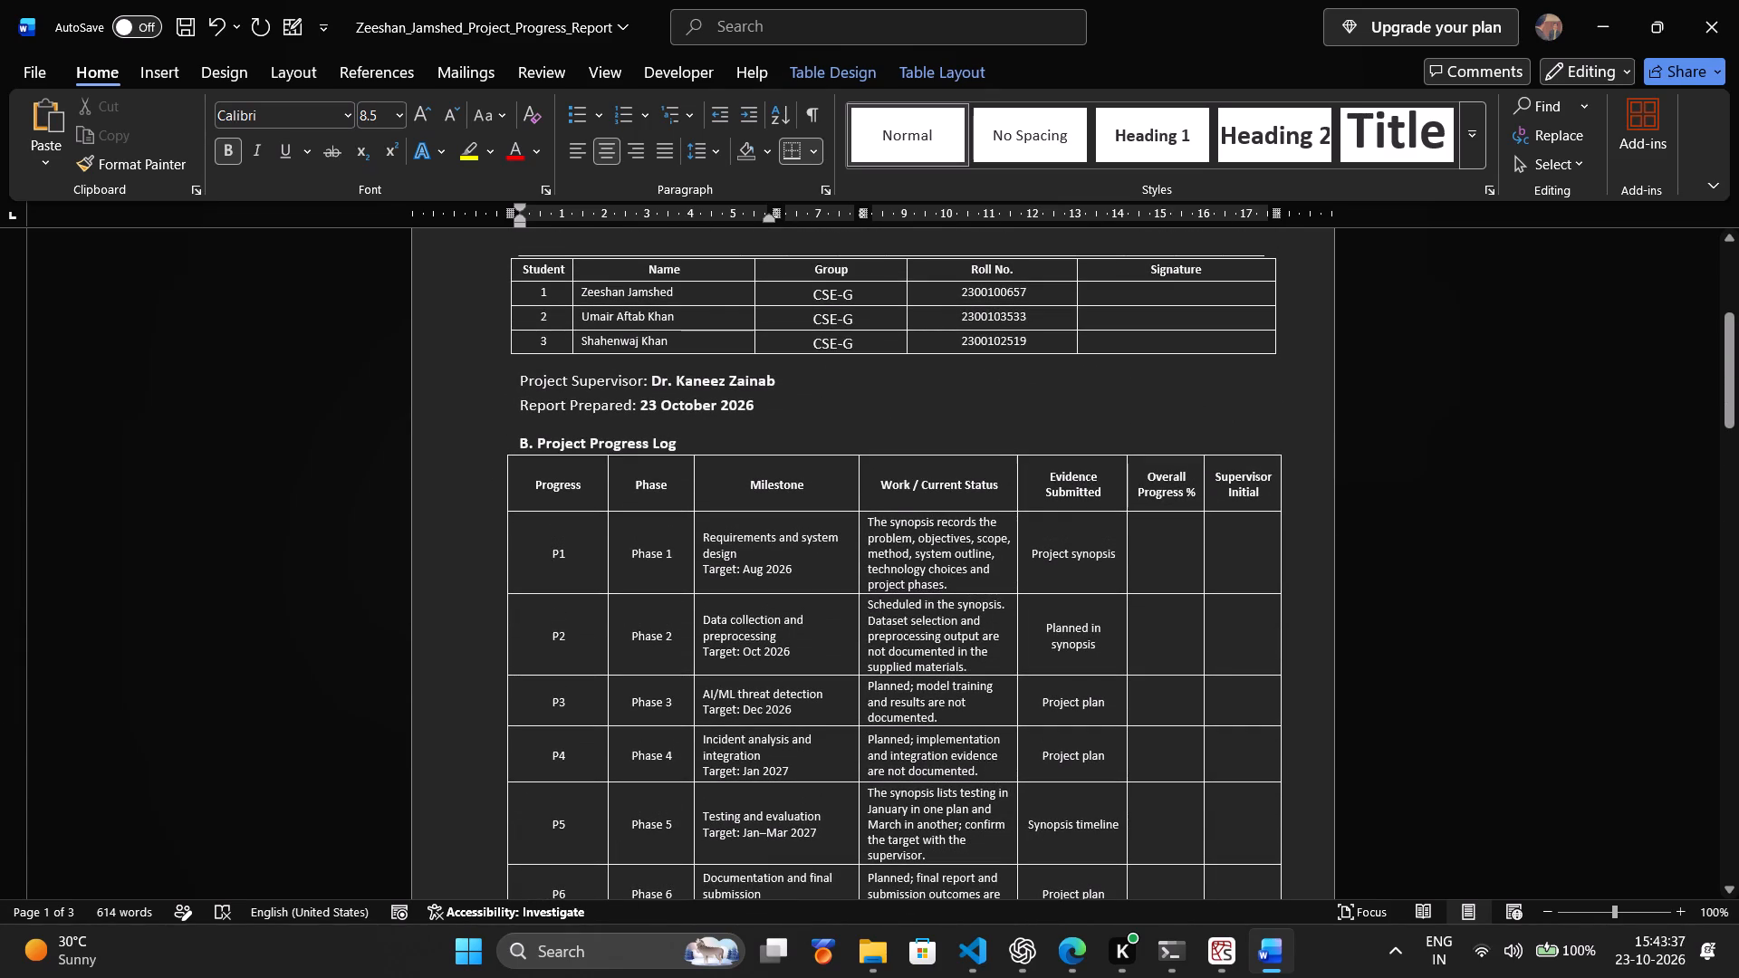
pyautogui.moveTo(1017, 555); pyautogui.dragTo(1030, 556)
pyautogui.scroll(-5, 1090, 548)
pyautogui.scroll(5, 1090, 548)
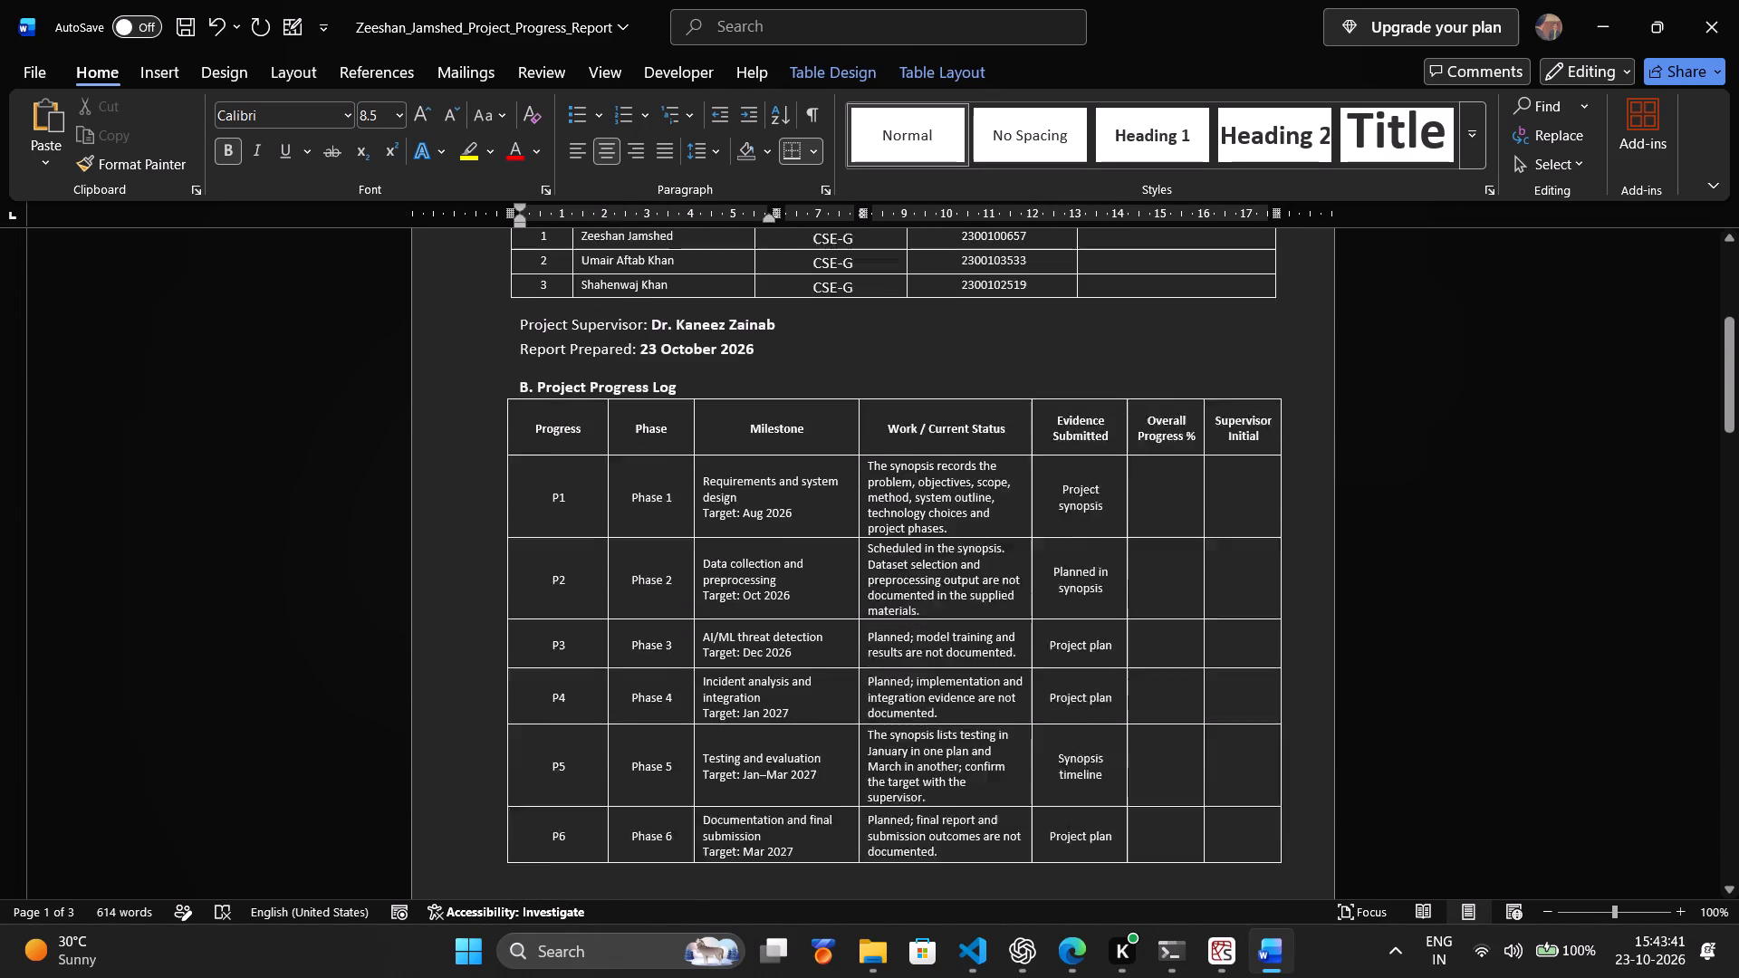
# Bold the three student names in the Name column of the Project Information table.
pyautogui.scroll(1, 1090, 548)
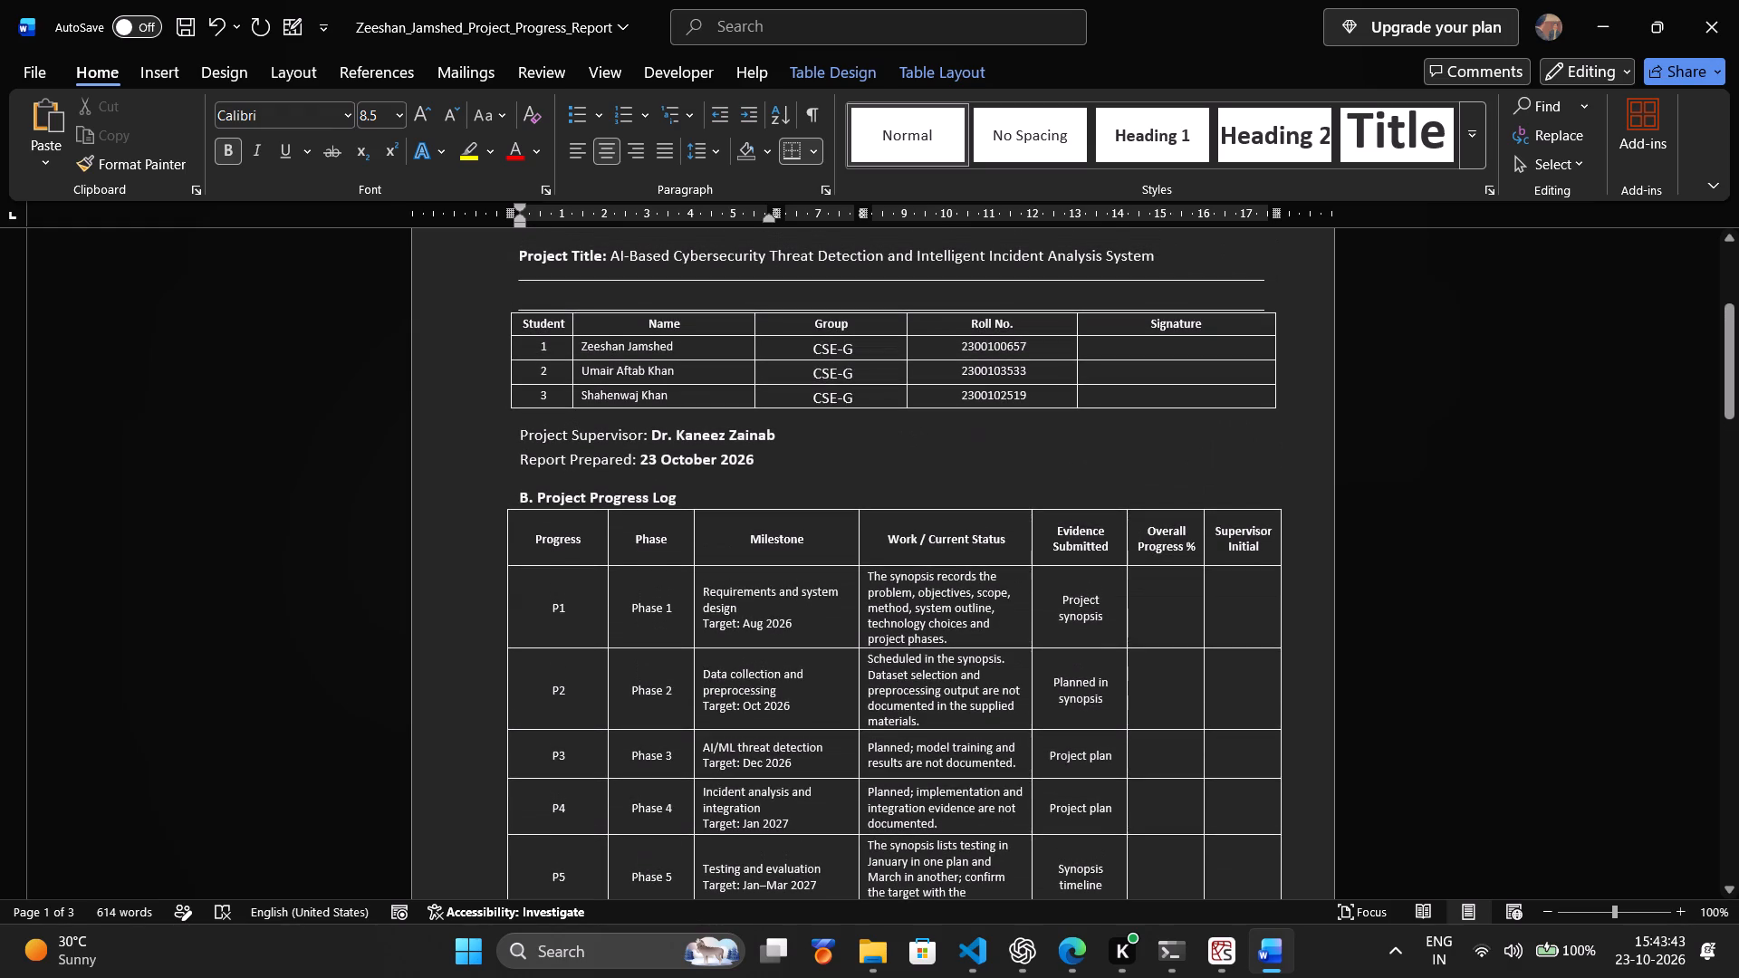
pyautogui.scroll(4, 841, 500)
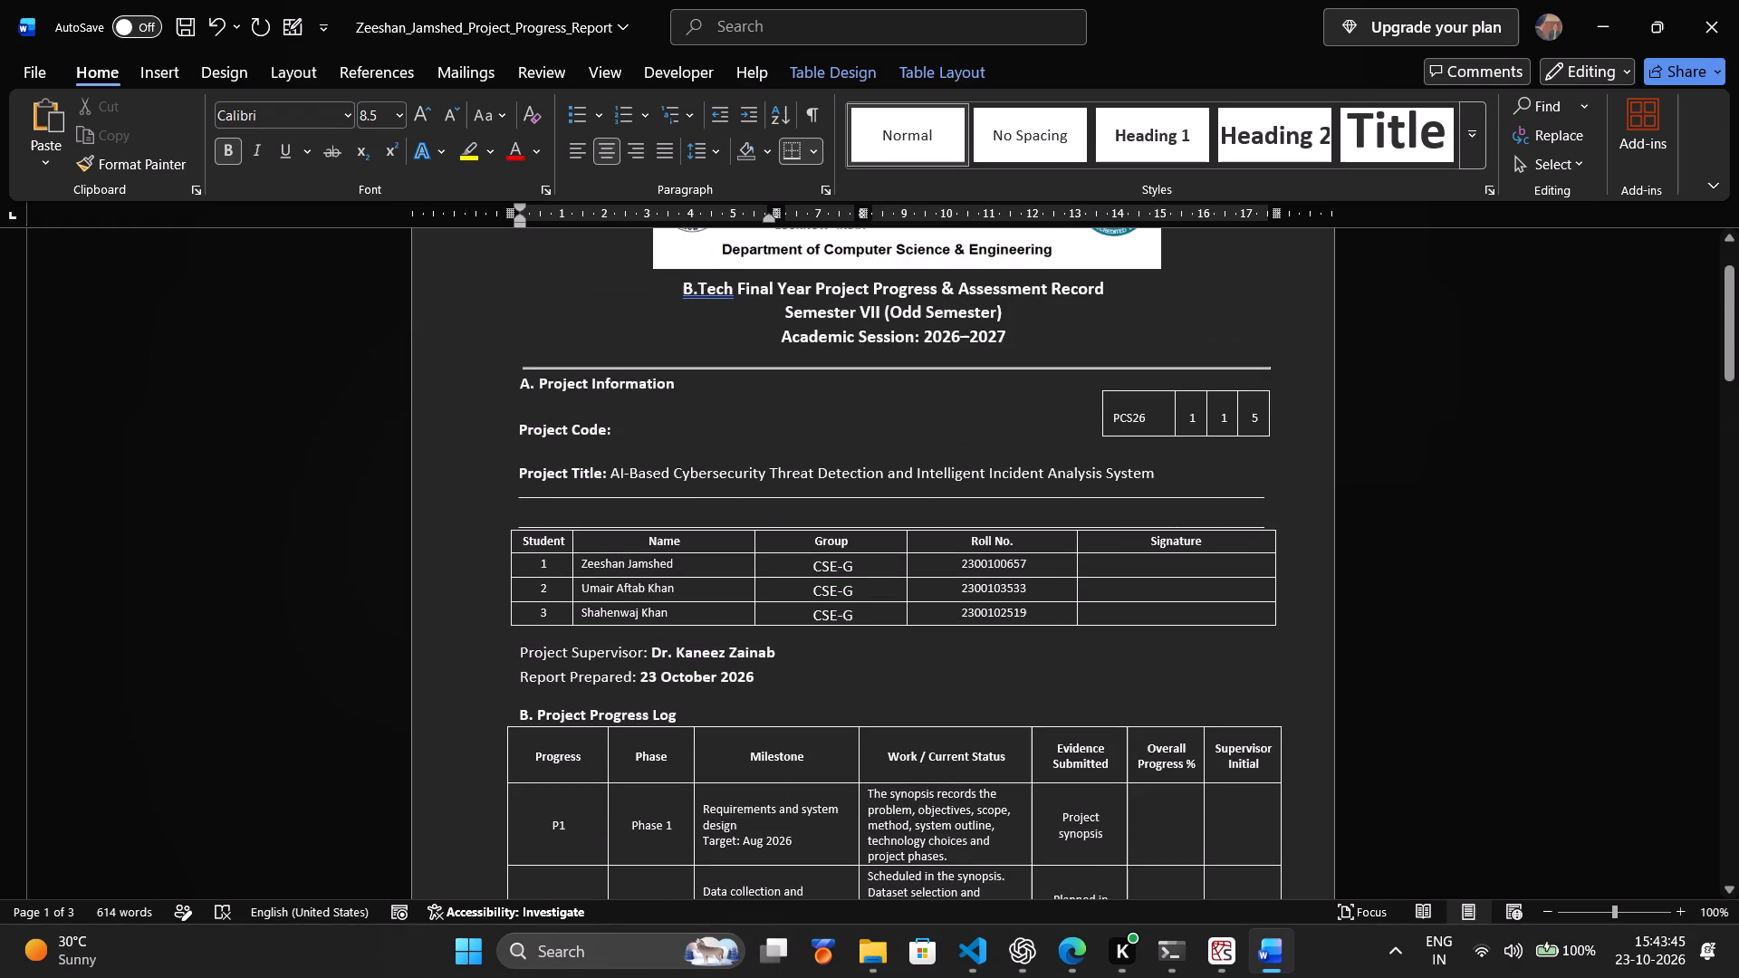
pyautogui.click(689, 611)
pyautogui.moveTo(689, 611); pyautogui.dragTo(614, 570)
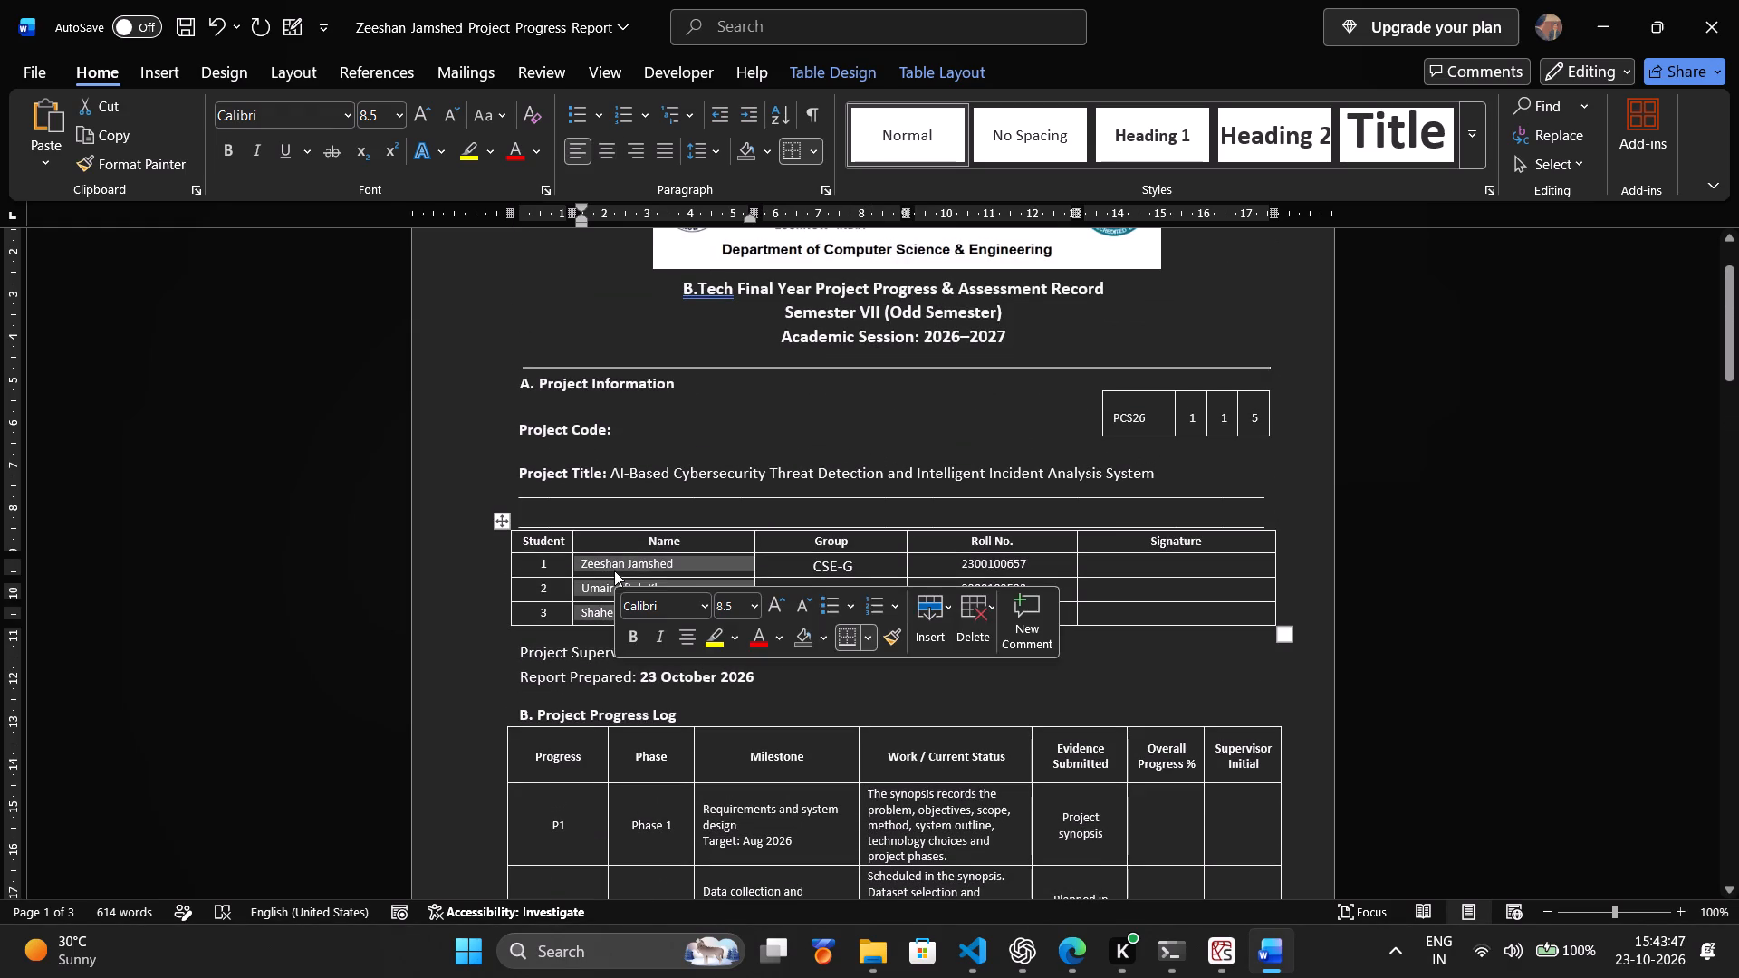
pyautogui.click(639, 630)
pyautogui.click(592, 577)
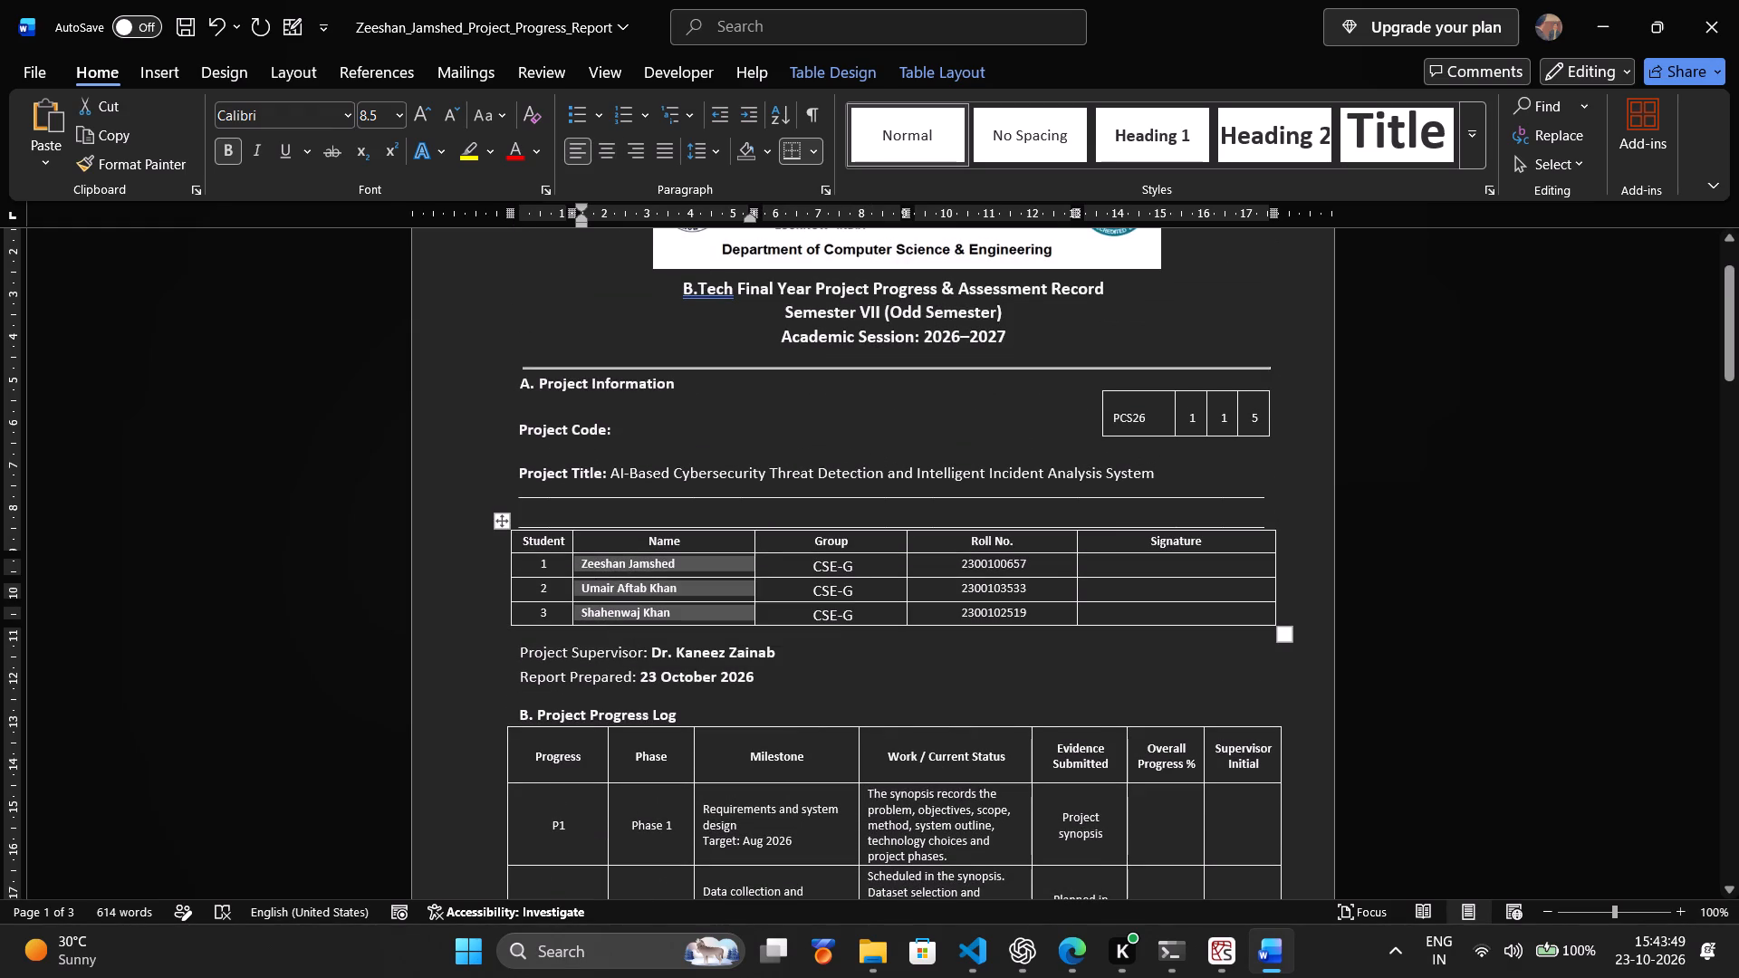
# Add a period after each of the student numbers 1, 2 and 3 in the Project Information table.
pyautogui.click(545, 570)
pyautogui.press('.')
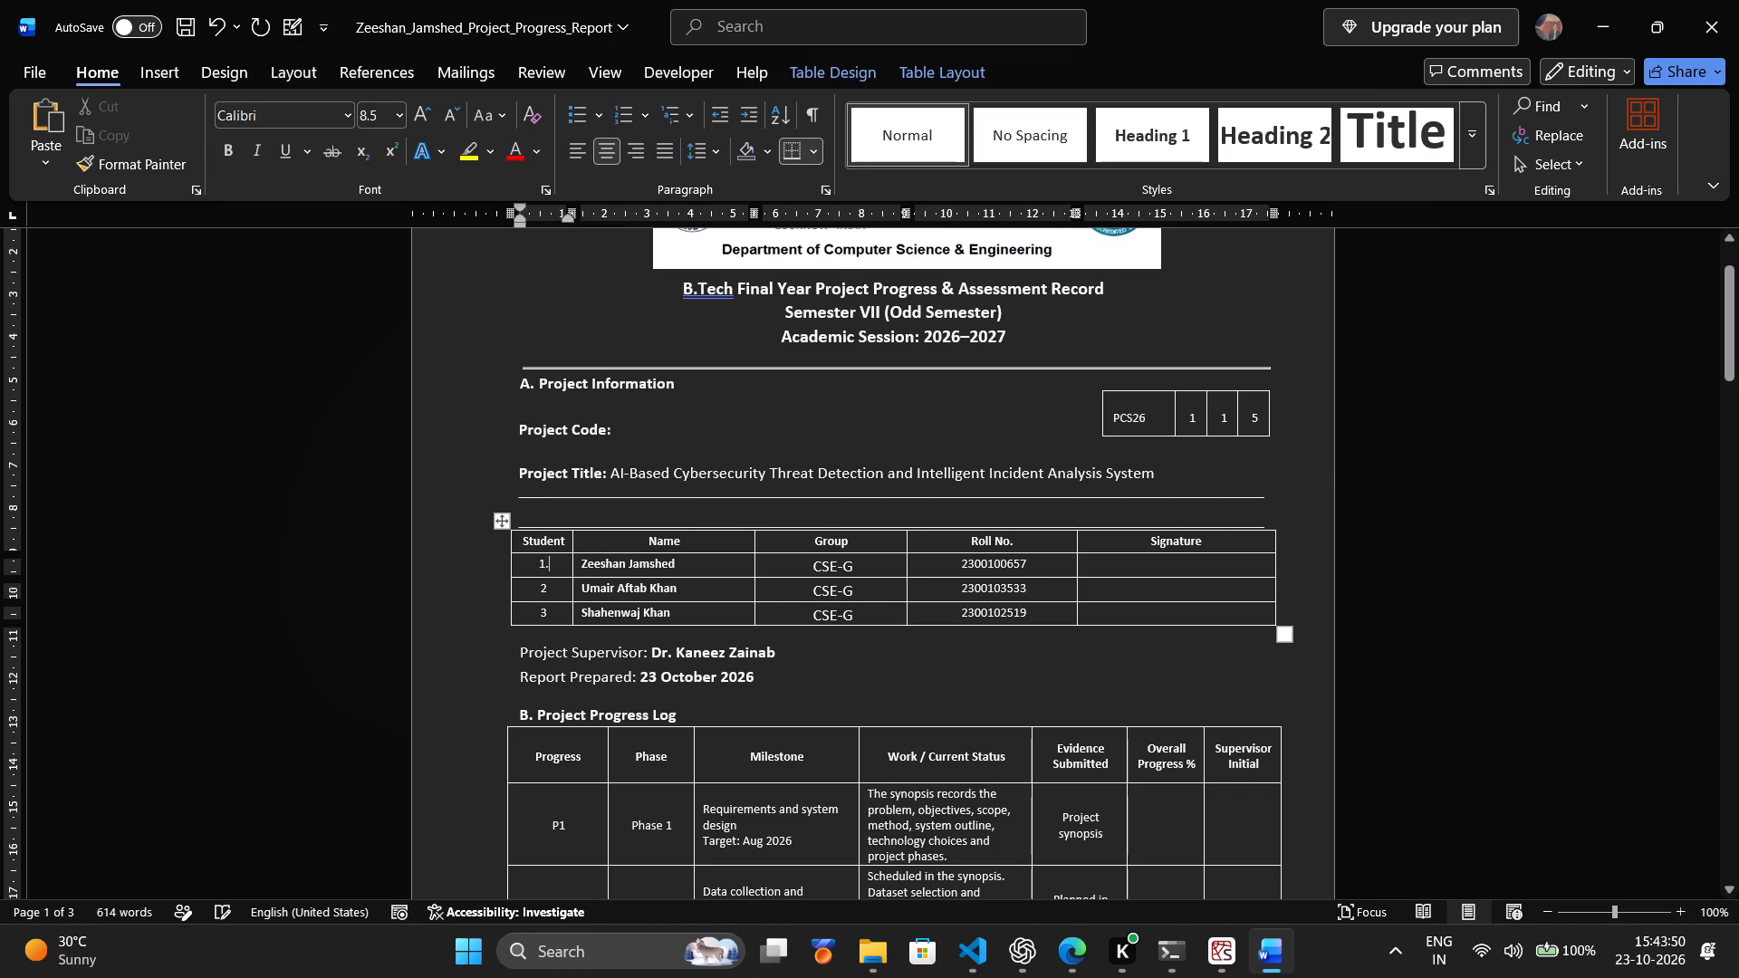
pyautogui.click(554, 581)
pyautogui.press('.')
pyautogui.click(553, 617)
pyautogui.press('.')
pyautogui.click(1036, 622)
# Examine the report's title block, Project Information, Project Progress Log and Milestone Checklist for details that need correcting.
pyautogui.scroll(1, 783, 440)
pyautogui.click(649, 474)
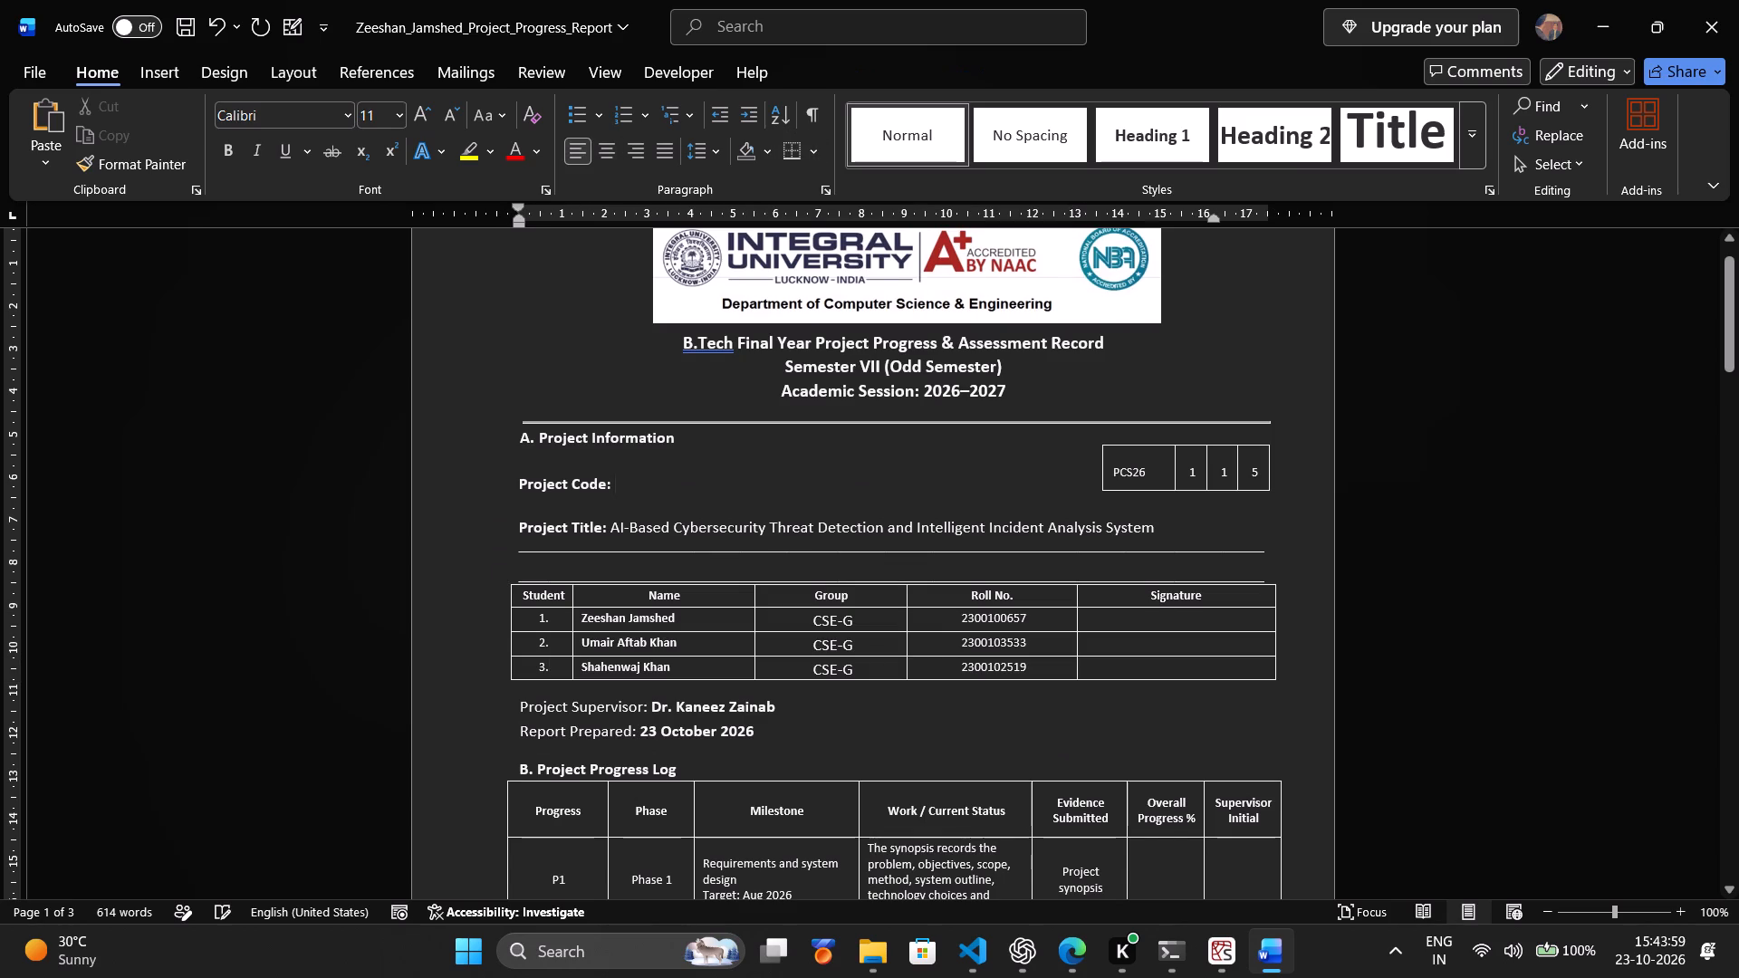
pyautogui.scroll(1, 765, 496)
pyautogui.click(715, 398)
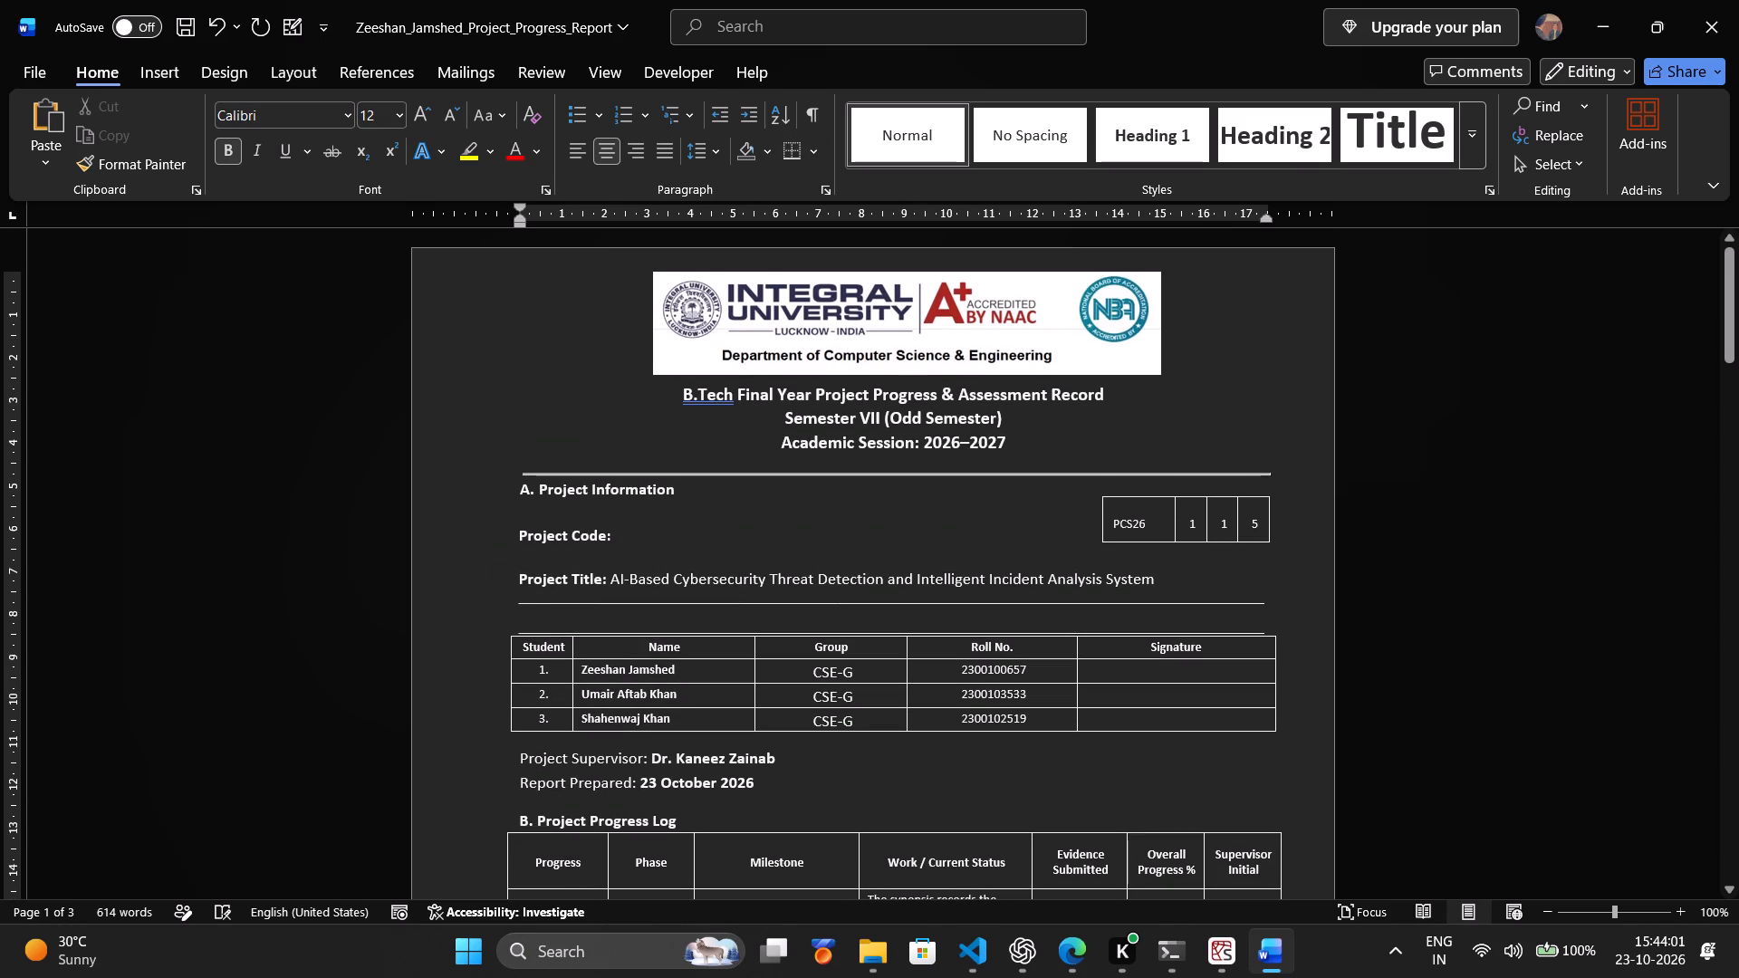
pyautogui.click(697, 396)
pyautogui.scroll(3, 1043, 479)
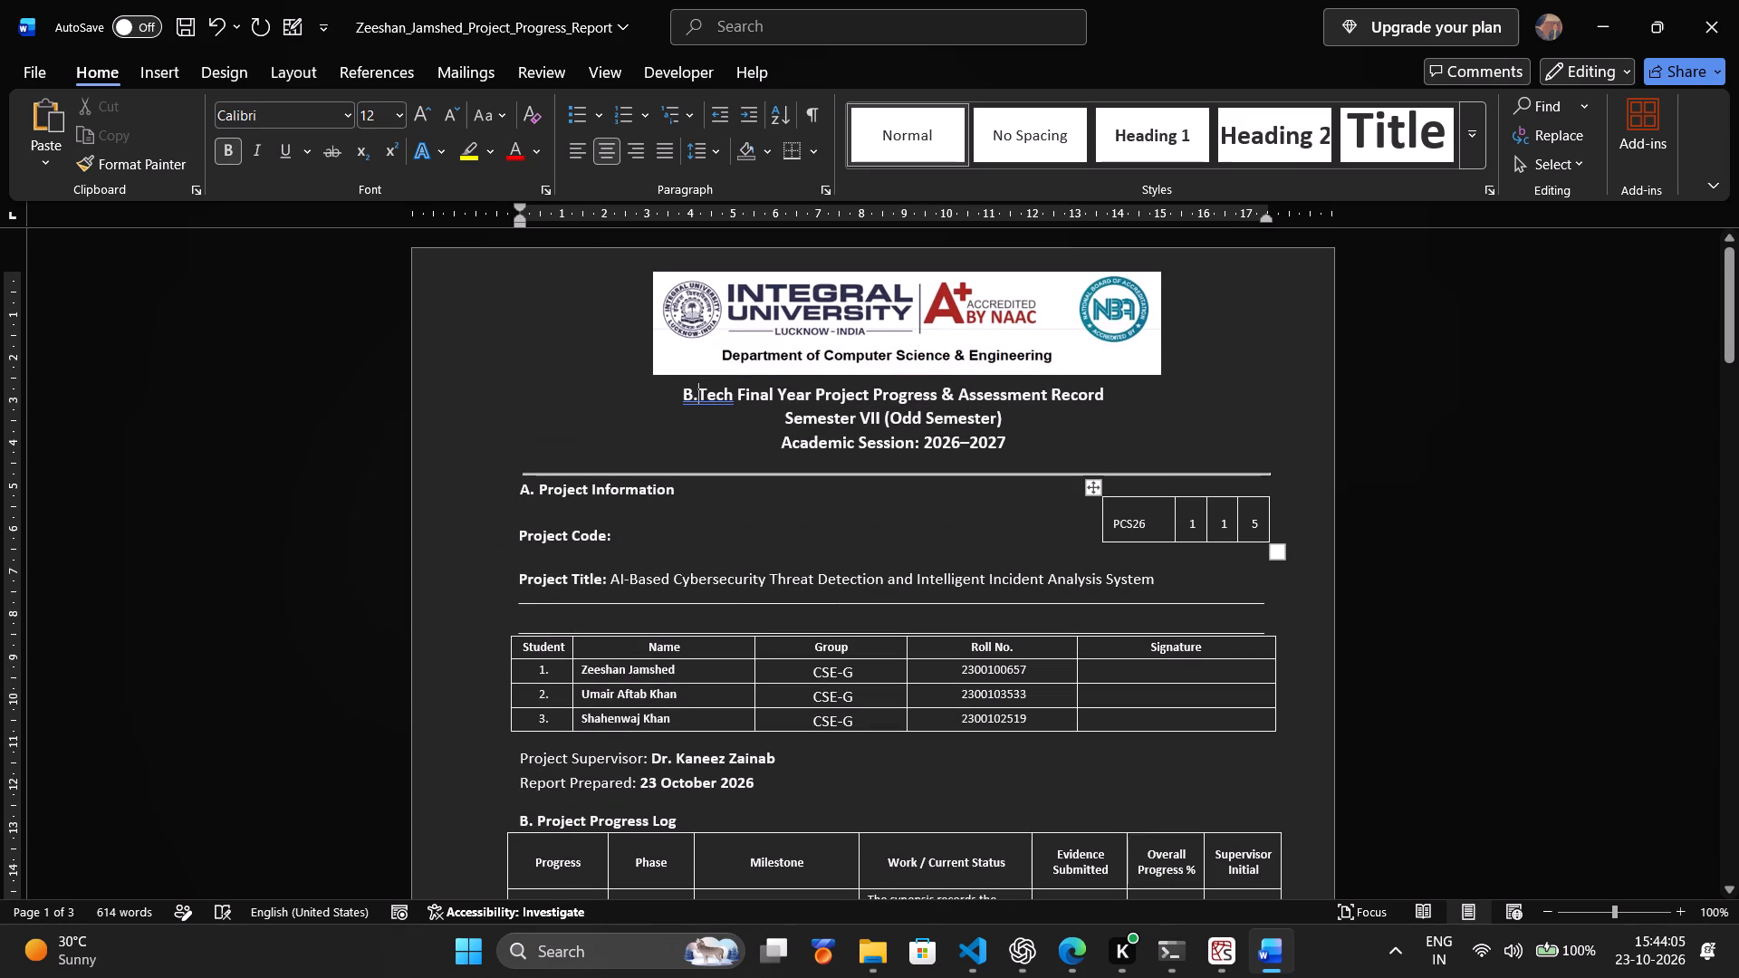
pyautogui.scroll(-3, 923, 492)
pyautogui.scroll(9, 782, 461)
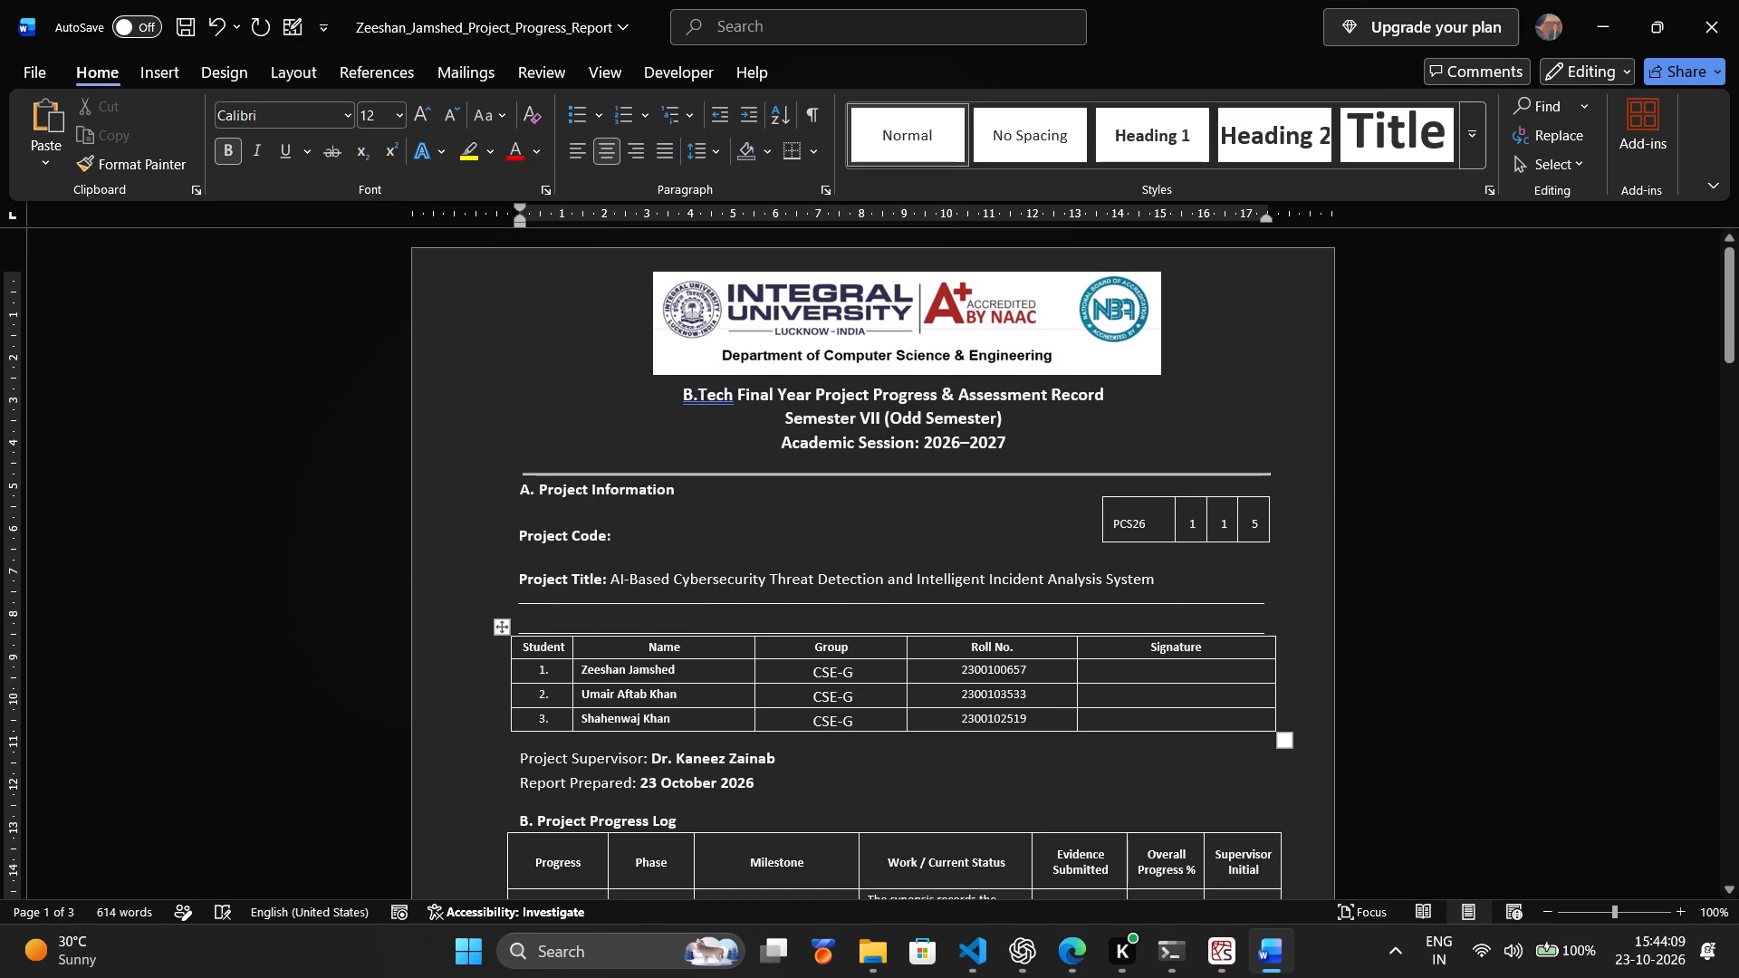
pyautogui.scroll(-13, 722, 562)
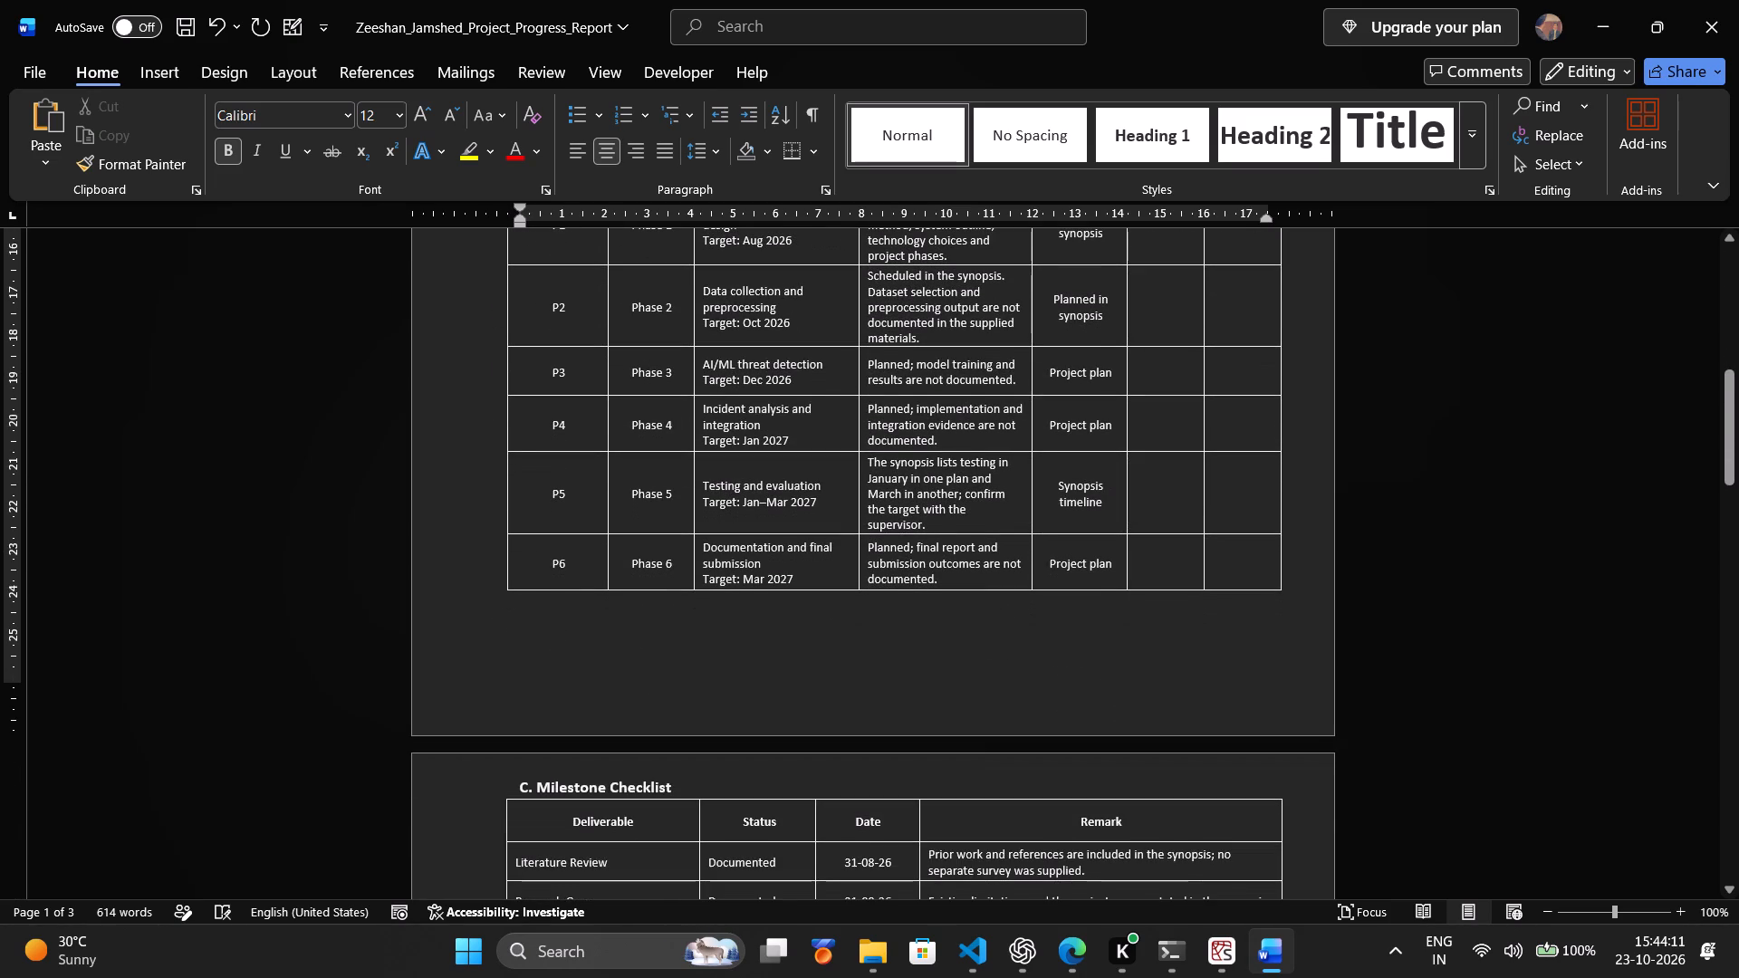
pyautogui.click(830, 576)
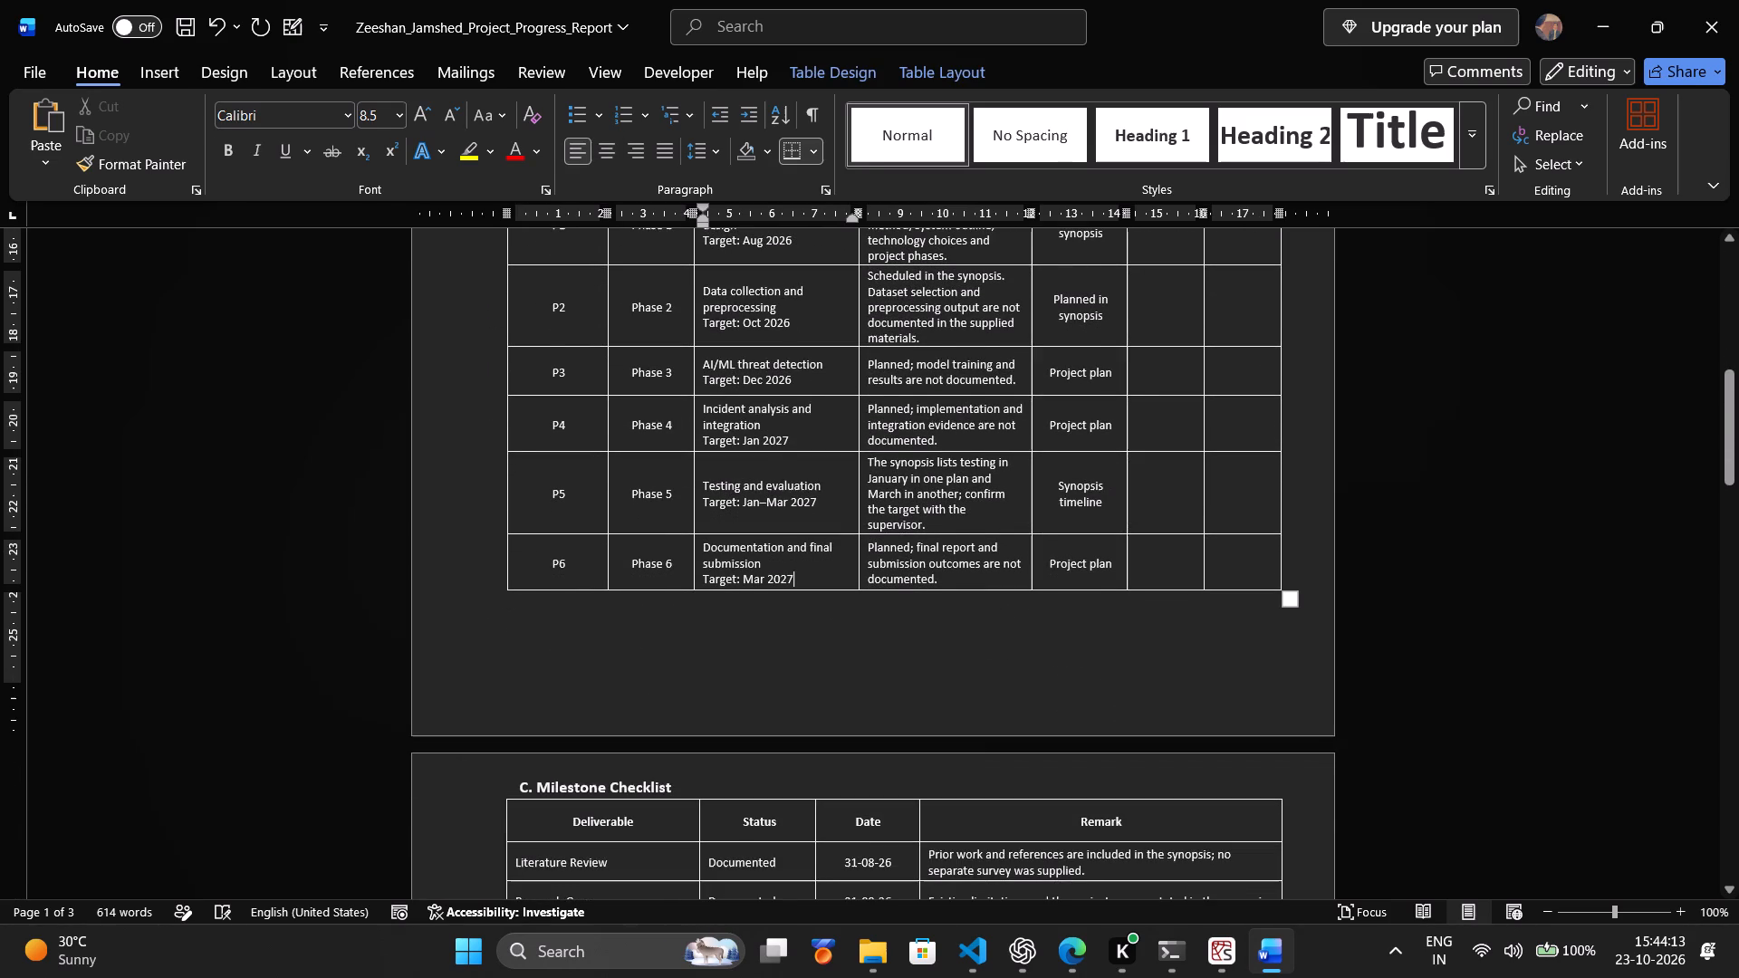
pyautogui.scroll(4, 821, 563)
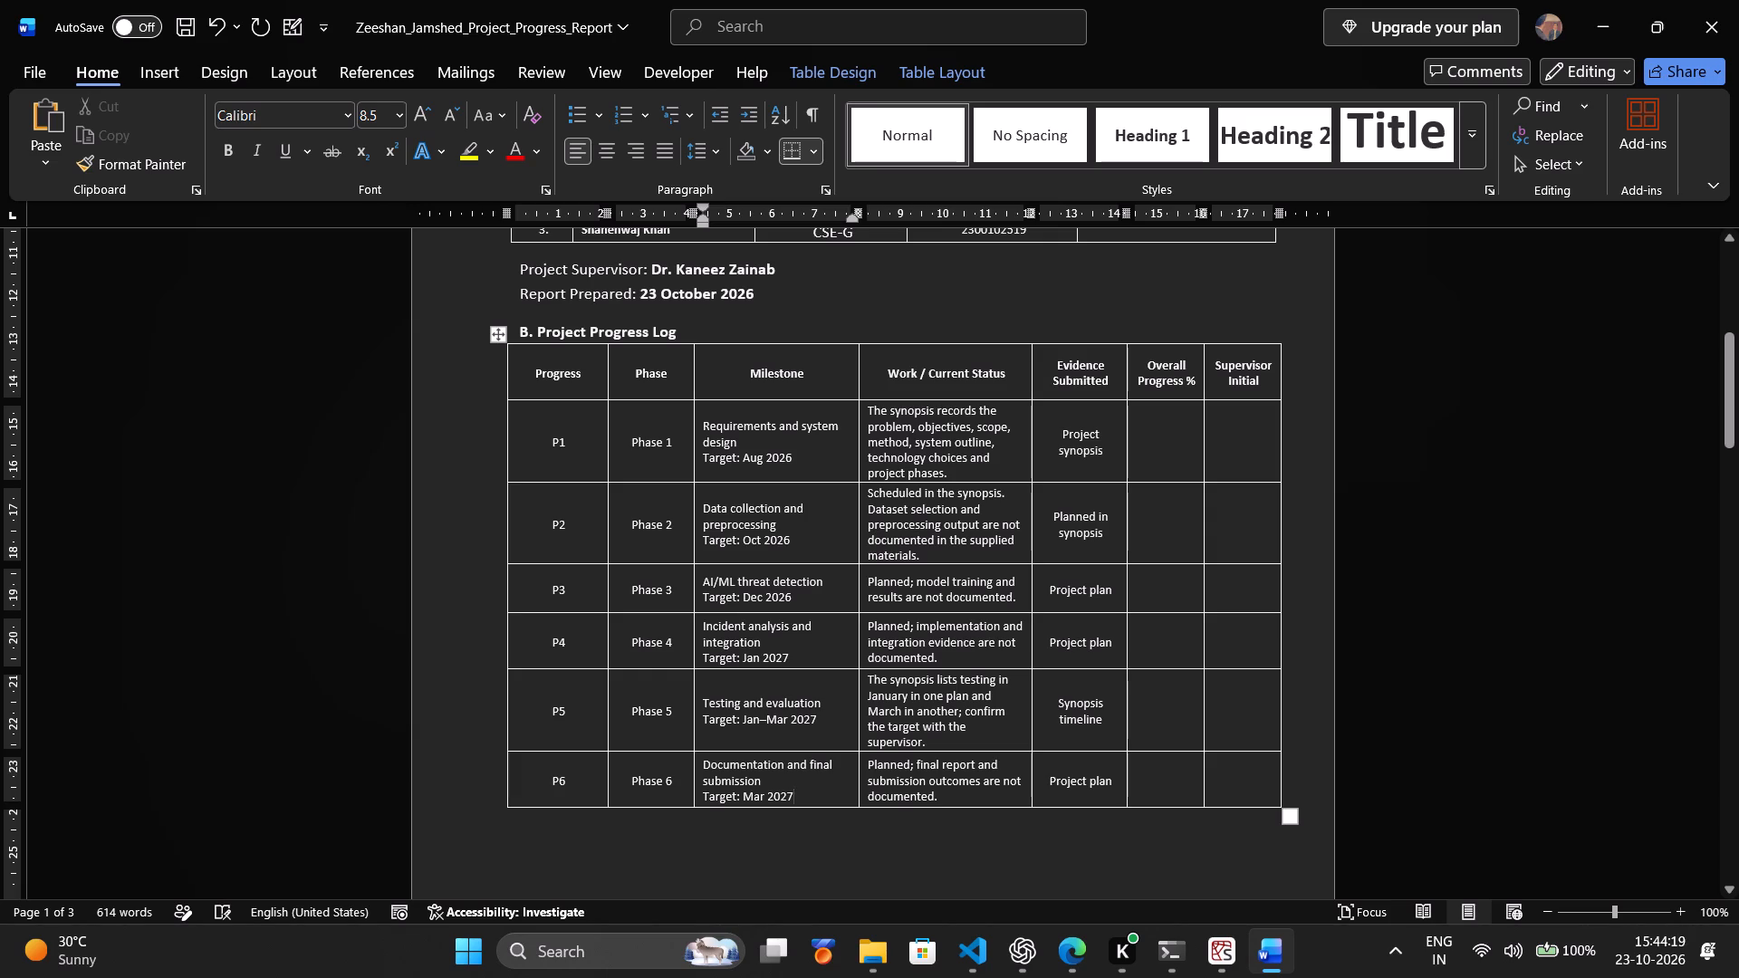
pyautogui.scroll(-11, 847, 561)
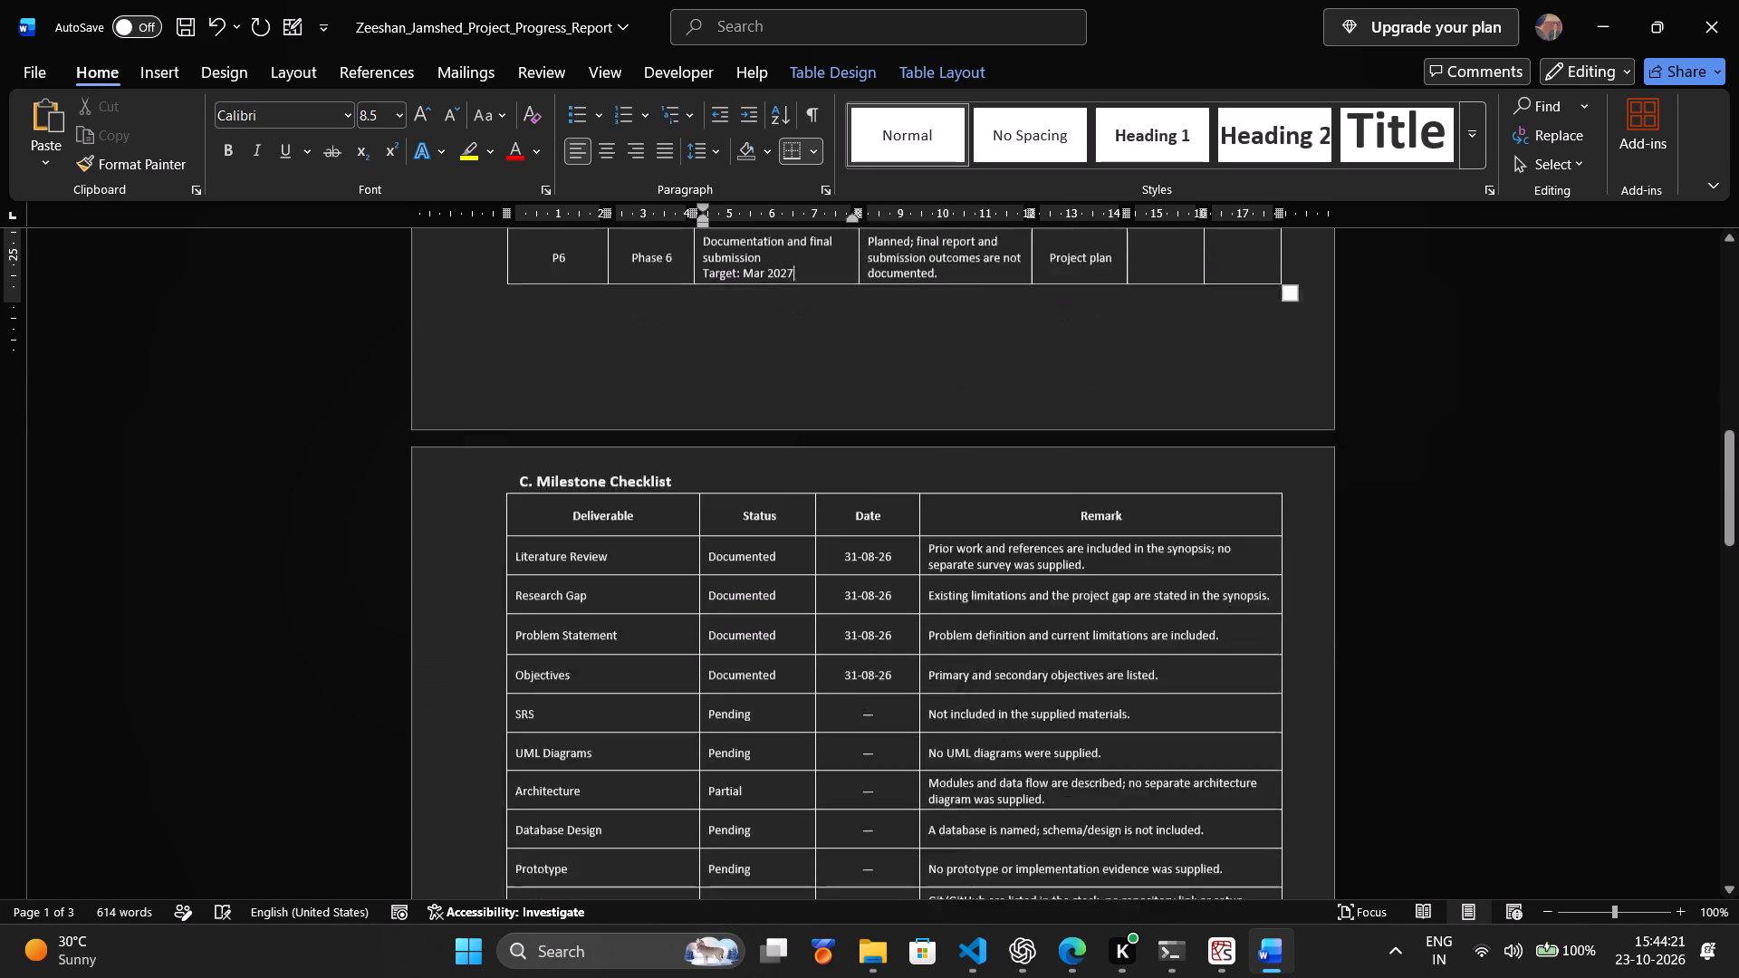
pyautogui.scroll(-4, 848, 561)
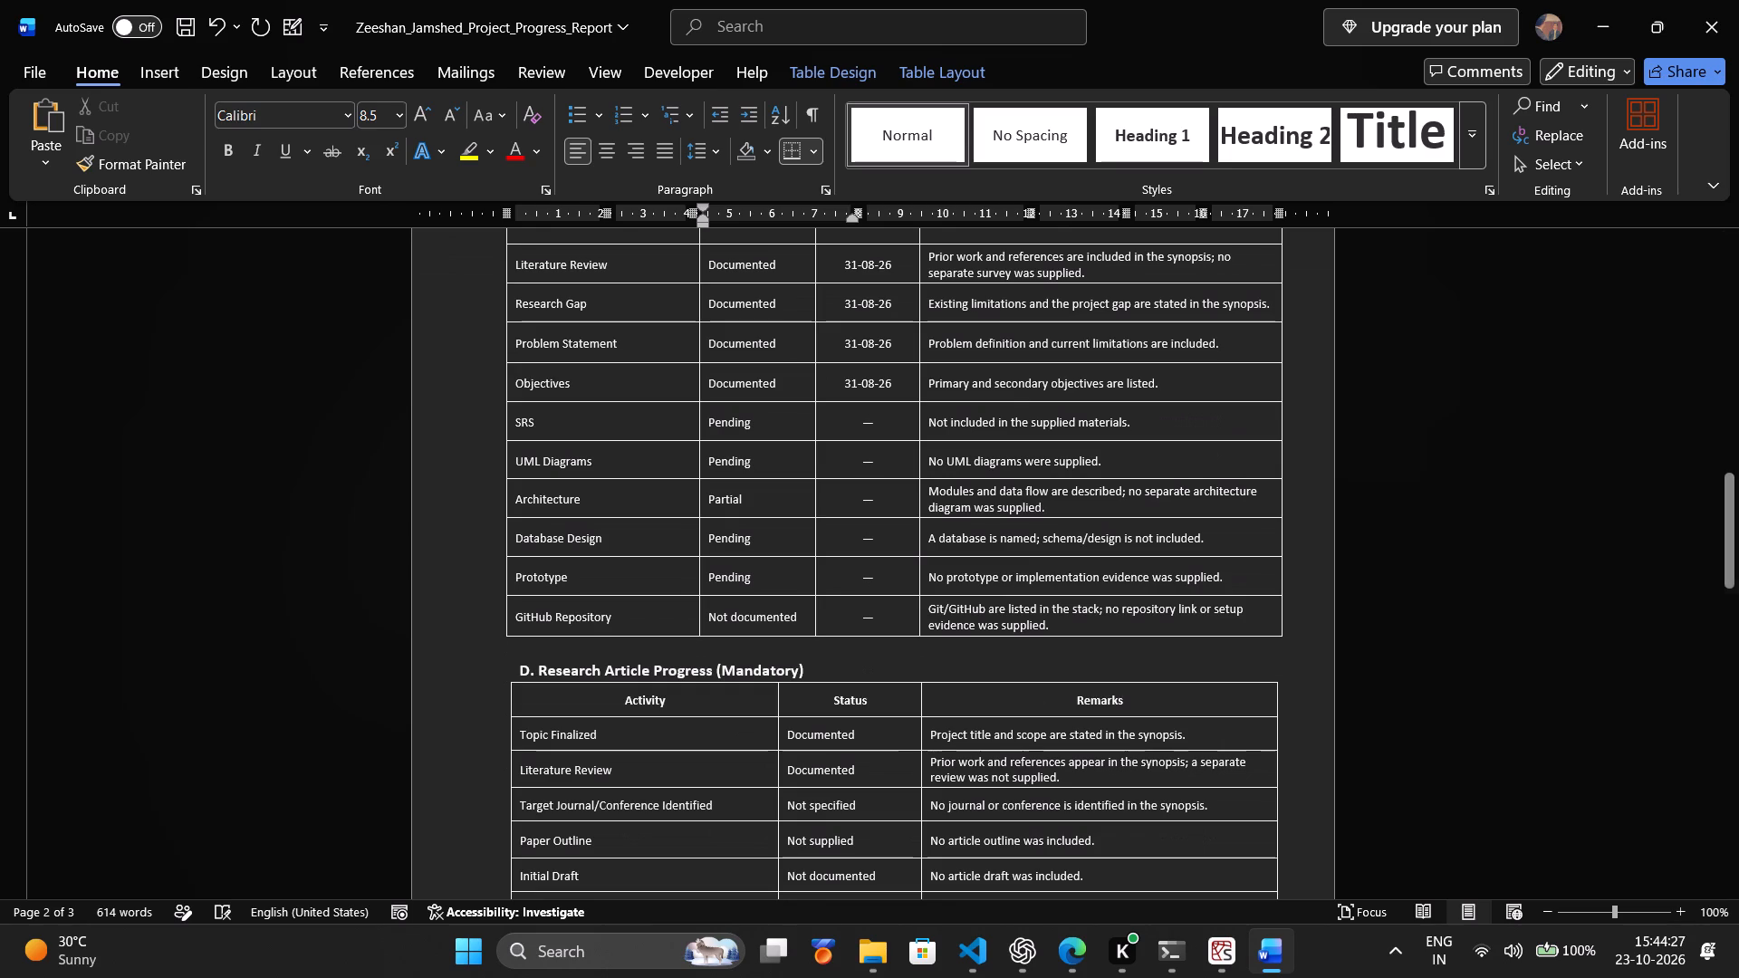
# Delete the target date lines from the Phase 1, Phase 2 and Phase 3 milestones in the Project Progress Log.
pyautogui.scroll(6, 848, 561)
pyautogui.scroll(6, 616, 554)
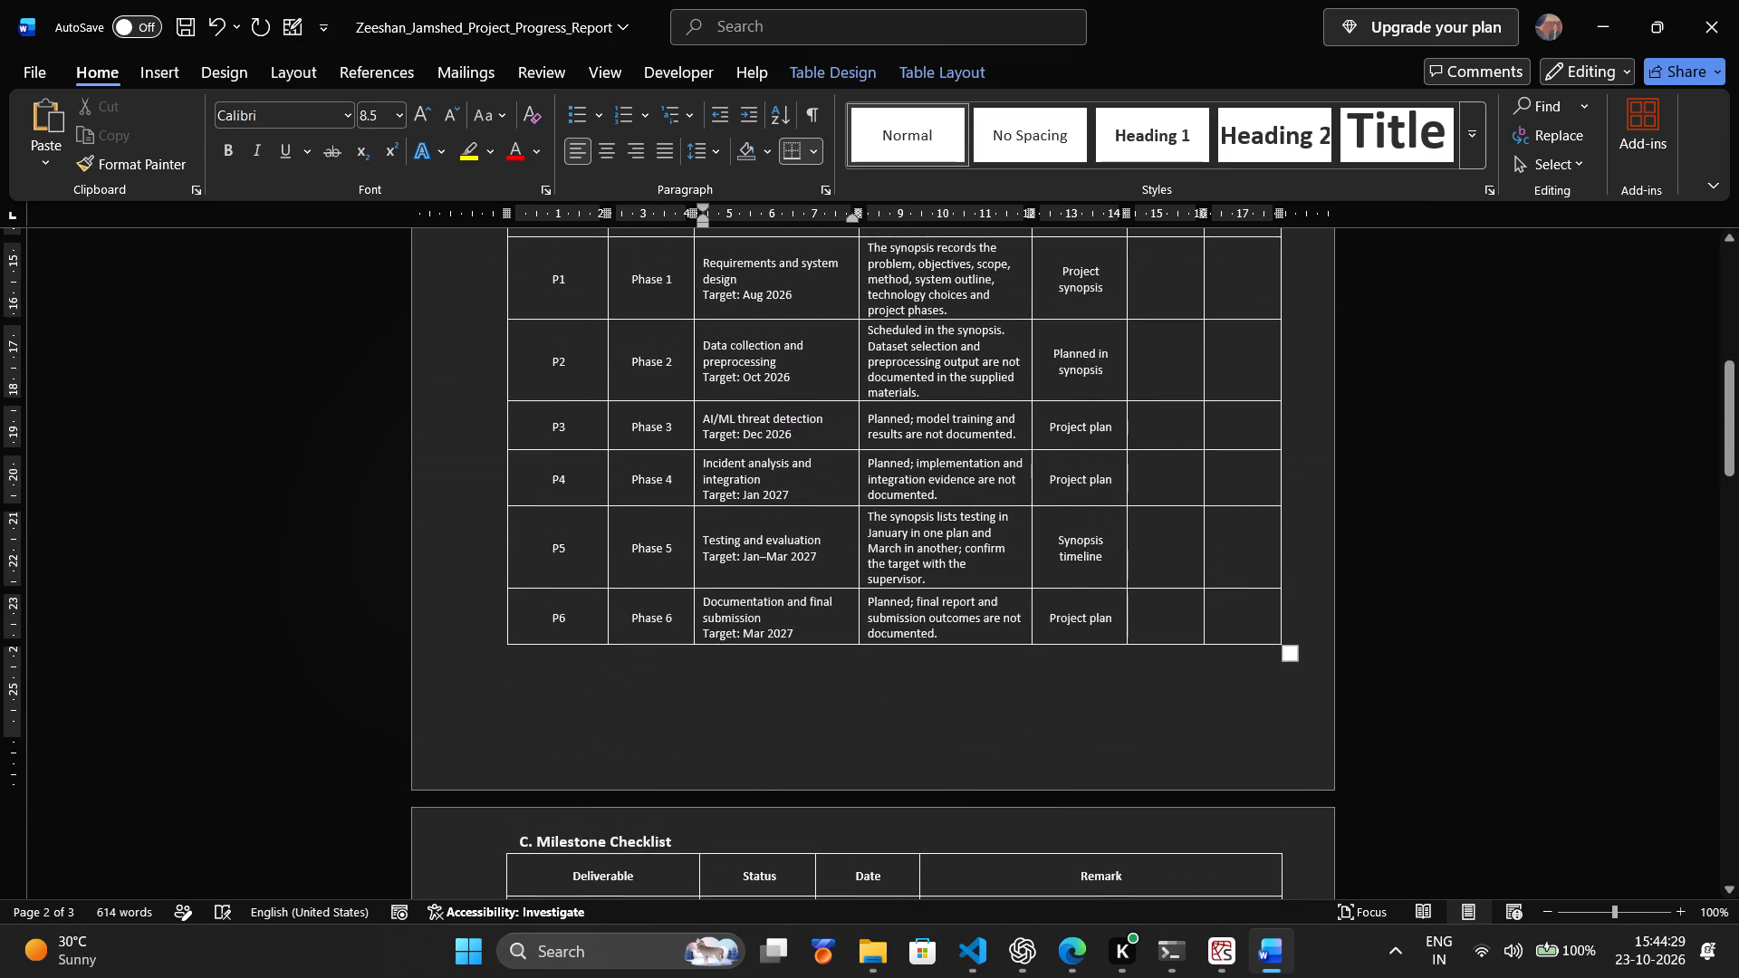
pyautogui.scroll(4, 687, 553)
pyautogui.moveTo(818, 512); pyautogui.dragTo(806, 496)
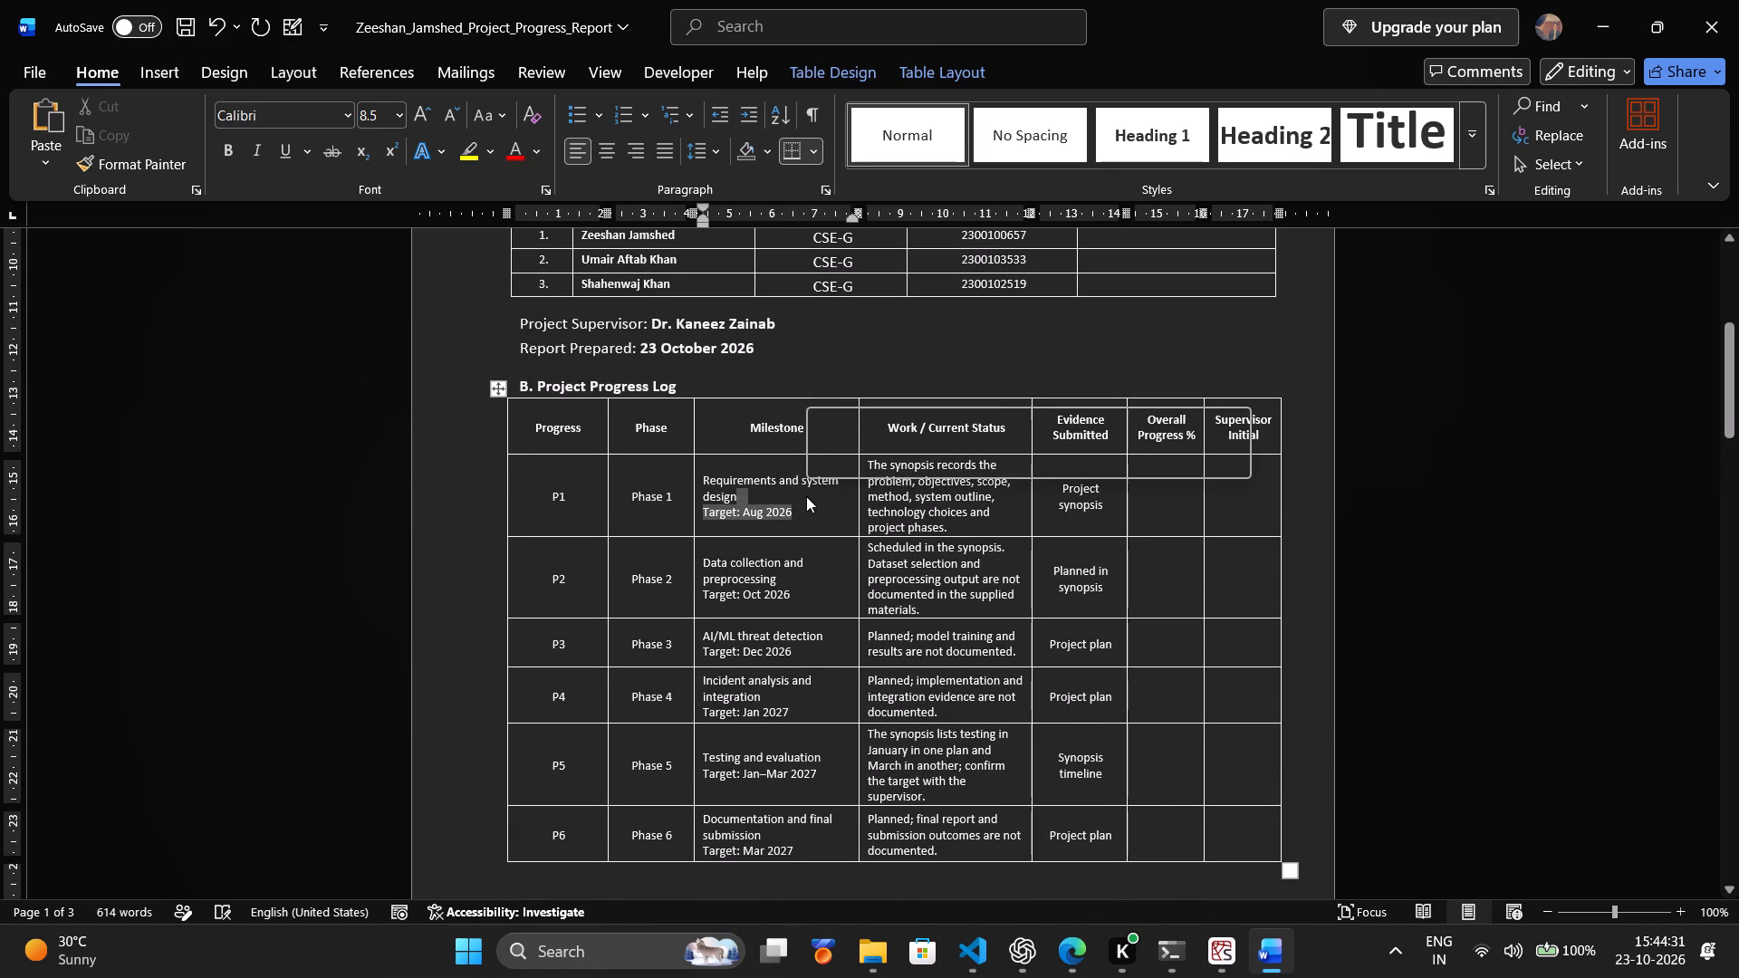
pyautogui.press('BackSpace')
pyautogui.moveTo(810, 603); pyautogui.dragTo(811, 590)
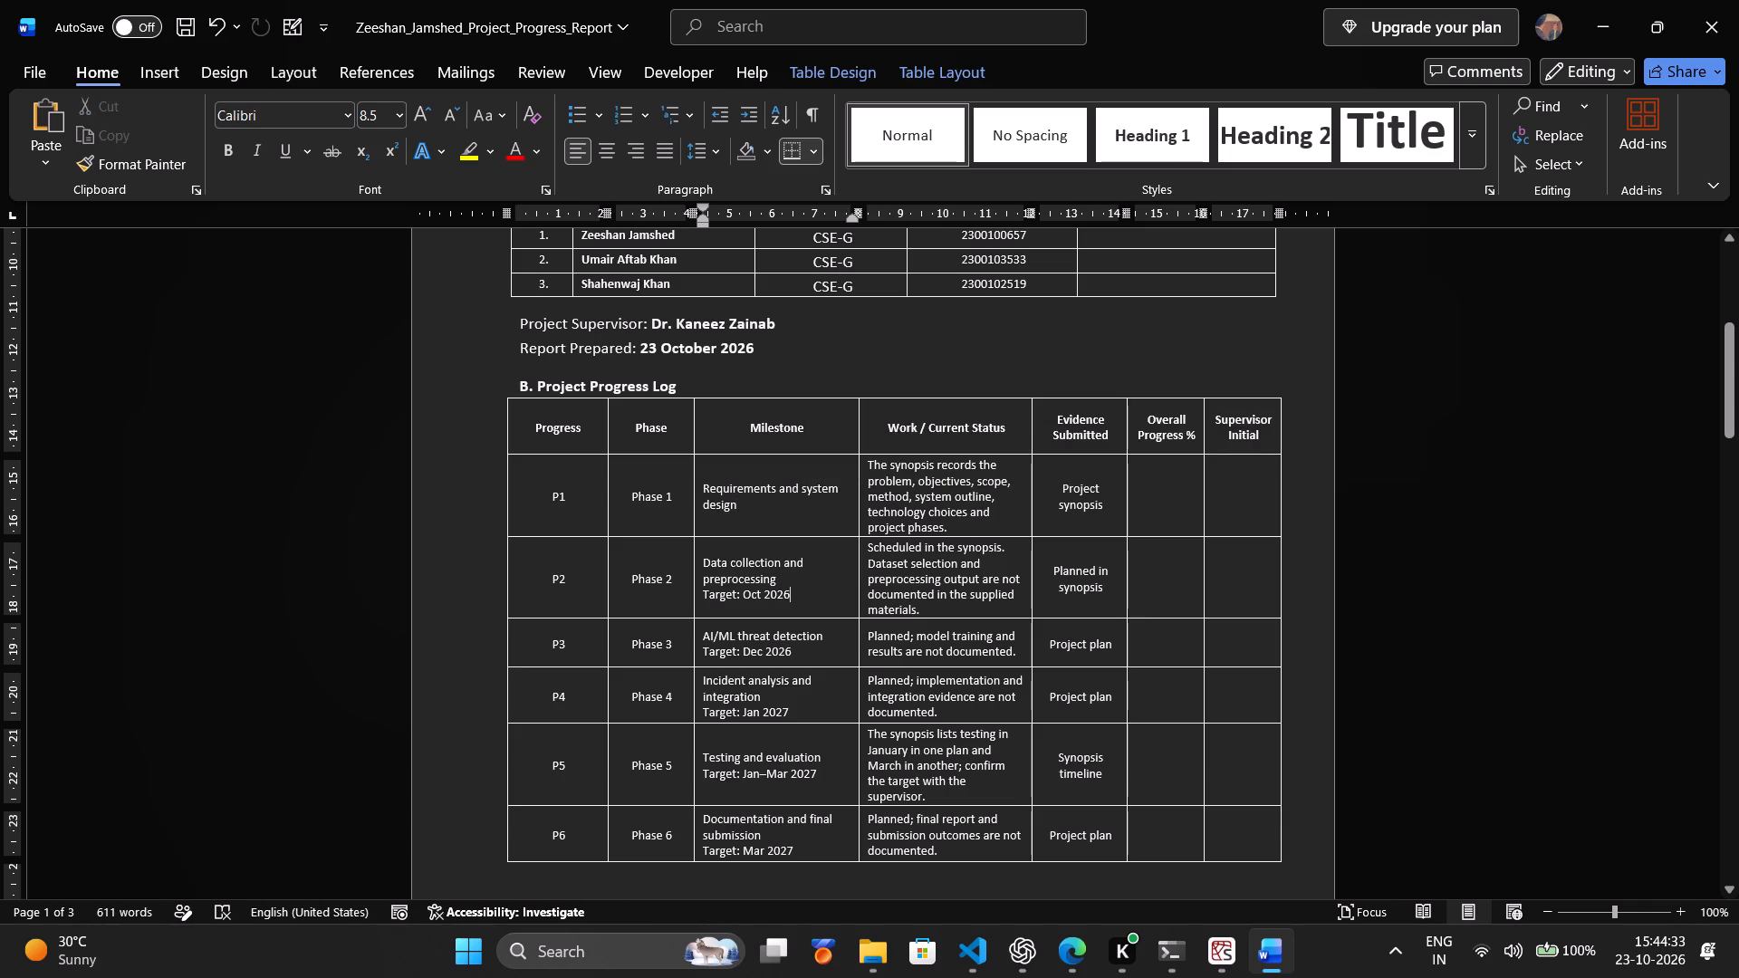
pyautogui.moveTo(811, 590); pyautogui.dragTo(812, 582)
pyautogui.press('BackSpace')
pyautogui.click(814, 654)
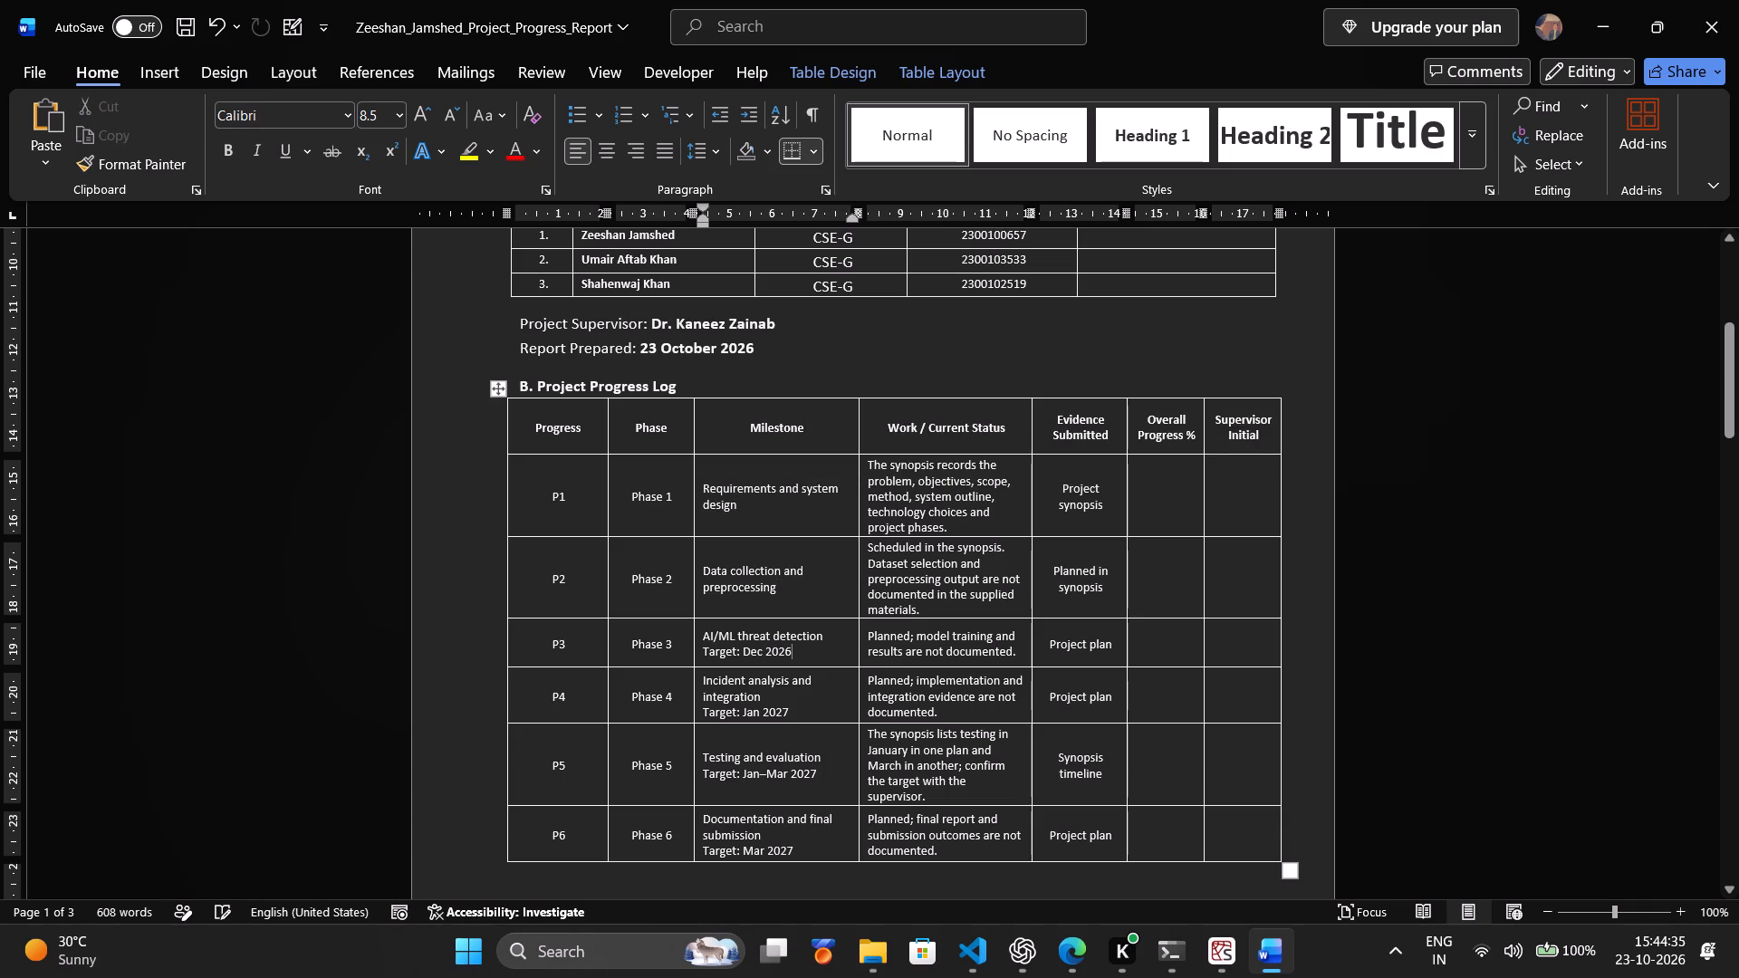
pyautogui.moveTo(817, 651); pyautogui.dragTo(838, 639)
pyautogui.press('BackSpace')
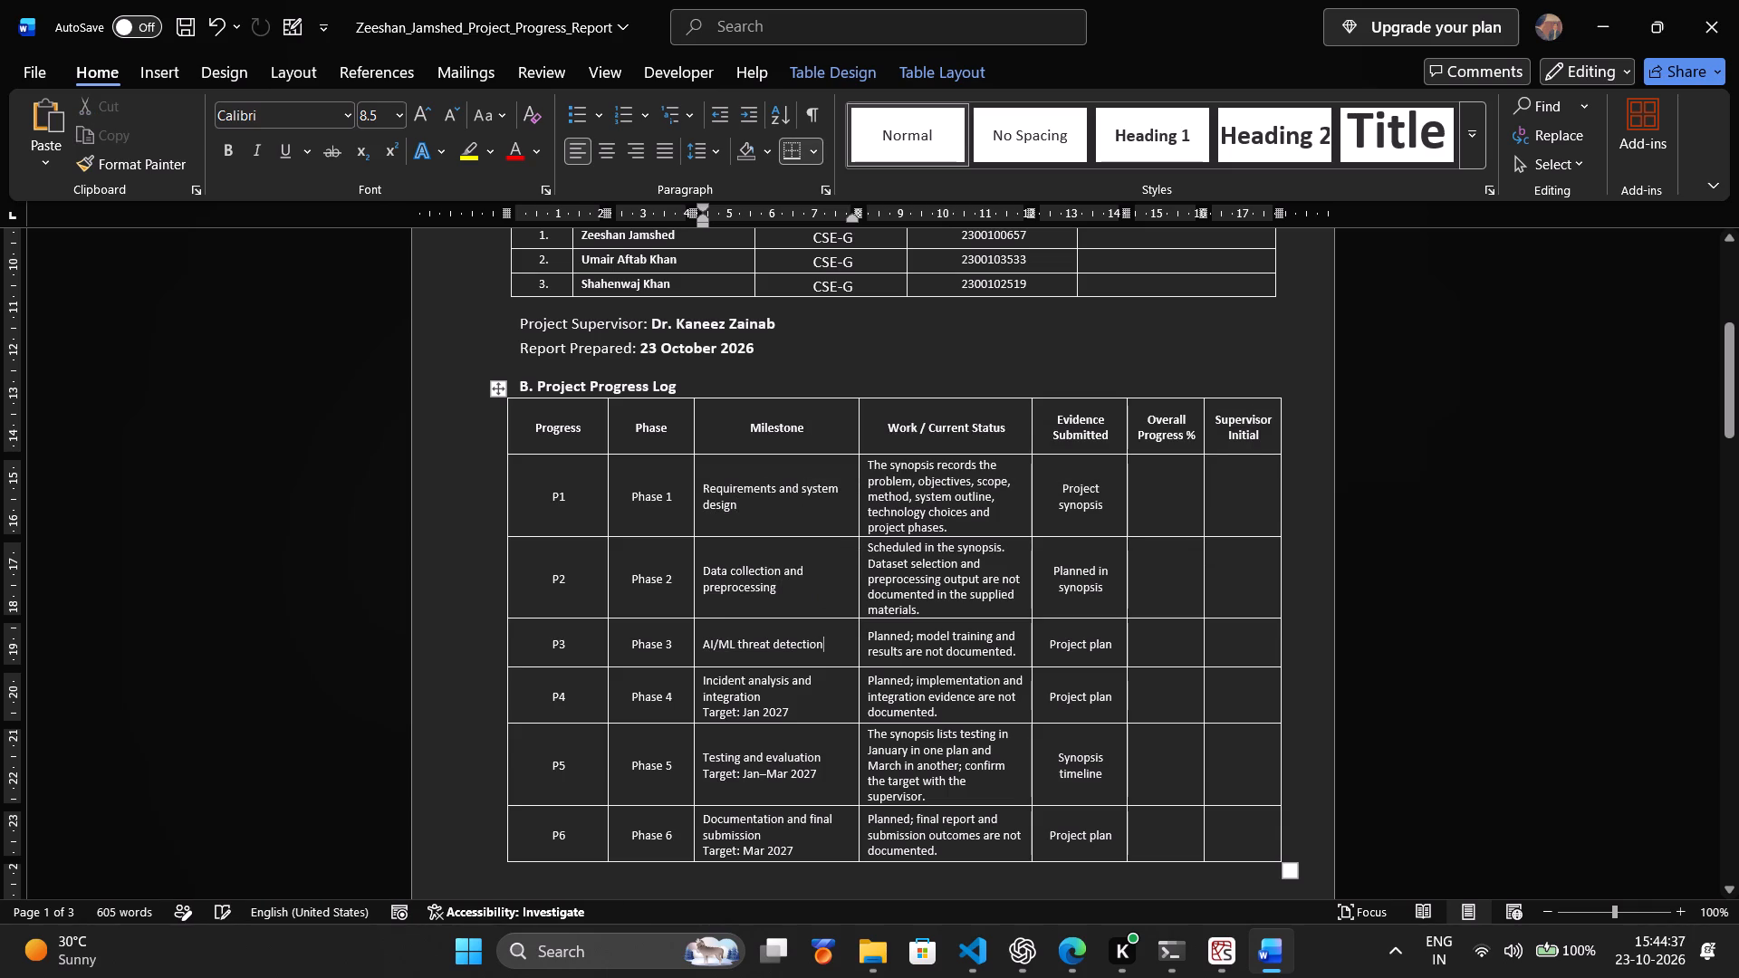
# Delete the target date lines from the Phase 4, Phase 5 and Phase 6 milestones in the Project Progress Log.
pyautogui.moveTo(813, 708); pyautogui.dragTo(817, 697)
pyautogui.press('BackSpace')
pyautogui.moveTo(831, 779); pyautogui.dragTo(834, 768)
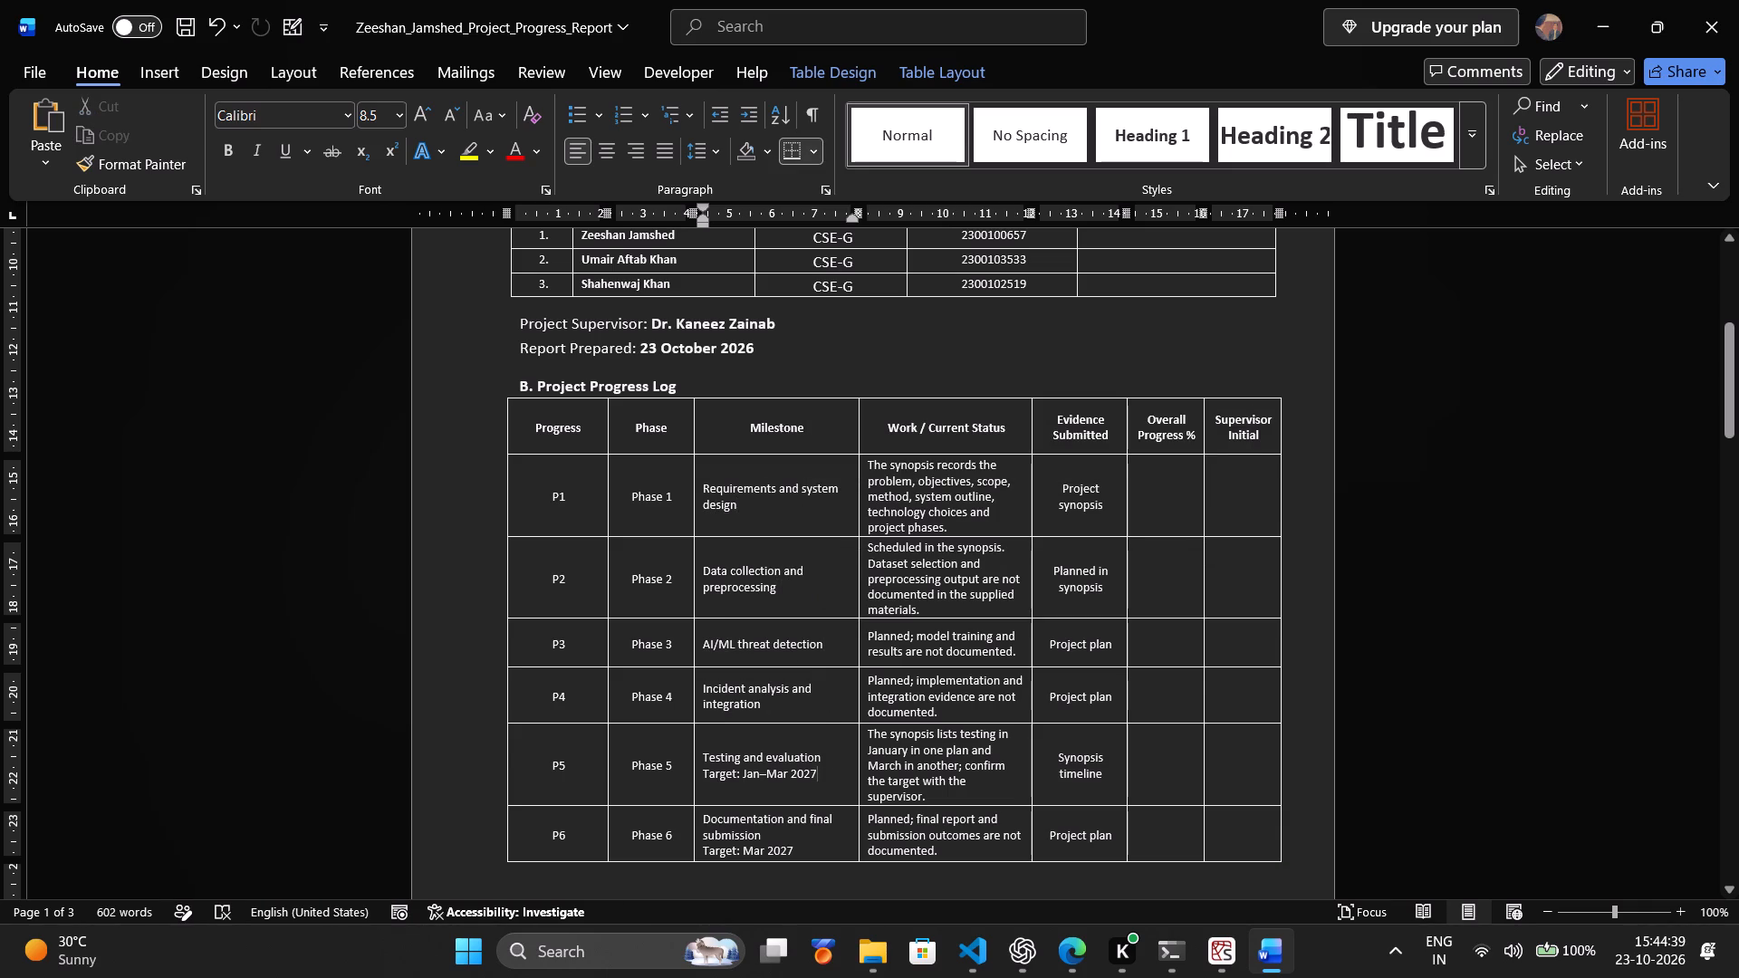
pyautogui.moveTo(834, 768); pyautogui.dragTo(835, 762)
pyautogui.press('BackSpace')
pyautogui.moveTo(821, 850); pyautogui.dragTo(821, 838)
pyautogui.press('BackSpace')
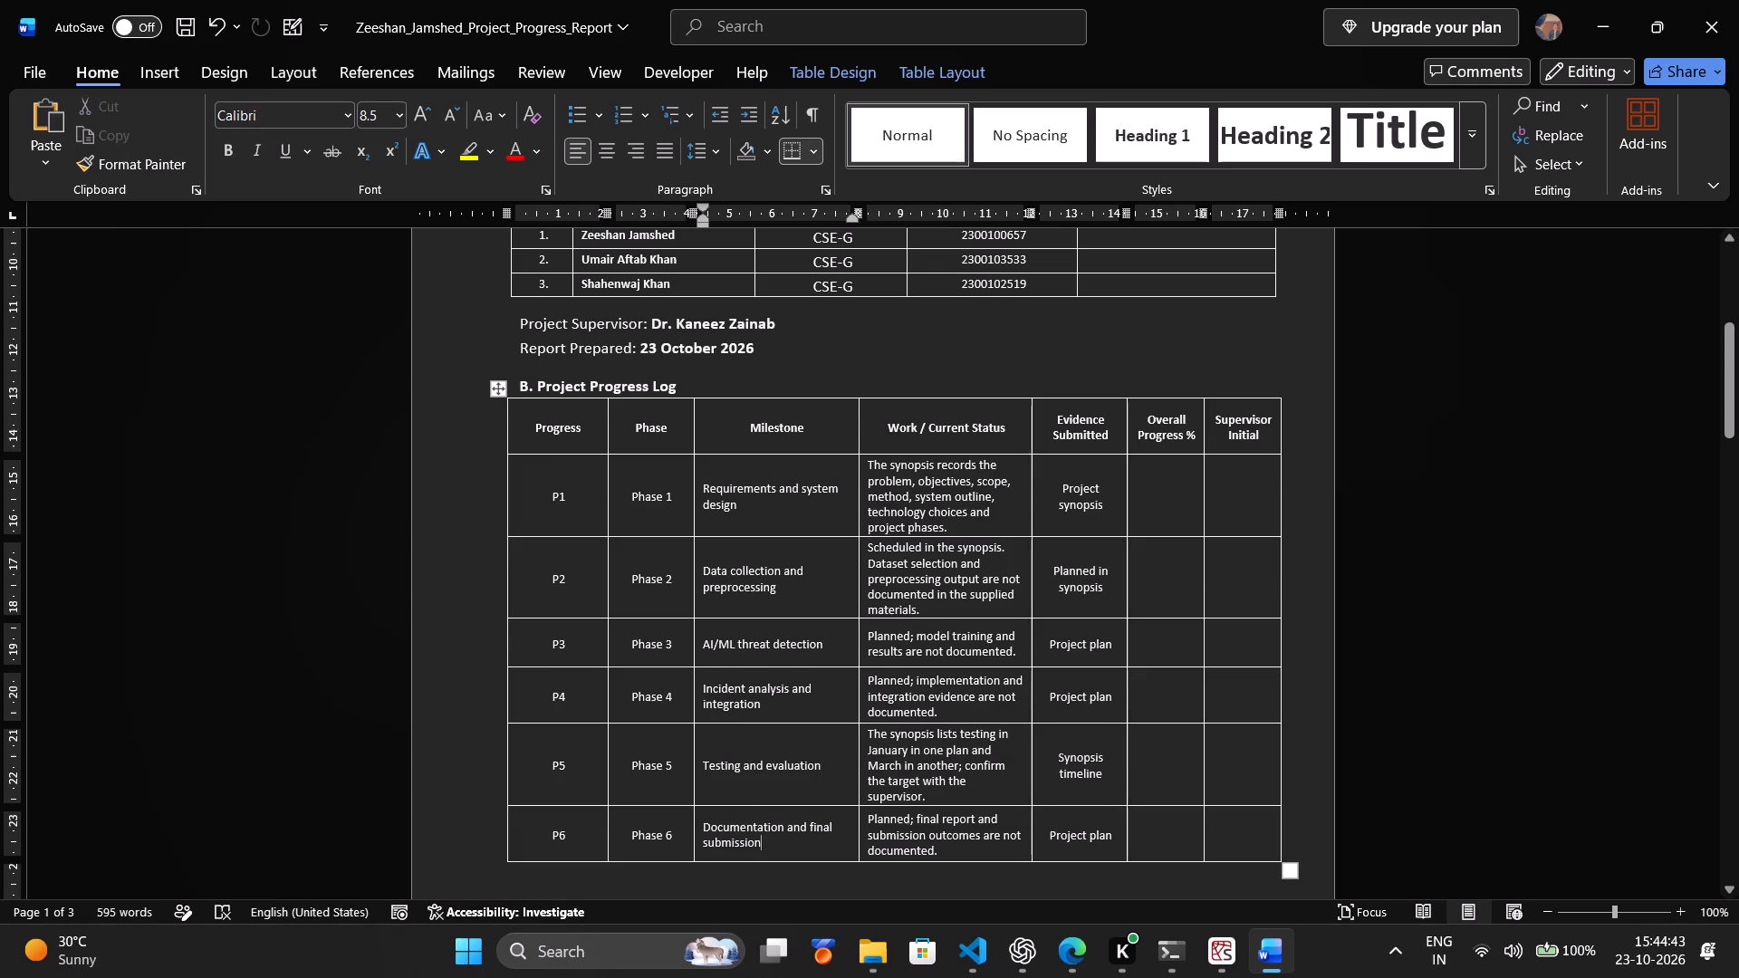
# Review the whole report, from the Project Progress Log through the Semester VII Review Evaluation and back to the title block.
pyautogui.scroll(-7, 820, 538)
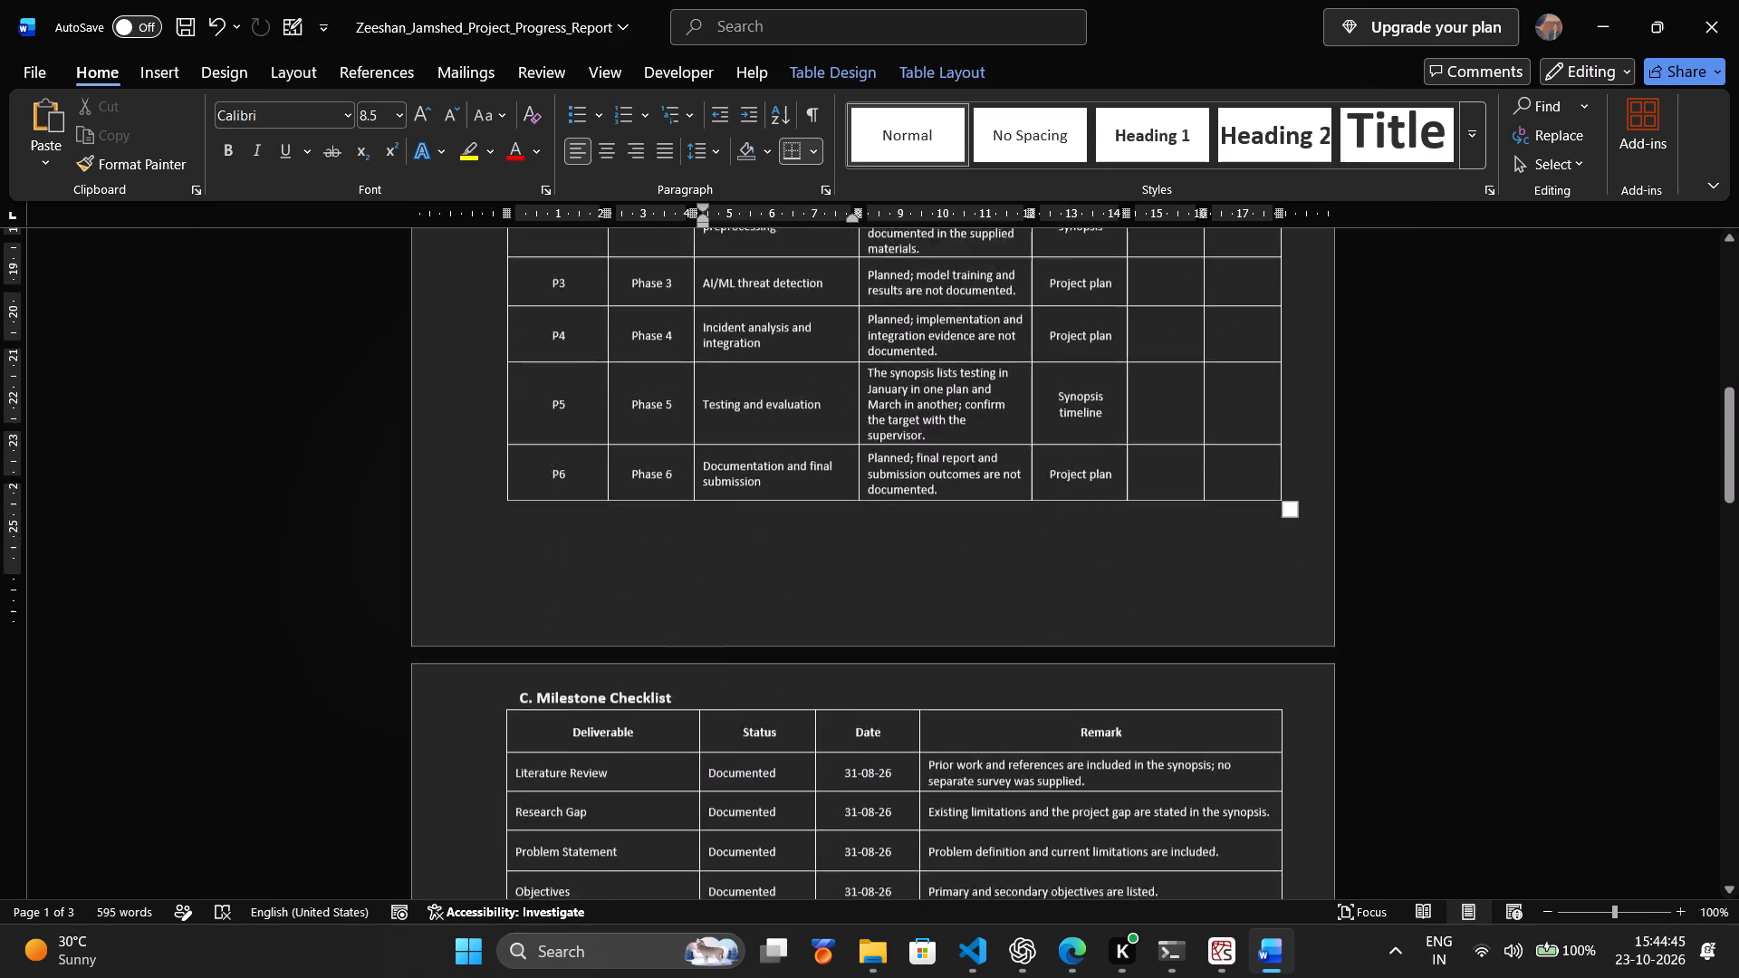
pyautogui.scroll(-9, 830, 568)
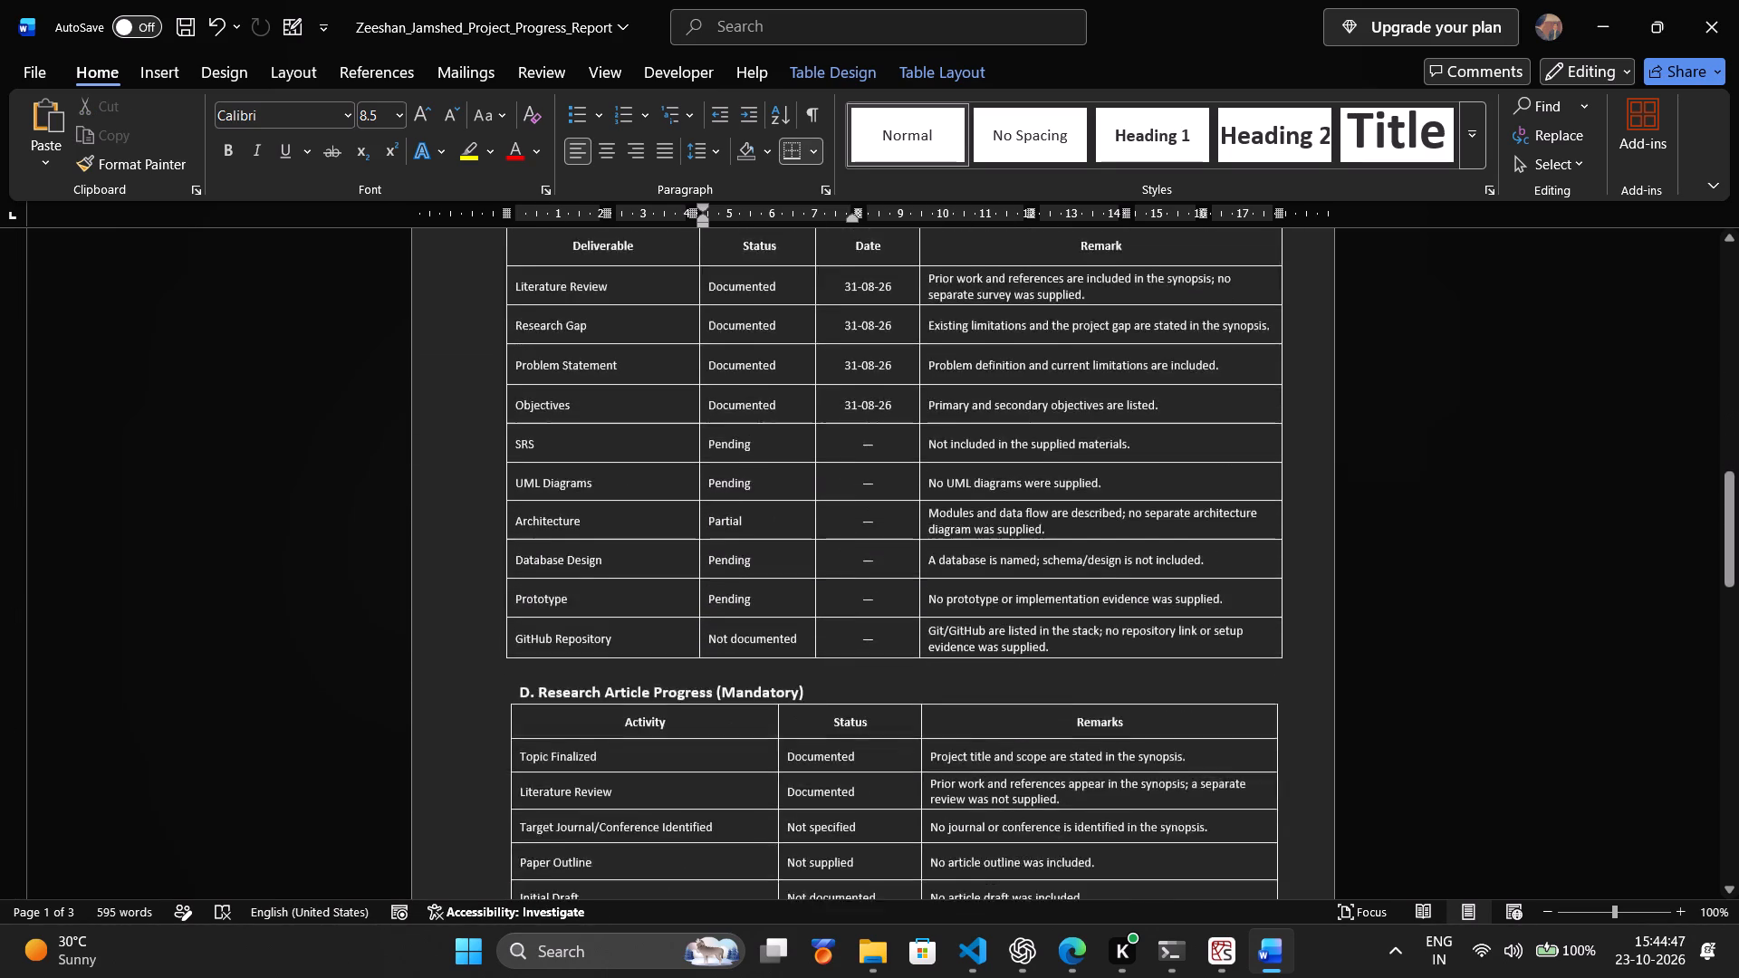
pyautogui.scroll(-5, 860, 559)
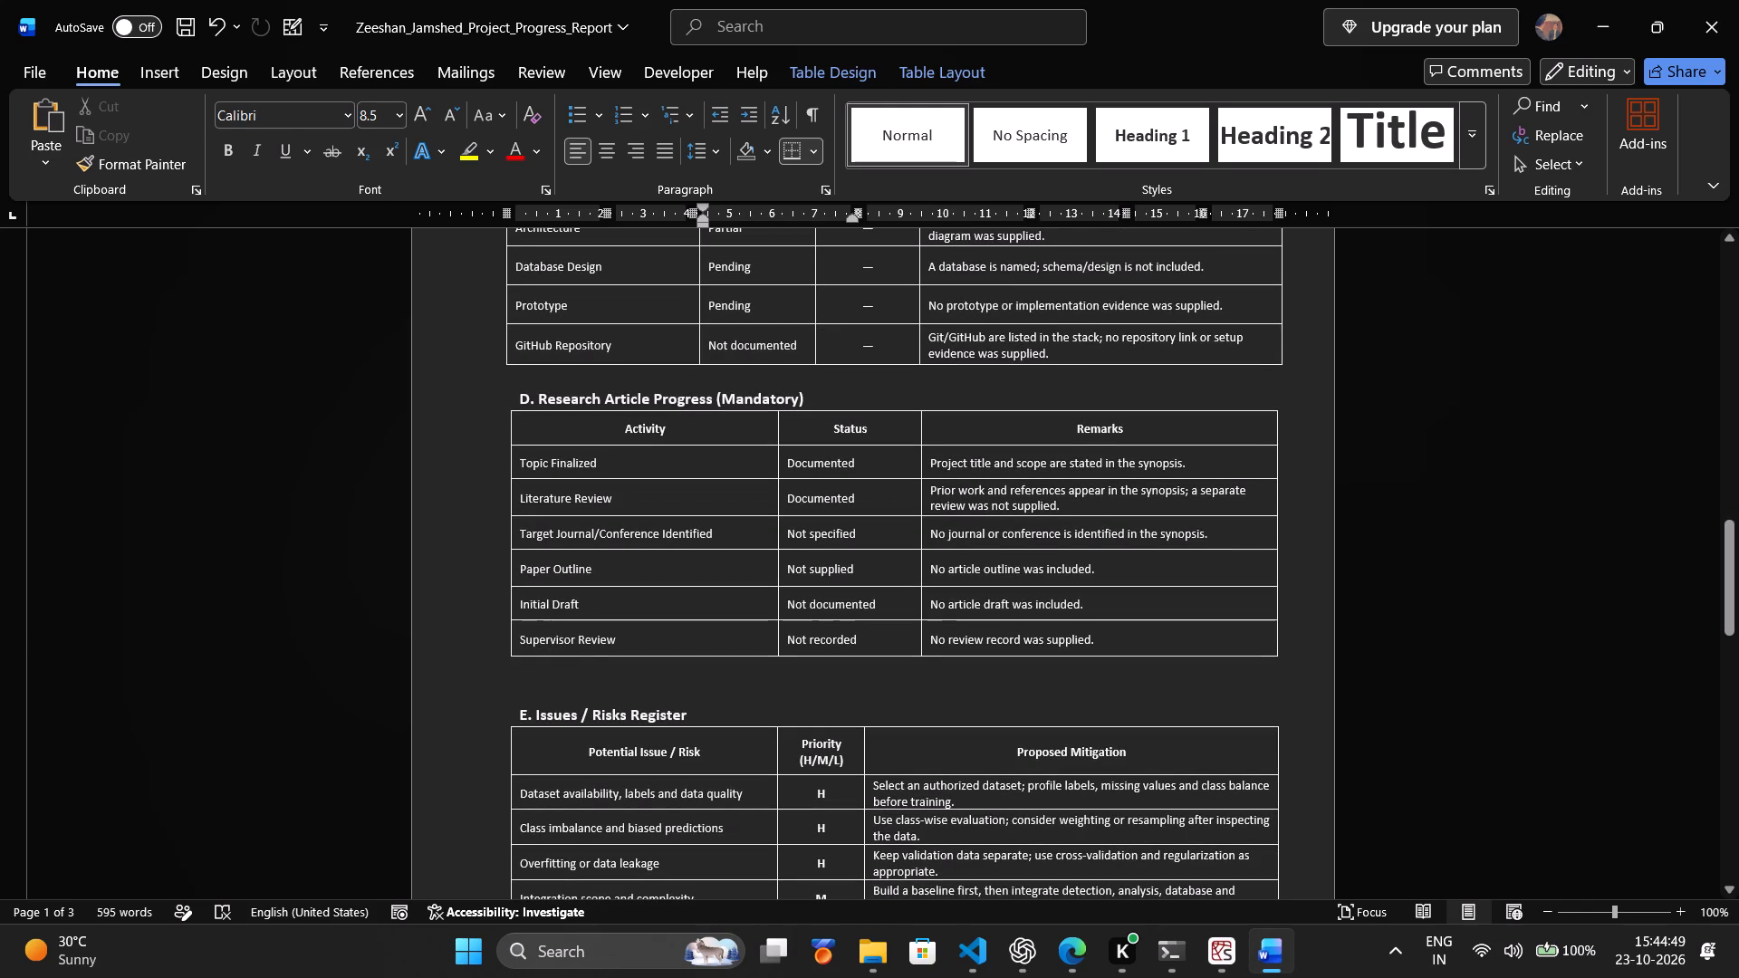
pyautogui.scroll(-3, 878, 556)
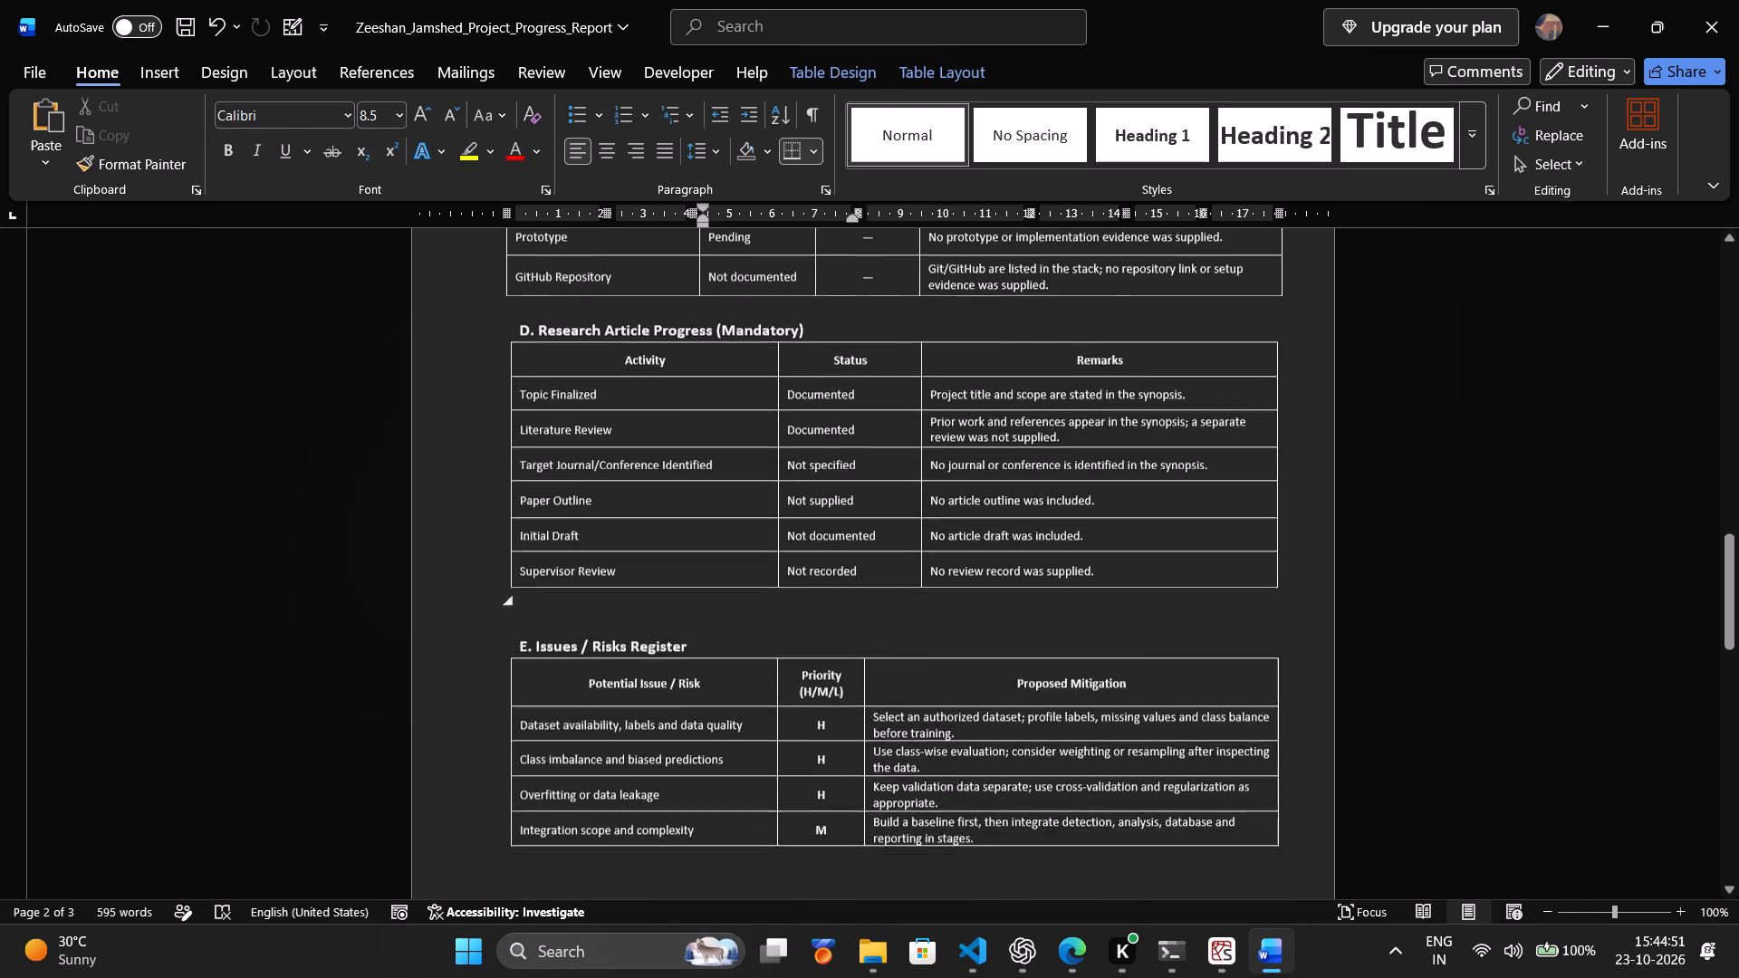
pyautogui.scroll(-18, 879, 559)
pyautogui.scroll(-4, 884, 559)
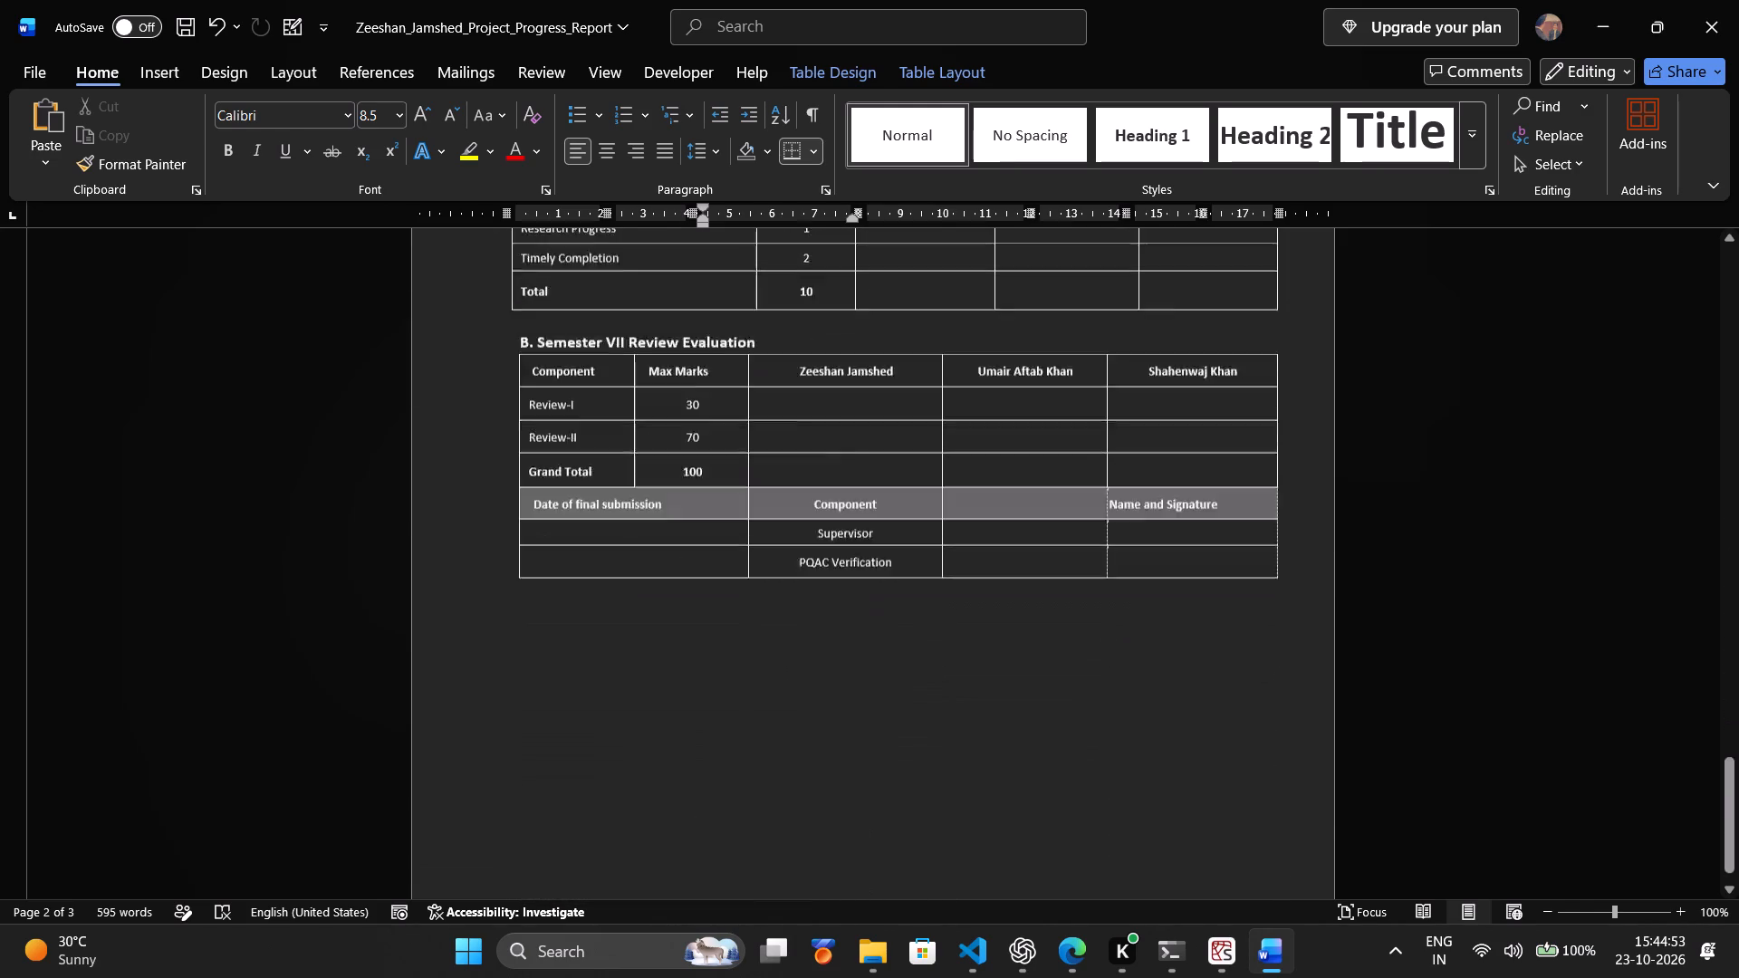
pyautogui.scroll(-9, 884, 559)
pyautogui.scroll(15, 885, 559)
pyautogui.scroll(14, 889, 552)
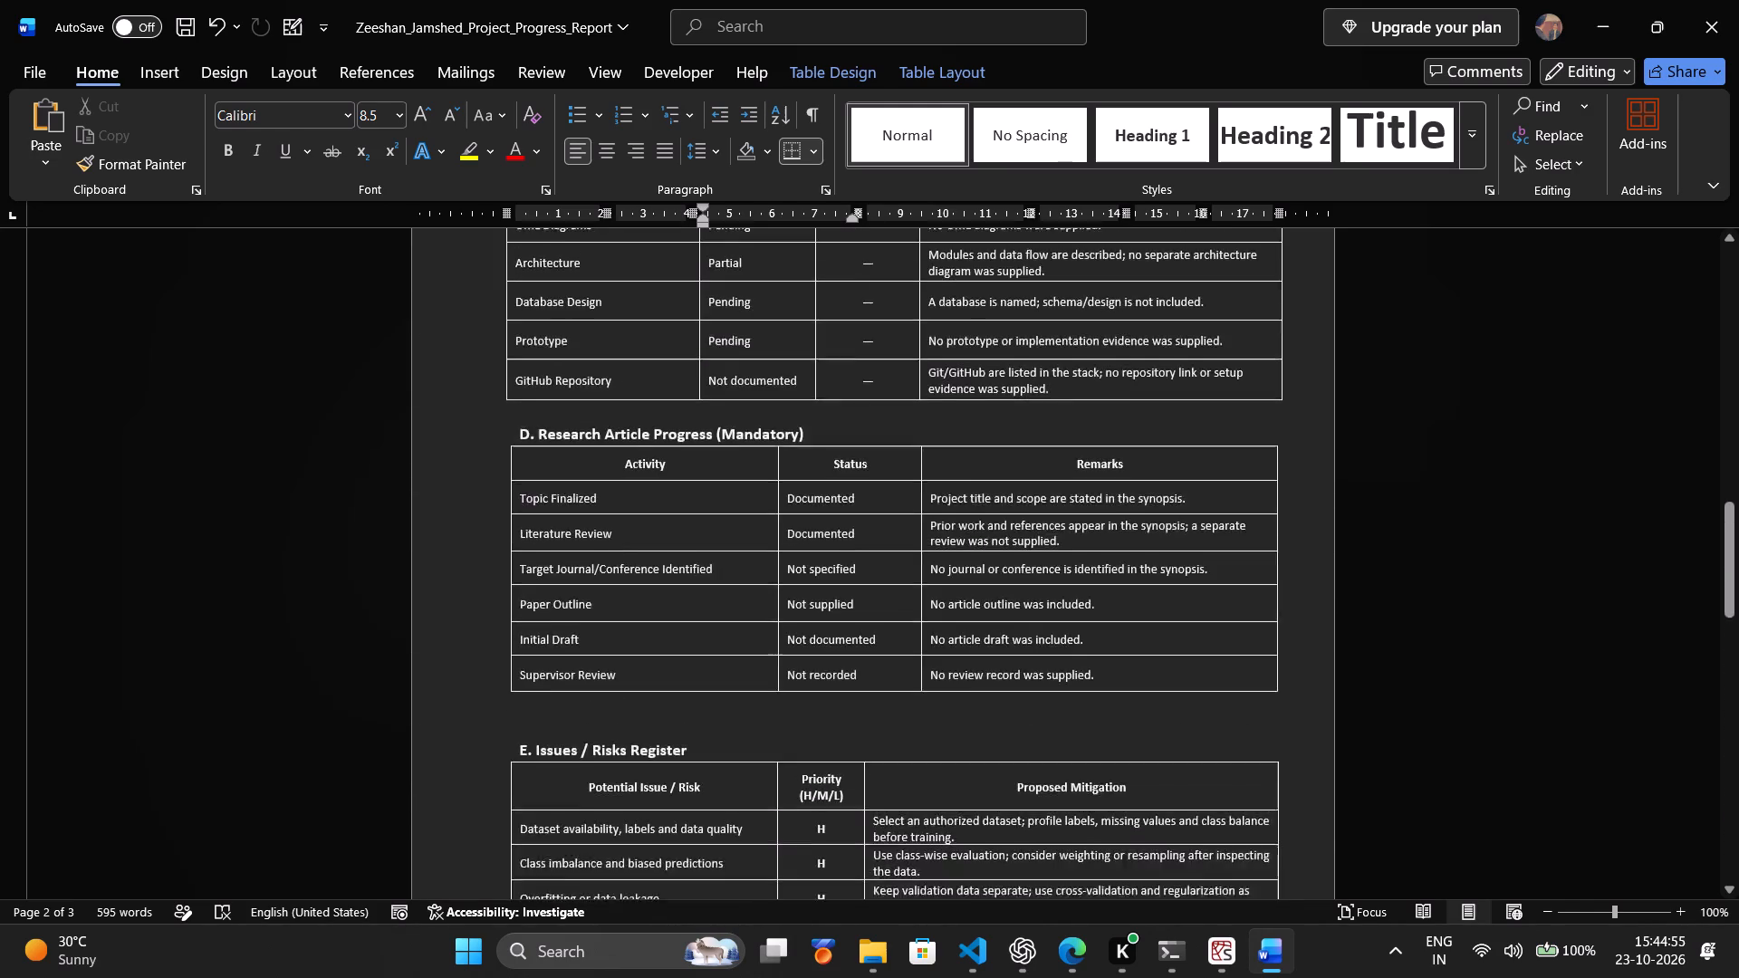
pyautogui.scroll(20, 893, 552)
pyautogui.scroll(17, 893, 552)
pyautogui.scroll(5, 921, 546)
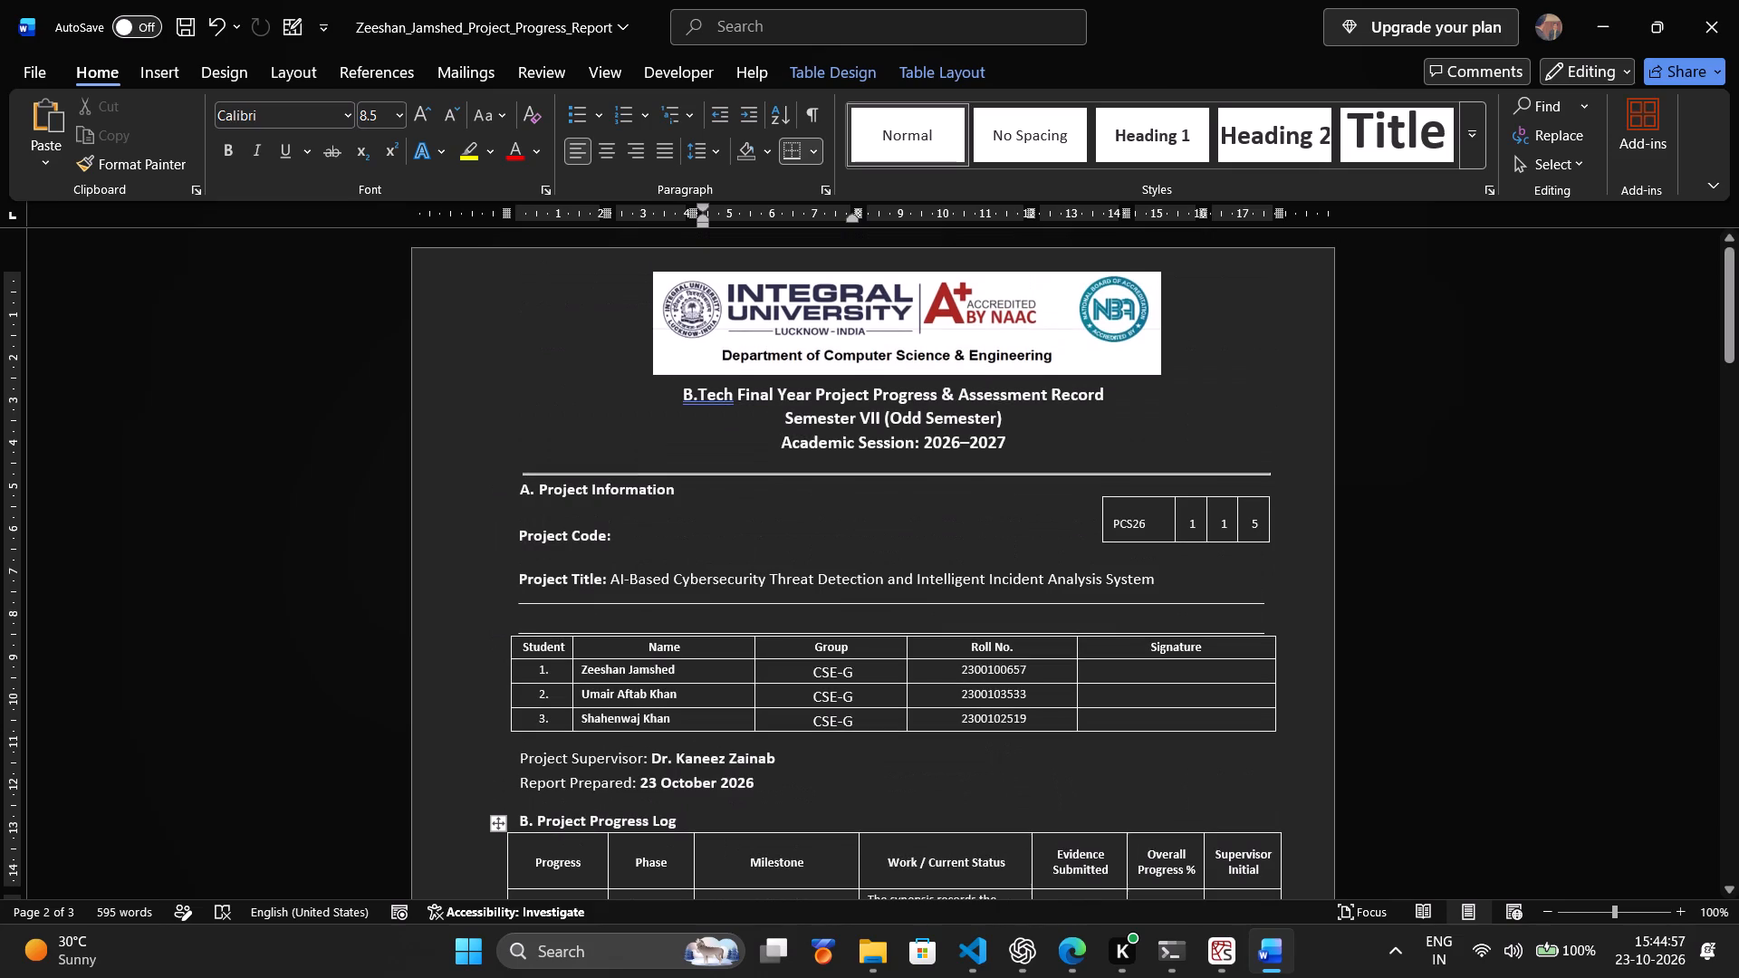
pyautogui.scroll(2, 921, 546)
# Save the project progress report.
pyautogui.hotkey('ctrl', 's')
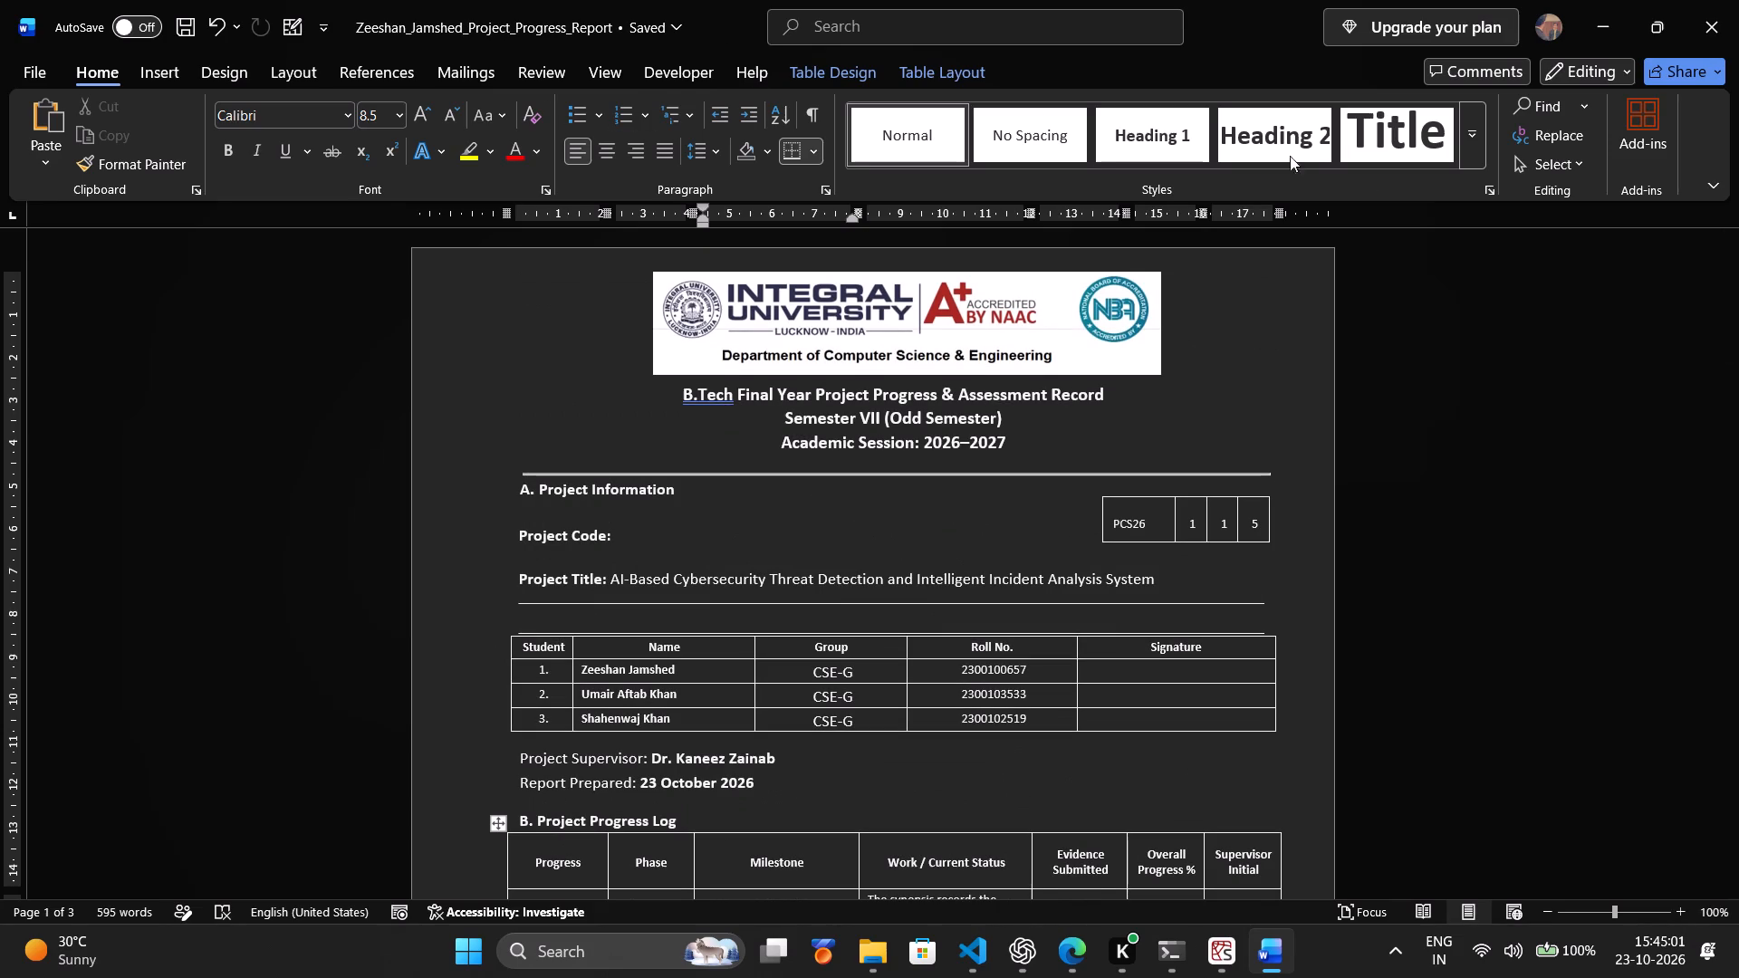
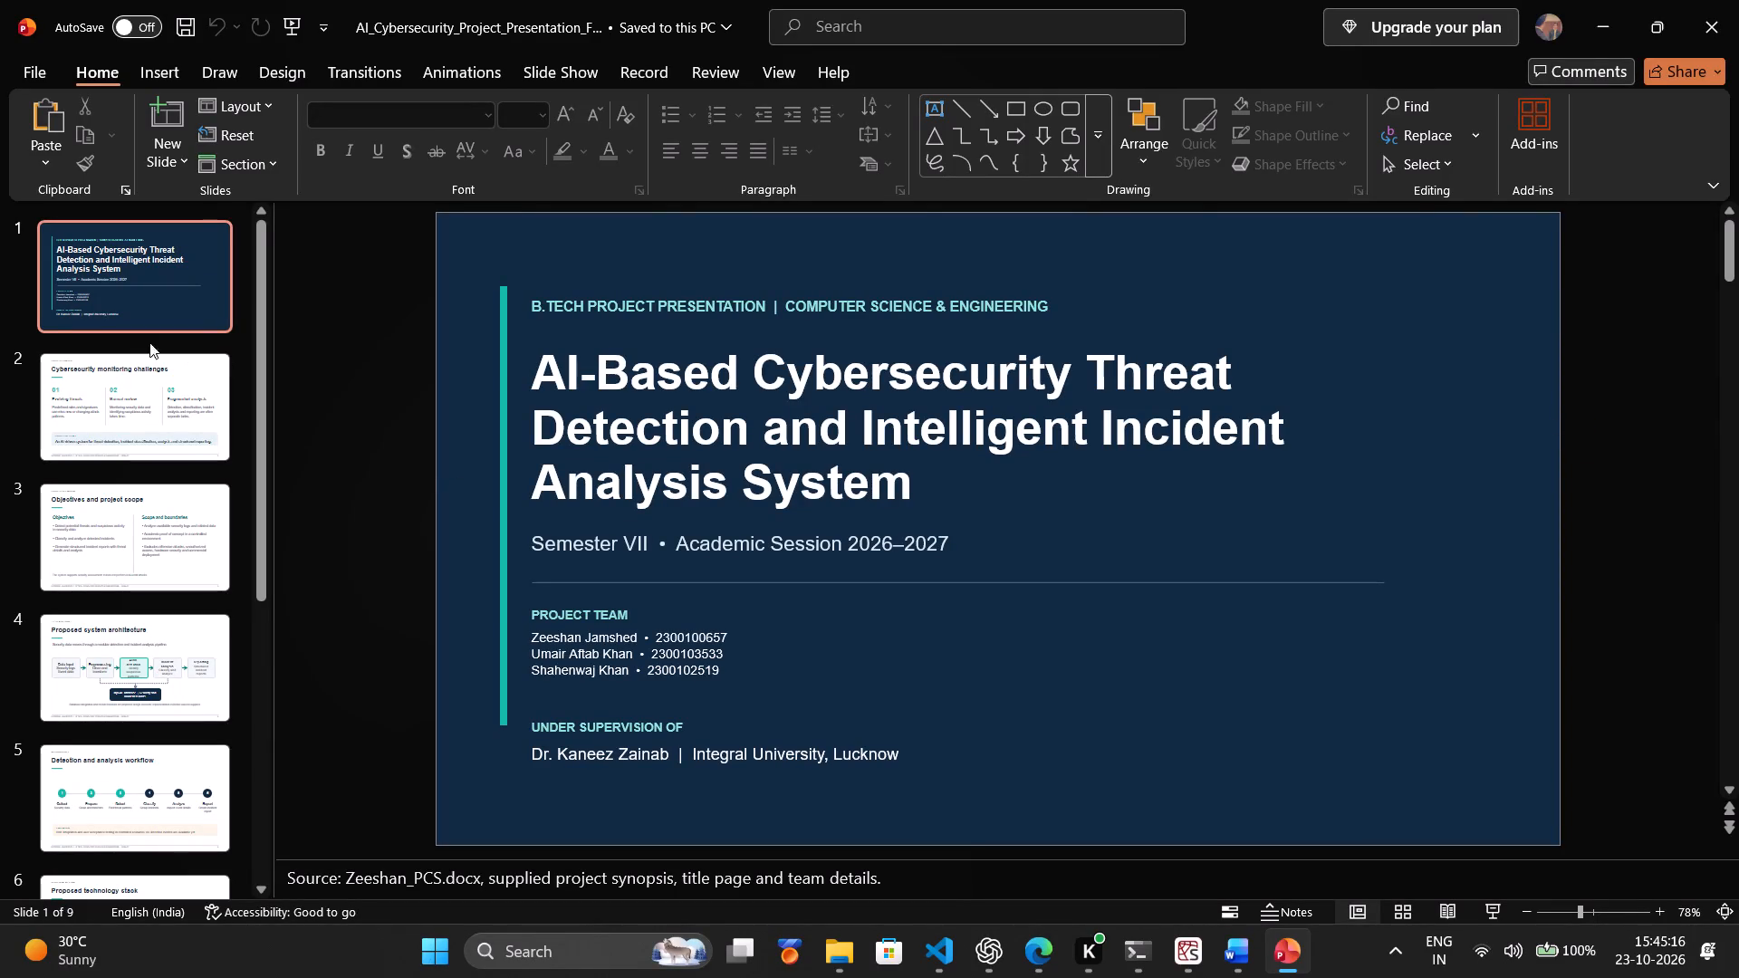
# Make all three project team names and roll numbers on the presentation's title slide bold.
pyautogui.click(735, 659)
pyautogui.click(731, 637)
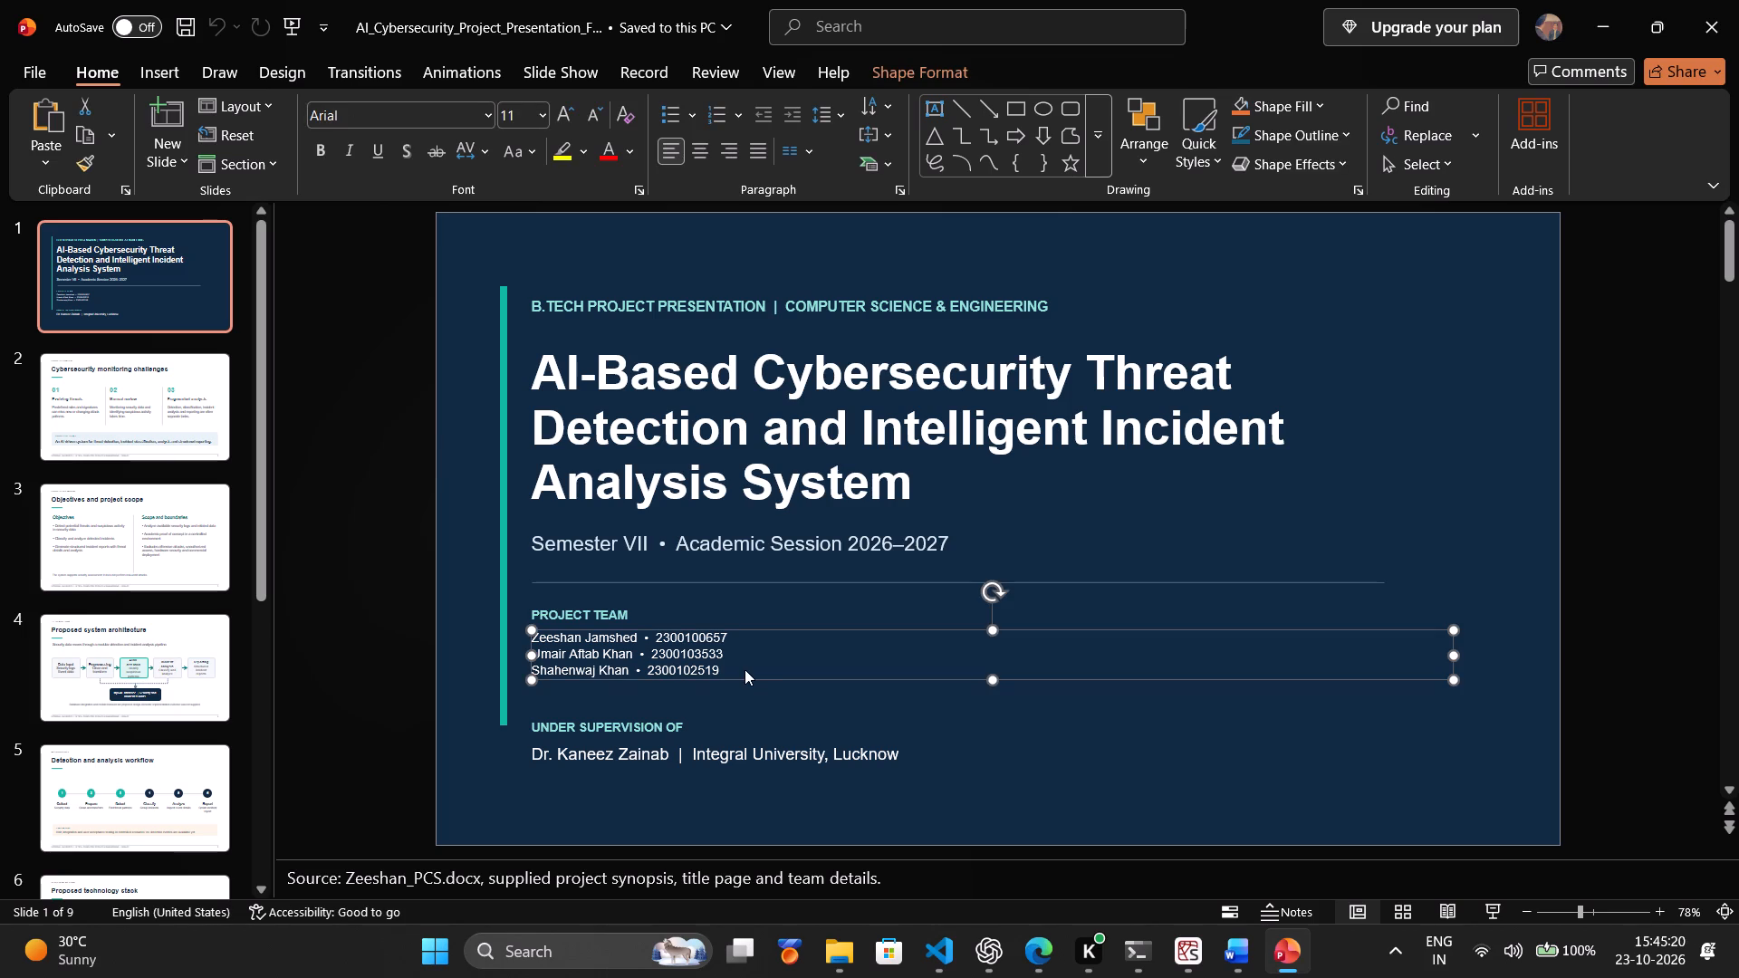
pyautogui.click(745, 665)
pyautogui.doubleClick(597, 650)
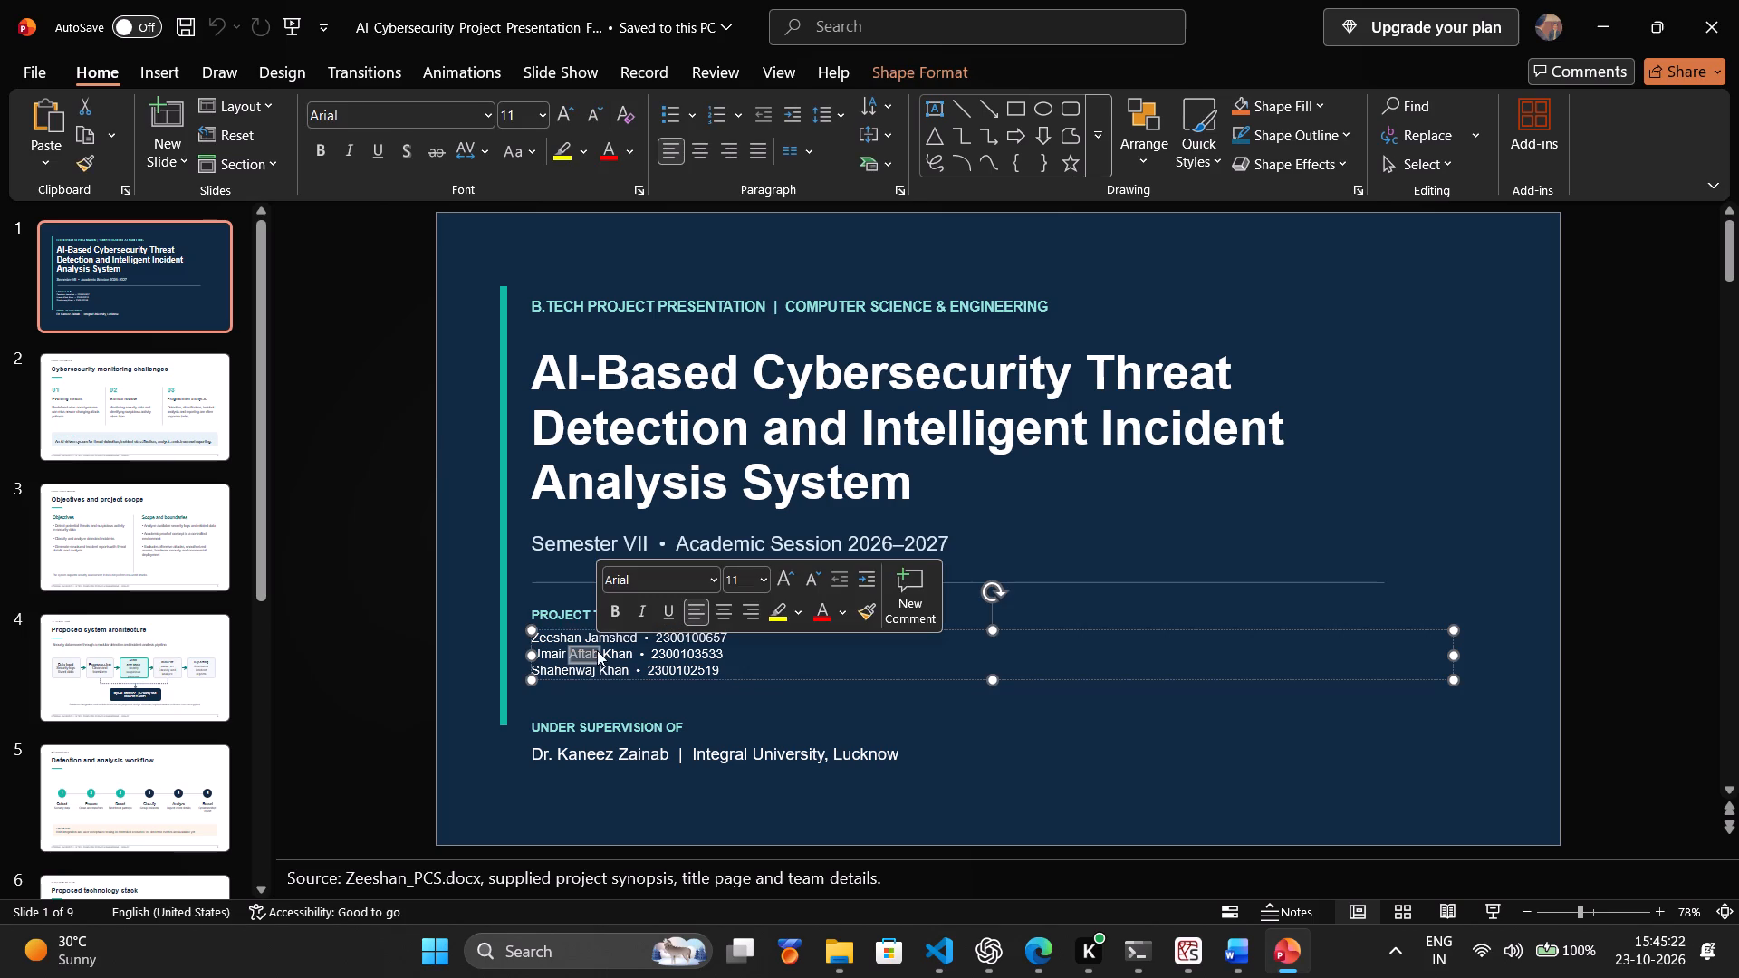
pyautogui.click(731, 661)
pyautogui.doubleClick(725, 663)
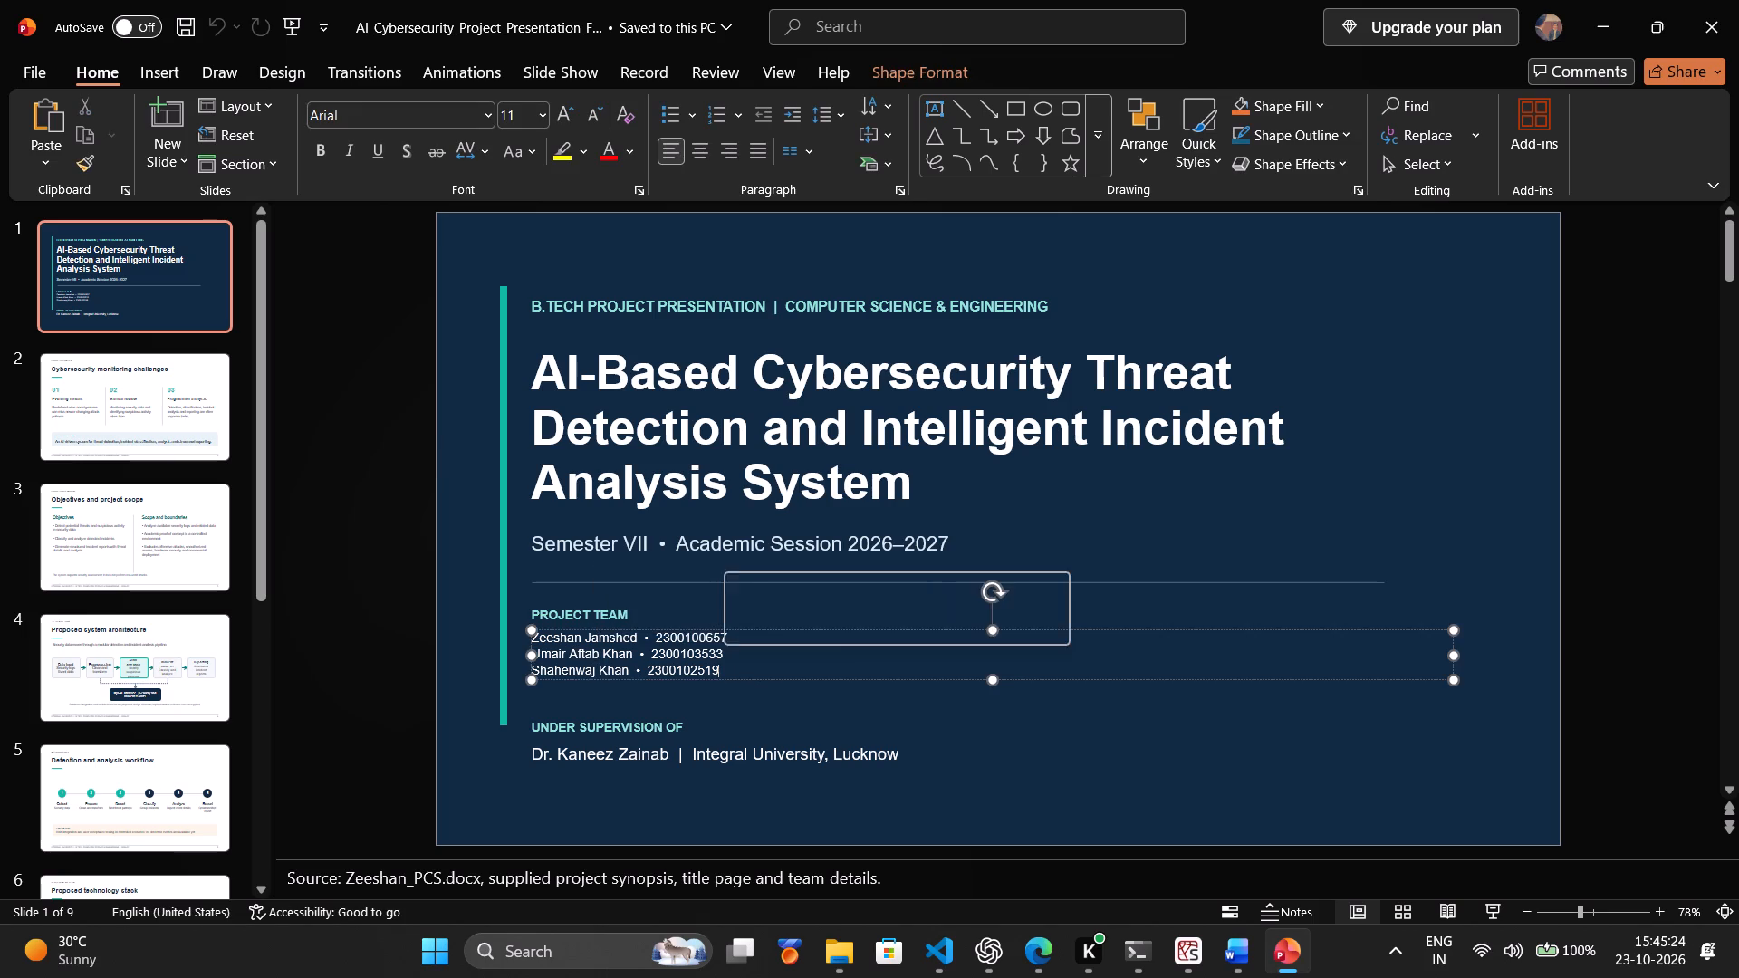
pyautogui.moveTo(741, 665); pyautogui.dragTo(718, 664)
pyautogui.doubleClick(718, 664)
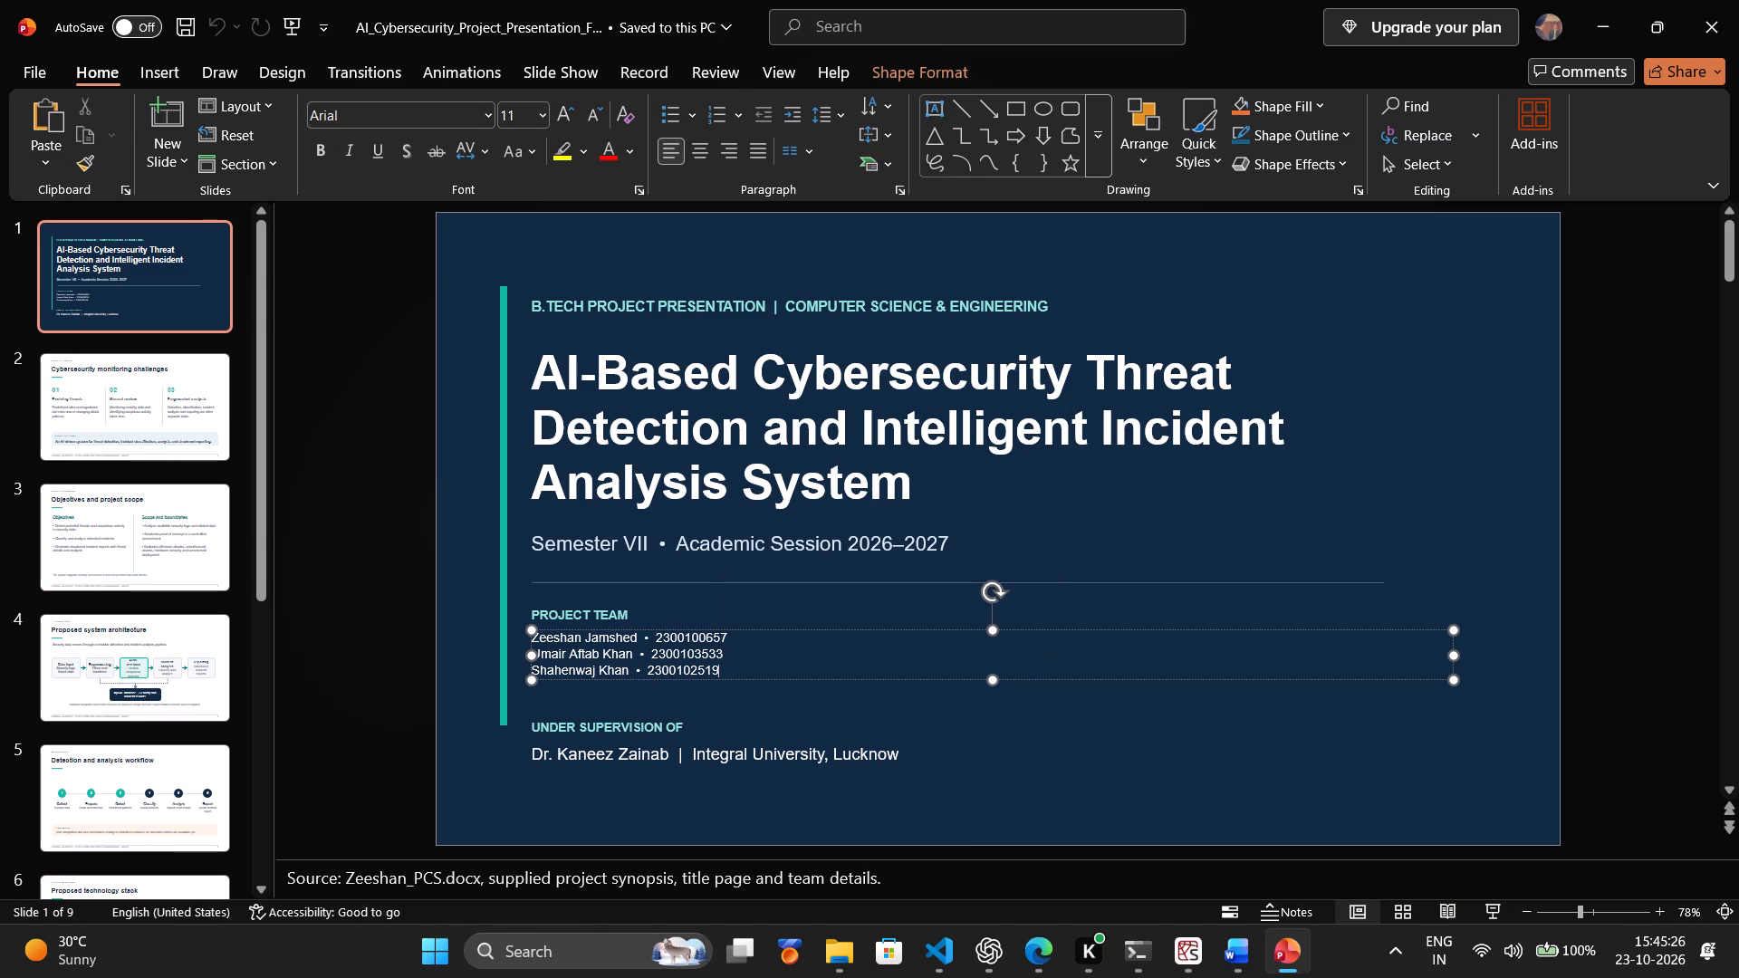
pyautogui.hotkey('ctrl', 'a')
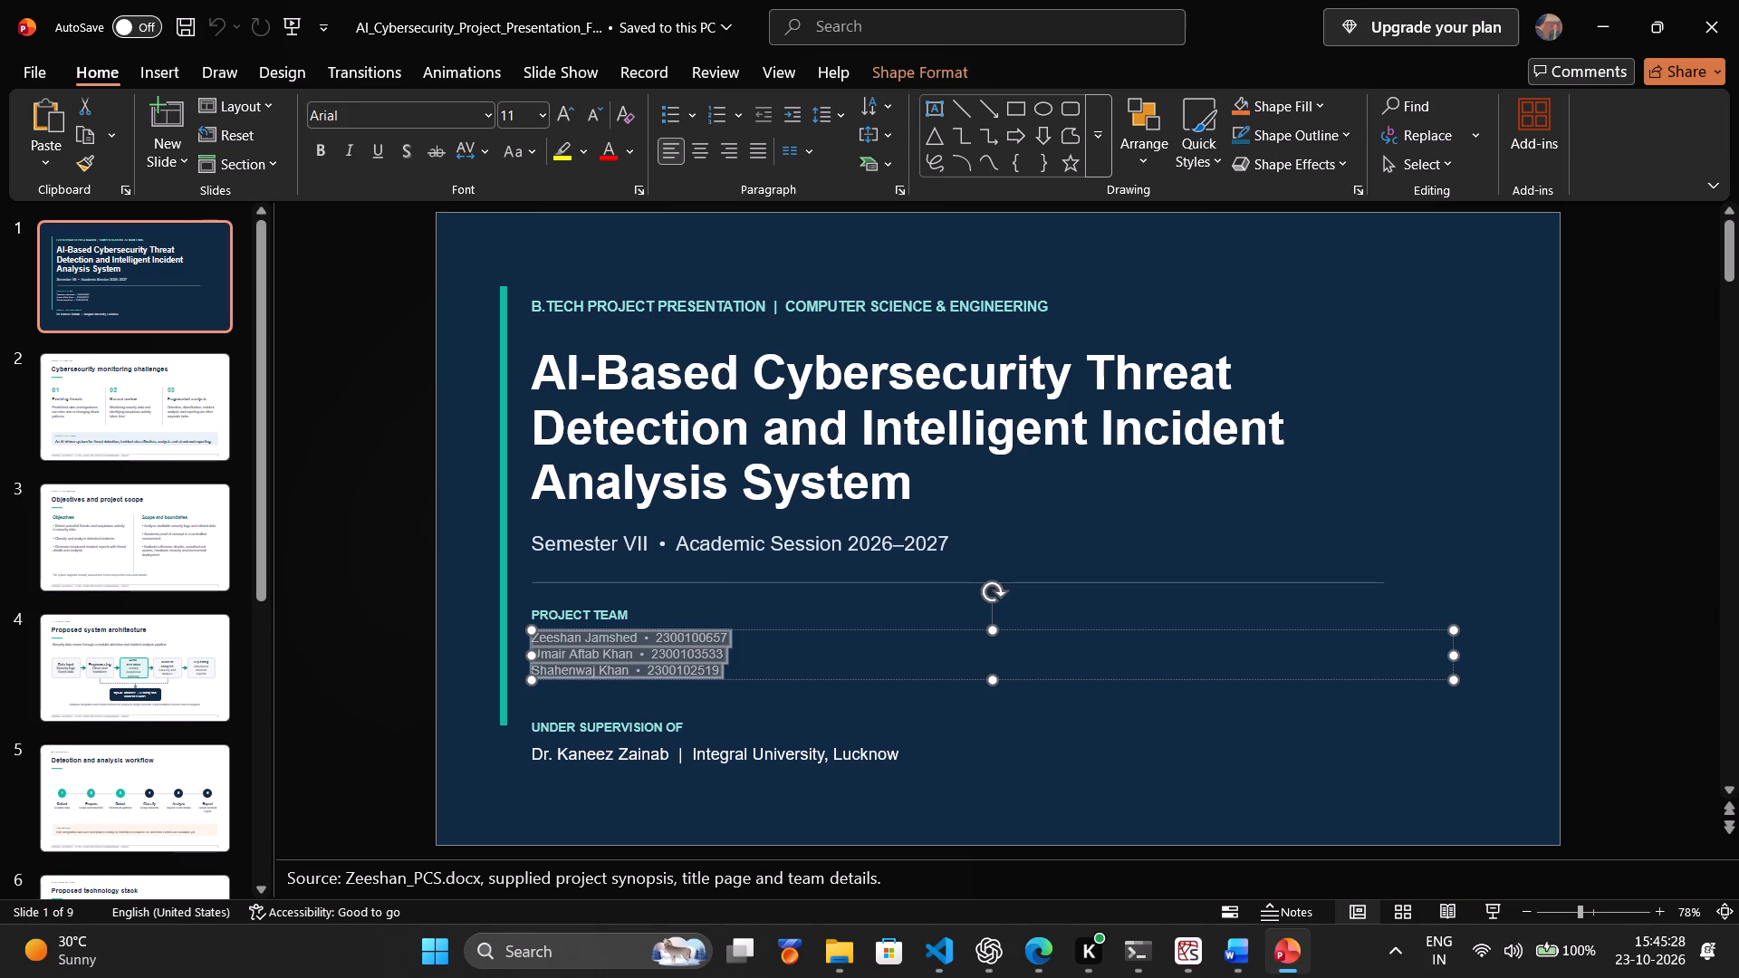
pyautogui.click(323, 153)
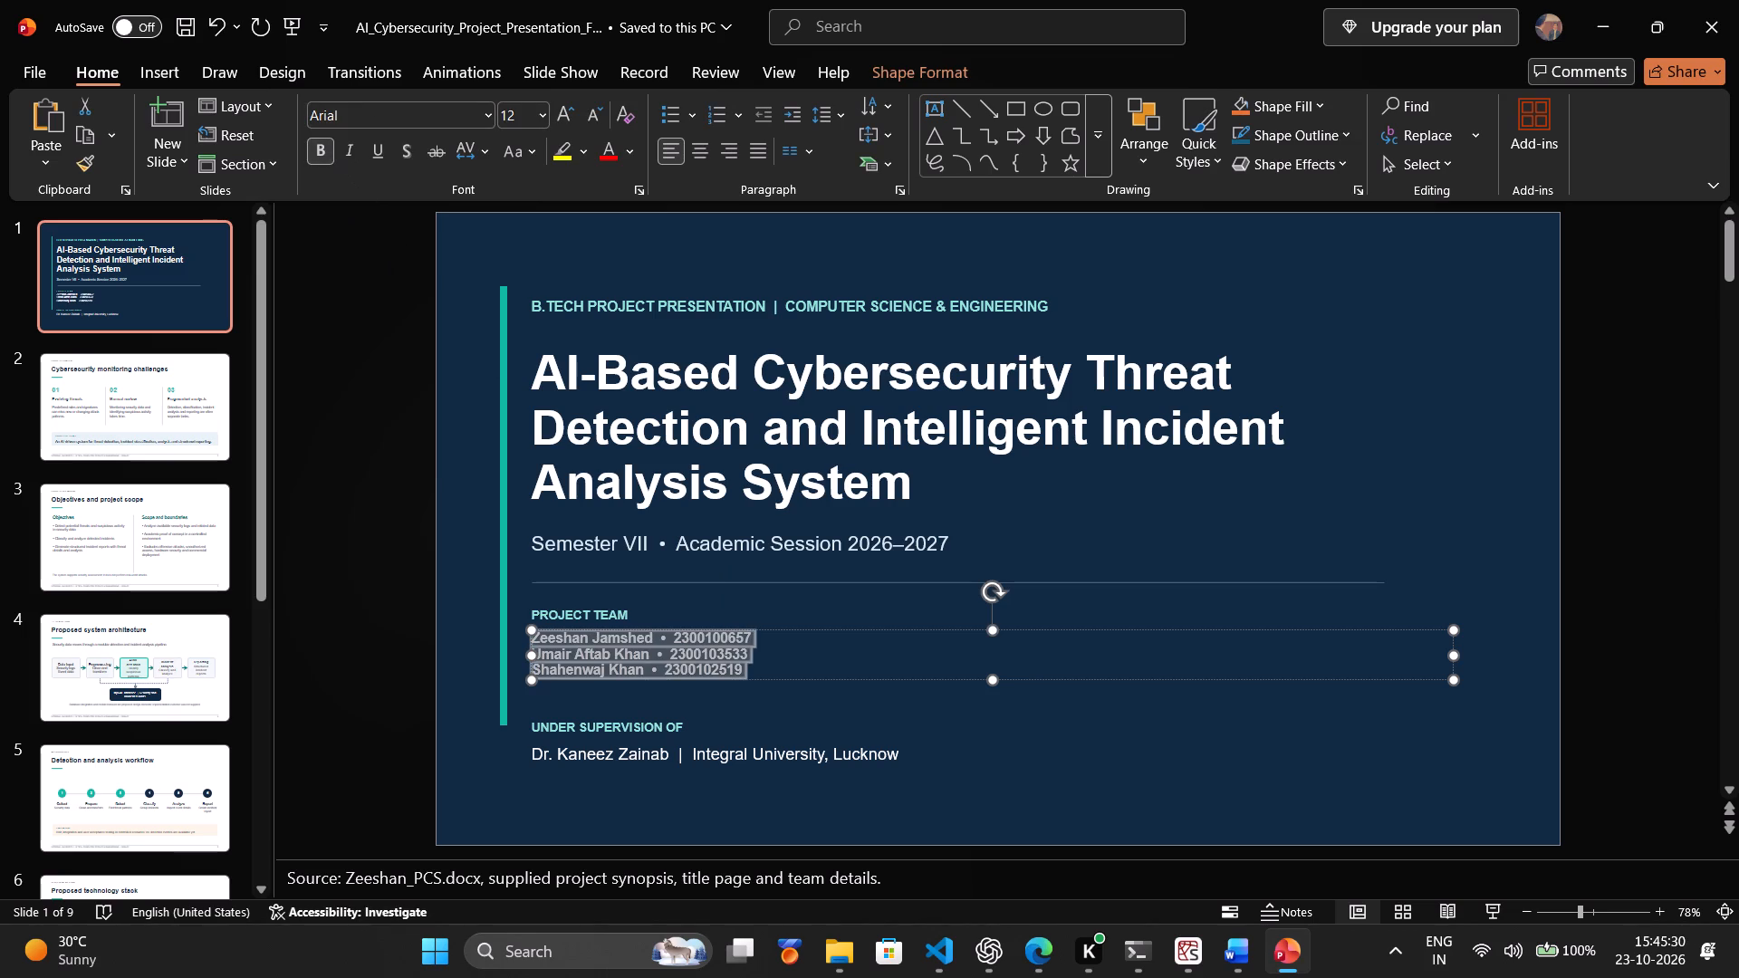
pyautogui.click(777, 657)
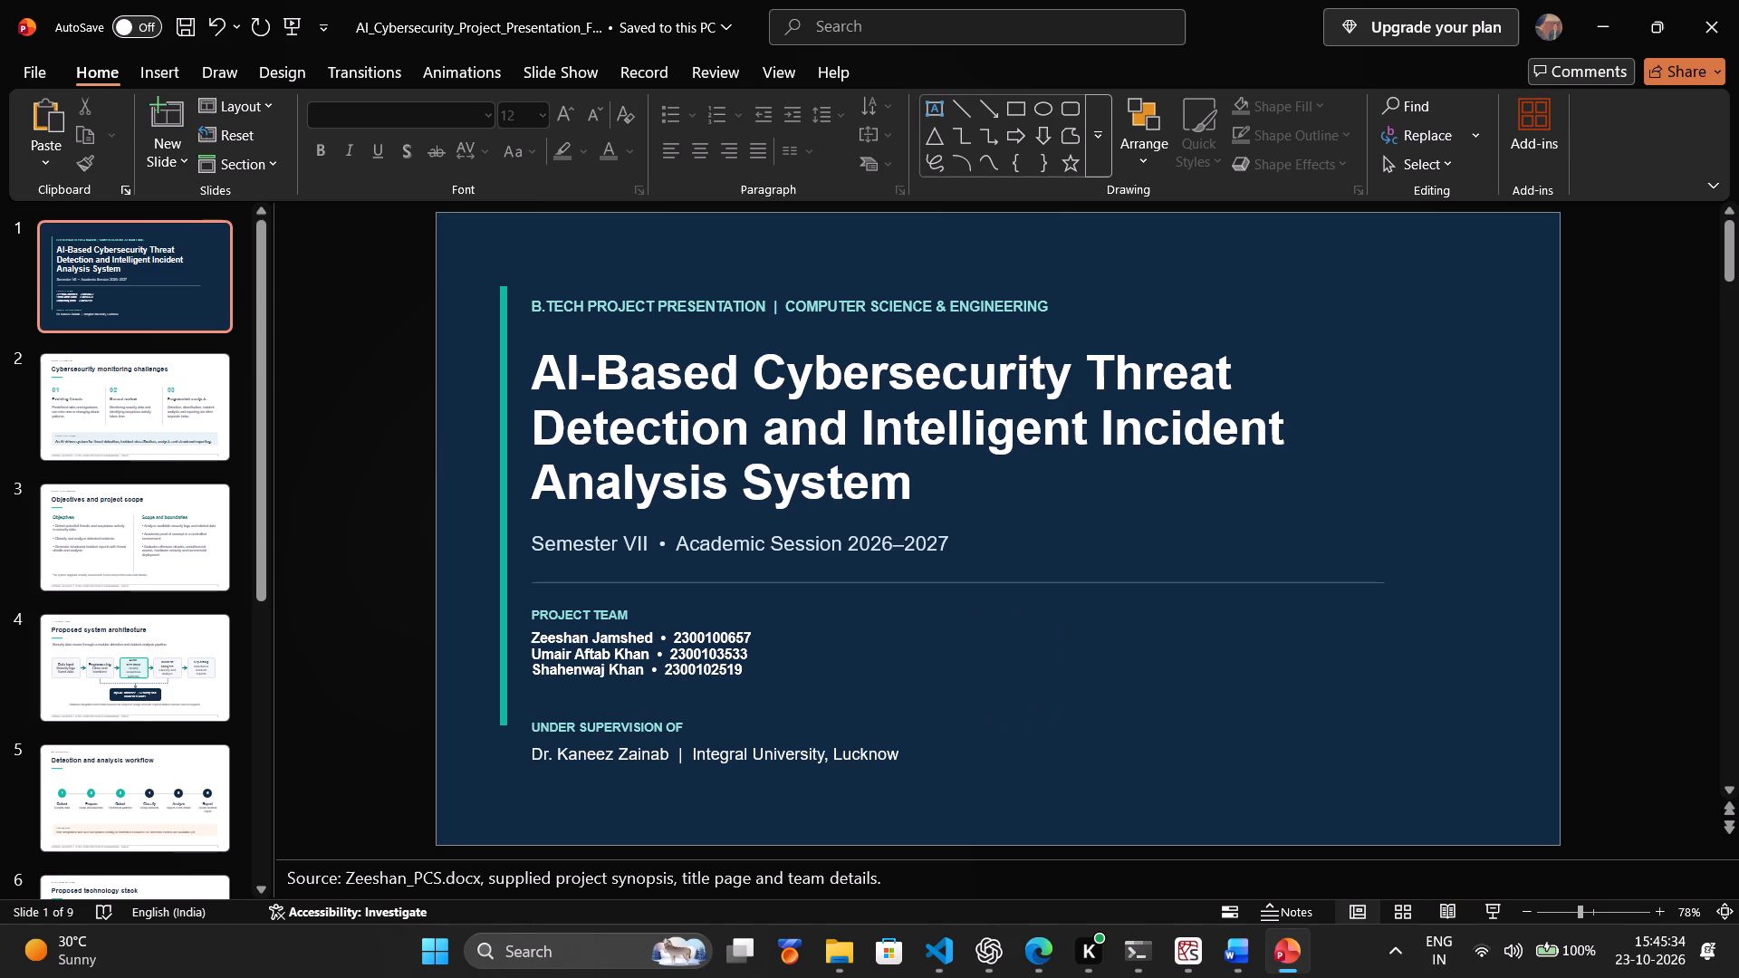
# Review all the slides through Expected outcomes and deliverables, and return to the title slide.
pyautogui.scroll(-1, 951, 732)
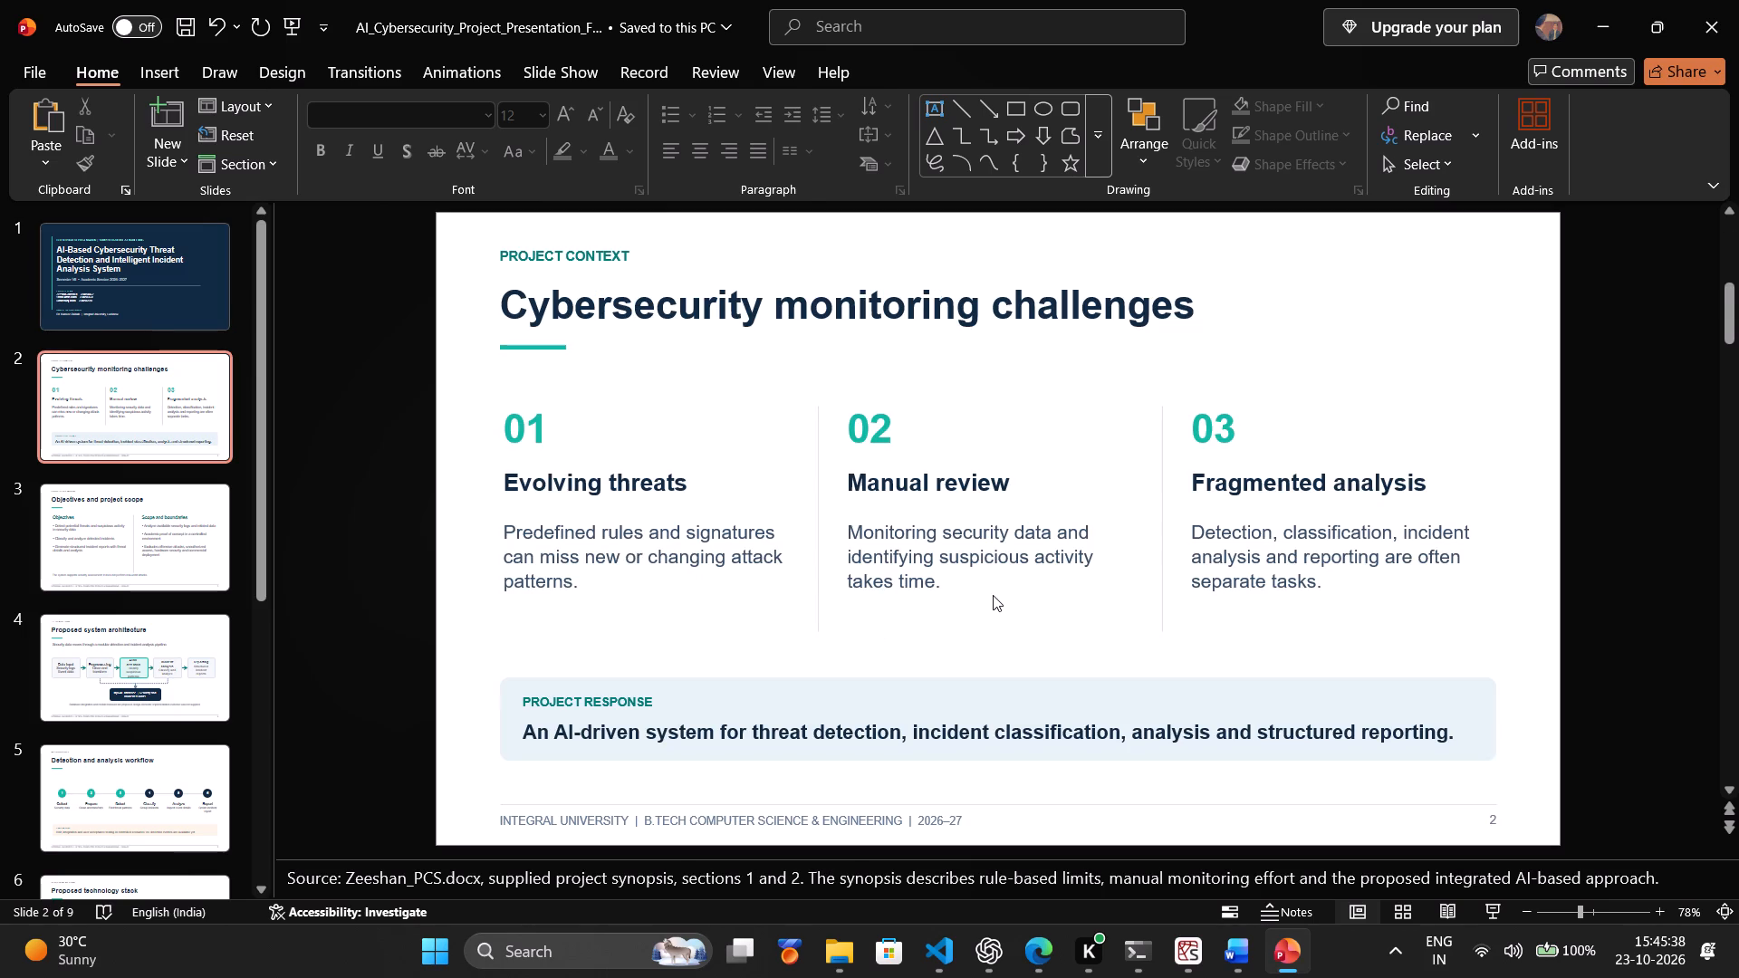
pyautogui.scroll(-3, 993, 595)
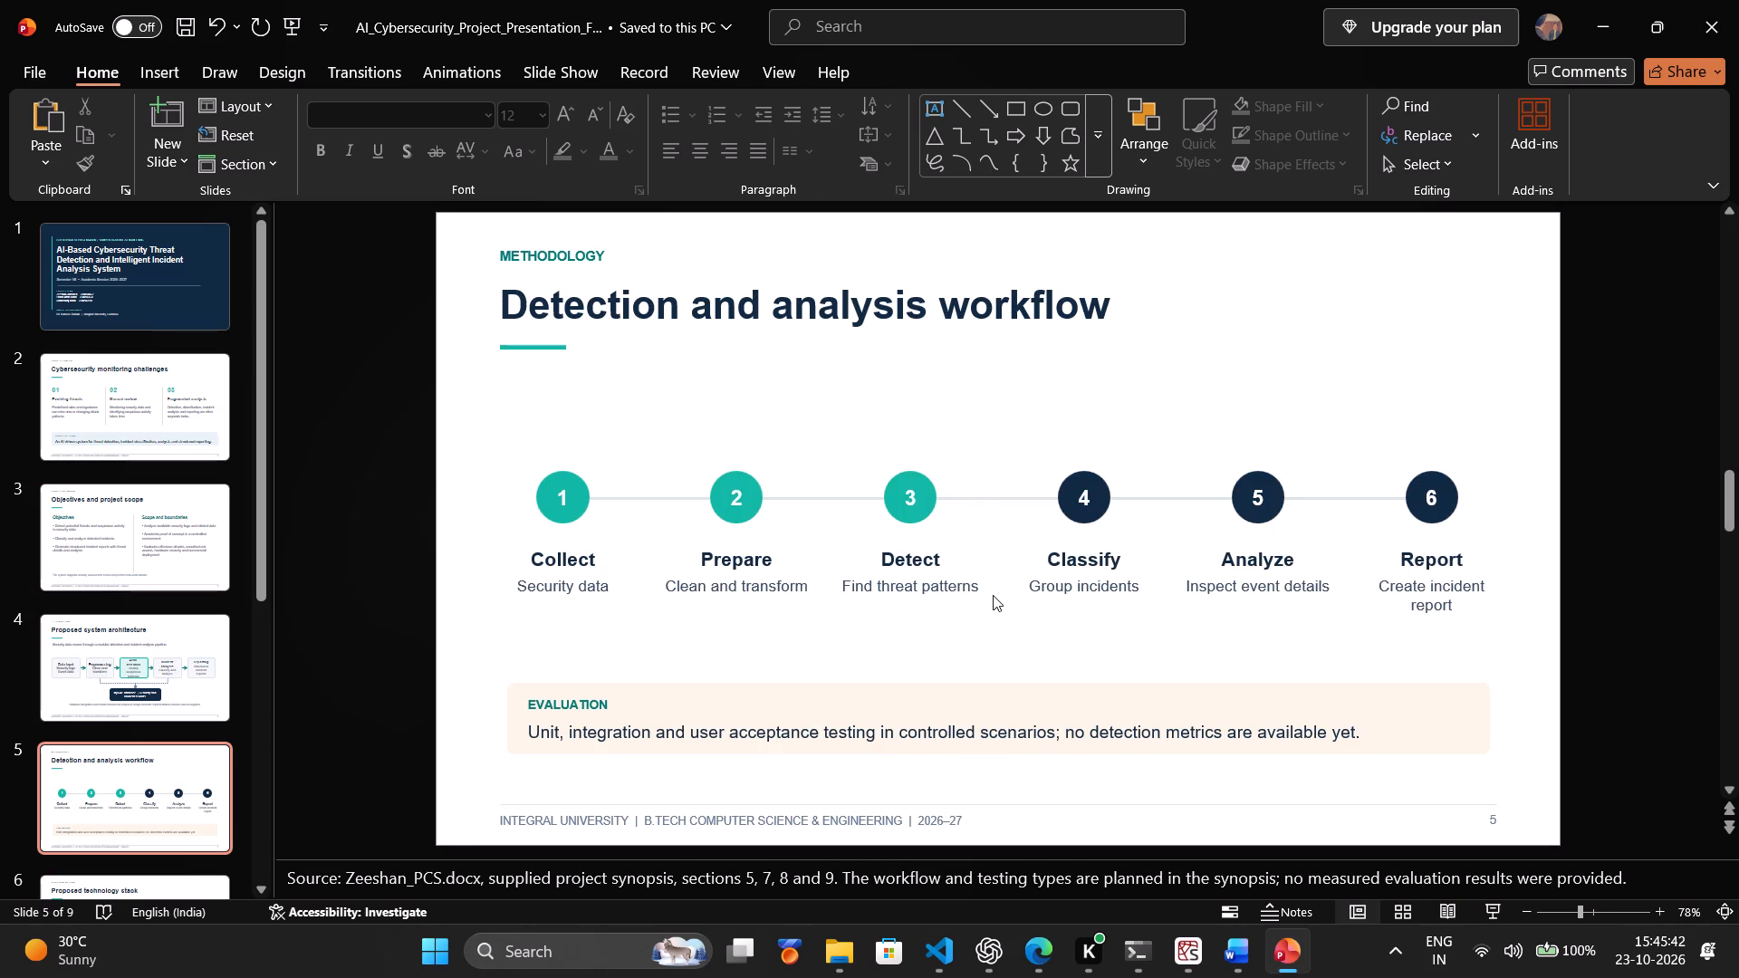
pyautogui.scroll(-2, 993, 595)
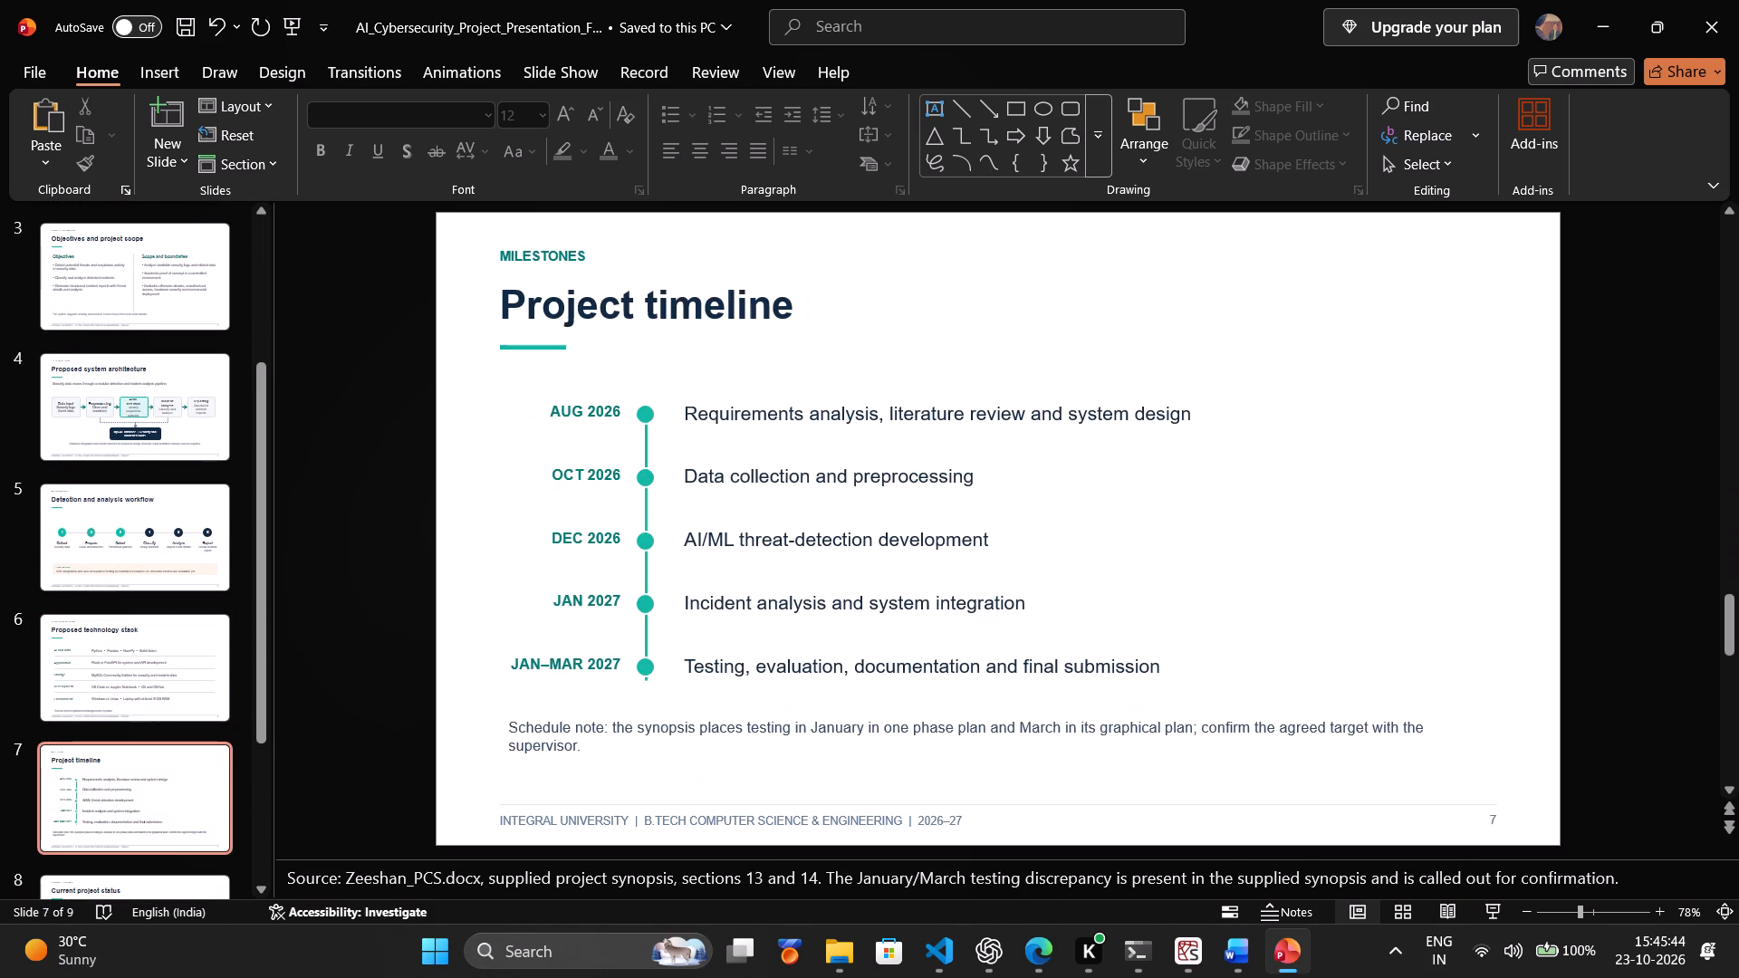
pyautogui.scroll(-3, 1014, 576)
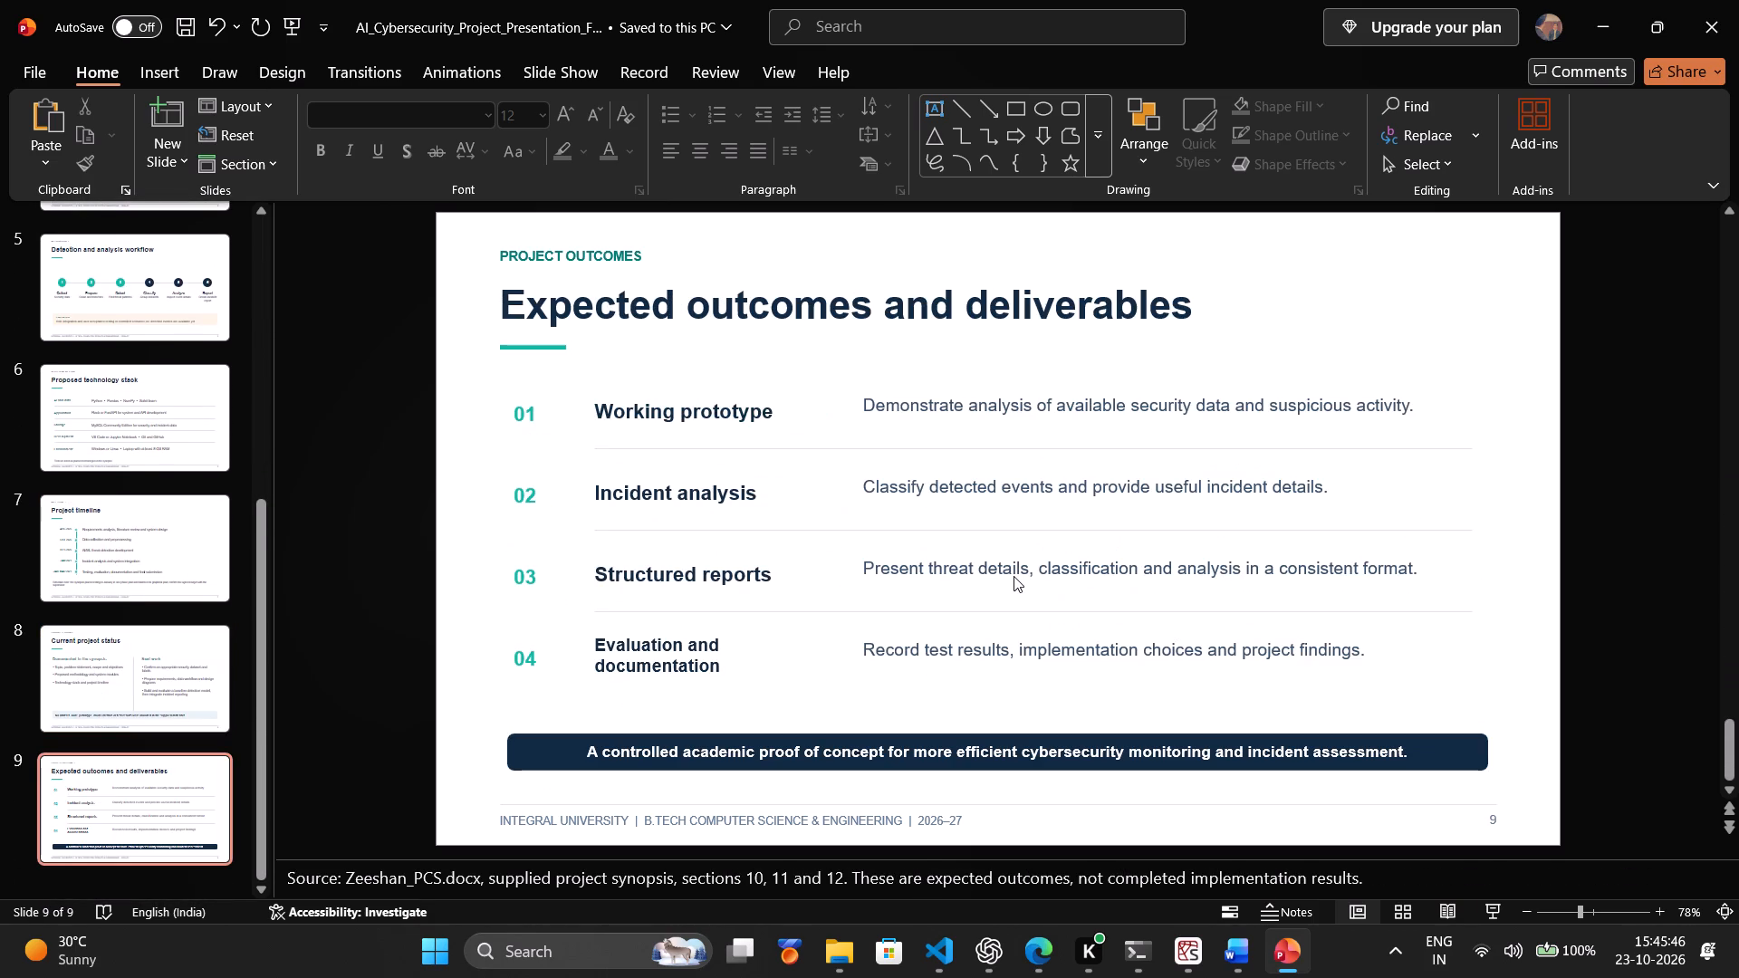
pyautogui.scroll(19, 499, 504)
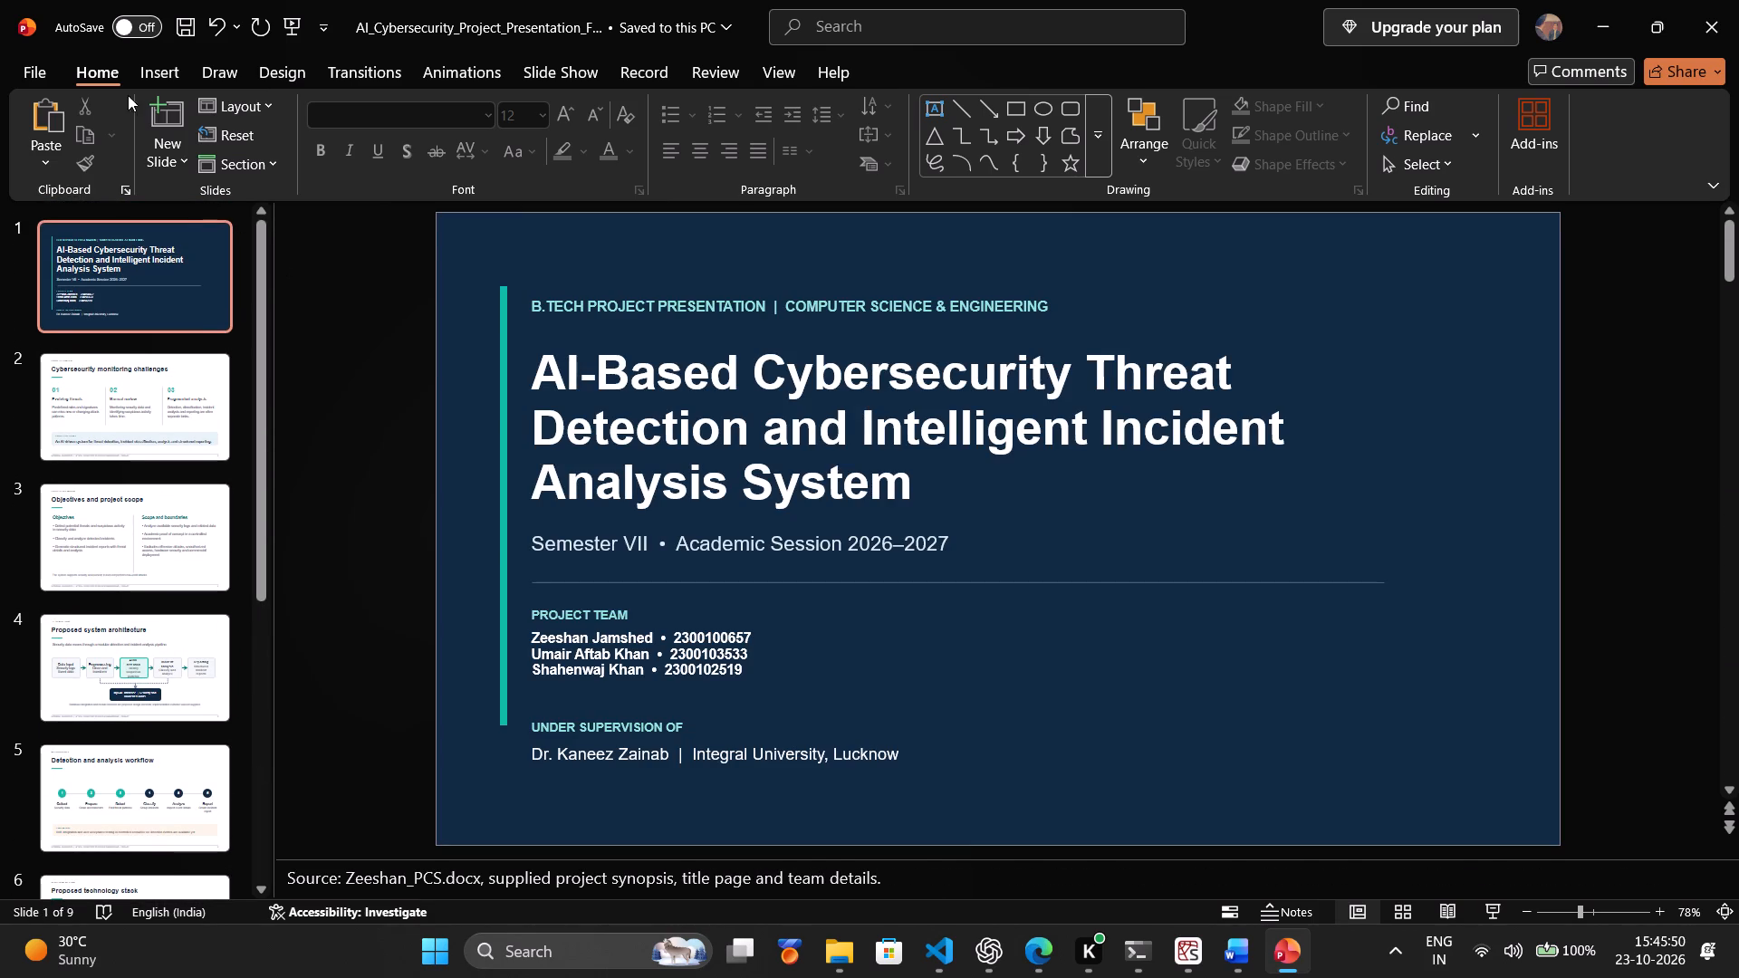
# Save a PDF copy of the presentation to the Desktop as AI_Cybersecurity_Project_Presentation.
pyautogui.click(32, 64)
pyautogui.click(86, 419)
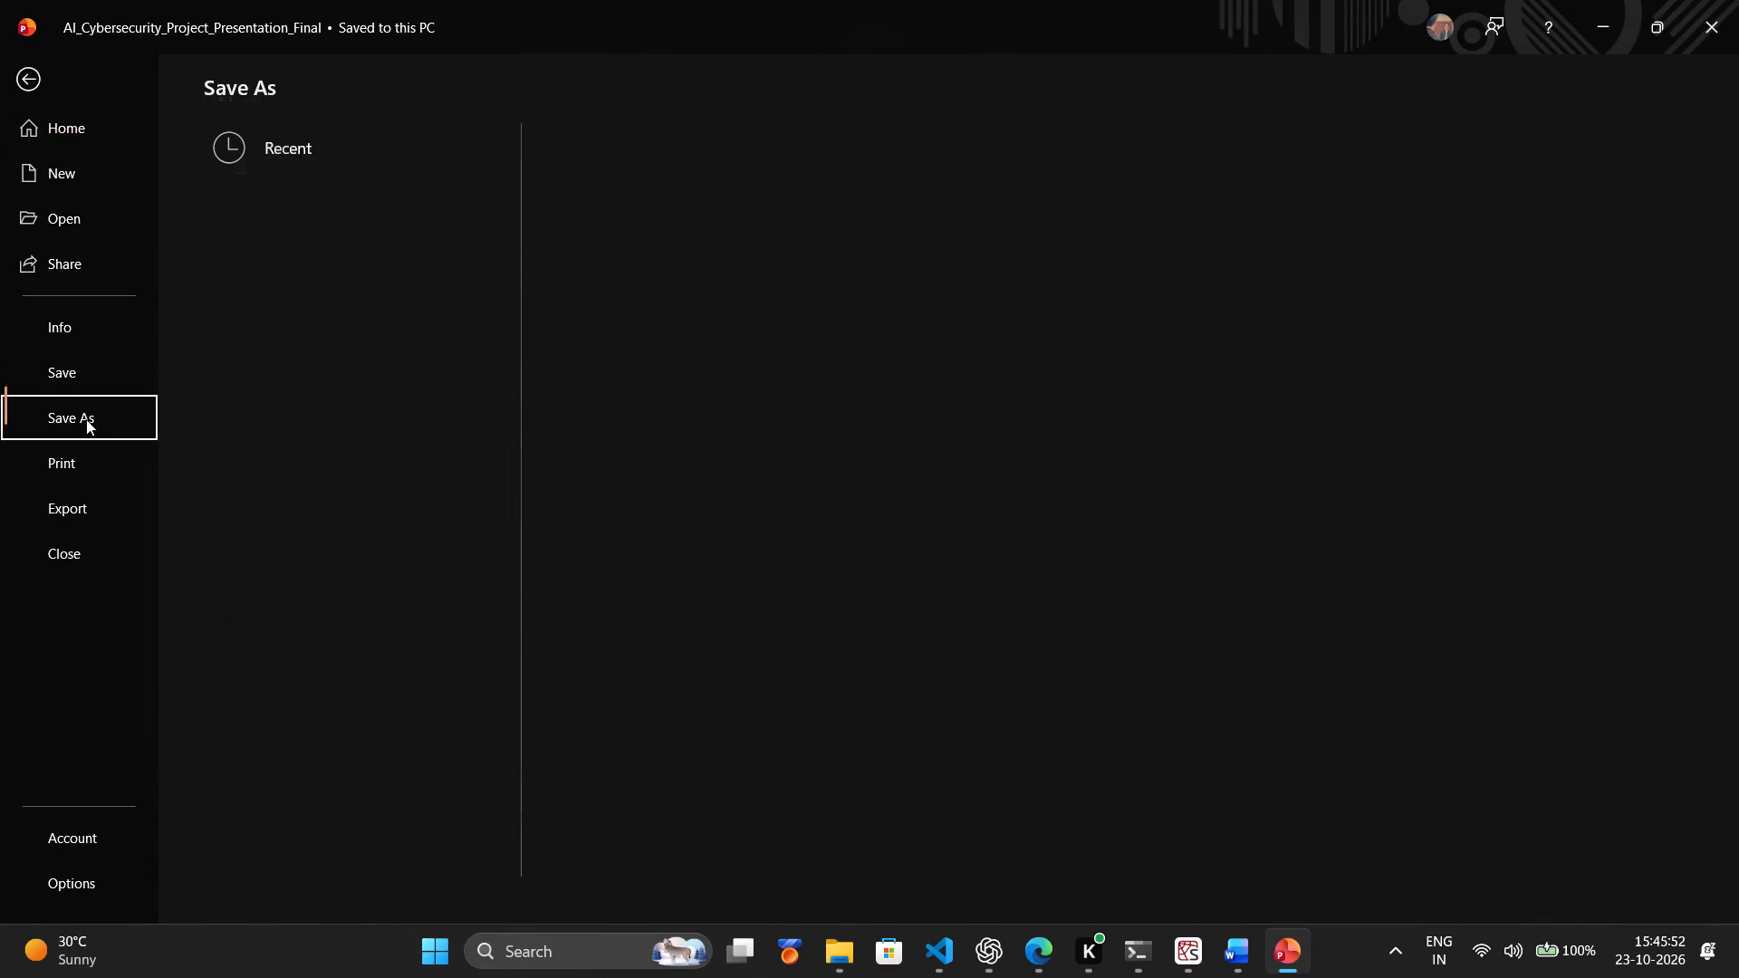
pyautogui.click(304, 585)
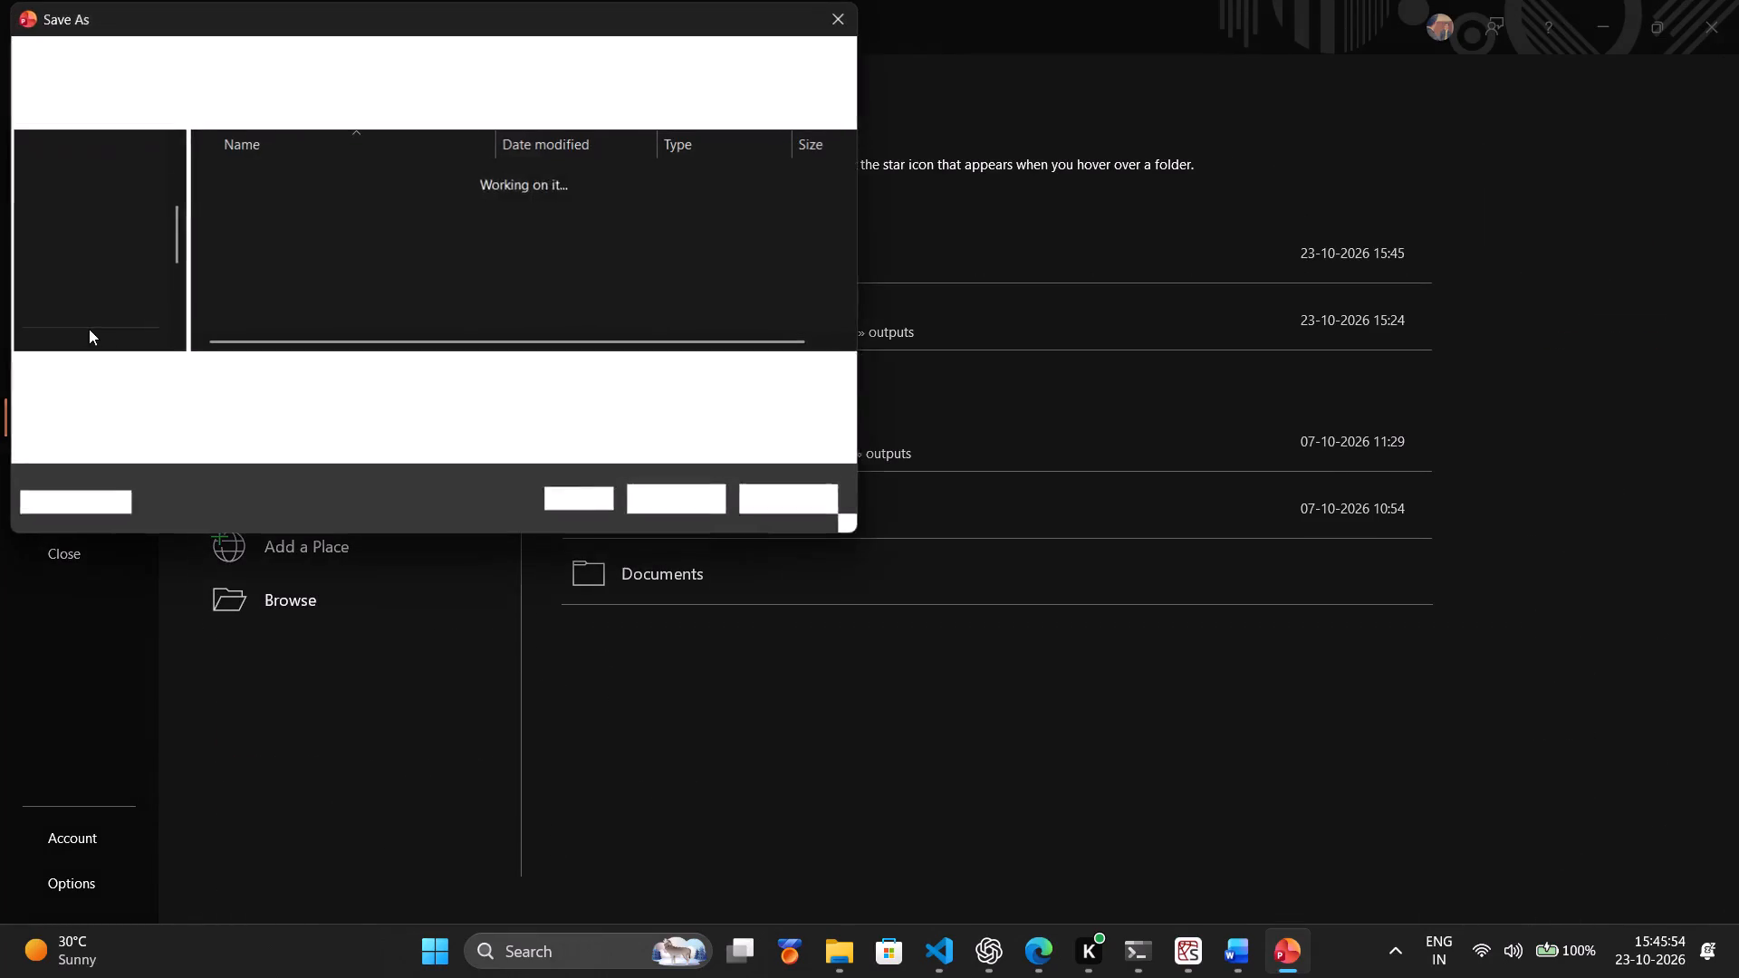
pyautogui.scroll(2, 83, 259)
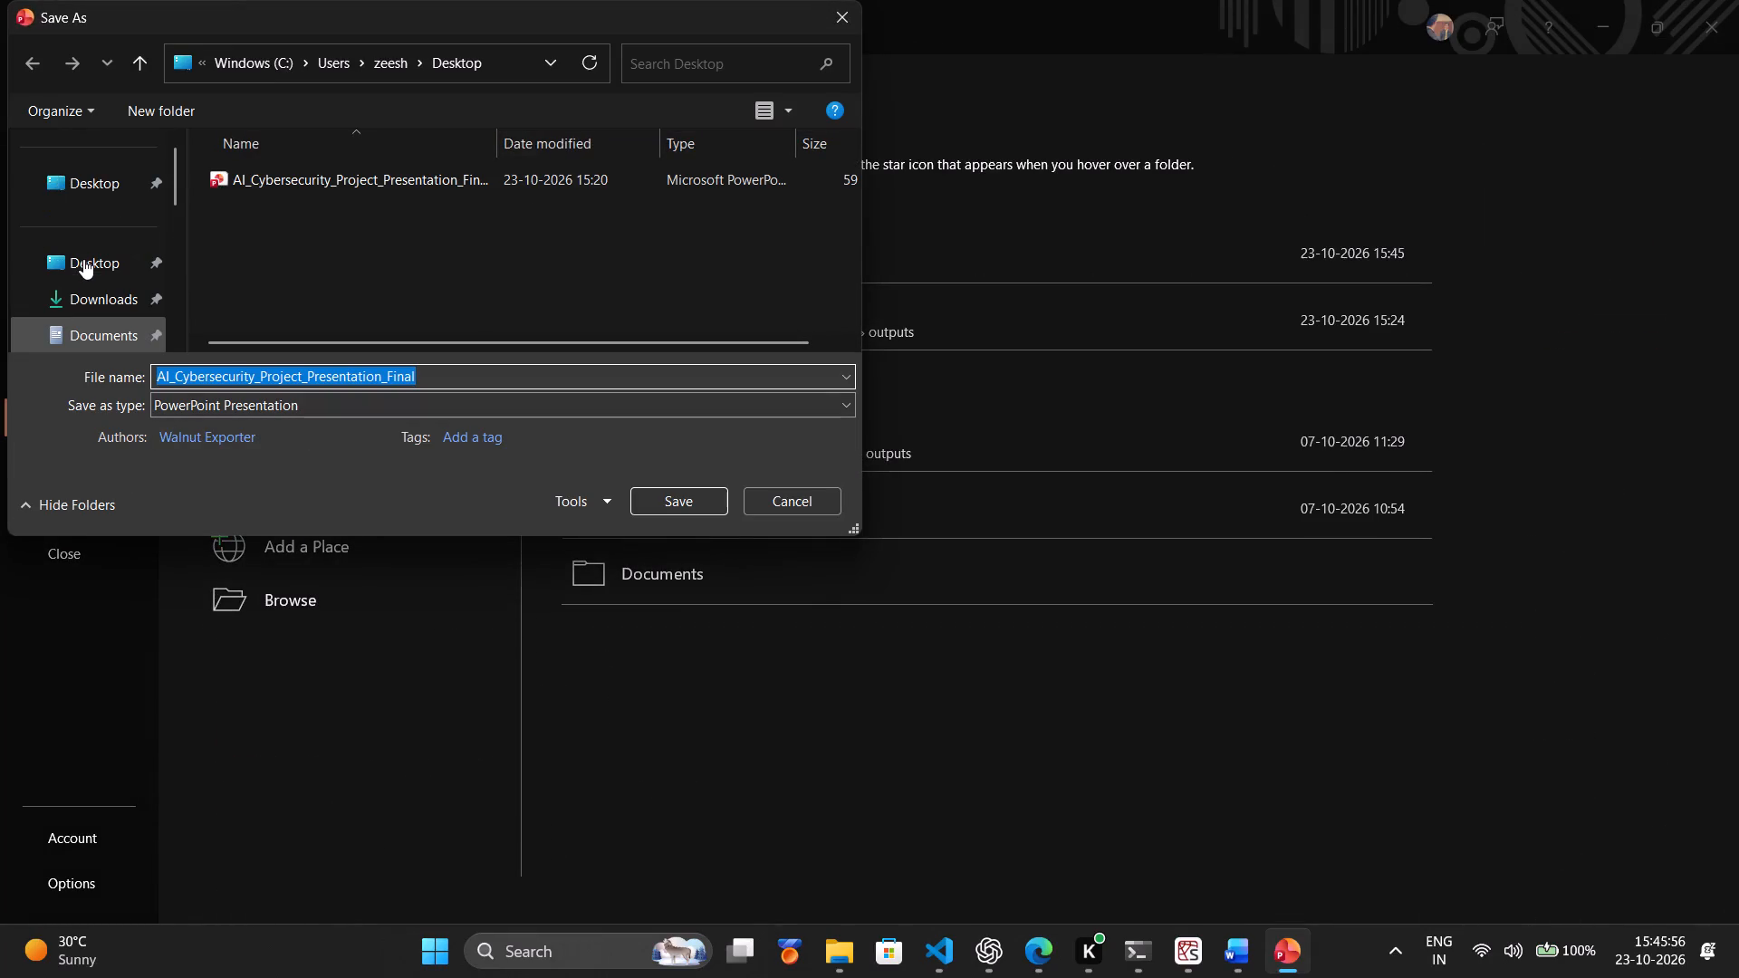
pyautogui.scroll(3, 83, 259)
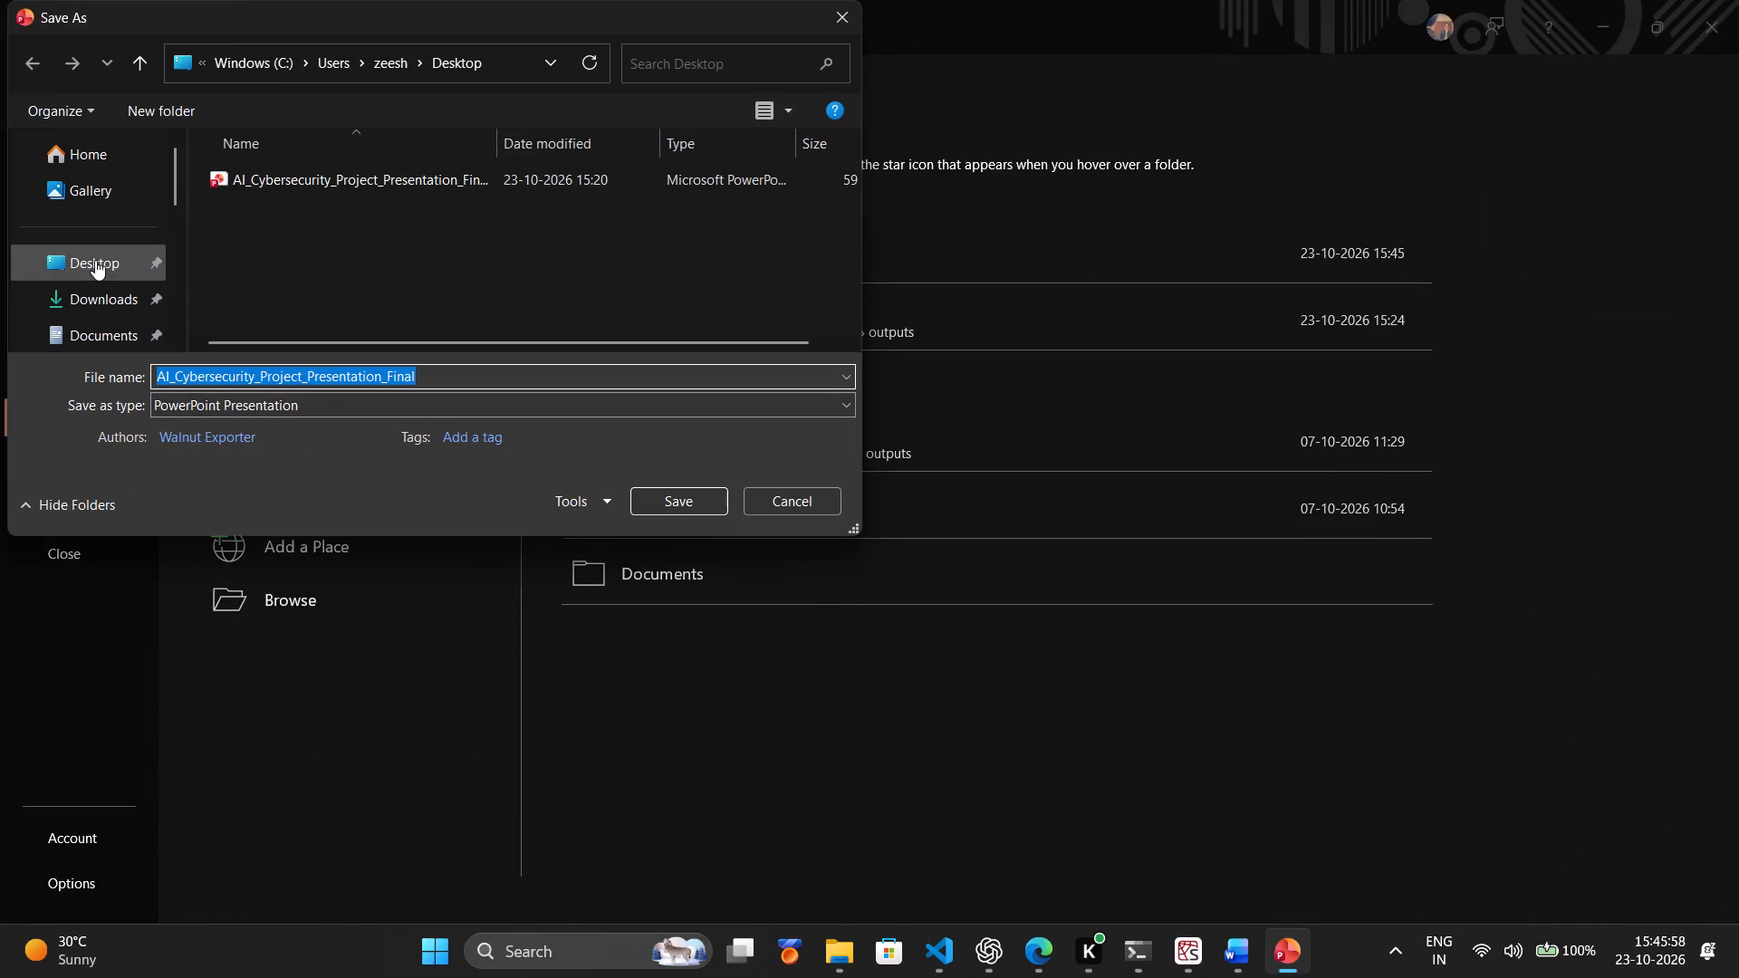
pyautogui.click(97, 275)
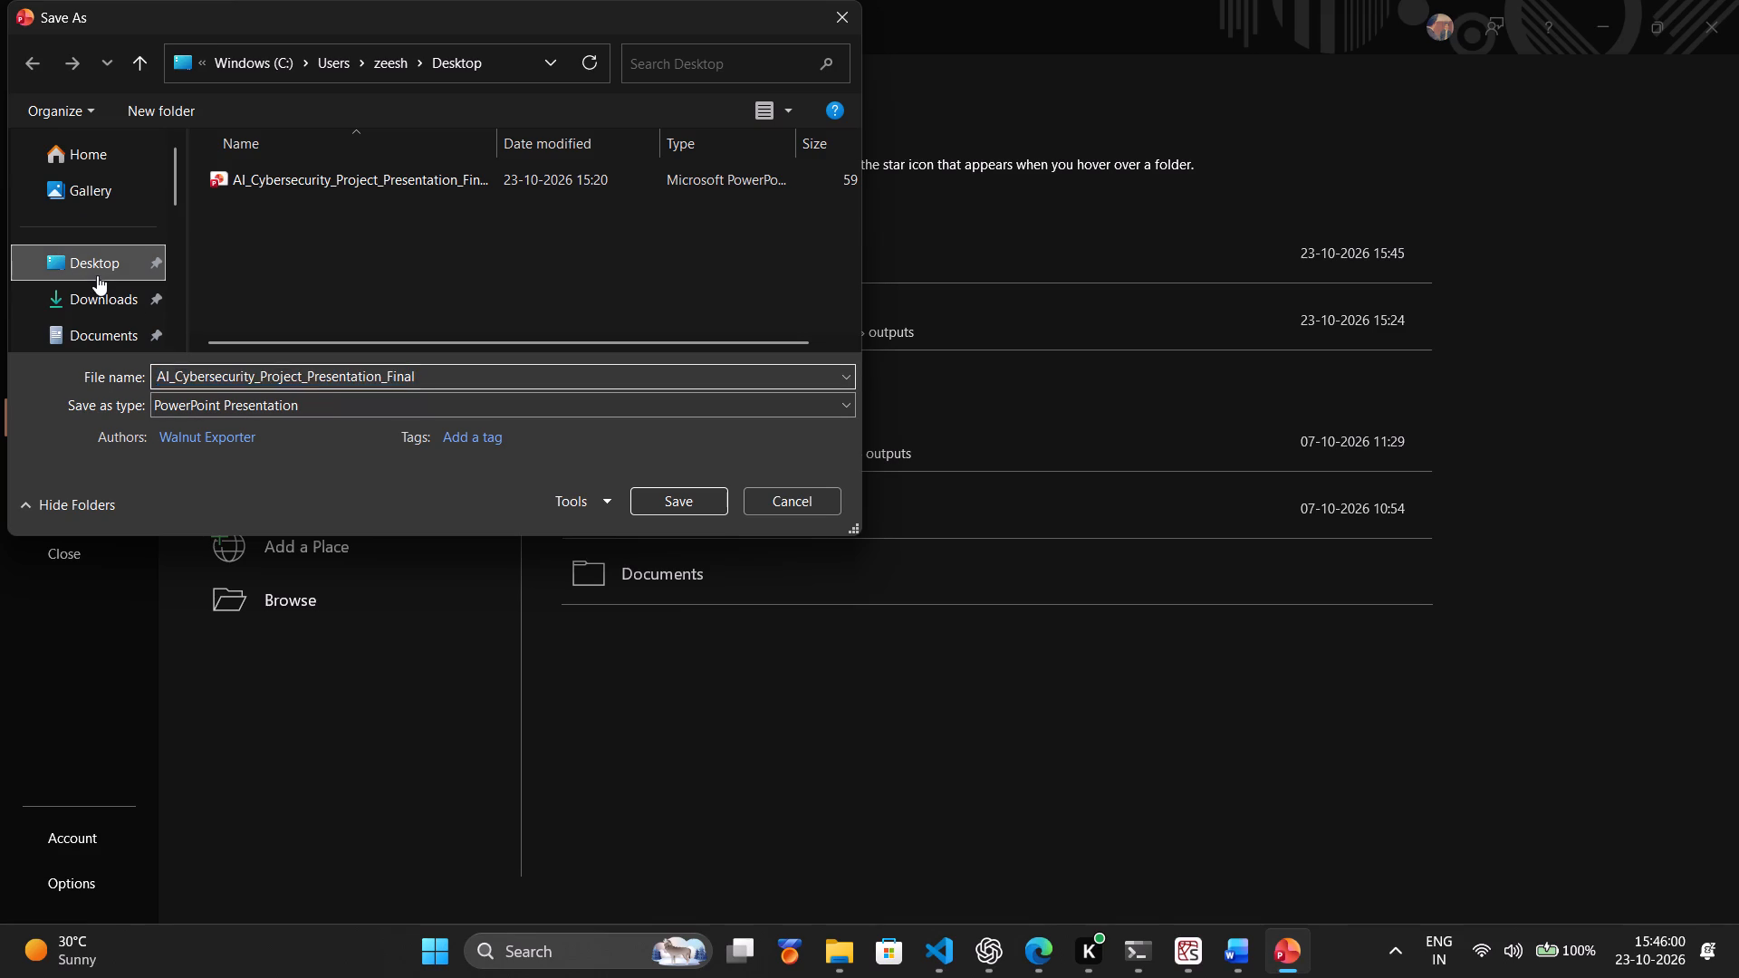
pyautogui.click(467, 379)
pyautogui.click(467, 379)
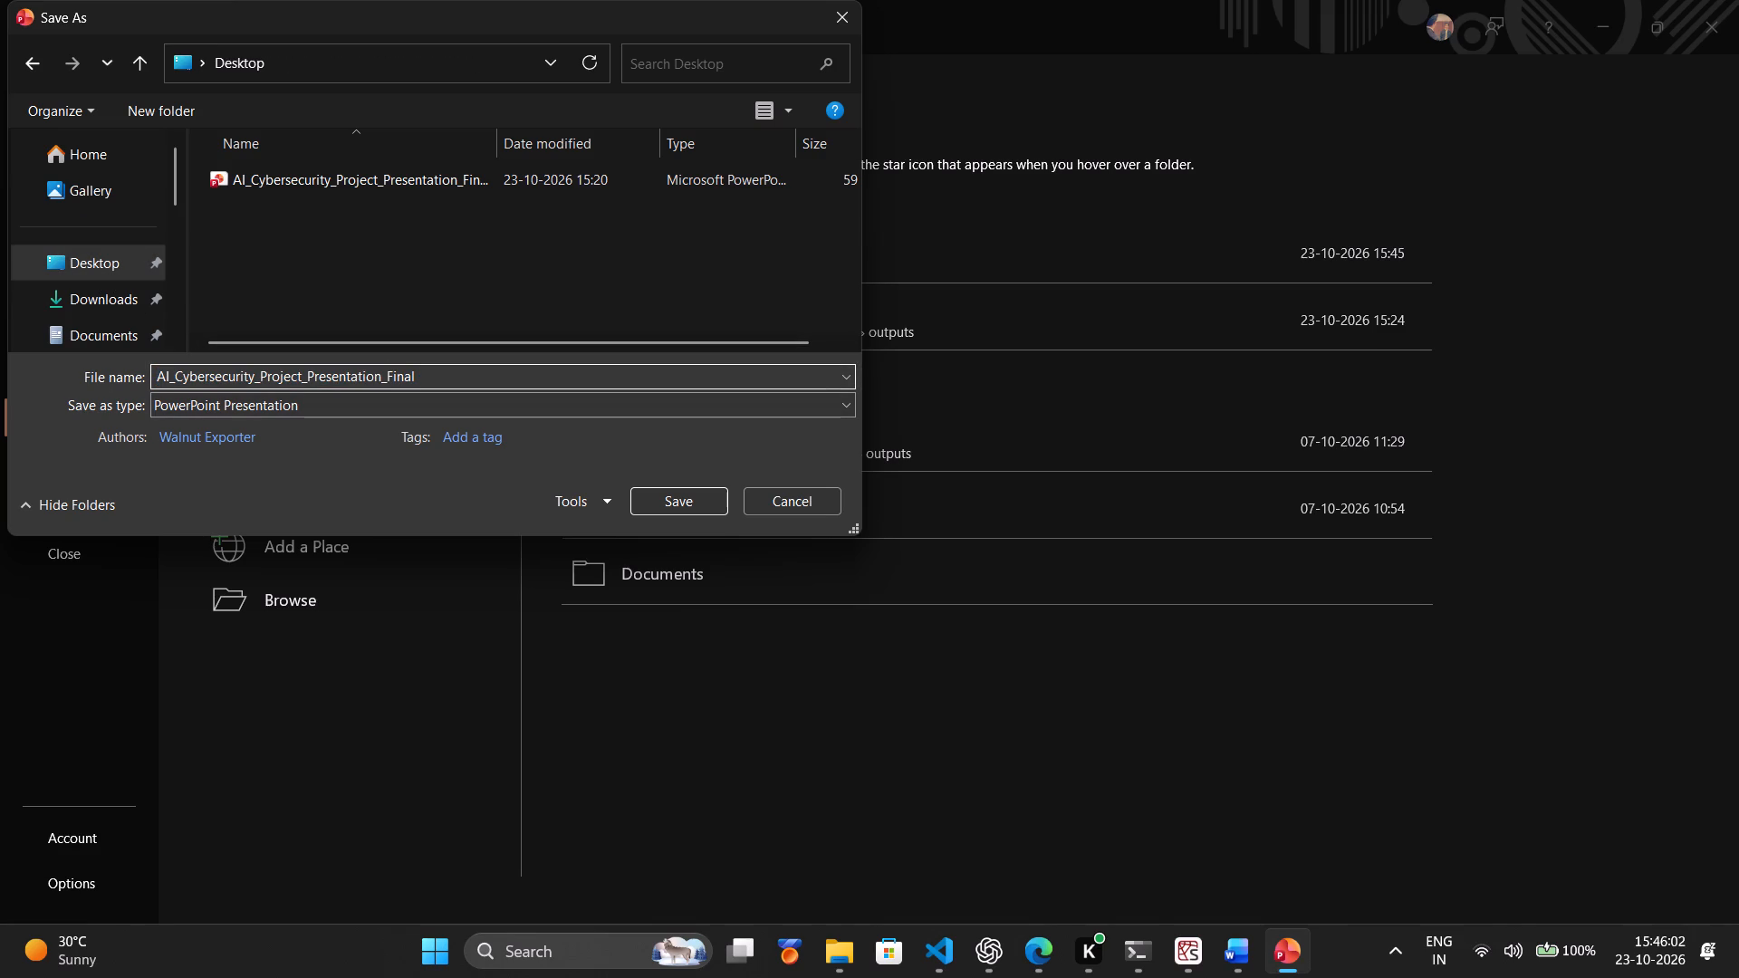
pyautogui.press('BackSpace')
pyautogui.press('BackSpace')
pyautogui.press('BackSpace')
pyautogui.press('BackSpace')
pyautogui.press('BackSpace')
pyautogui.press('BackSpace')
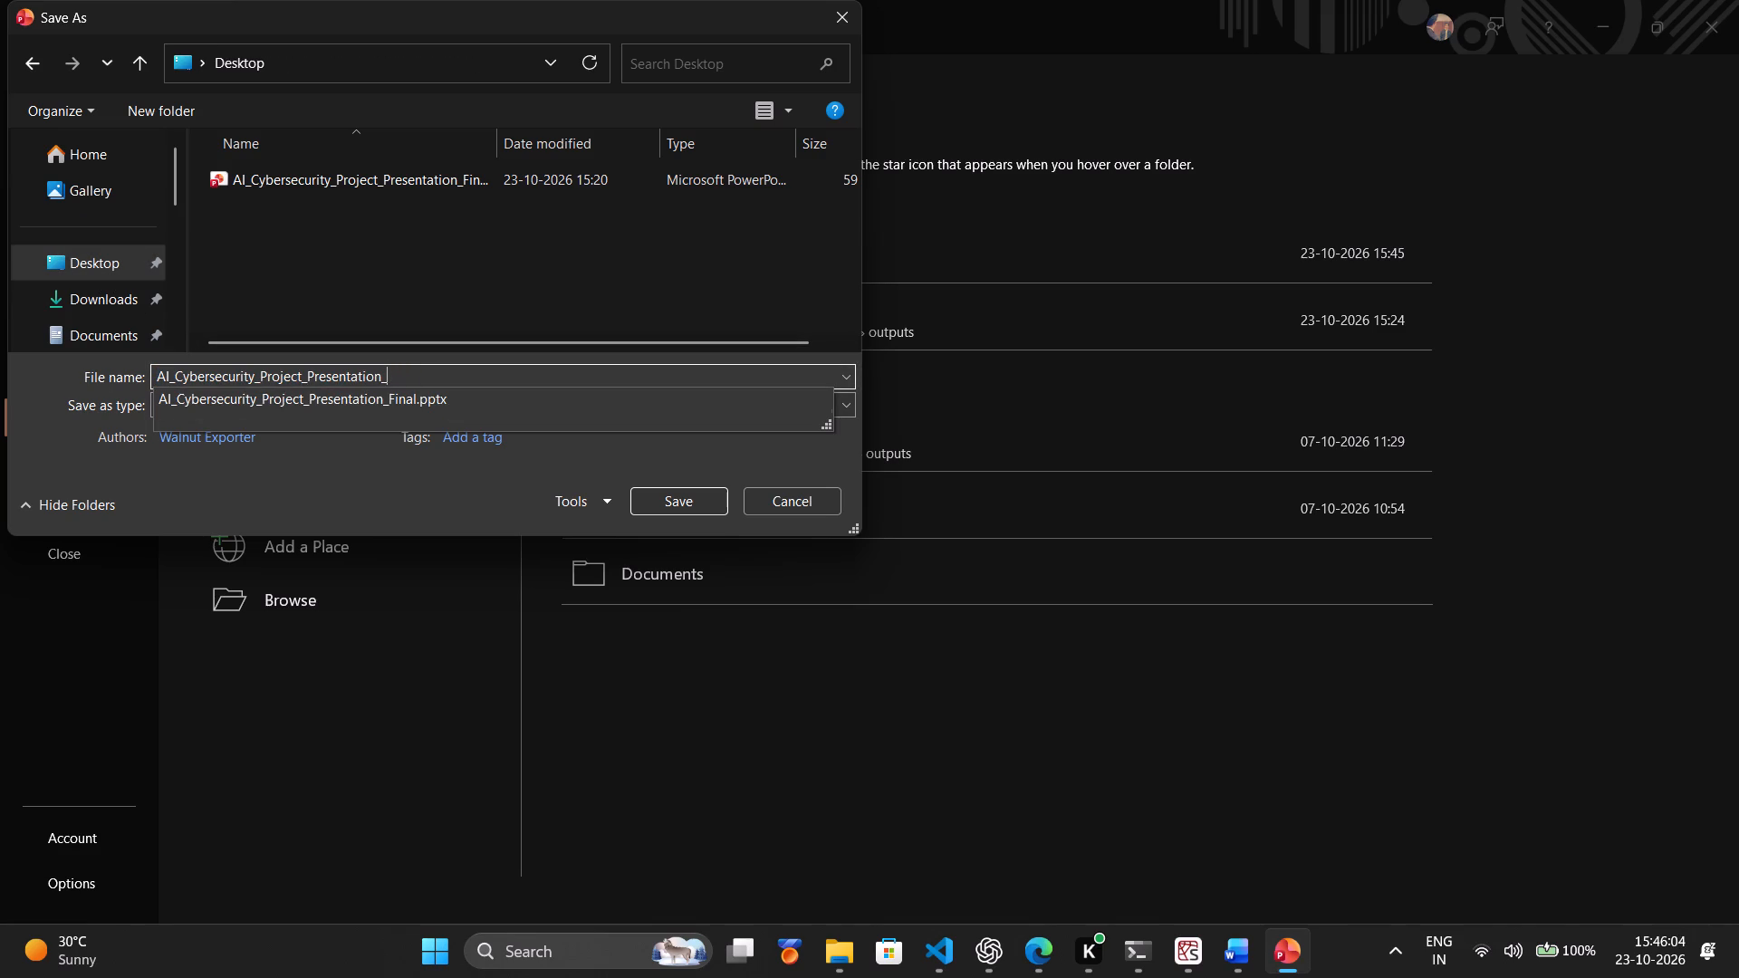
pyautogui.click(280, 483)
pyautogui.click(293, 399)
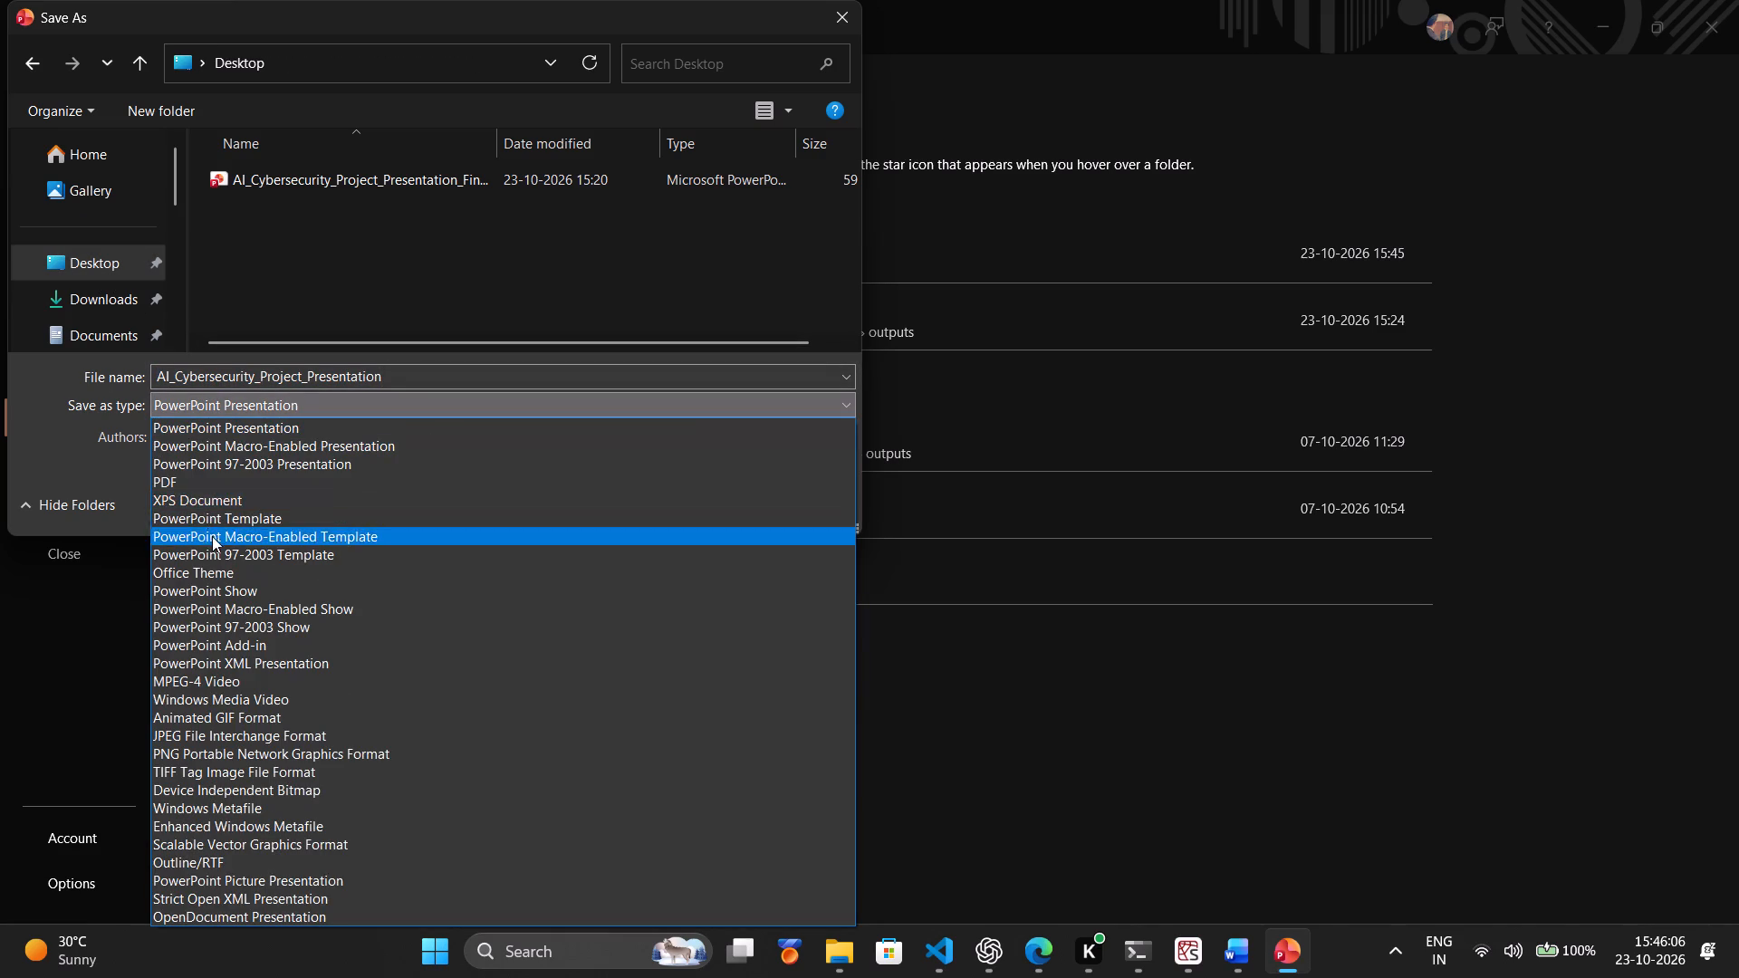
pyautogui.click(208, 485)
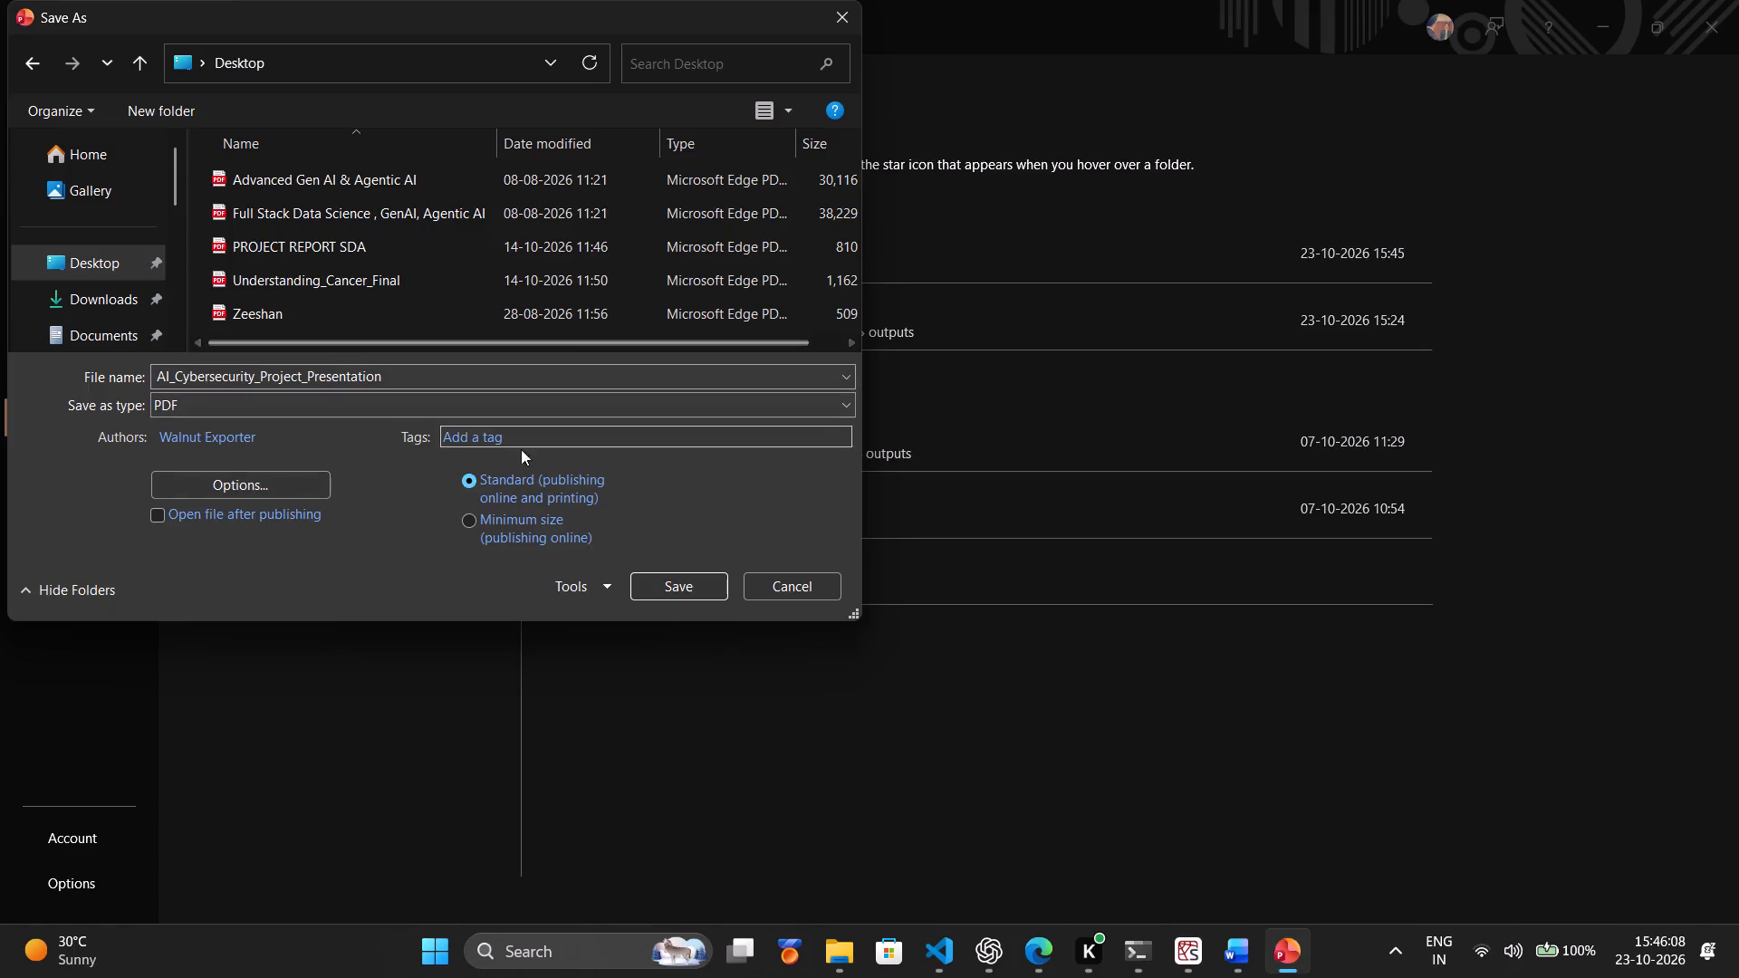
pyautogui.click(690, 584)
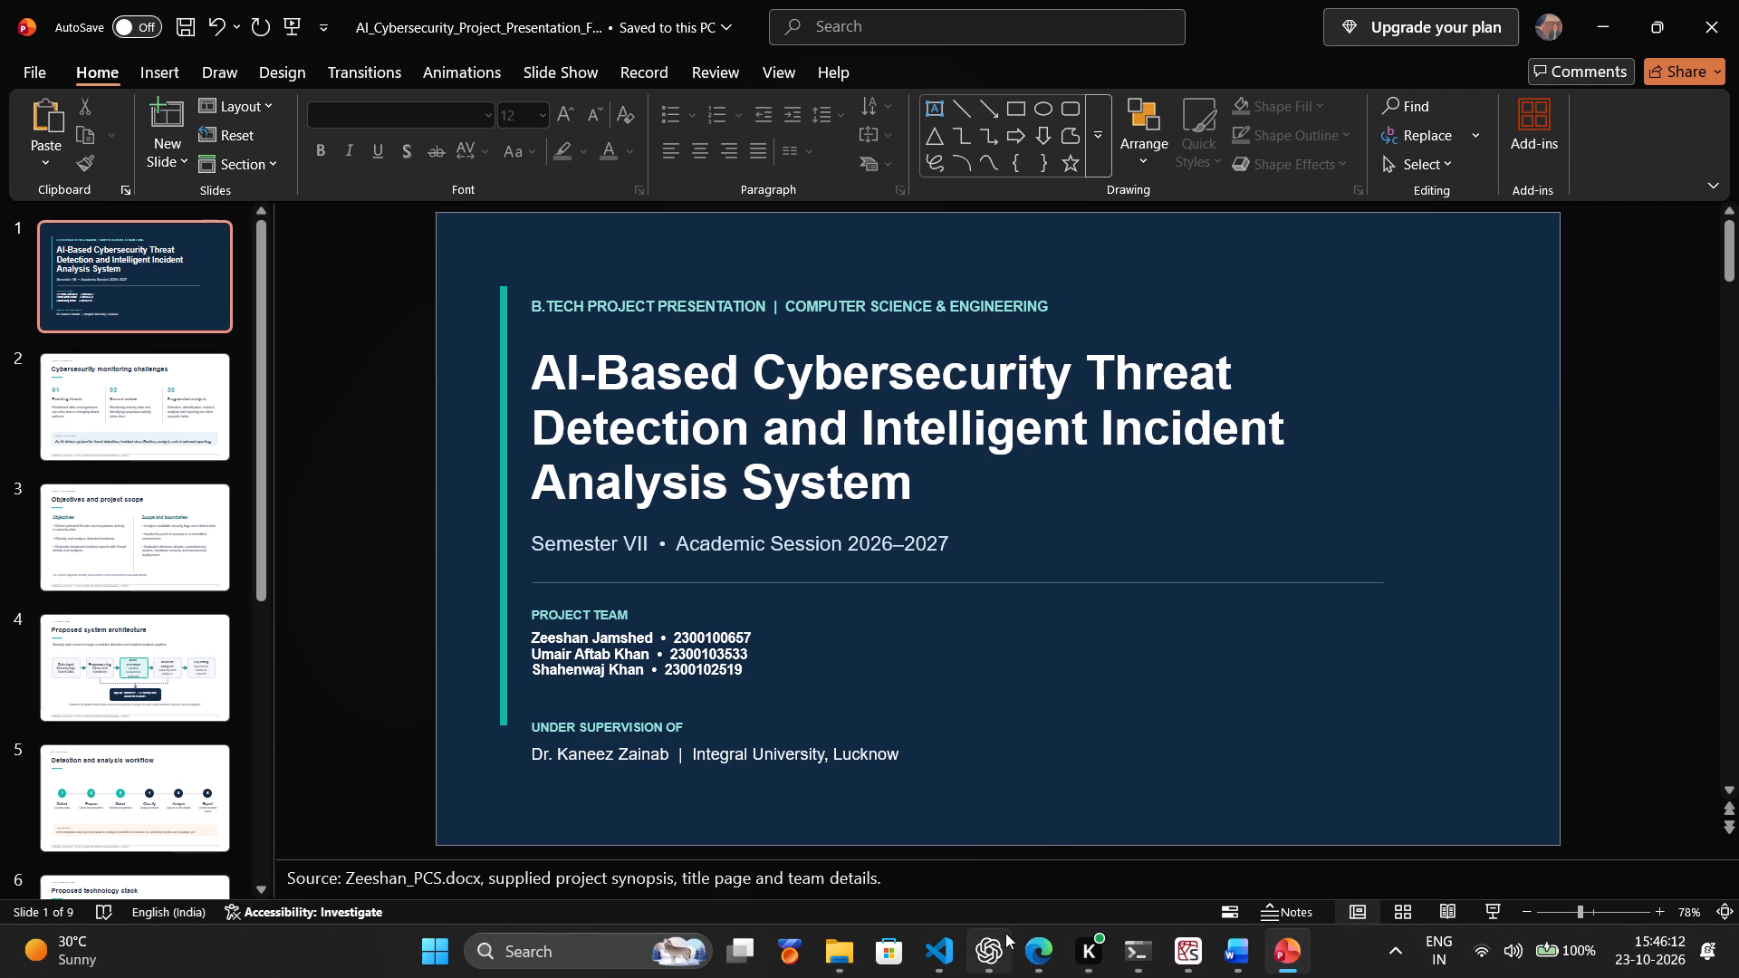
# Switch to the Word progress report and clear the three digit cells after PCS26 in the project code table.
pyautogui.click(1237, 945)
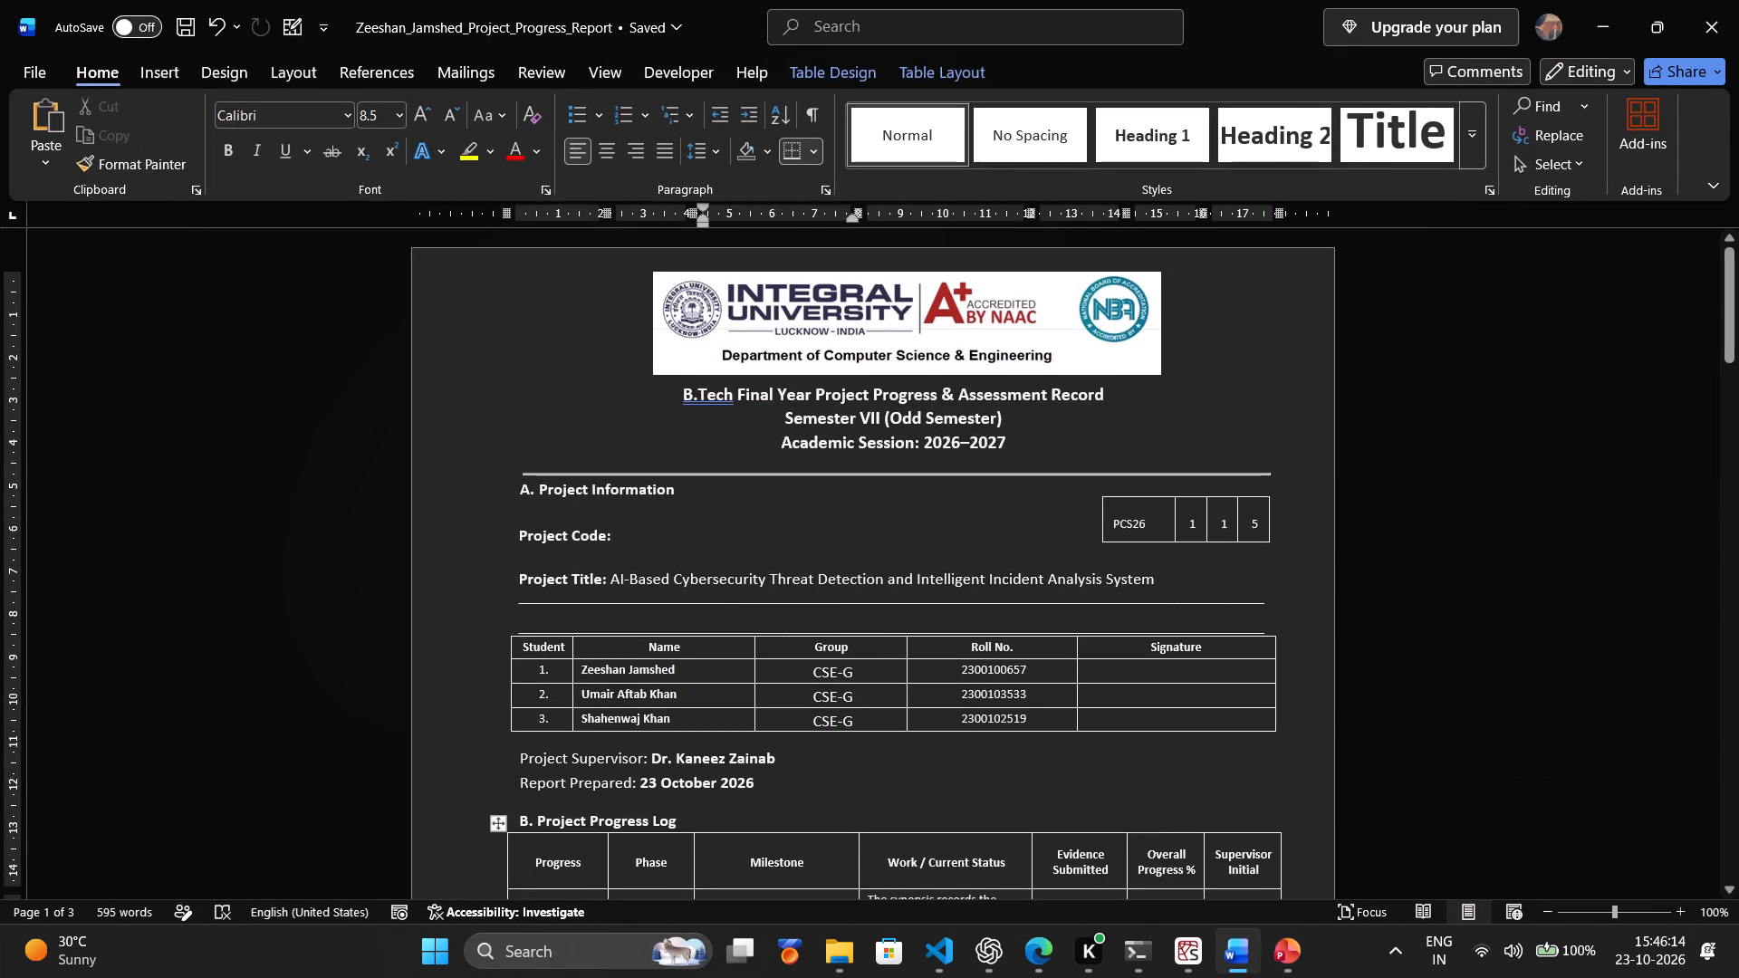
pyautogui.click(294, 435)
pyautogui.click(1202, 524)
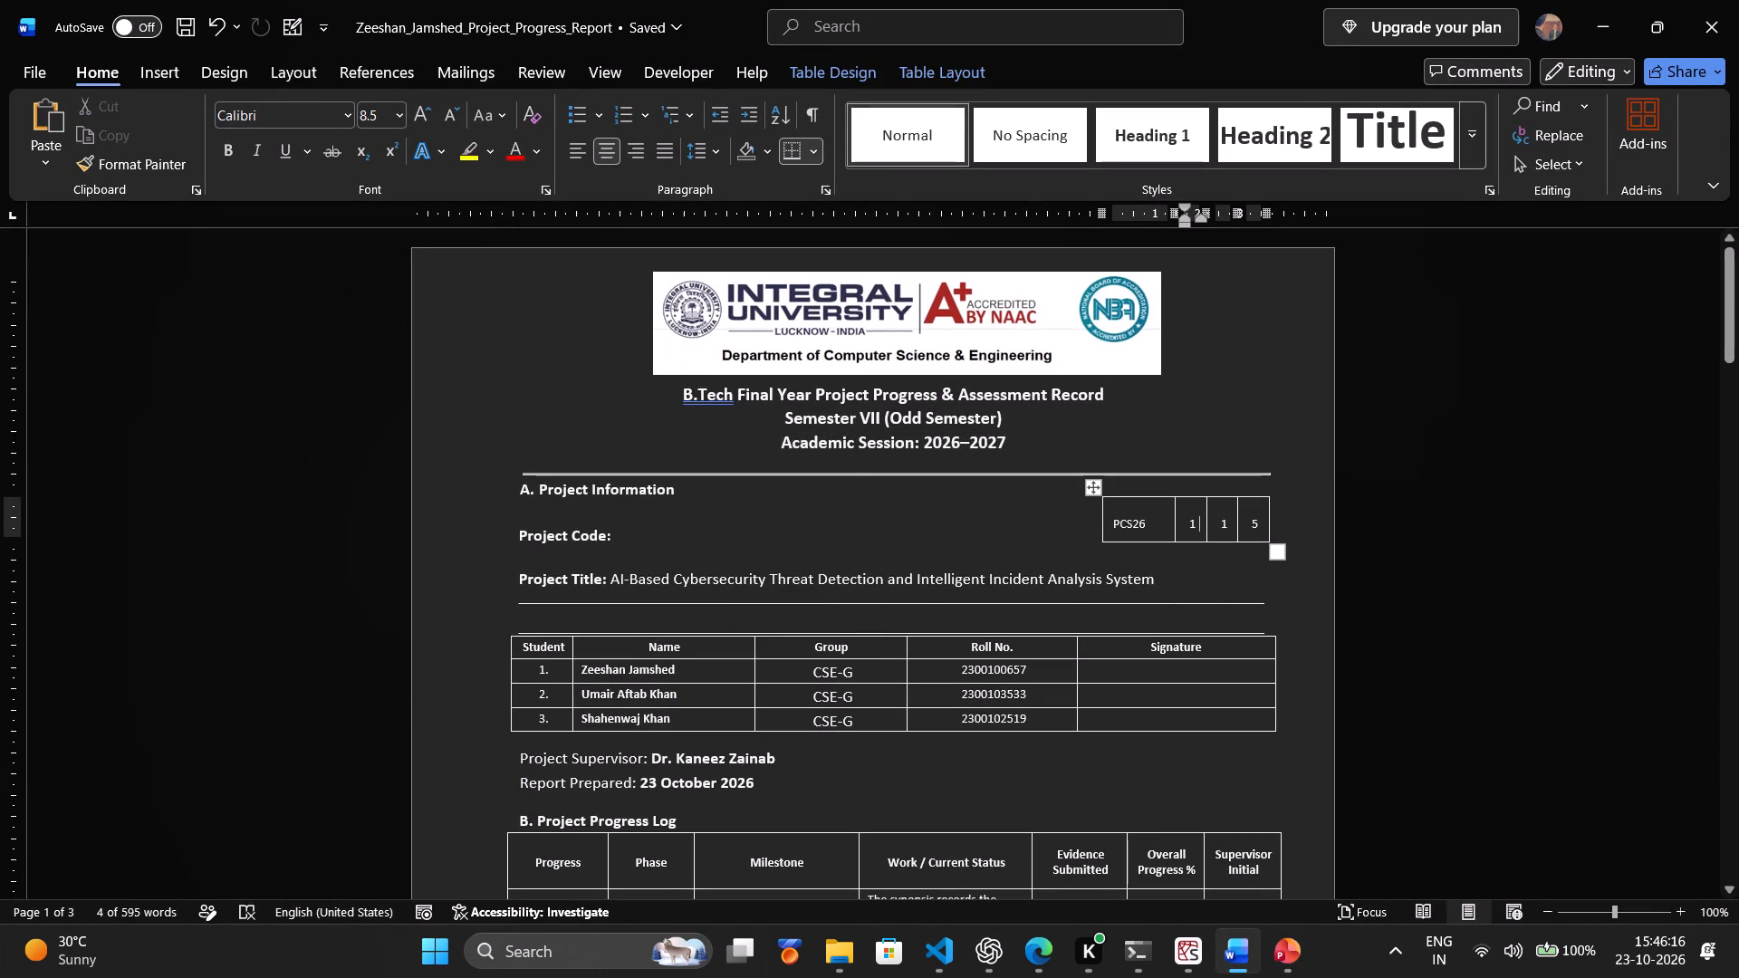
pyautogui.press('BackSpace')
pyautogui.press('BackSpace')
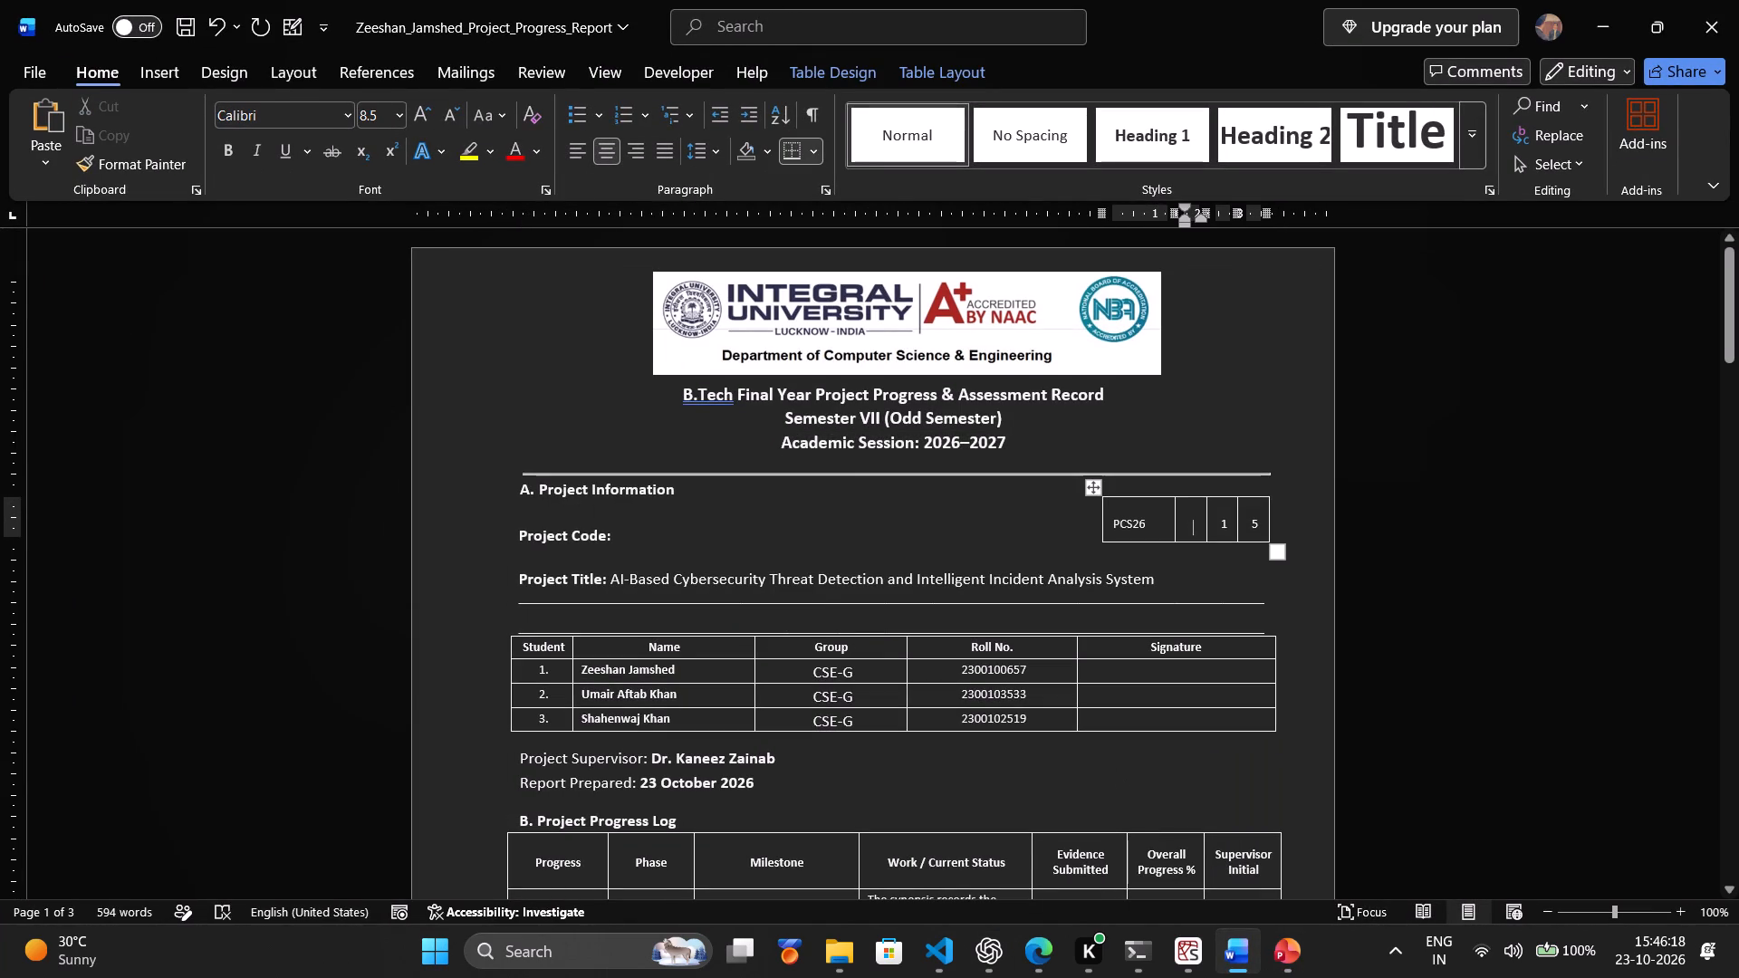
pyautogui.click(1230, 521)
pyautogui.press('BackSpace')
pyautogui.press('BackSpace')
pyautogui.click(1261, 524)
pyautogui.press('BackSpace')
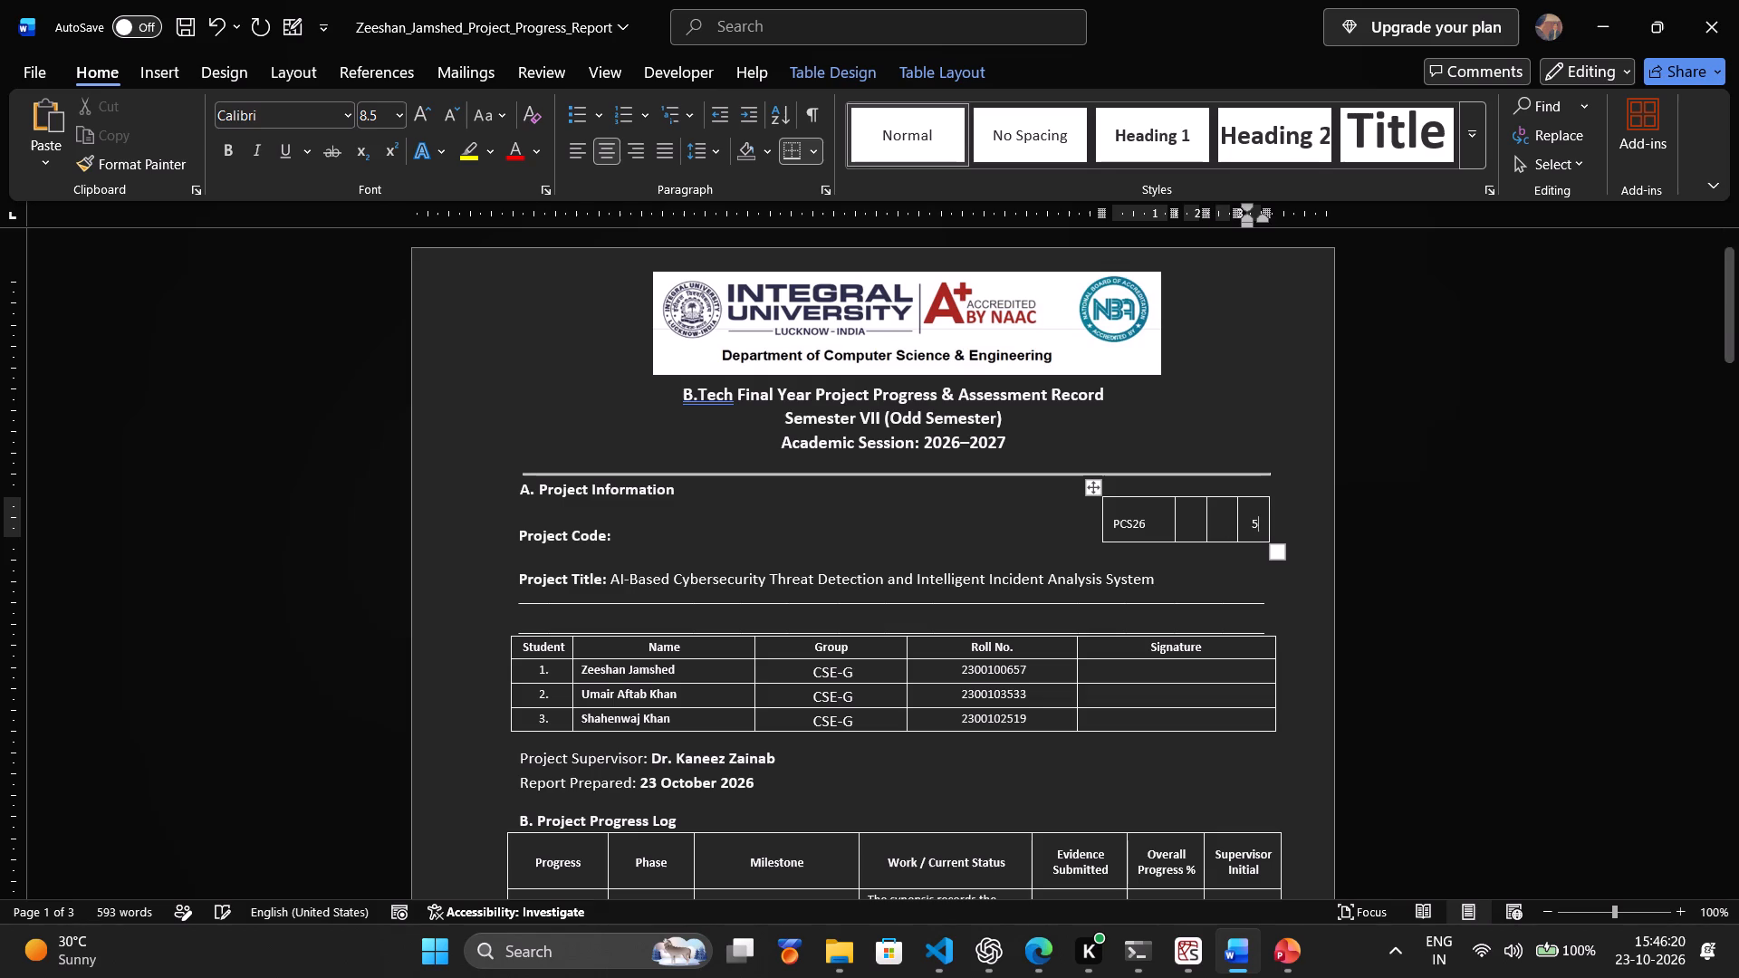
pyautogui.press('BackSpace')
# Set the vertical alignment of all cells in the project code table to Center.
pyautogui.click(1090, 484)
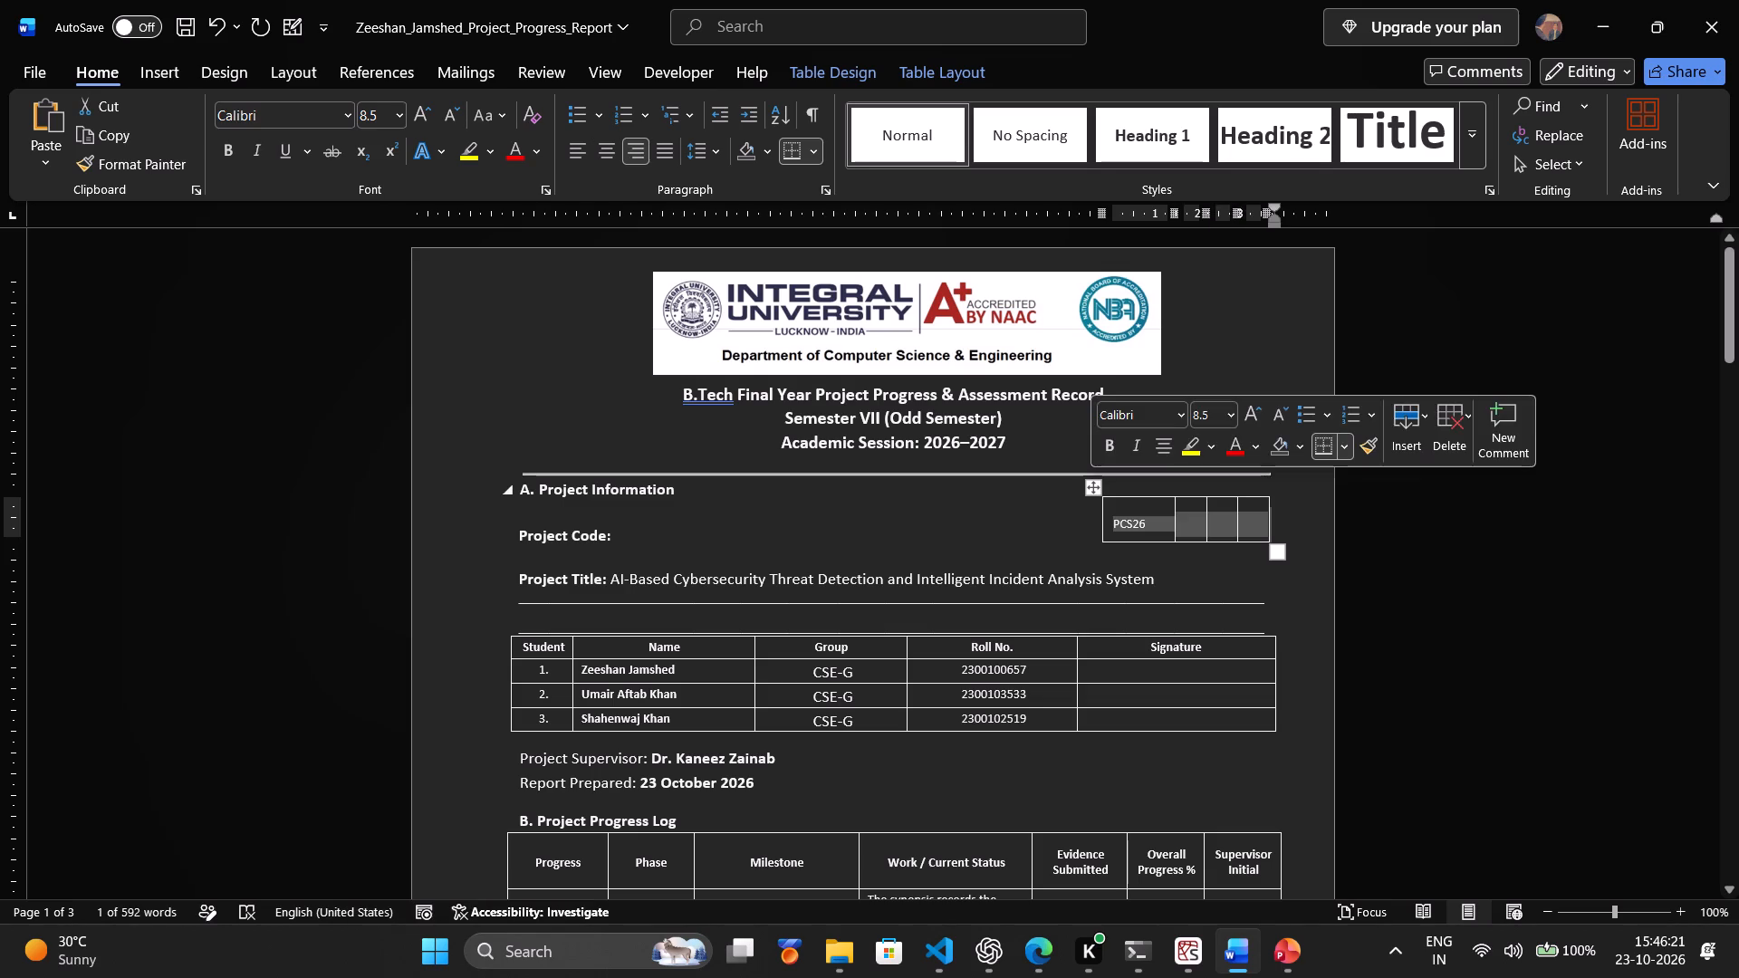
pyautogui.rightClick(1090, 484)
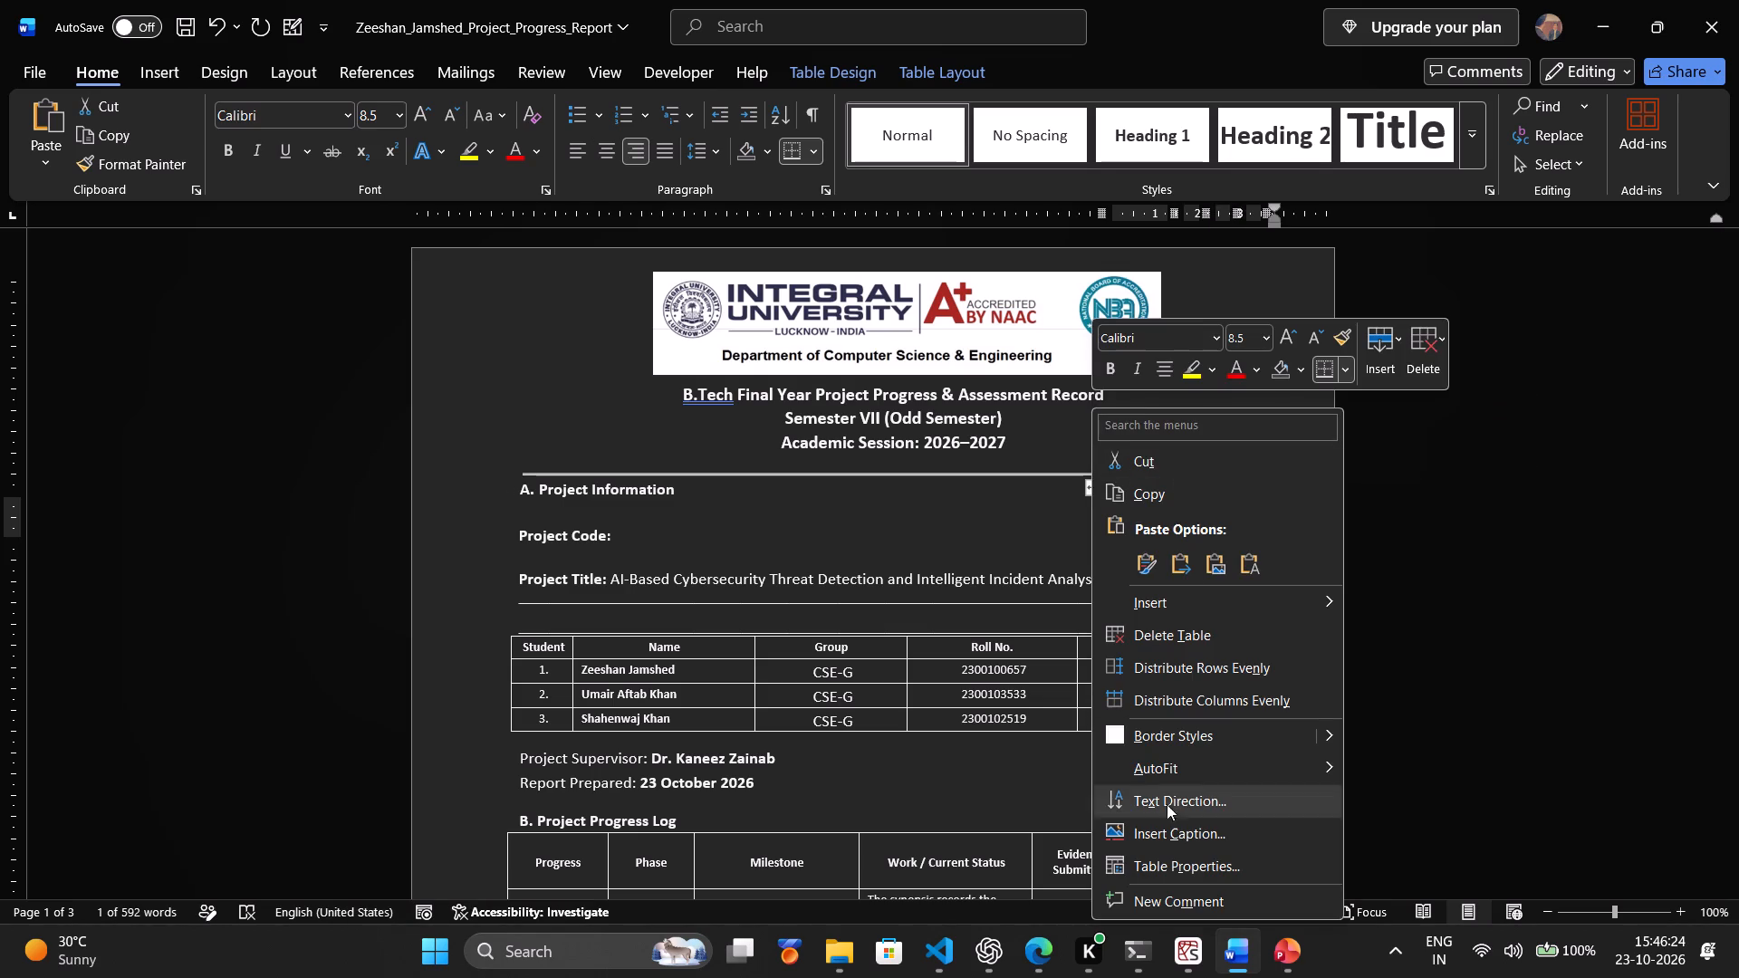
pyautogui.click(1167, 853)
pyautogui.click(872, 241)
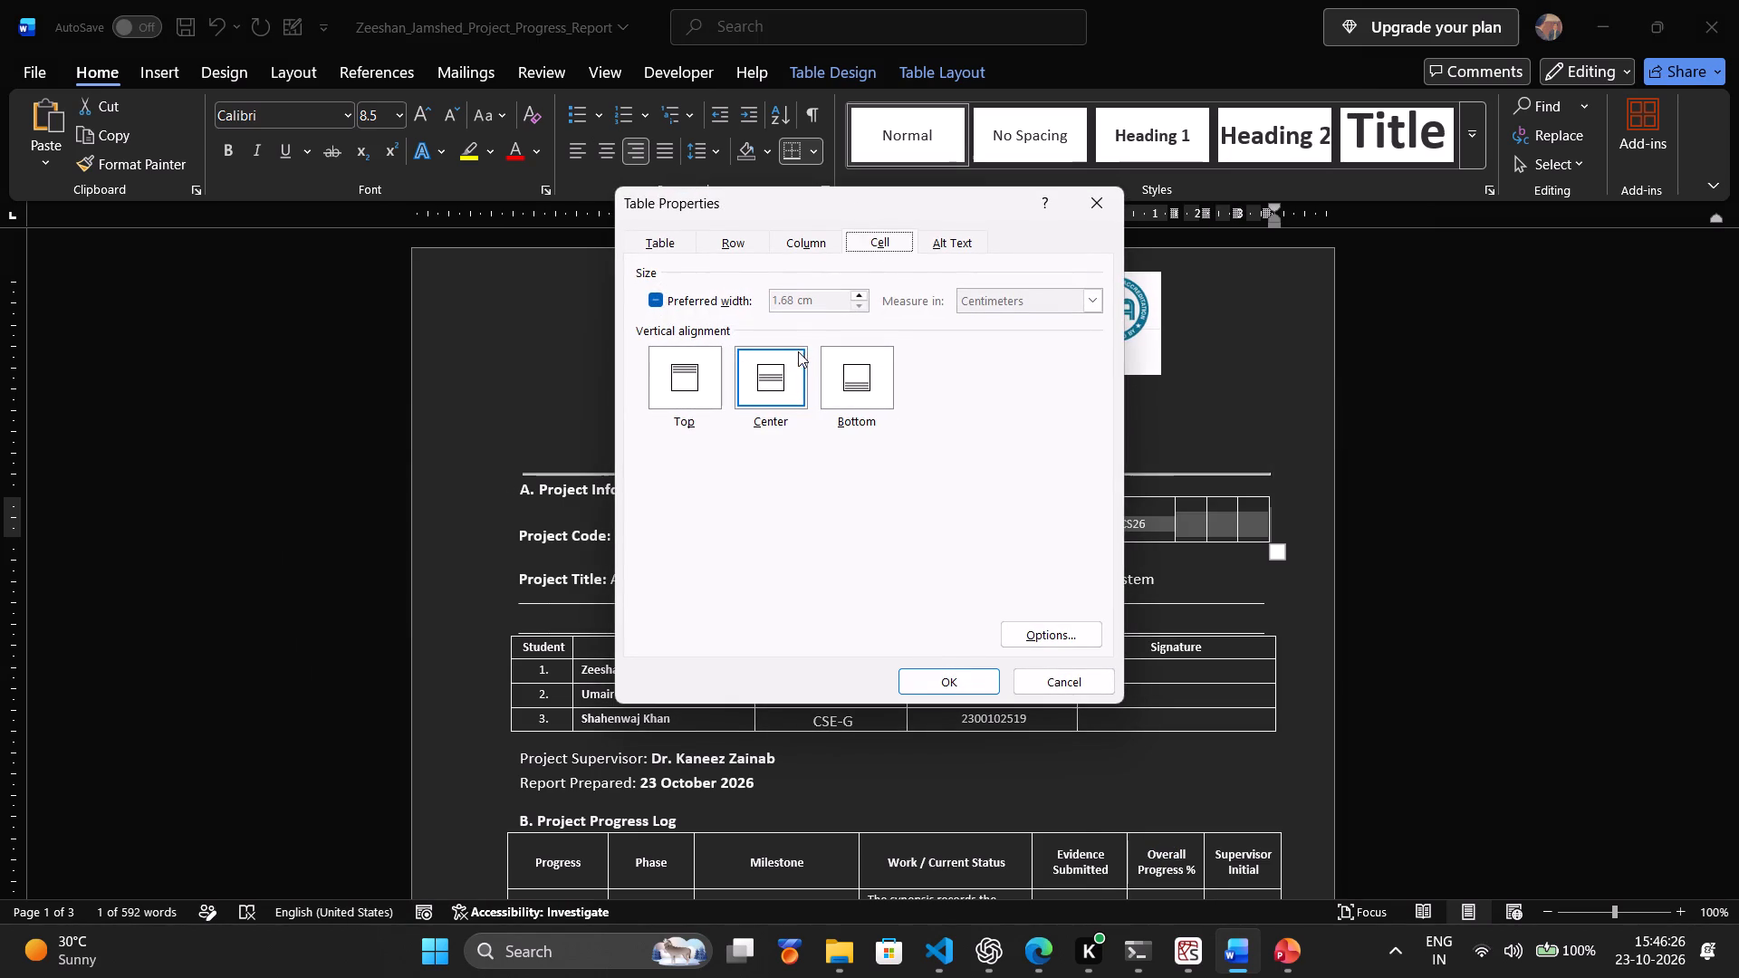
pyautogui.click(767, 372)
pyautogui.click(954, 676)
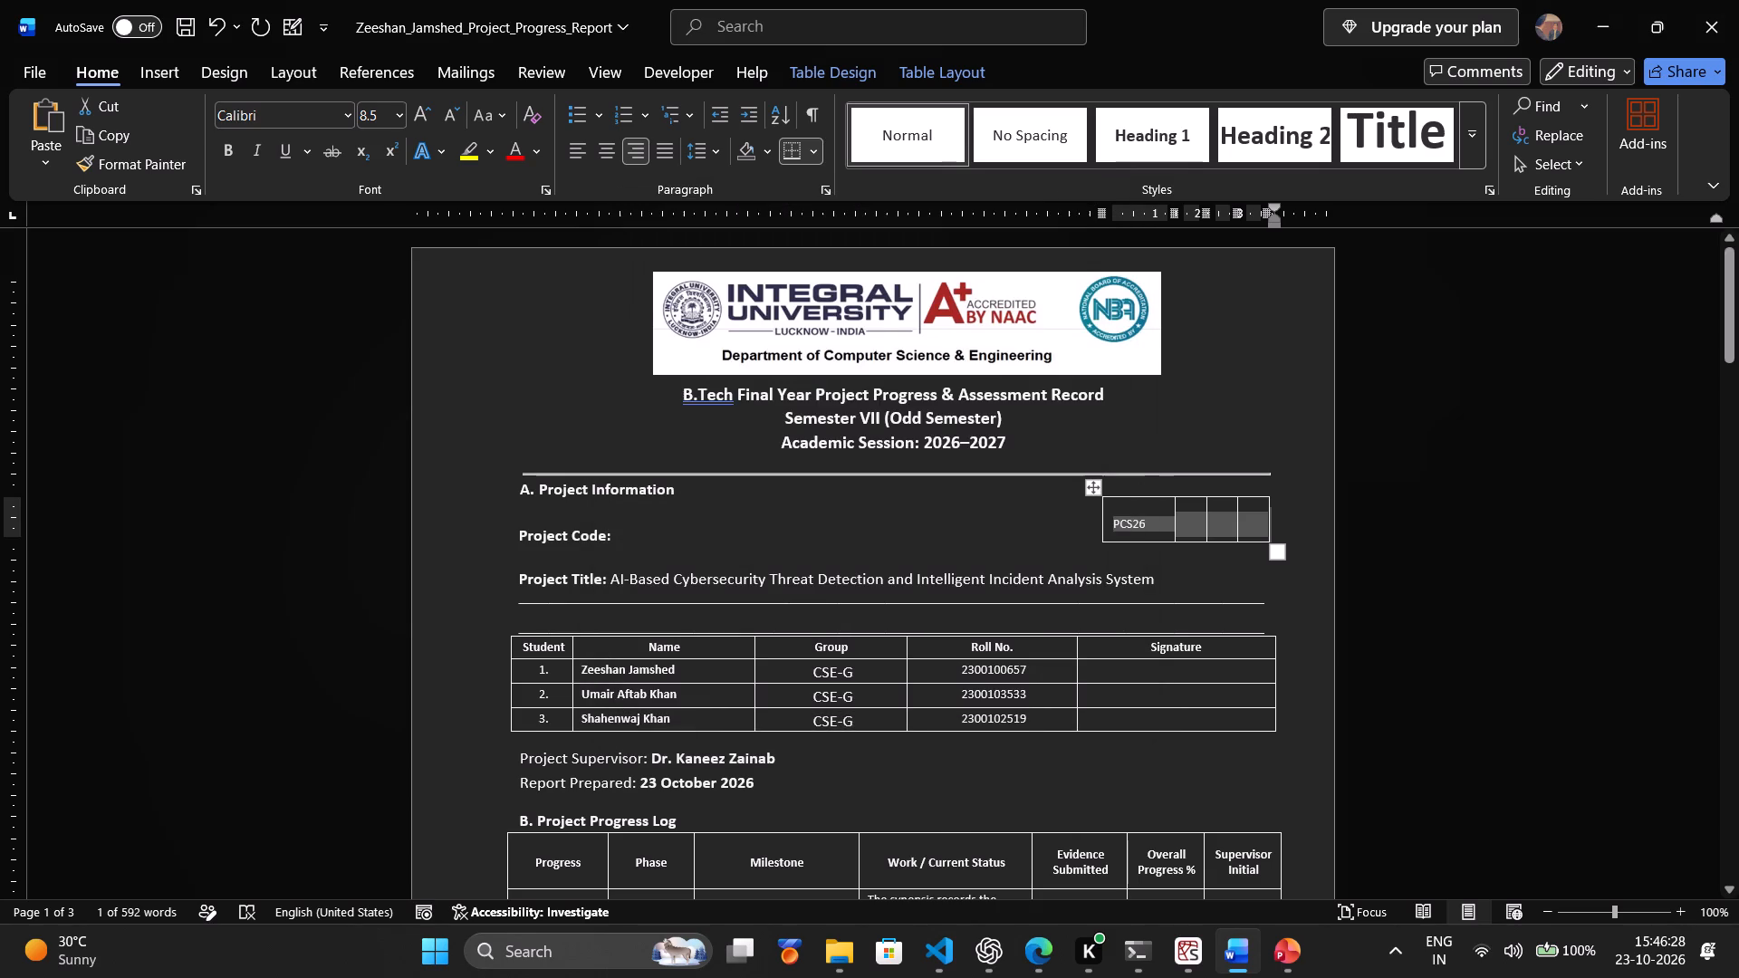
pyautogui.click(1188, 526)
pyautogui.click(1225, 518)
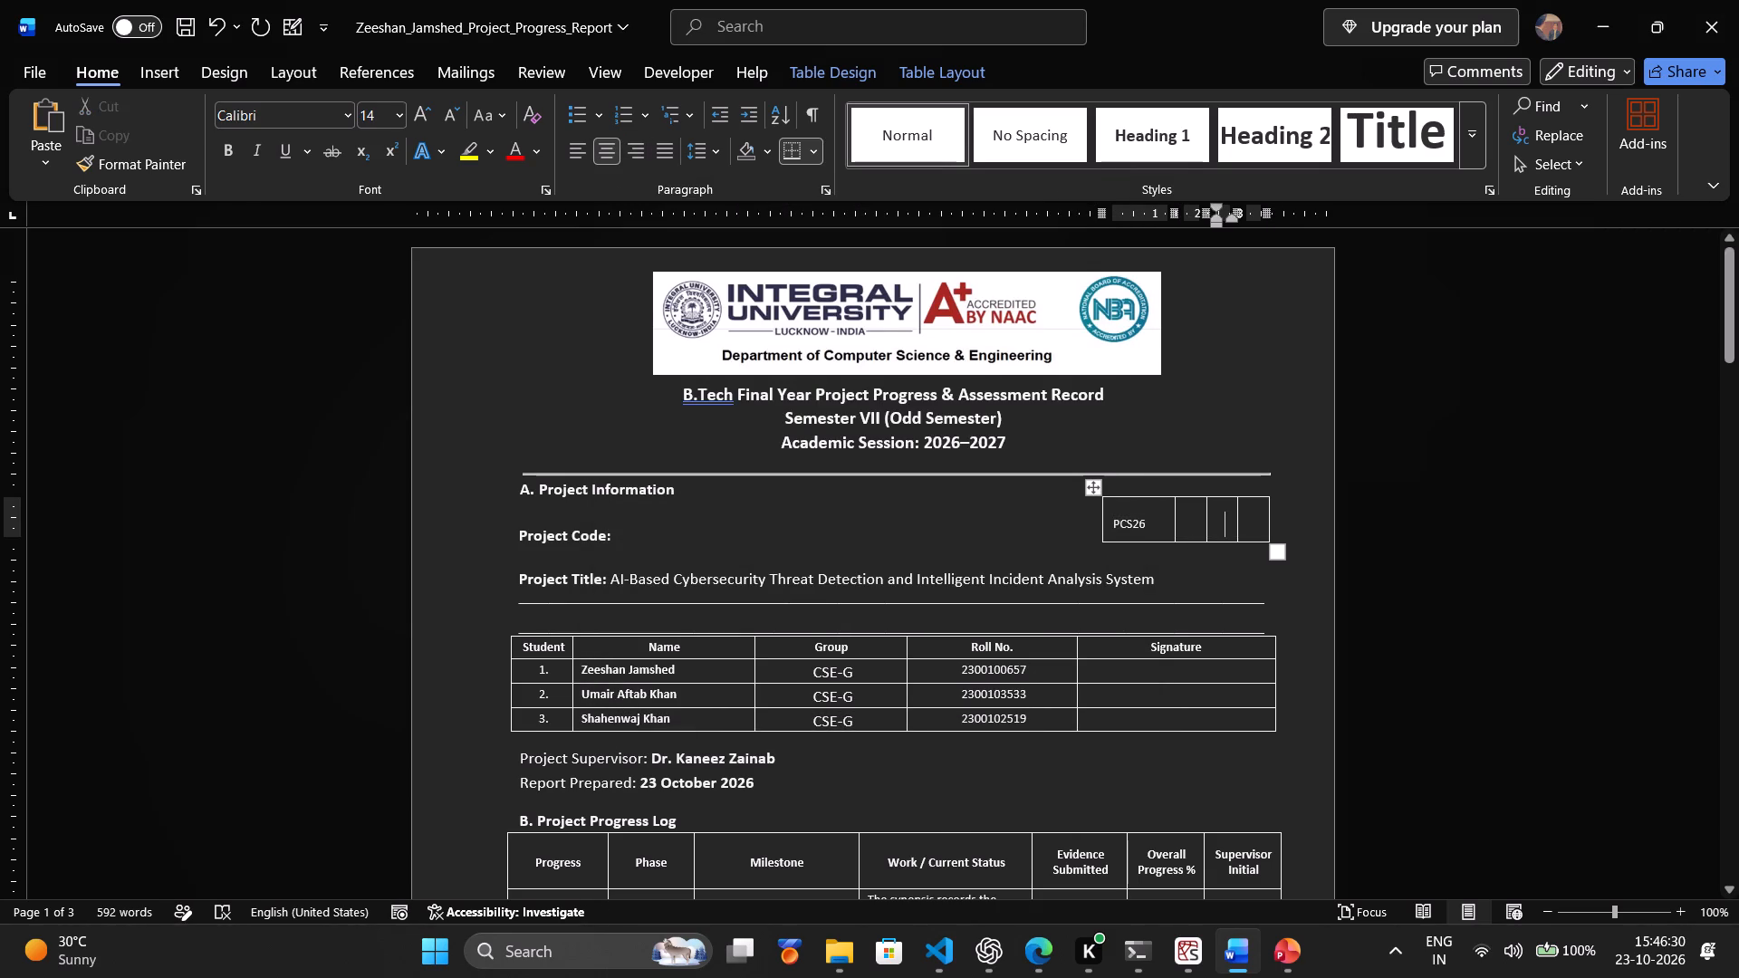
pyautogui.click(1254, 523)
pyautogui.click(710, 533)
# Save the project progress report.
pyautogui.scroll(-4, 943, 489)
pyautogui.scroll(5, 943, 489)
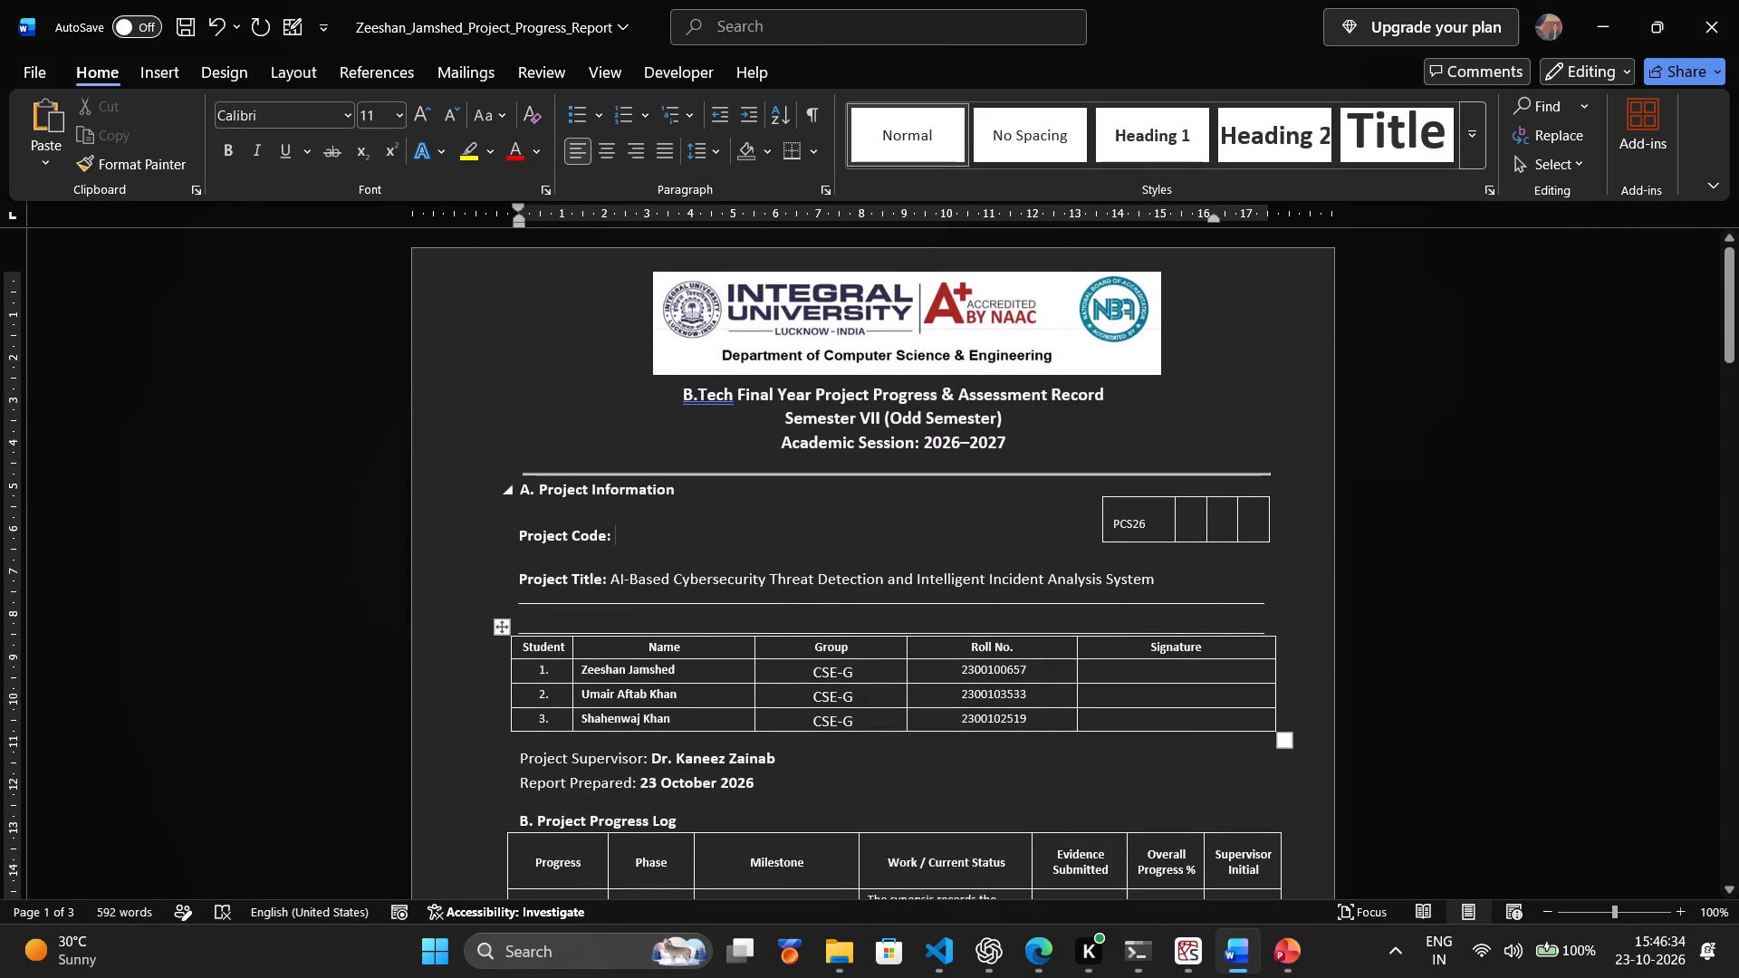
pyautogui.hotkey('ctrl', 's')
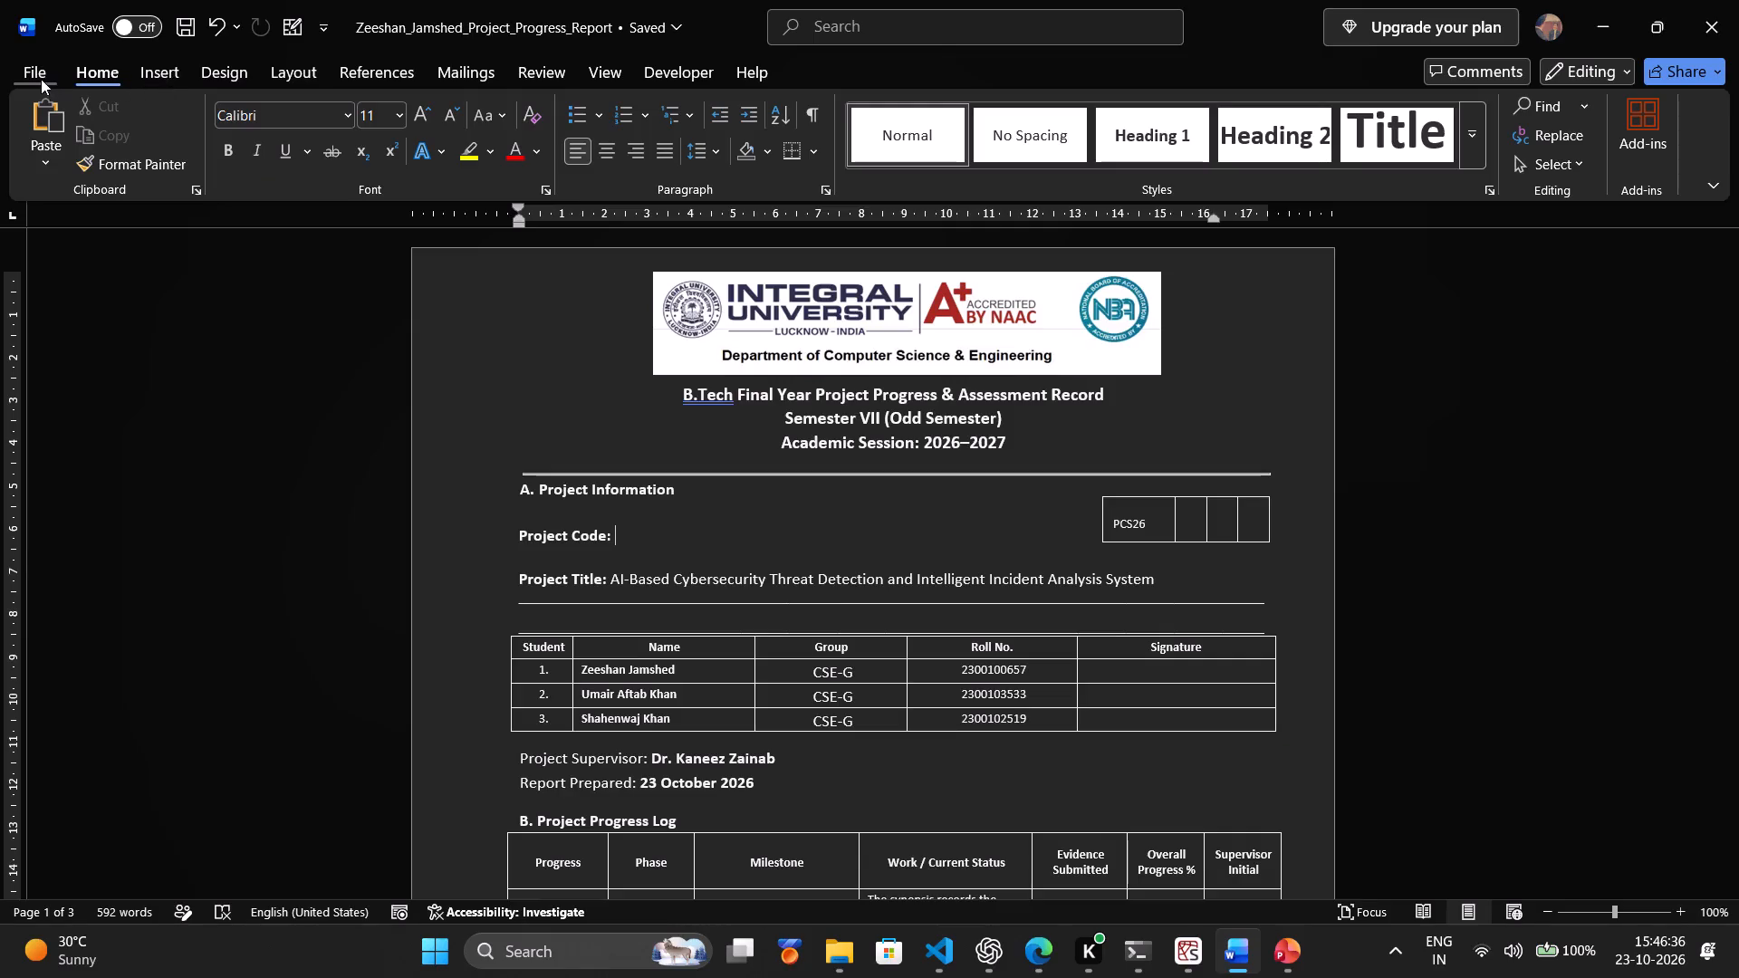
# Save a PDF copy of the progress report to the Desktop as AI_Cybersecurity_Project_Progress_Report.
pyautogui.click(41, 79)
pyautogui.click(98, 416)
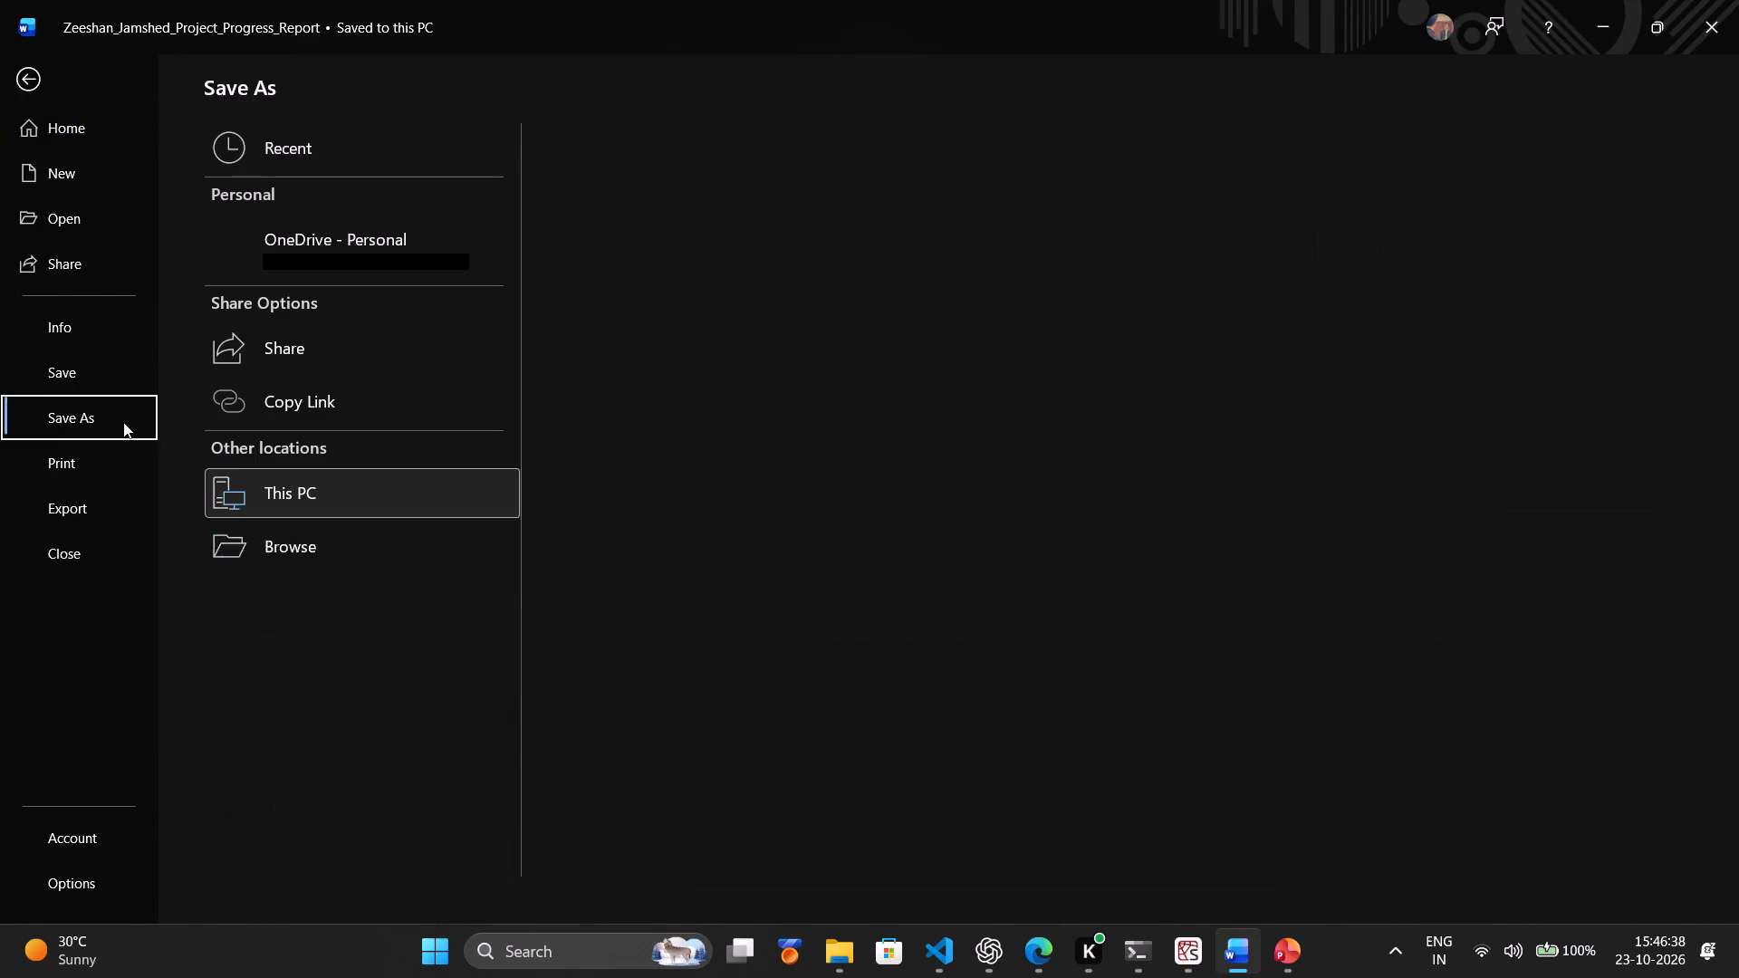
pyautogui.click(350, 596)
pyautogui.scroll(6, 80, 275)
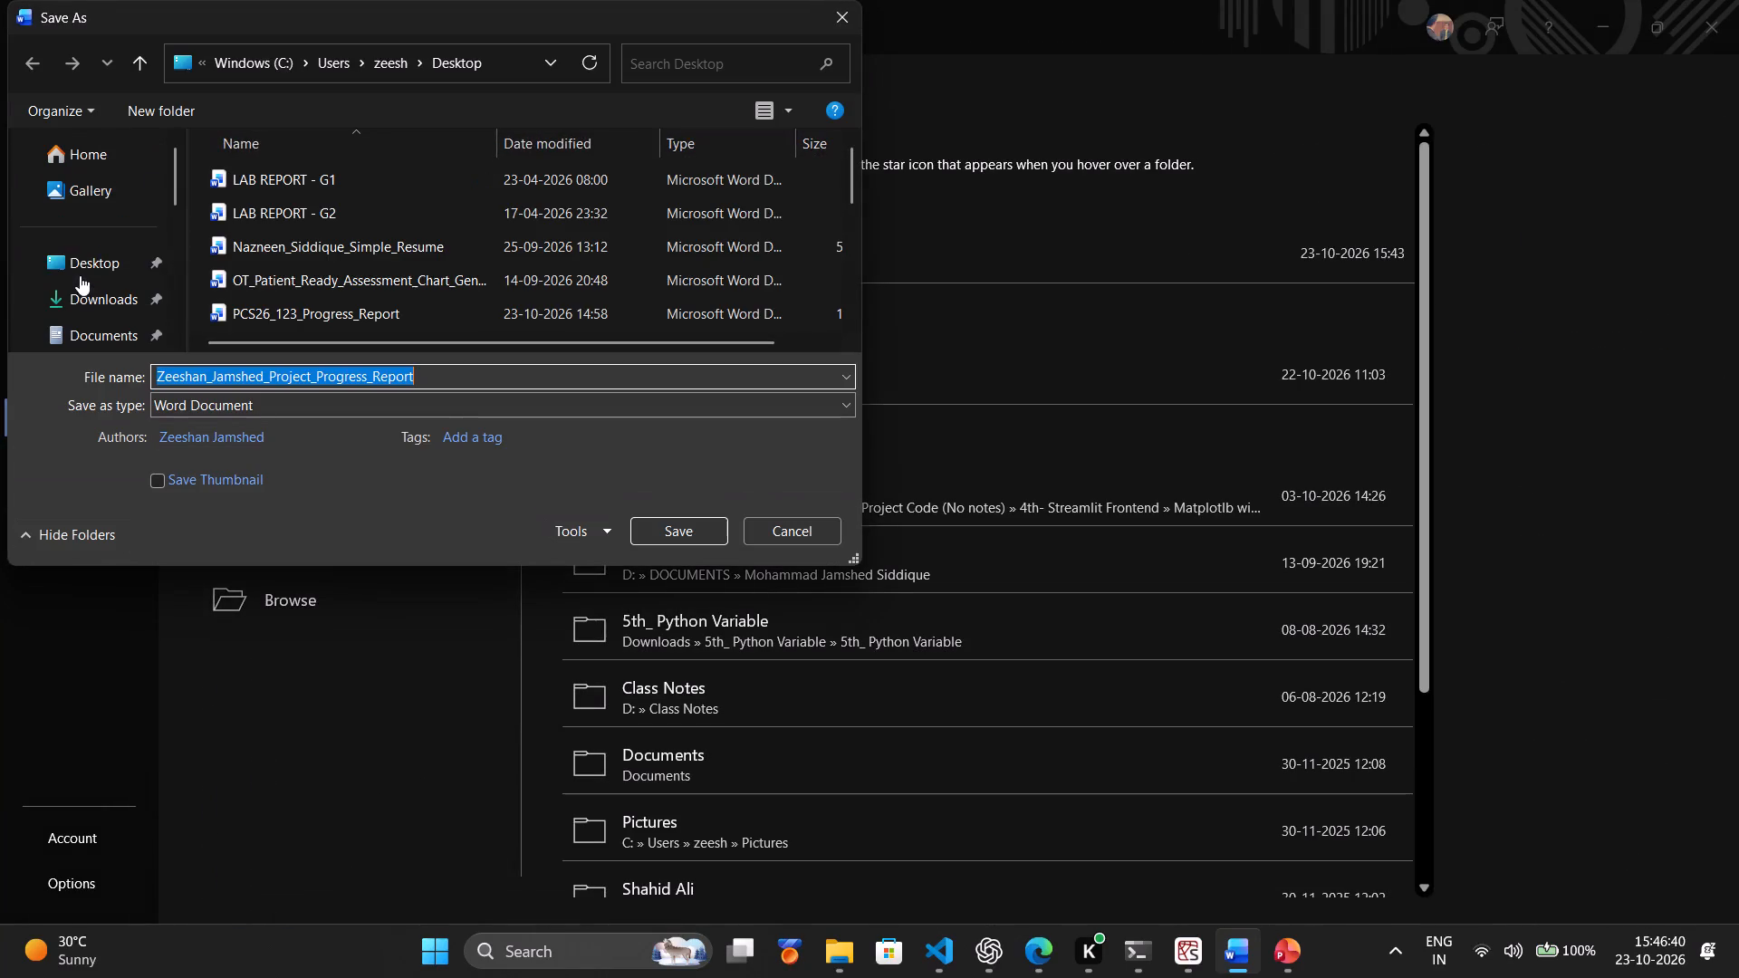
pyautogui.scroll(1, 80, 275)
pyautogui.click(93, 274)
pyautogui.click(238, 402)
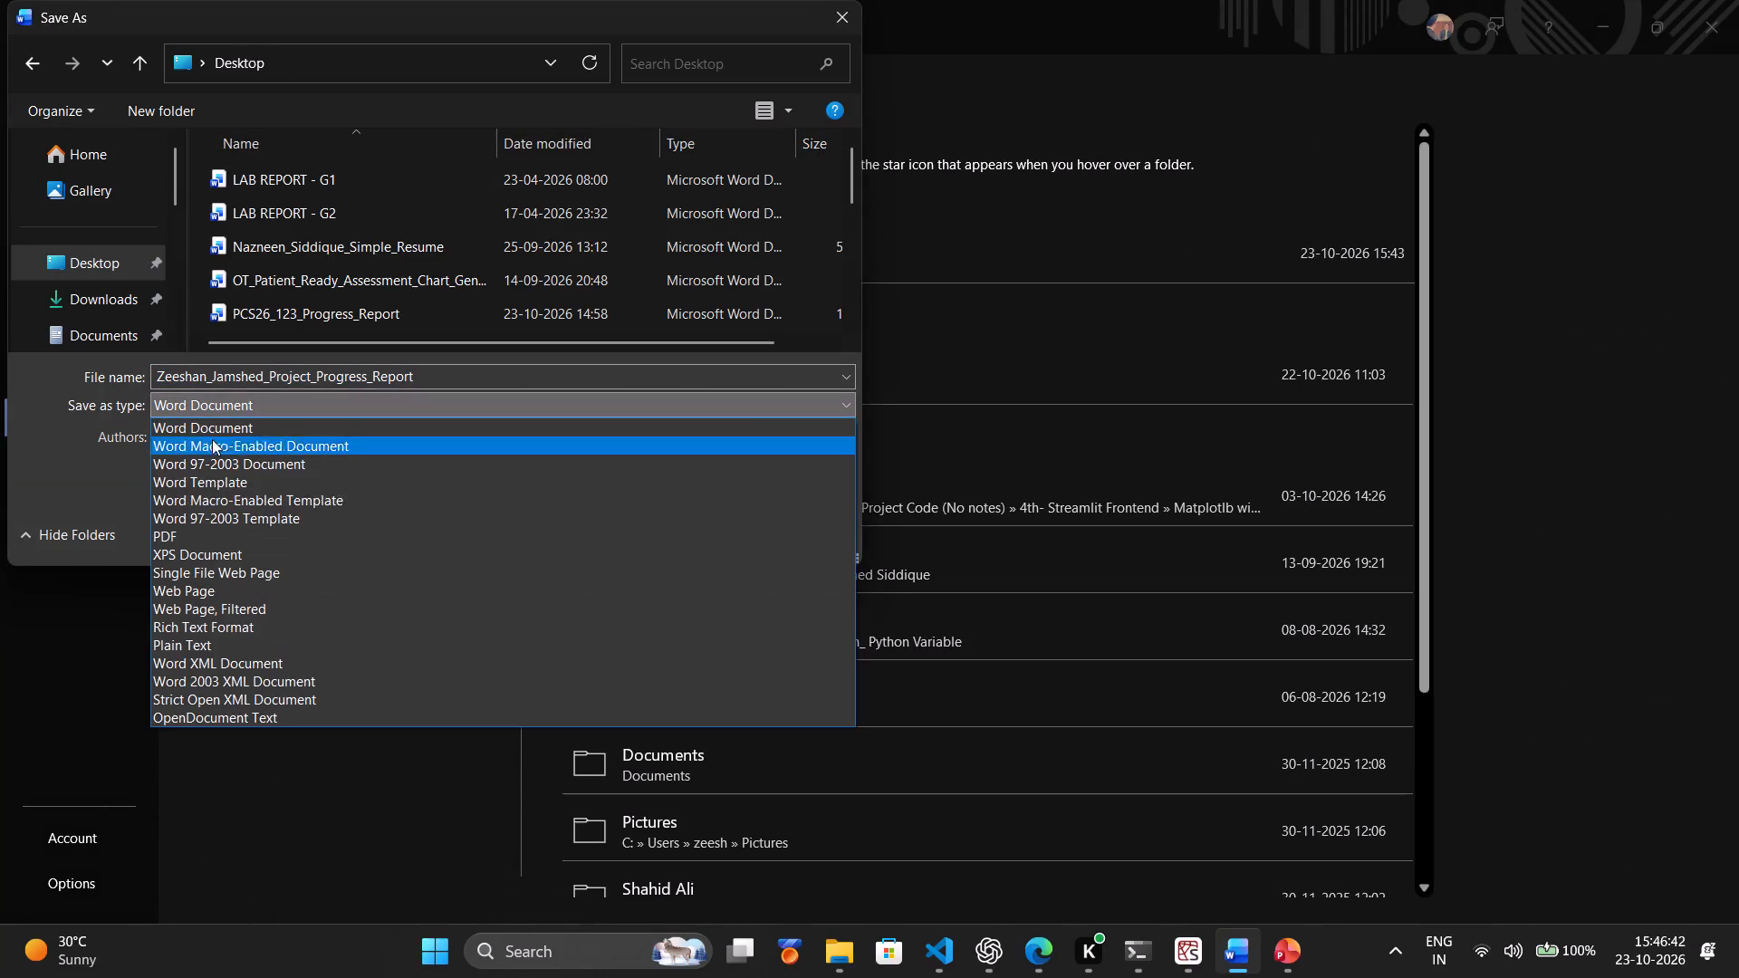
pyautogui.click(176, 532)
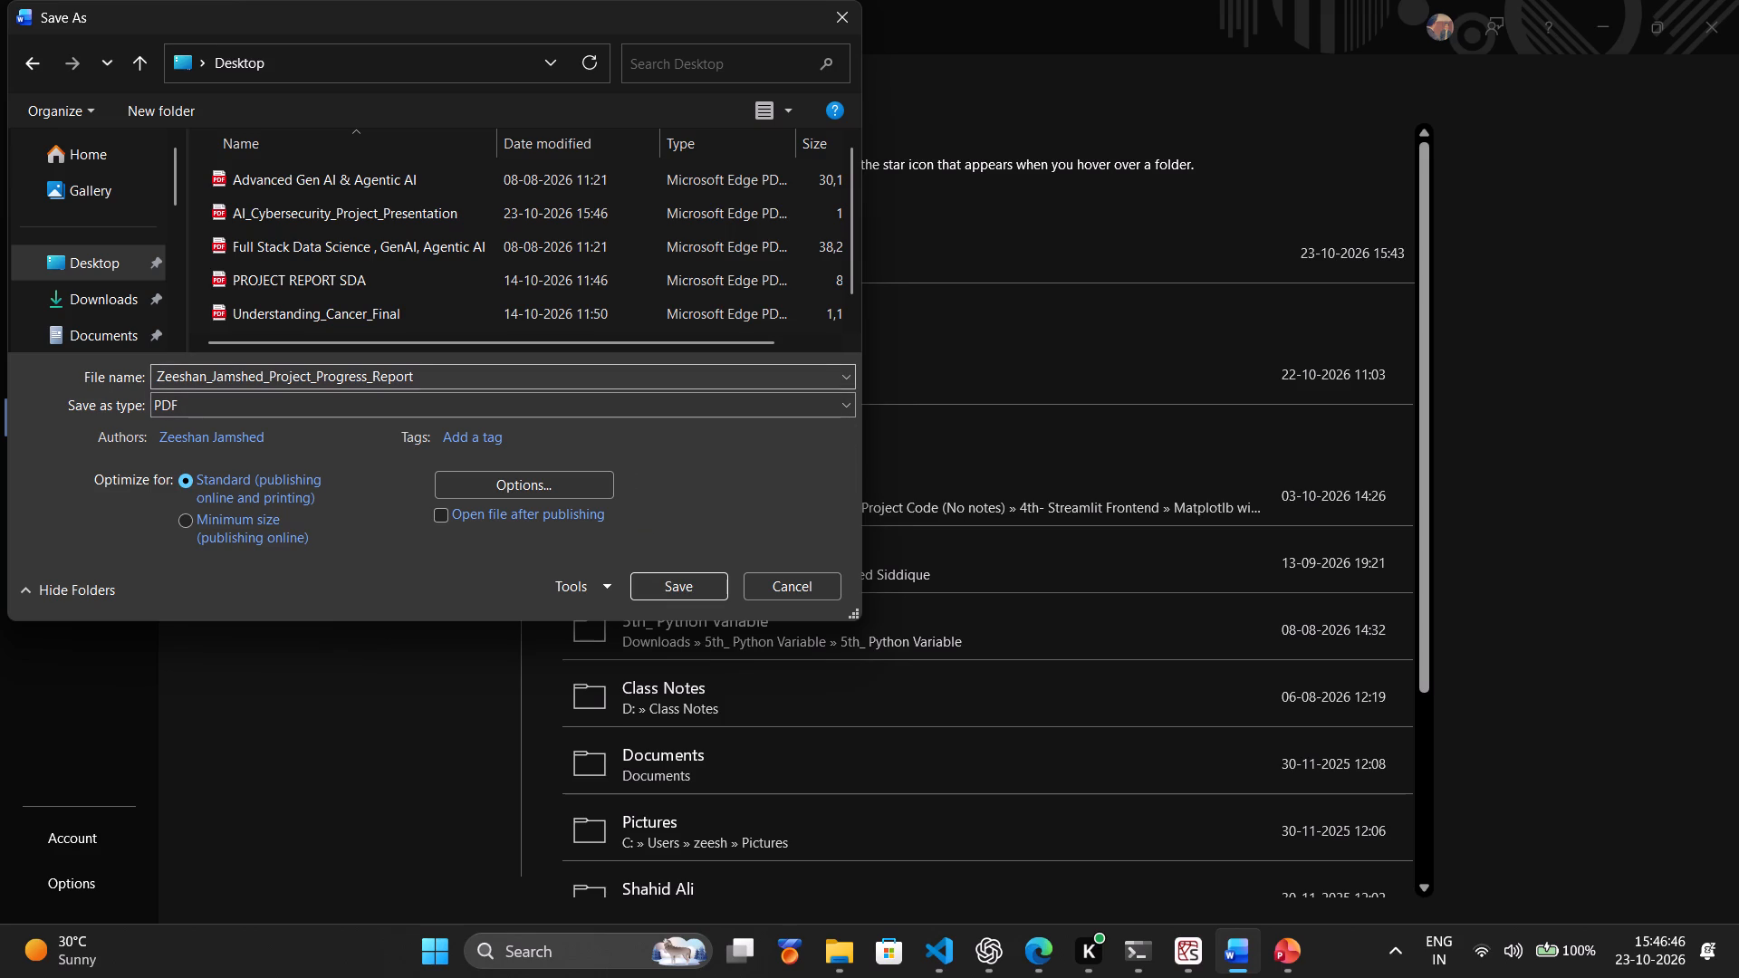
pyautogui.click(263, 379)
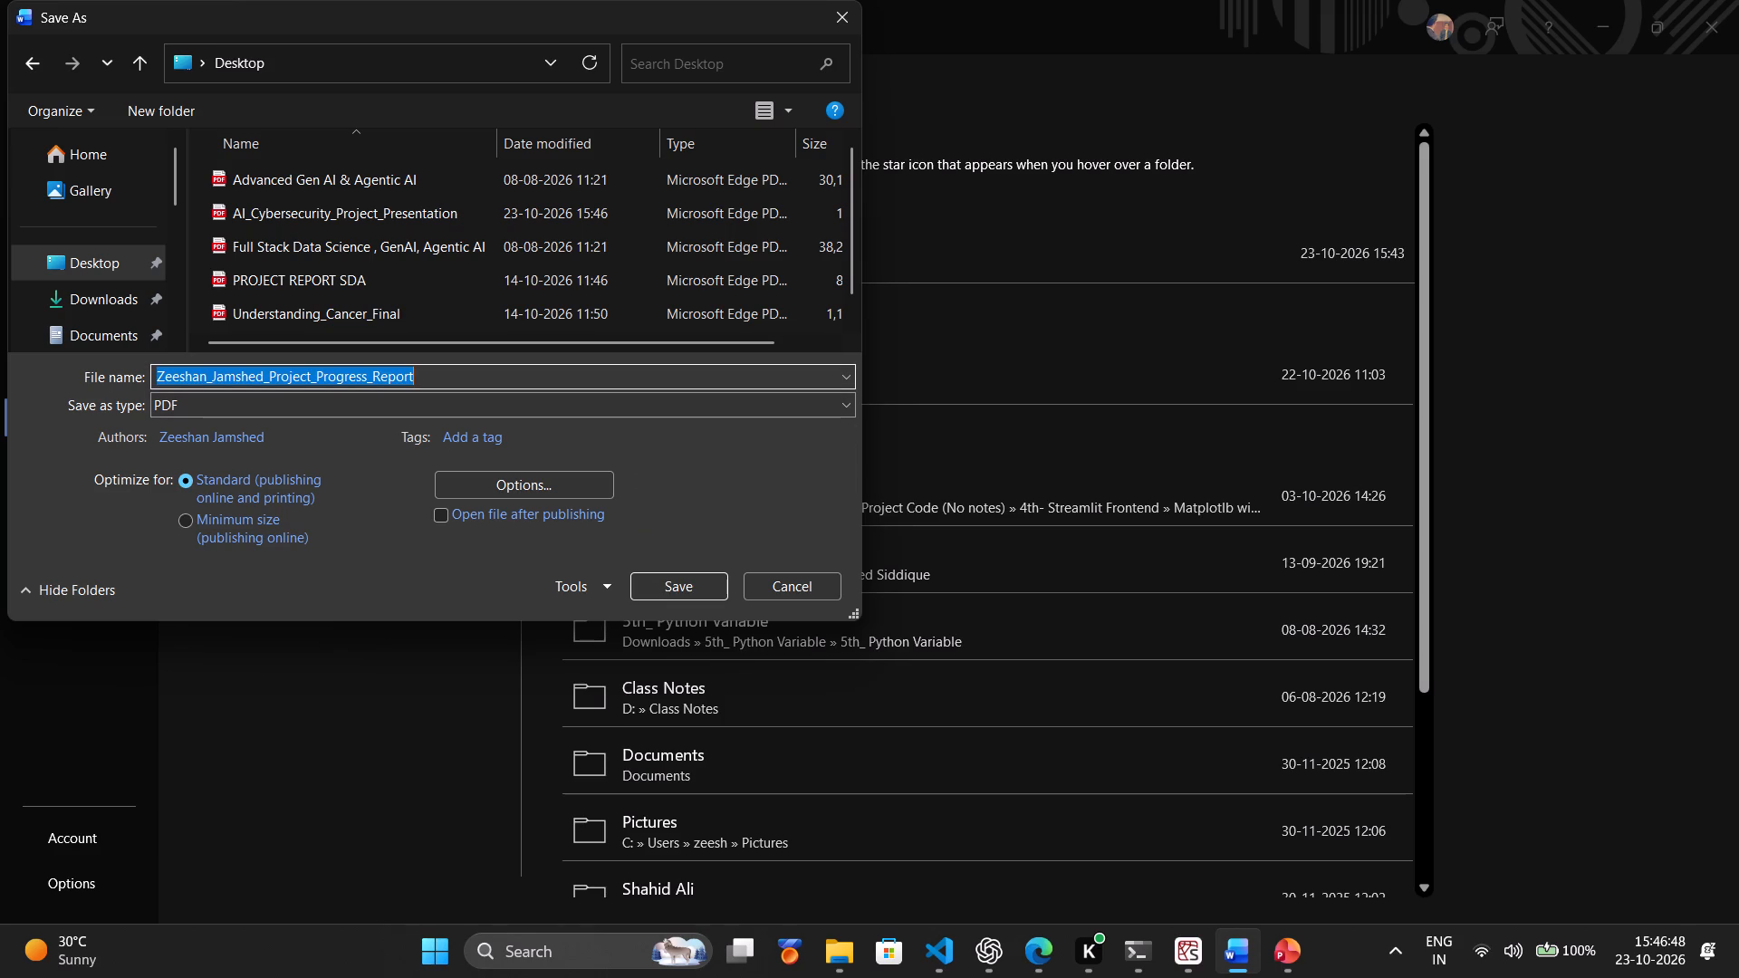
pyautogui.click(263, 376)
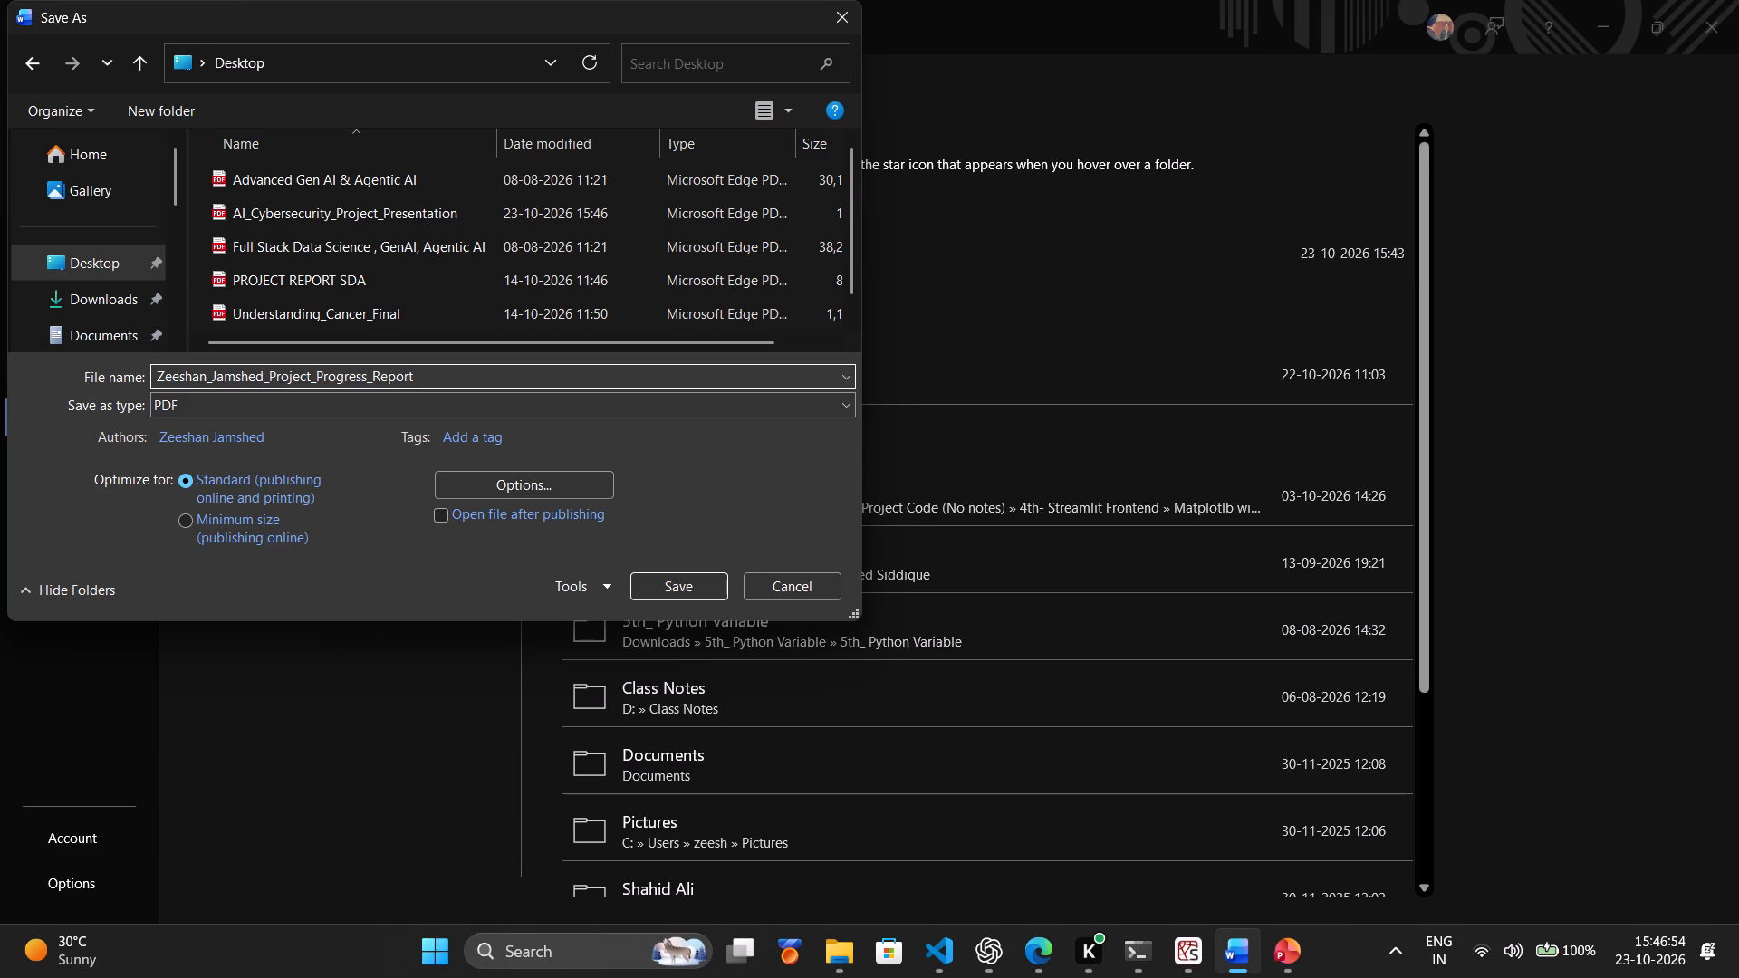
pyautogui.press('BackSpace')
pyautogui.press('BackSpace')
pyautogui.press('BackSpace')
pyautogui.press('BackSpace')
pyautogui.press('BackSpace')
pyautogui.press('BackSpace')
pyautogui.press('BackSpace')
pyautogui.press('BackSpace')
pyautogui.press('BackSpace')
pyautogui.press('BackSpace')
pyautogui.press('BackSpace')
pyautogui.press('BackSpace')
pyautogui.press('BackSpace')
pyautogui.press('BackSpace')
pyautogui.press('BackSpace')
pyautogui.press('BackSpace')
pyautogui.press('BackSpace')
pyautogui.press('BackSpace')
pyautogui.press('BackSpace')
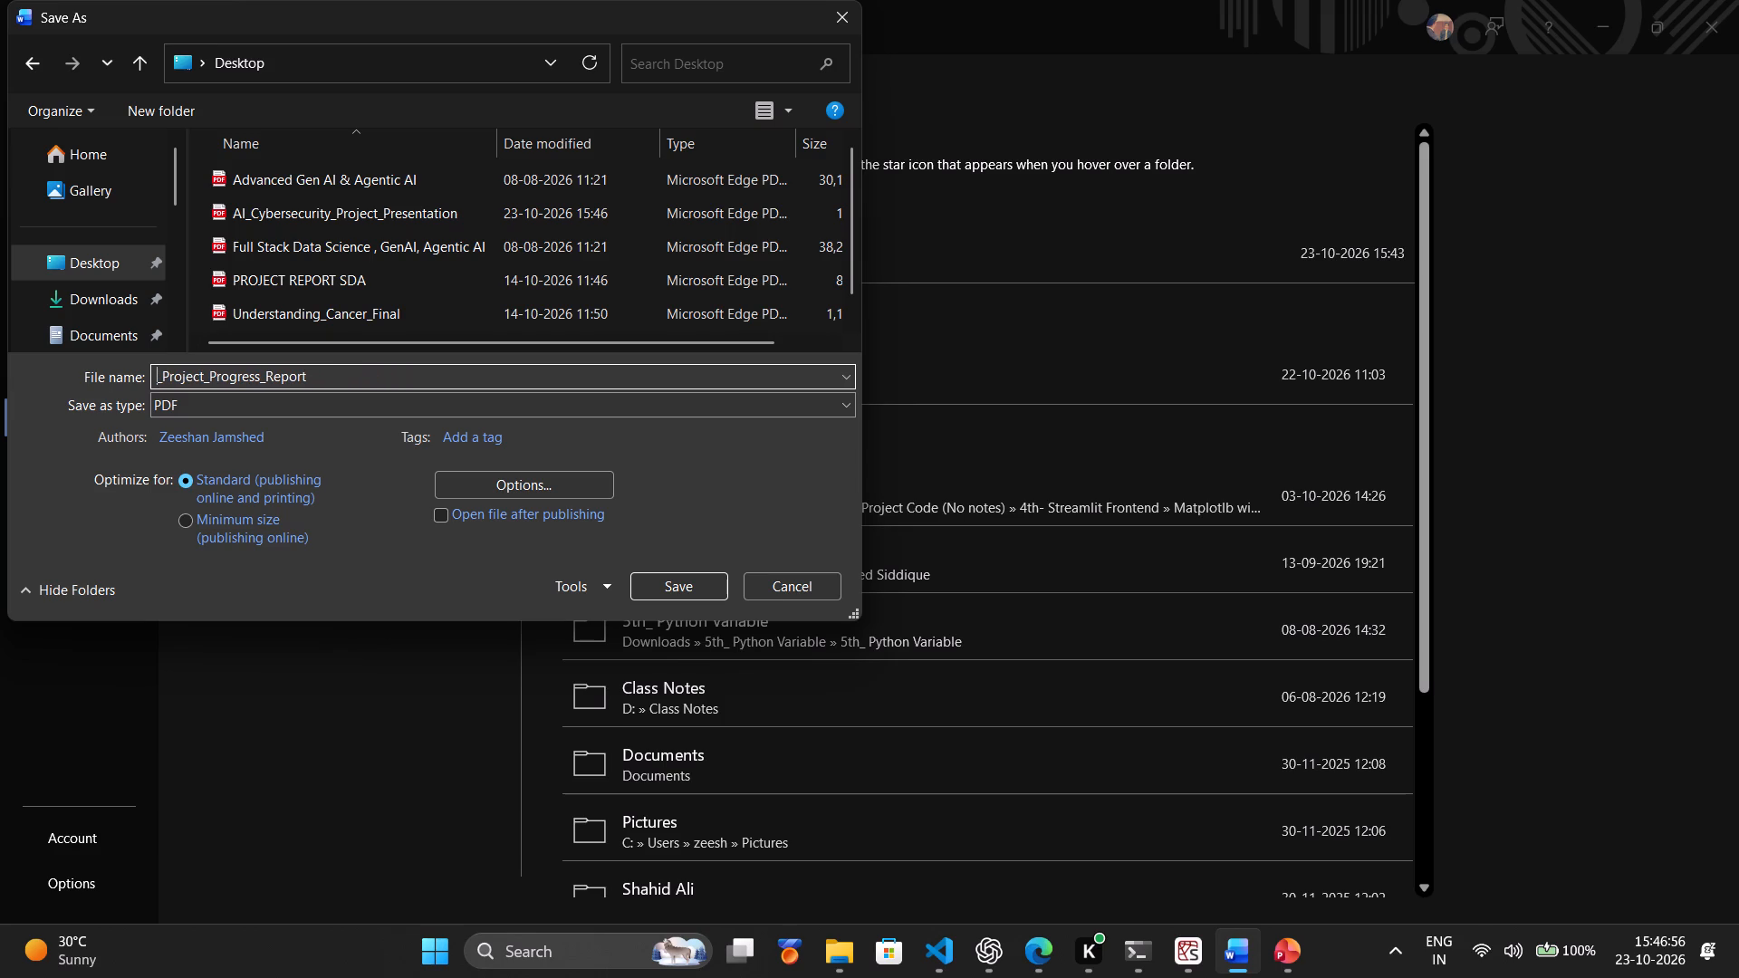
pyautogui.write('AI')
pyautogui.hotkey('shift', '_')
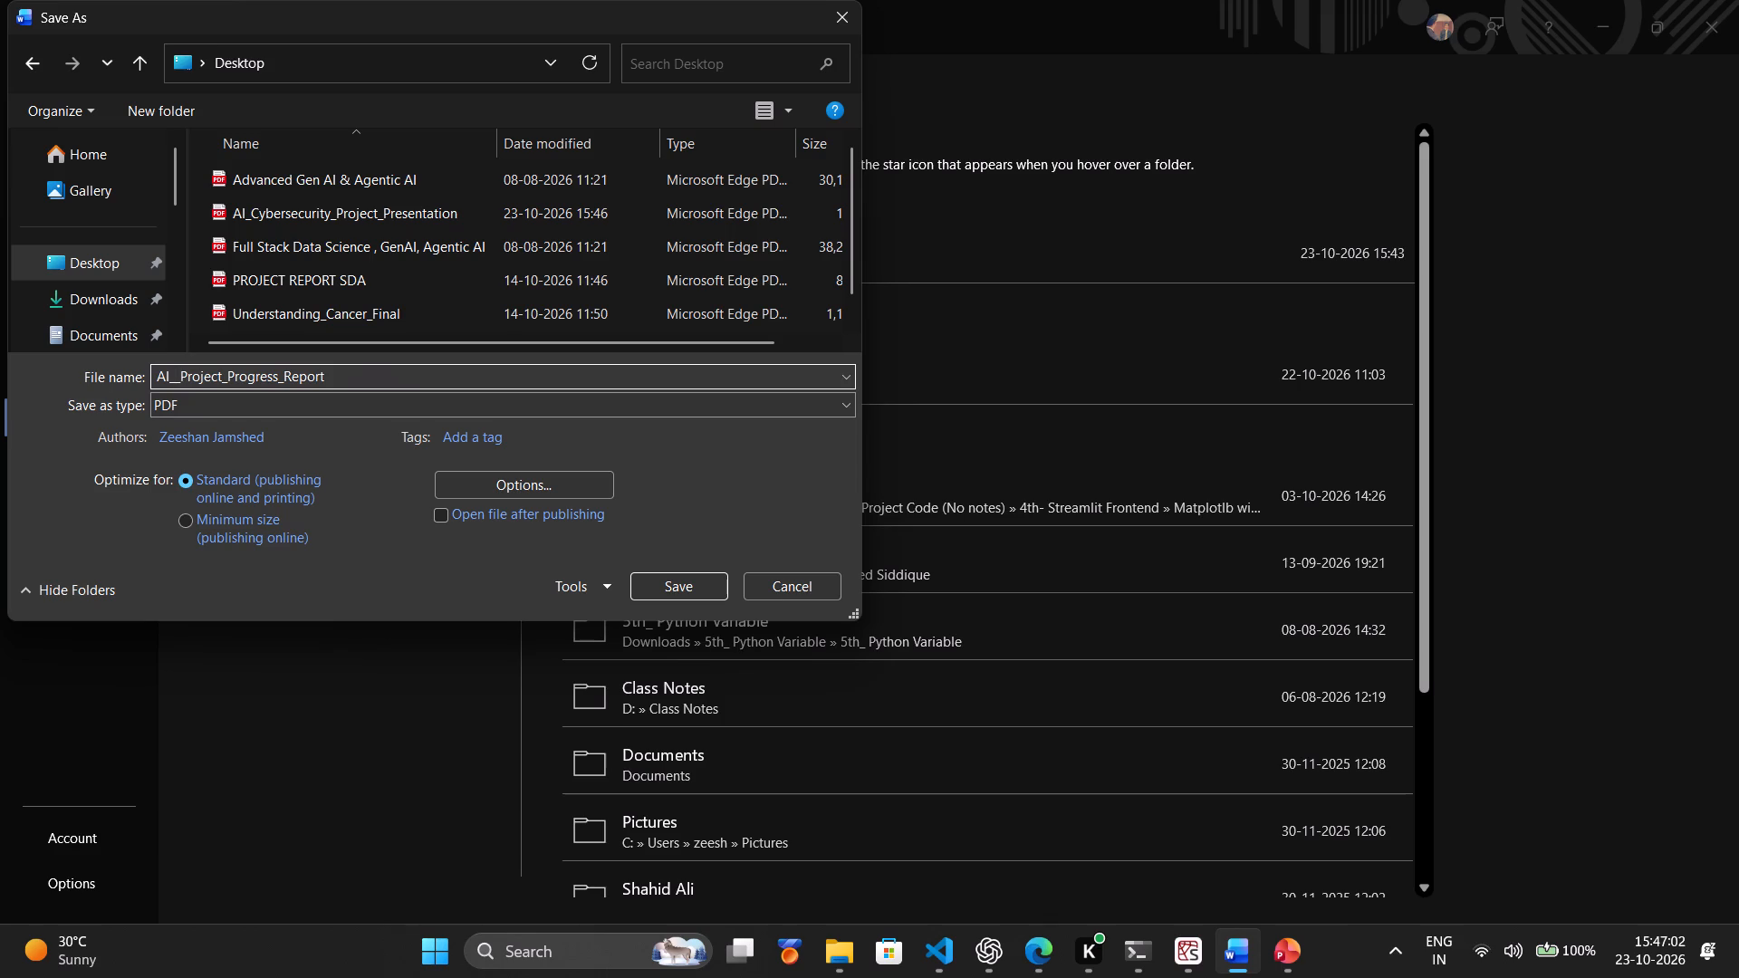
pyautogui.hotkey('shift', 'c')
pyautogui.scroll(-1, 447, 235)
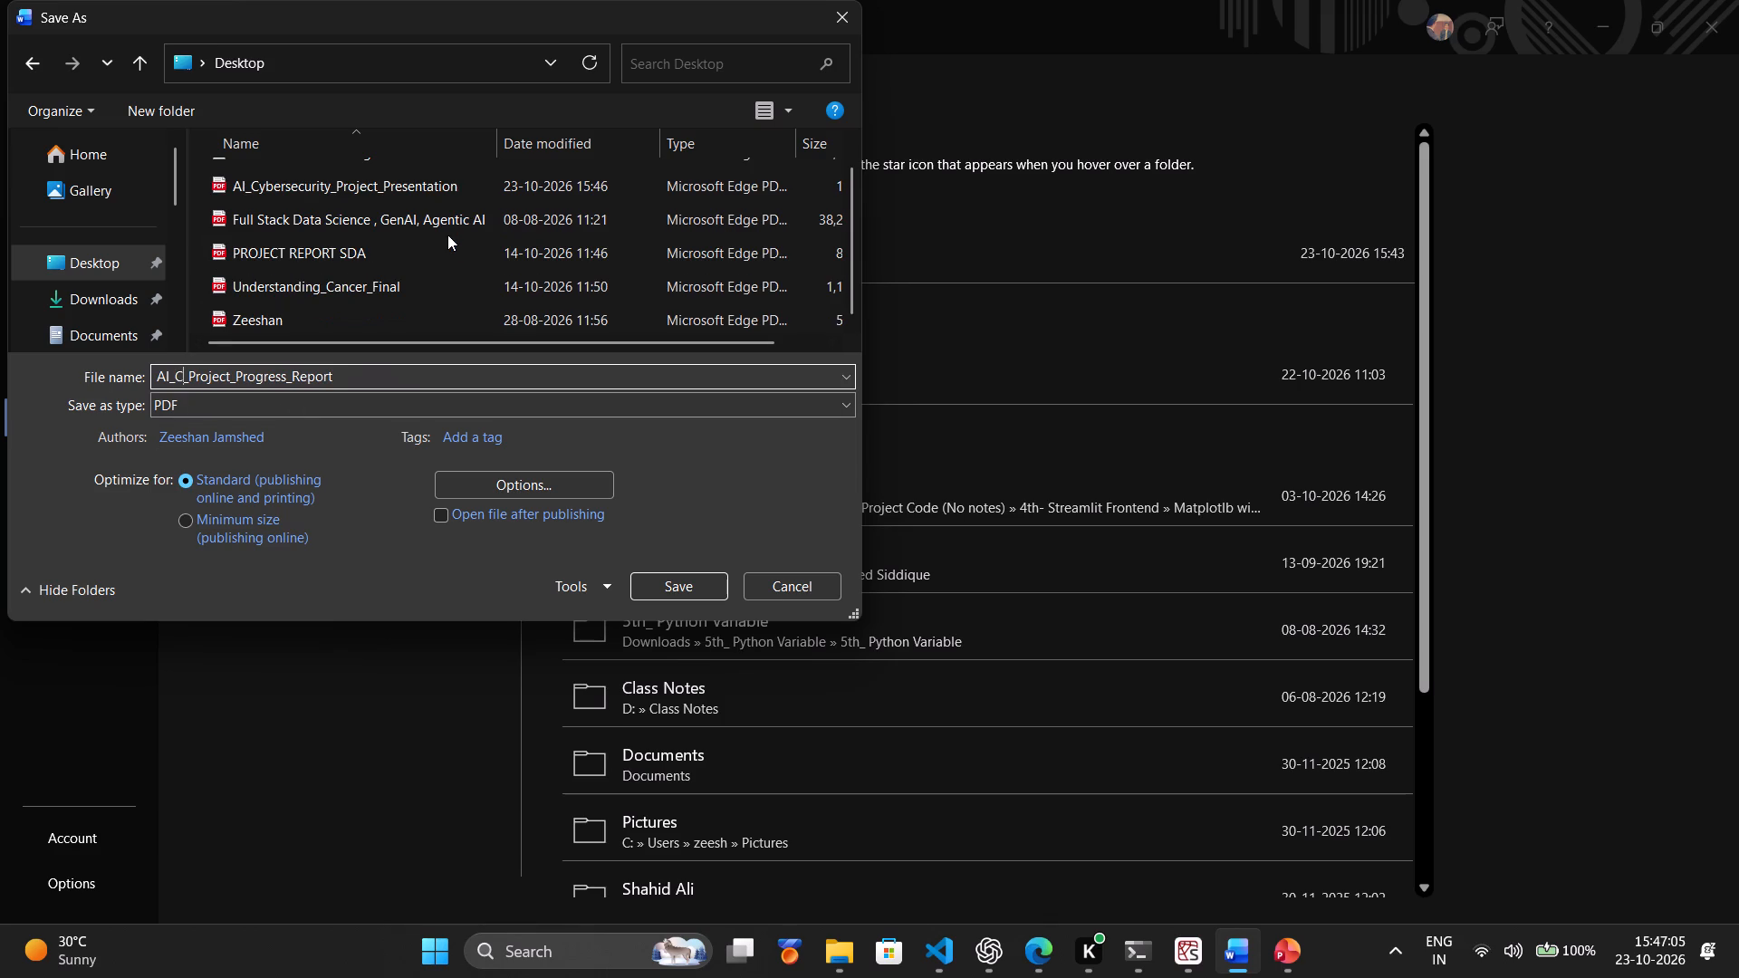
pyautogui.scroll(-1, 447, 235)
pyautogui.scroll(7, 447, 235)
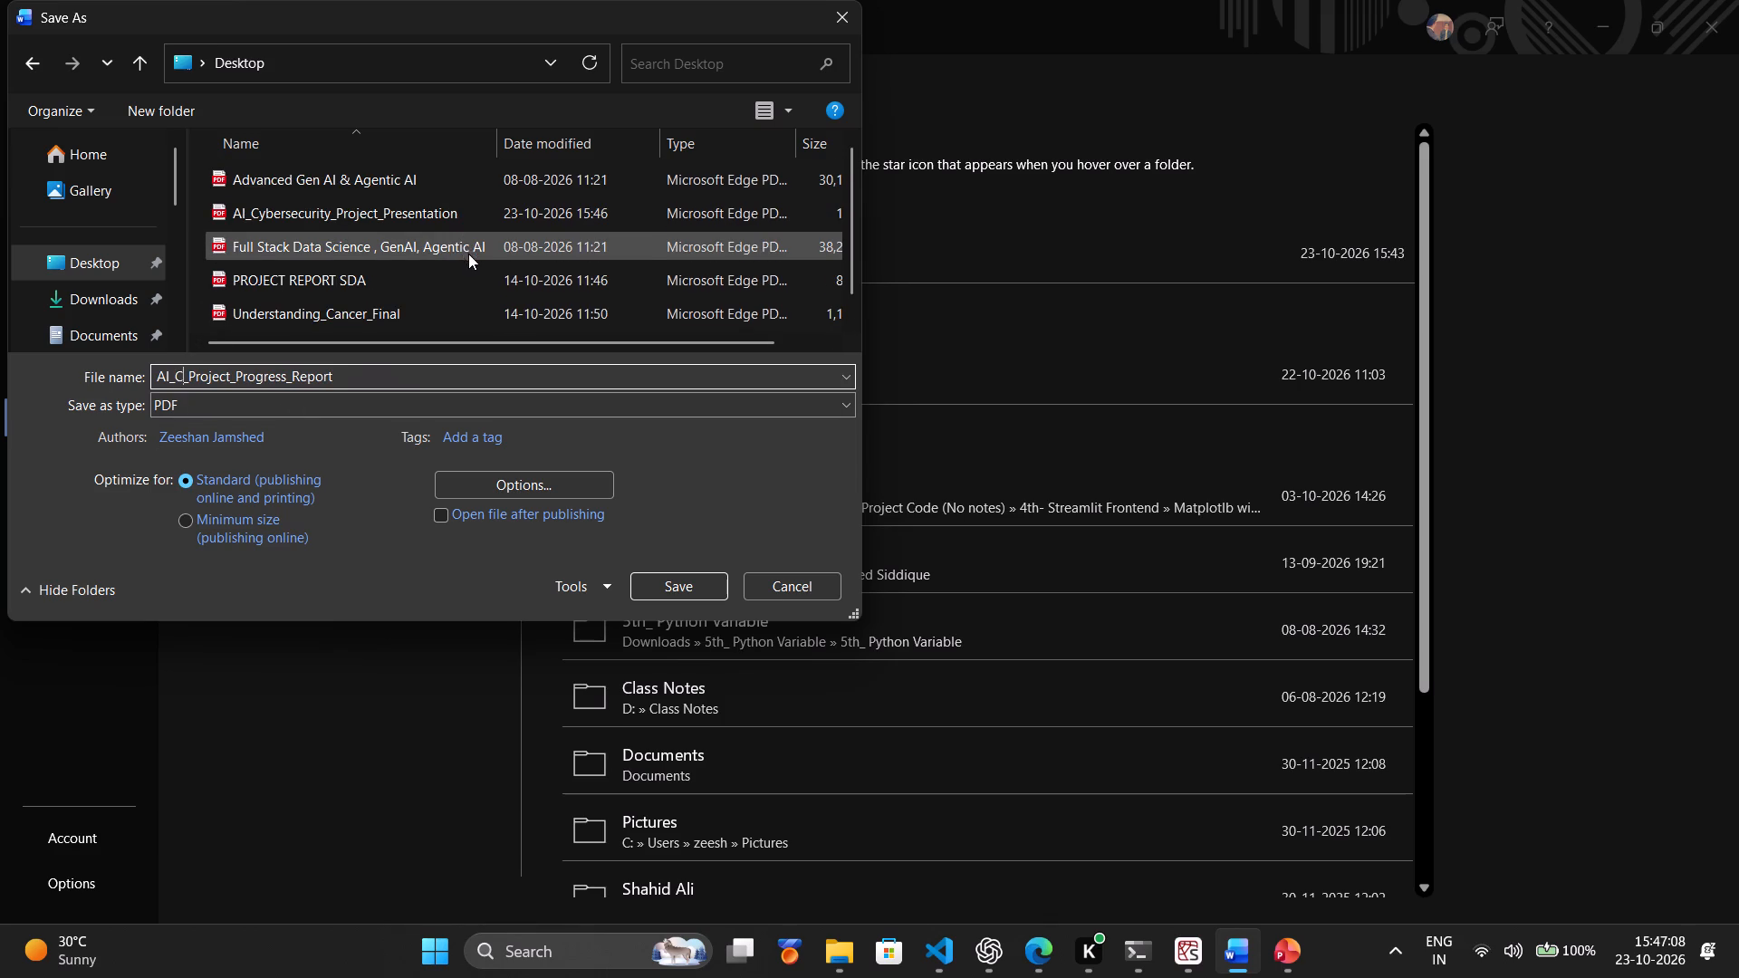
pyautogui.scroll(1, 468, 254)
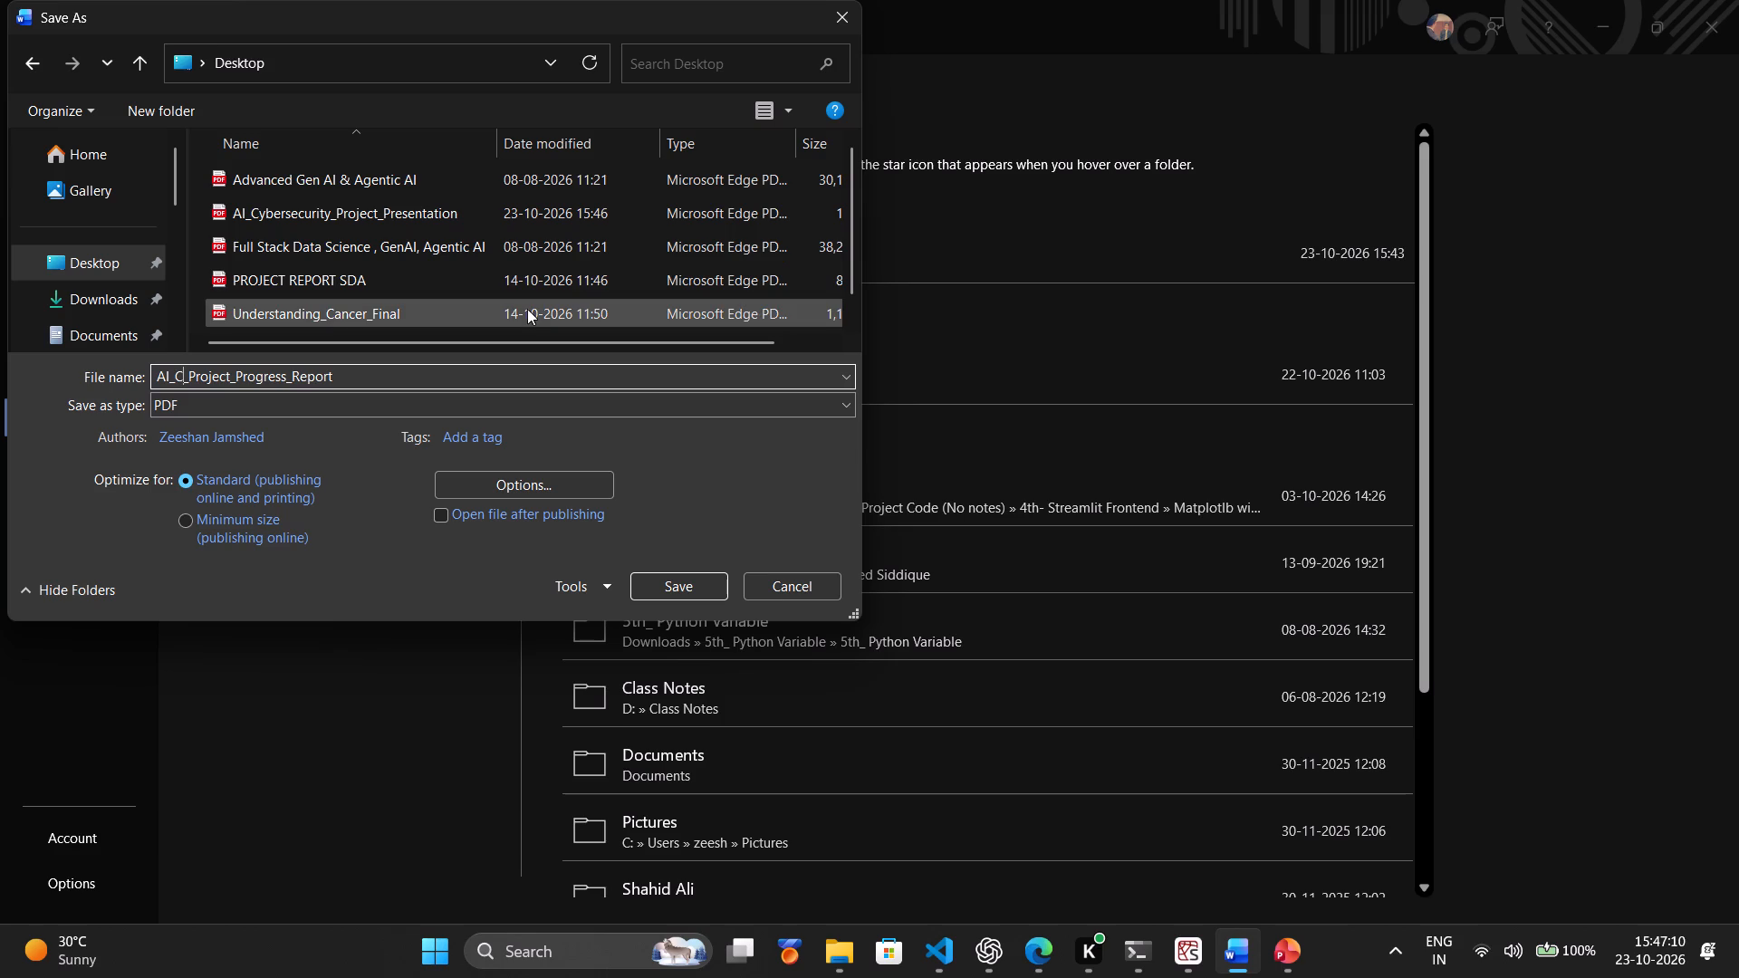
pyautogui.write('ybersecurity')
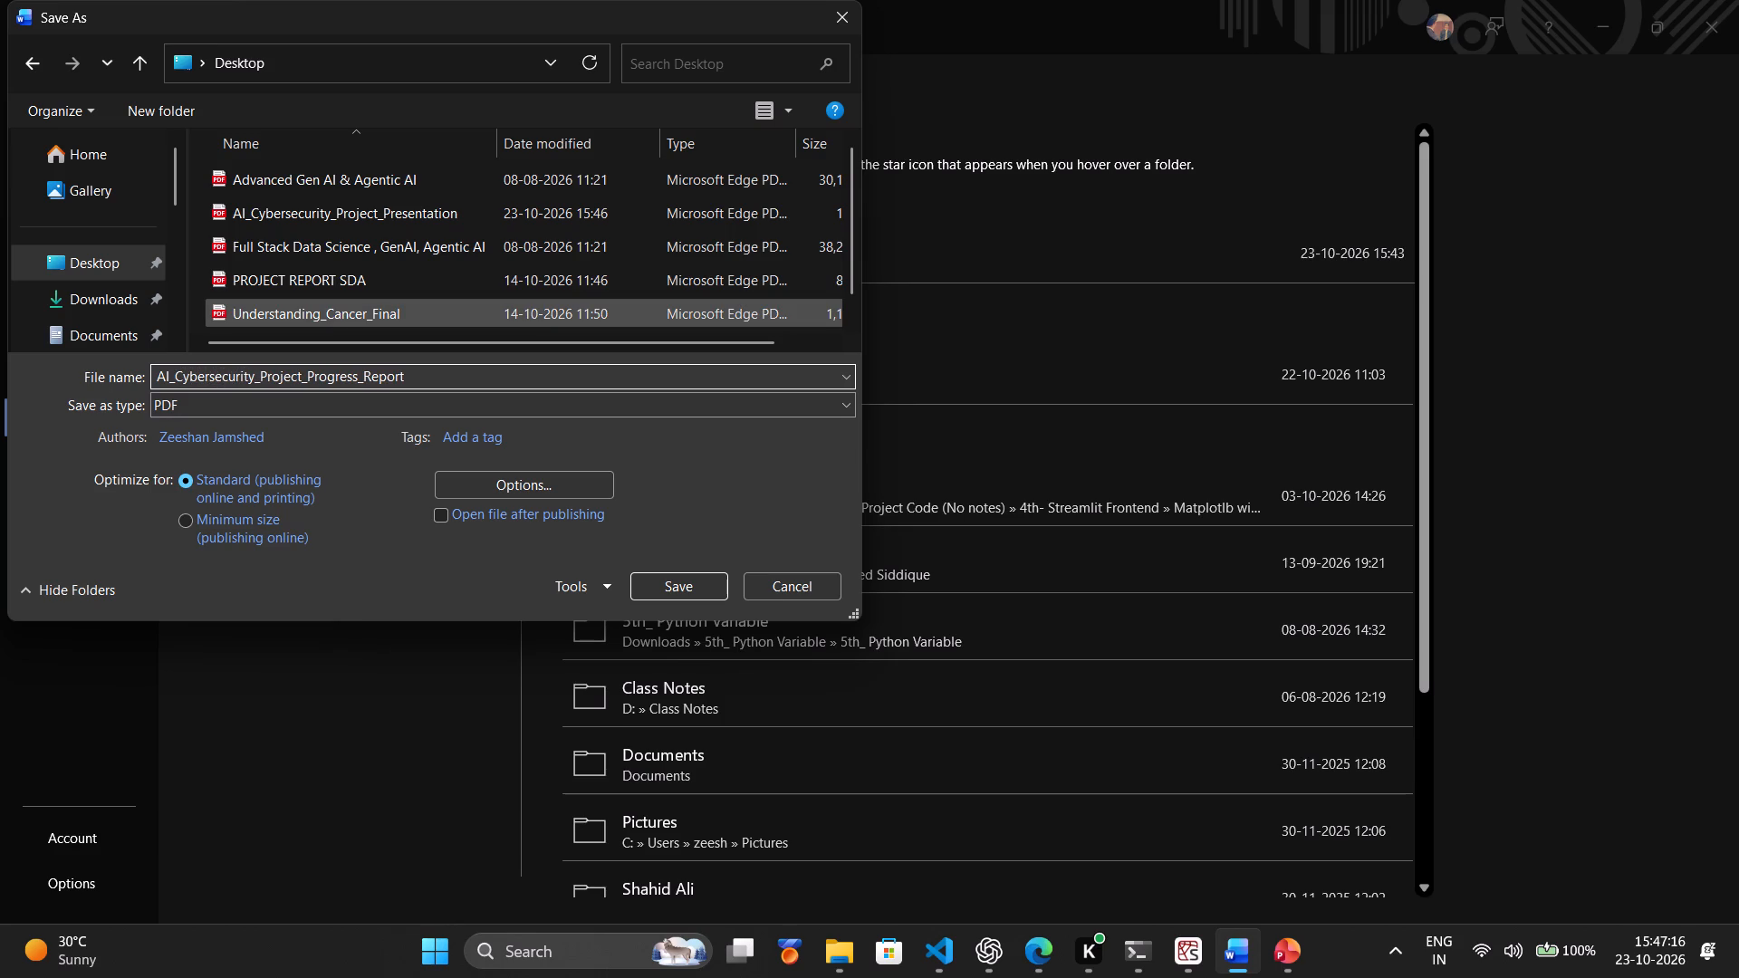
pyautogui.click(715, 582)
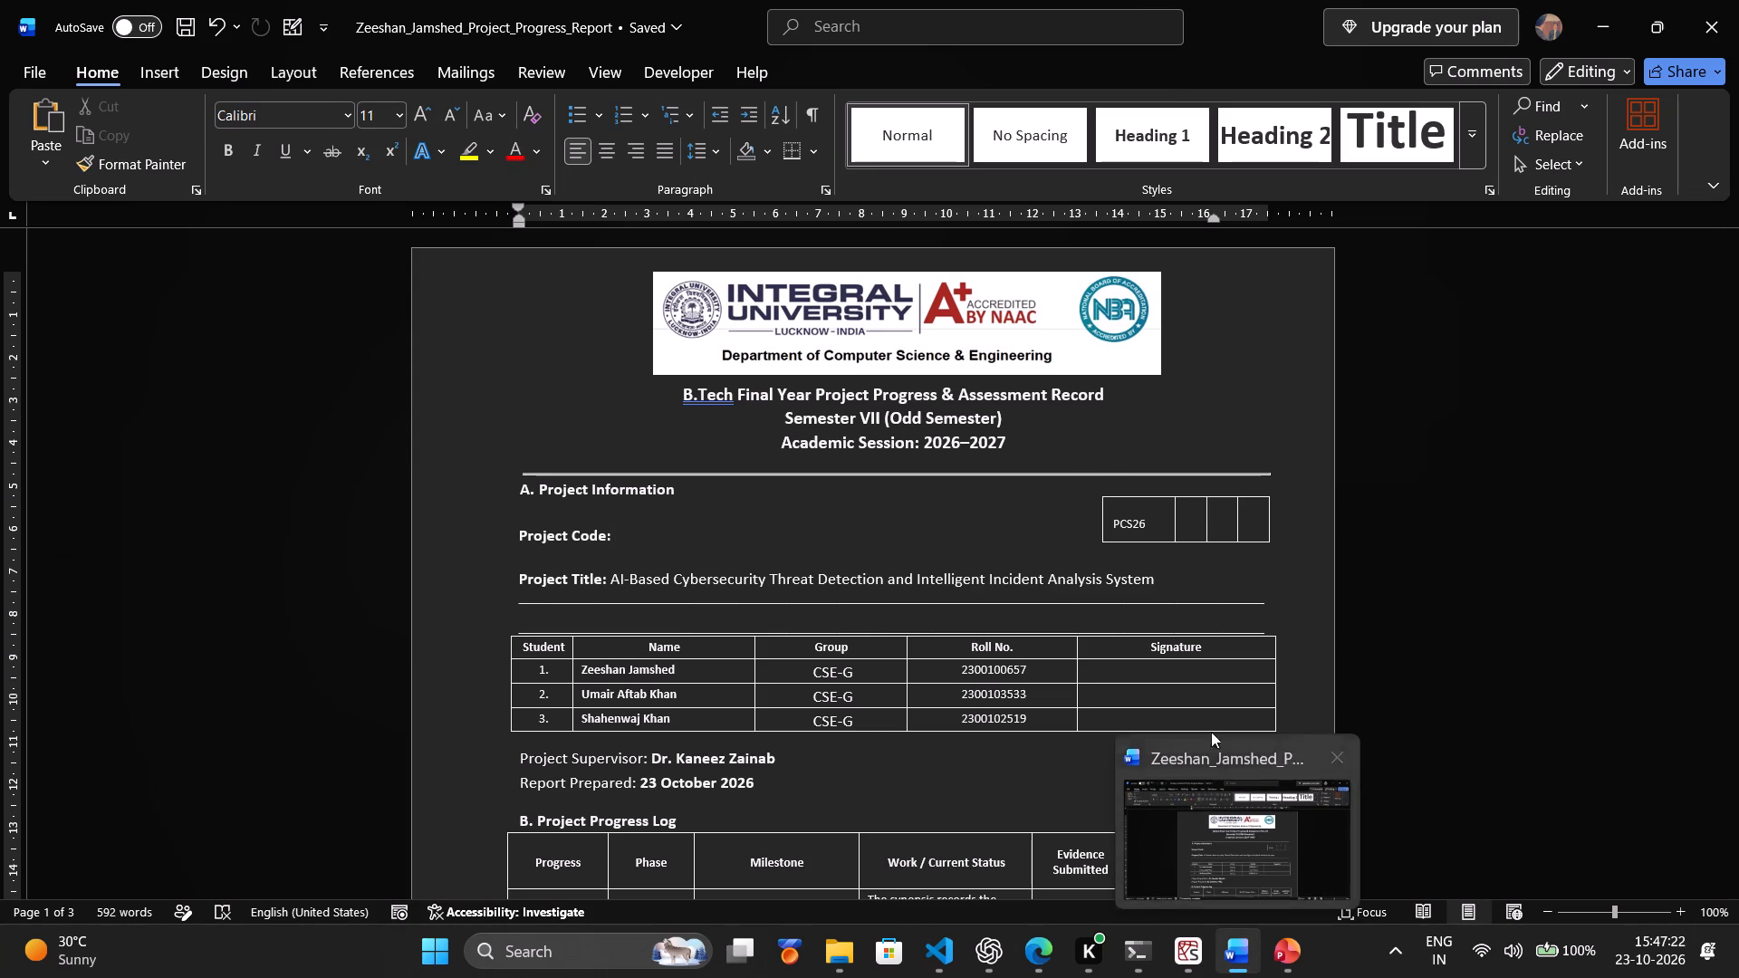
# Review all three pages of the progress report, from the project information through the Semester VII assessment tables.
pyautogui.click(240, 422)
pyautogui.click(1389, 523)
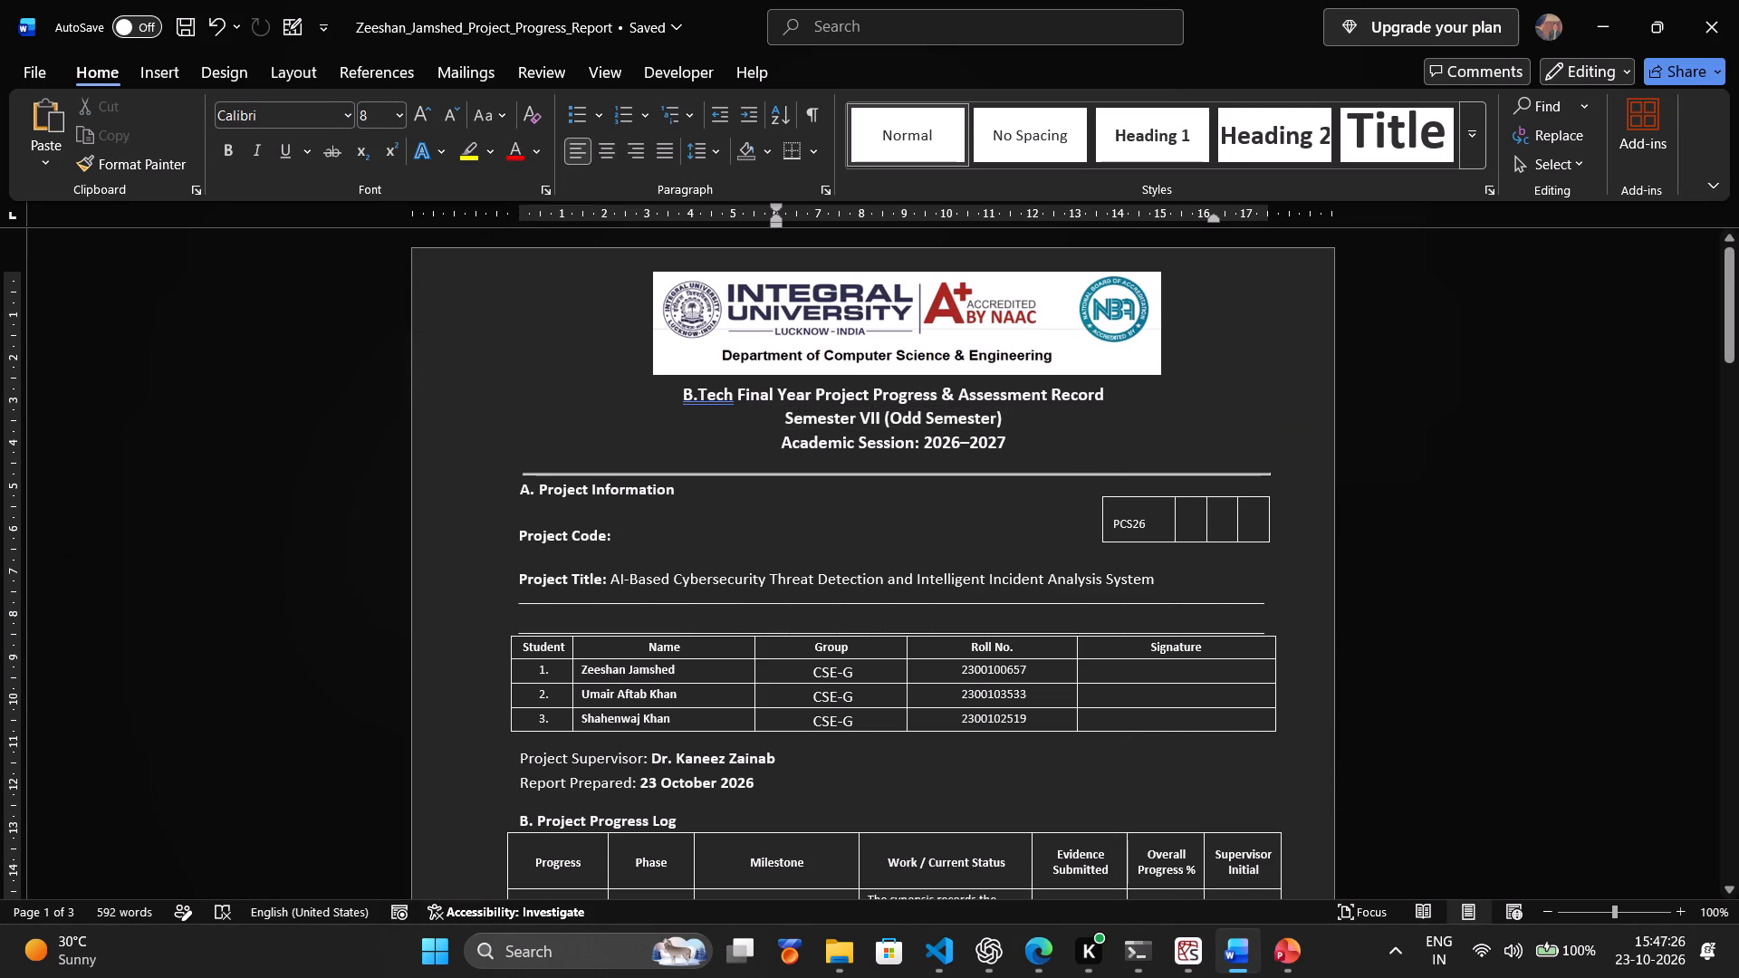
pyautogui.scroll(-2, 1015, 544)
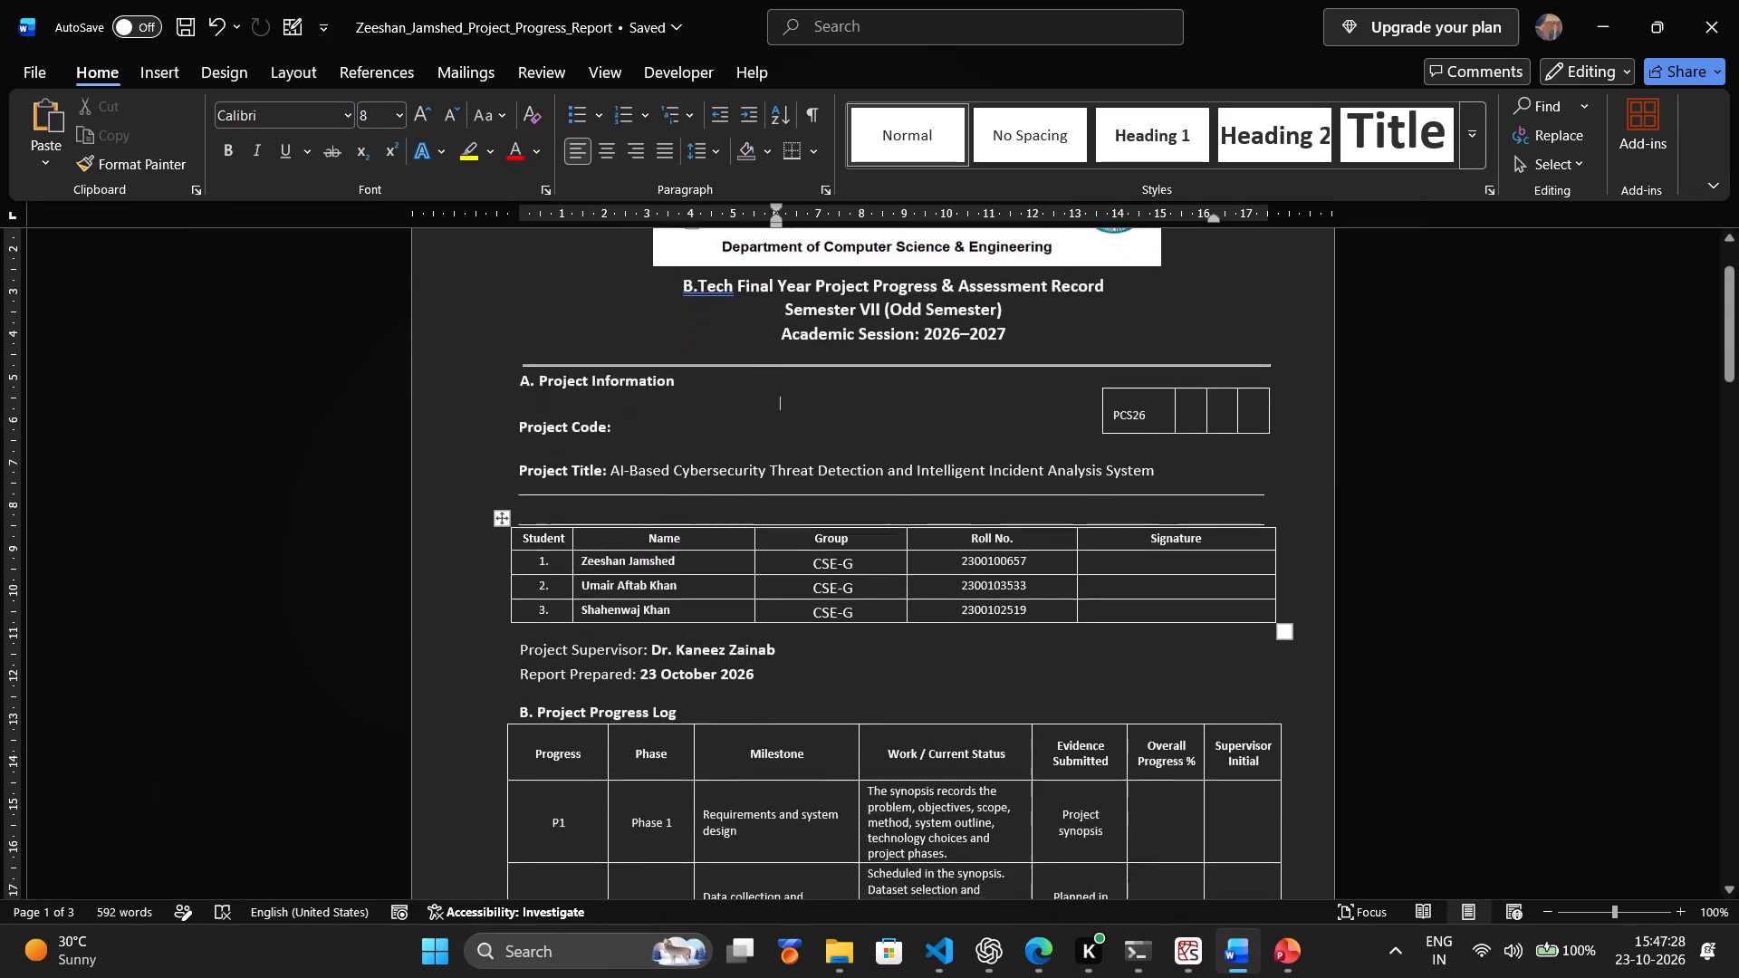
pyautogui.scroll(-20, 1022, 547)
pyautogui.scroll(-16, 1053, 523)
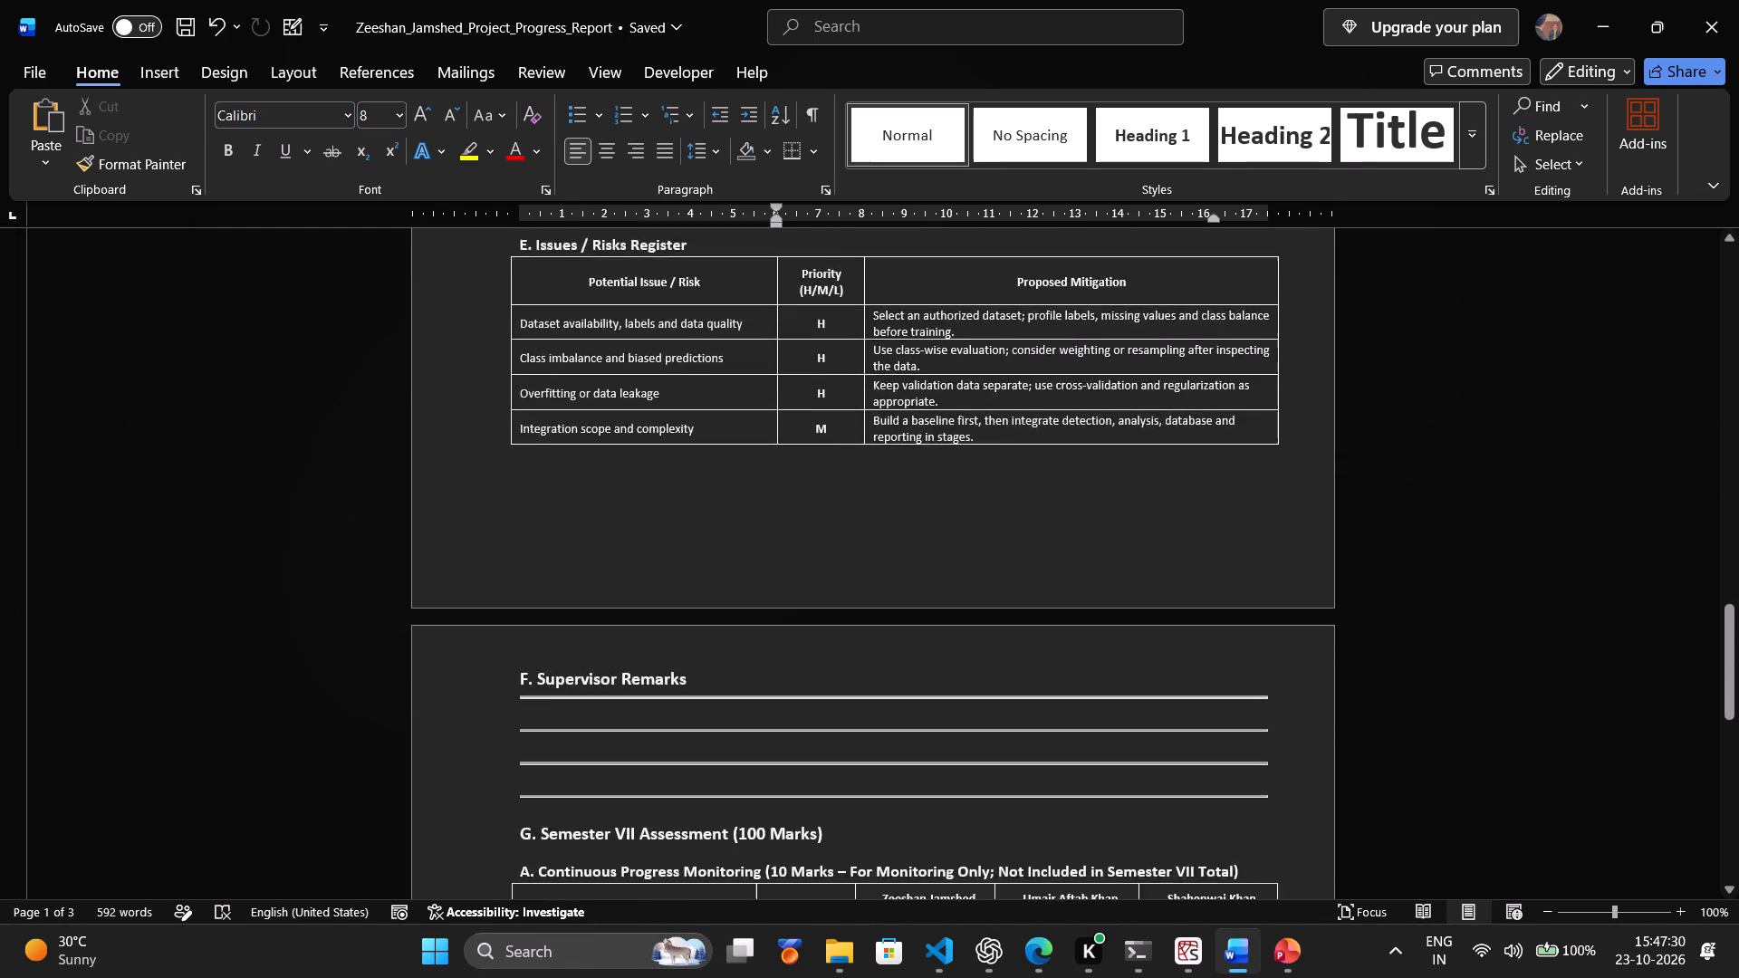
pyautogui.scroll(-20, 1053, 523)
pyautogui.scroll(-2, 1053, 523)
pyautogui.scroll(7, 1053, 523)
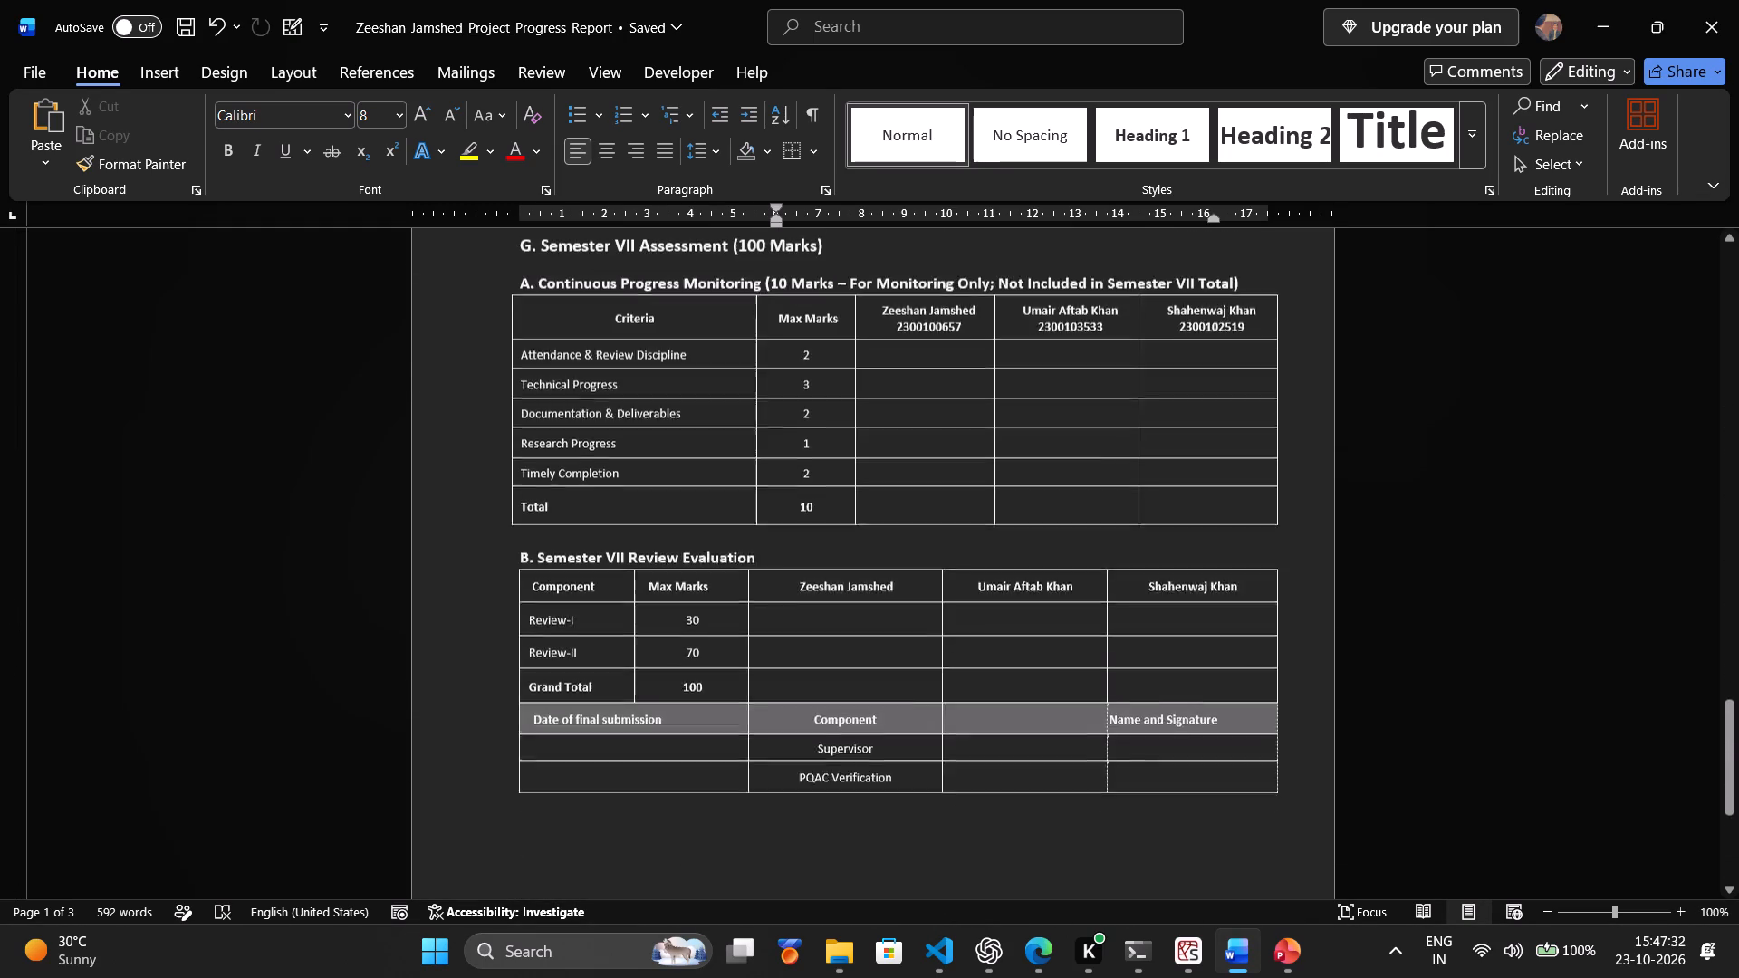
pyautogui.scroll(2, 1053, 523)
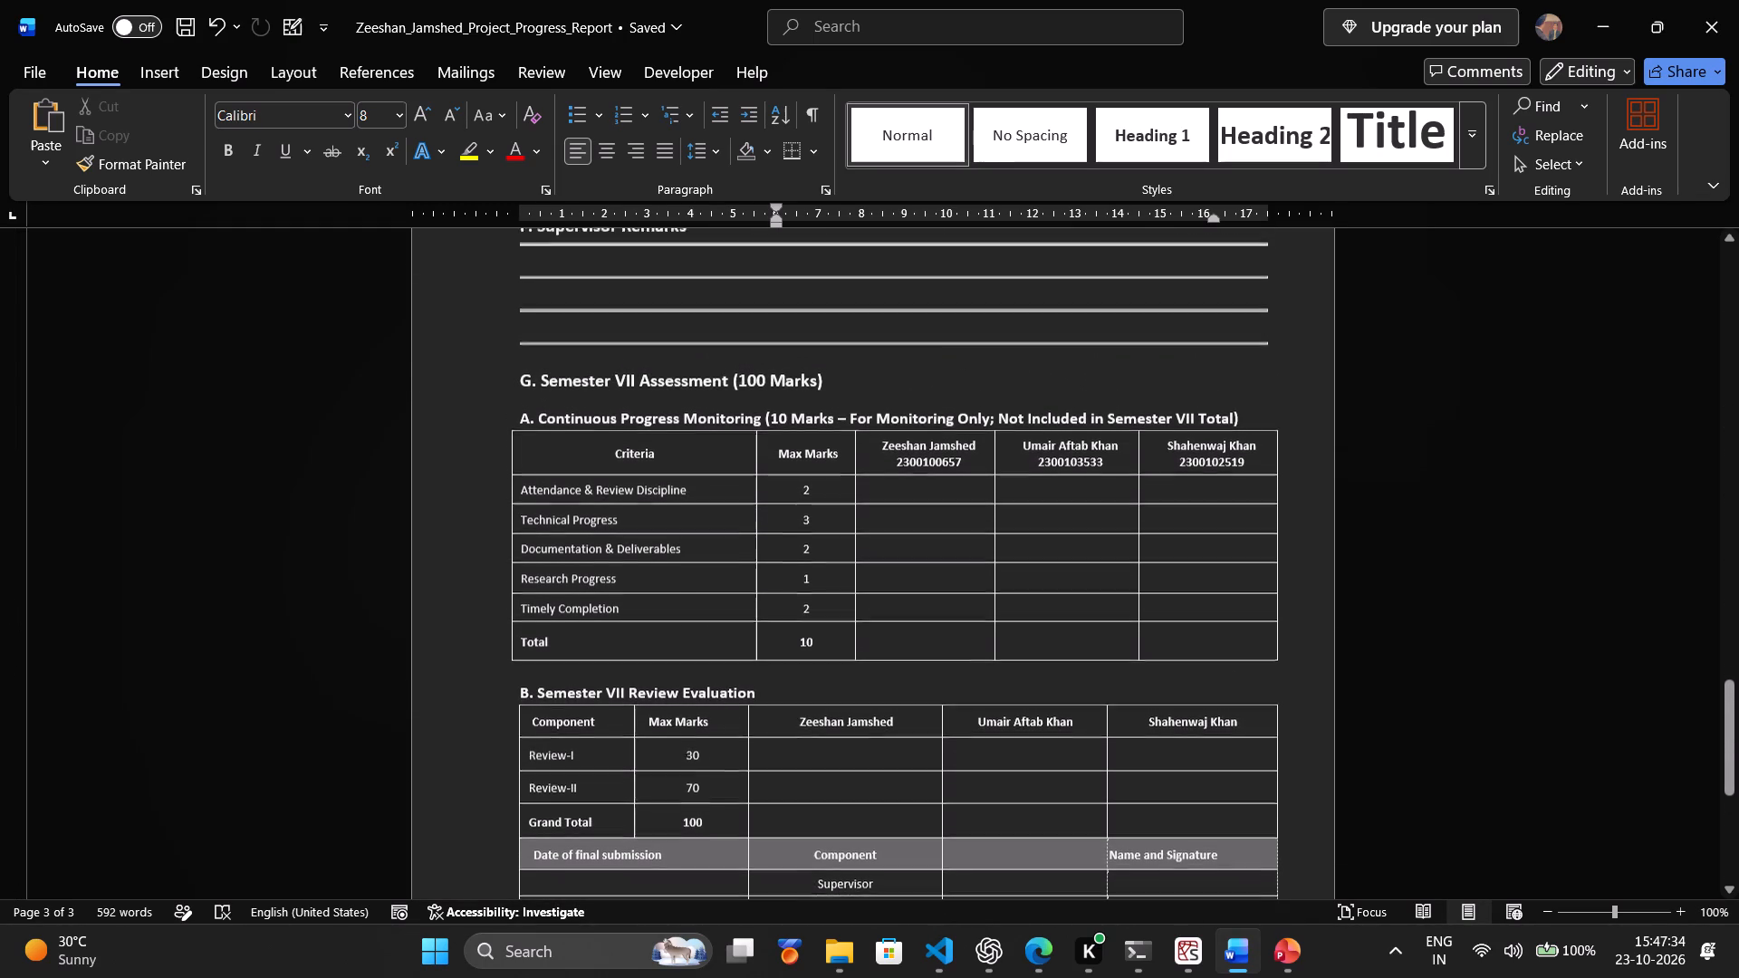
pyautogui.scroll(20, 1053, 523)
pyautogui.scroll(16, 1053, 523)
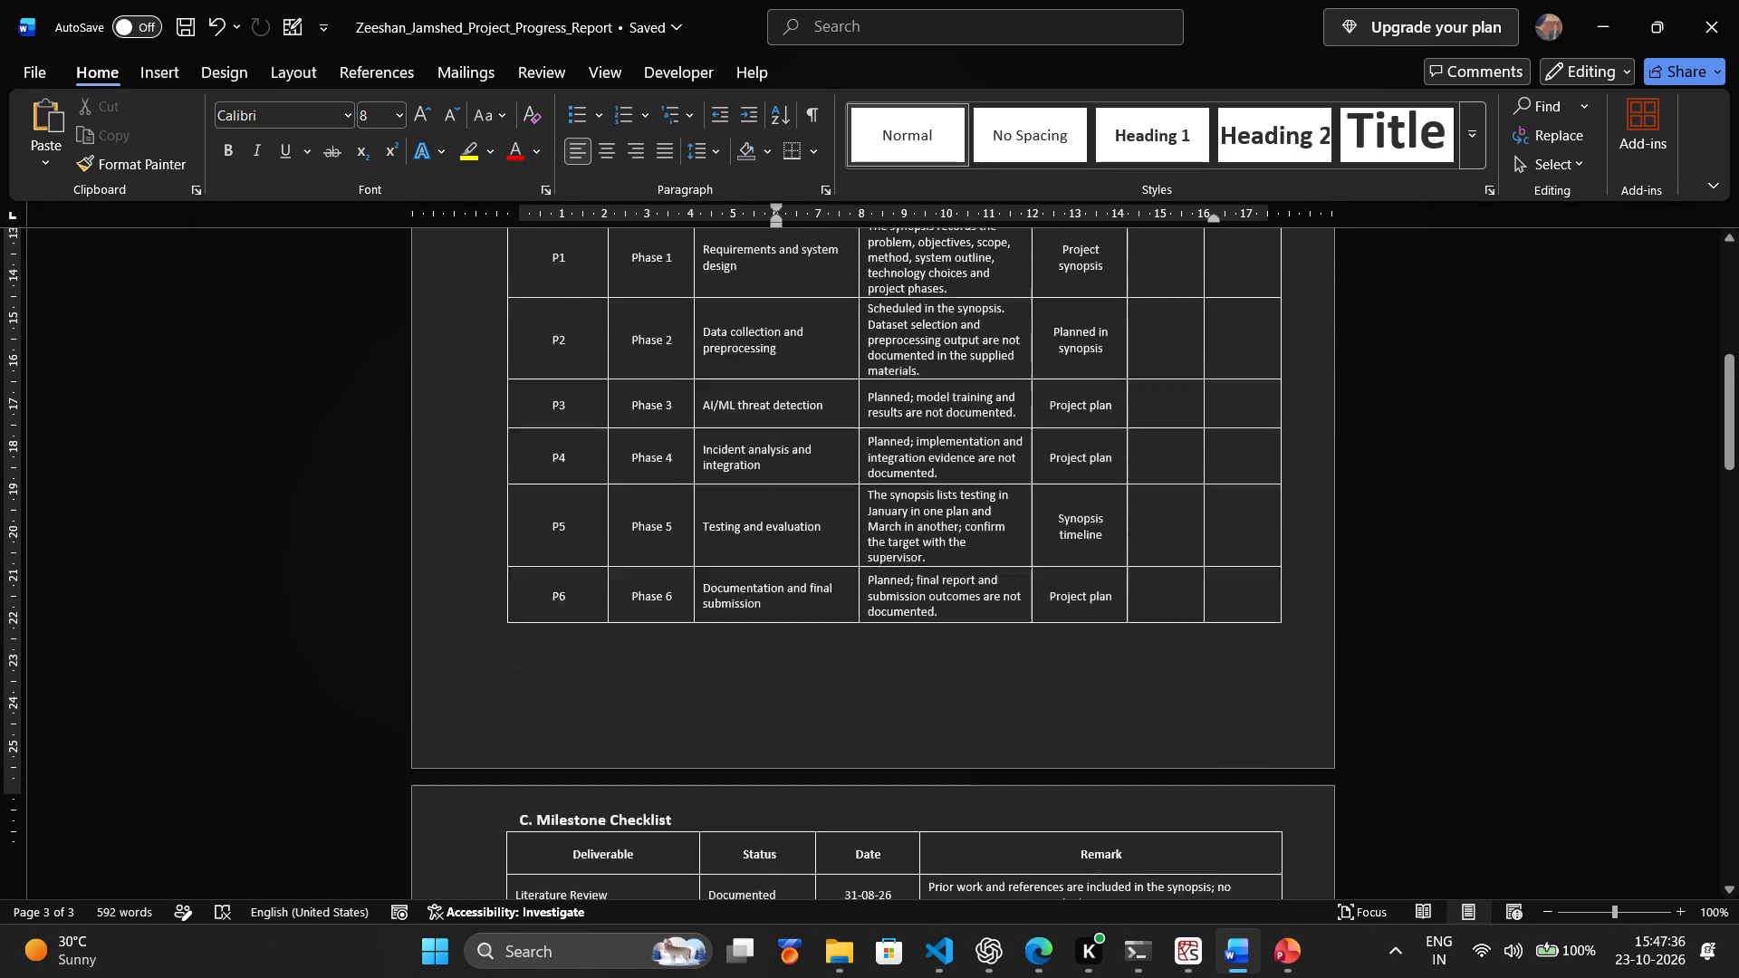
pyautogui.scroll(20, 1114, 420)
# Save the project progress report and close it.
pyautogui.hotkey('ctrl', 's')
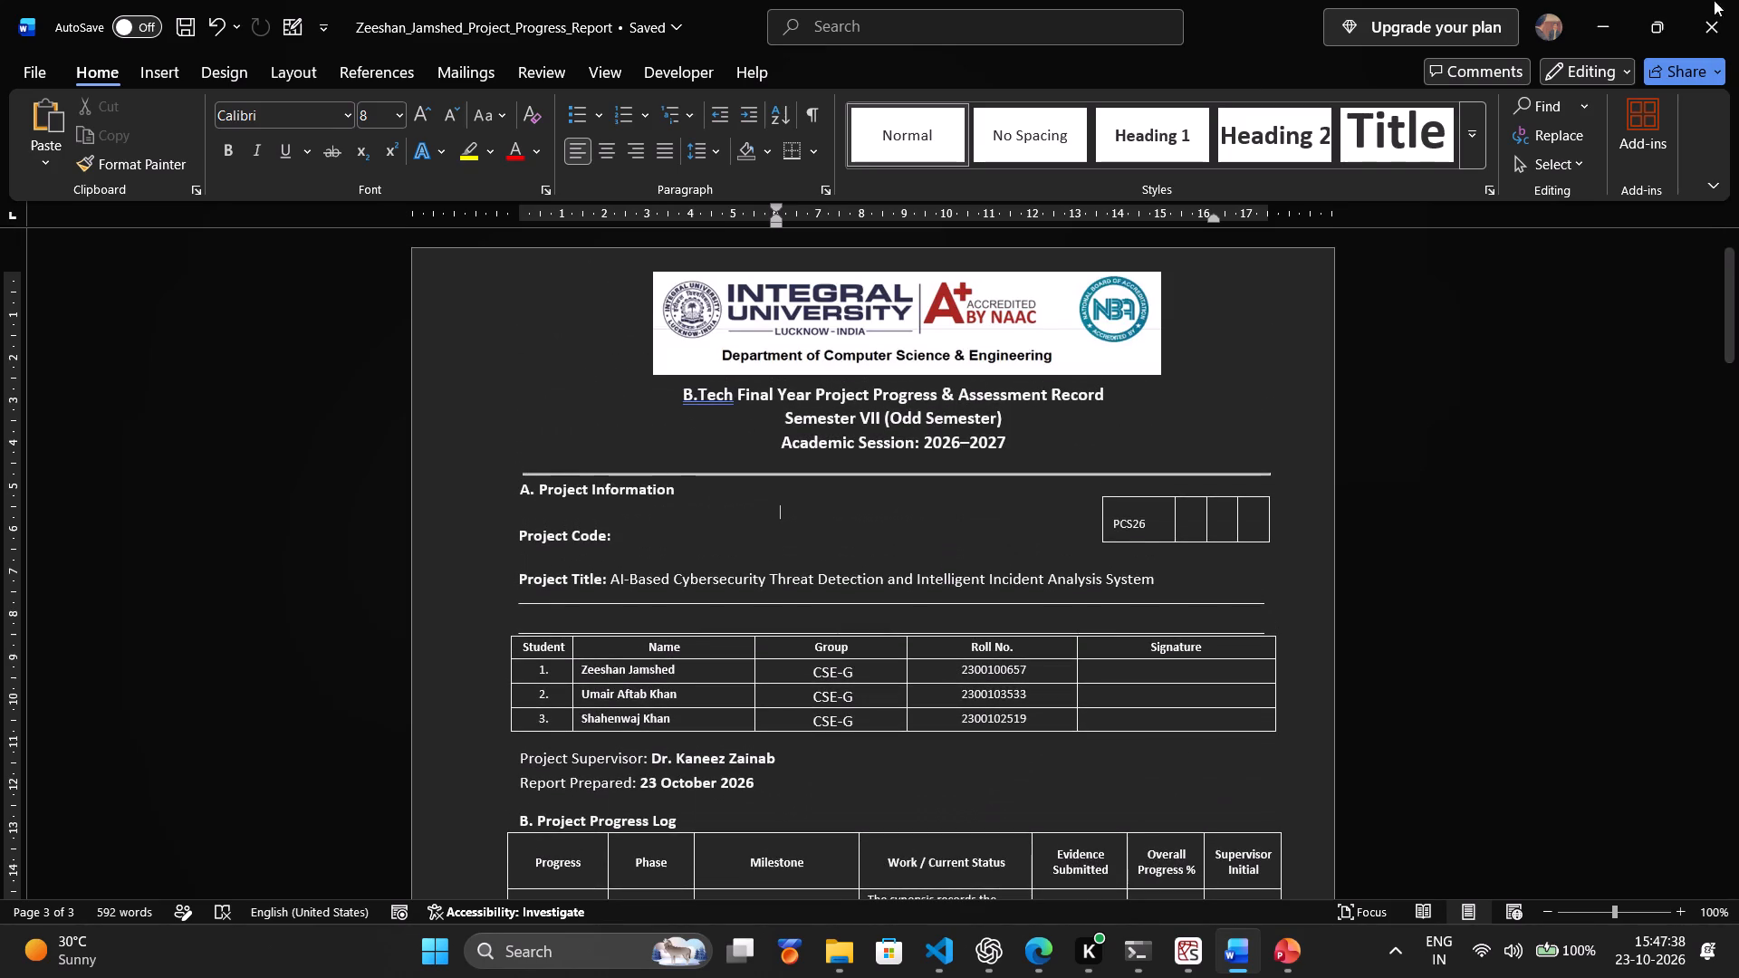
pyautogui.click(1737, 0)
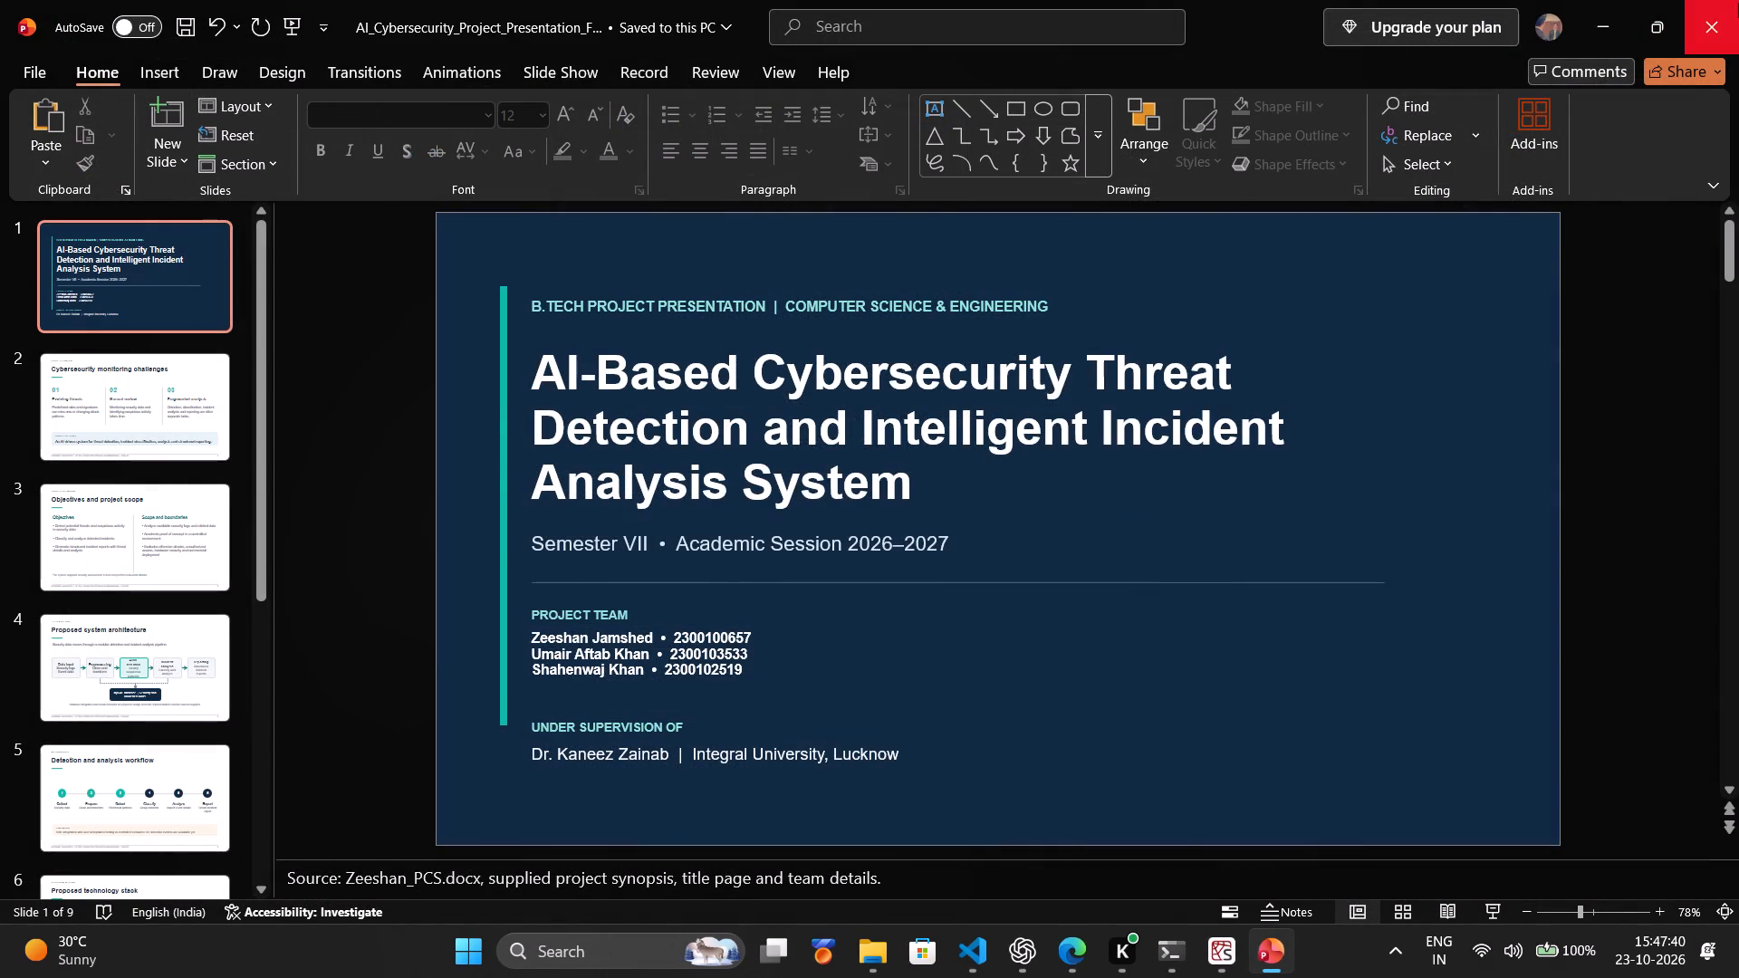
# Close the AI cybersecurity project presentation in PowerPoint.
pyautogui.click(1738, 3)
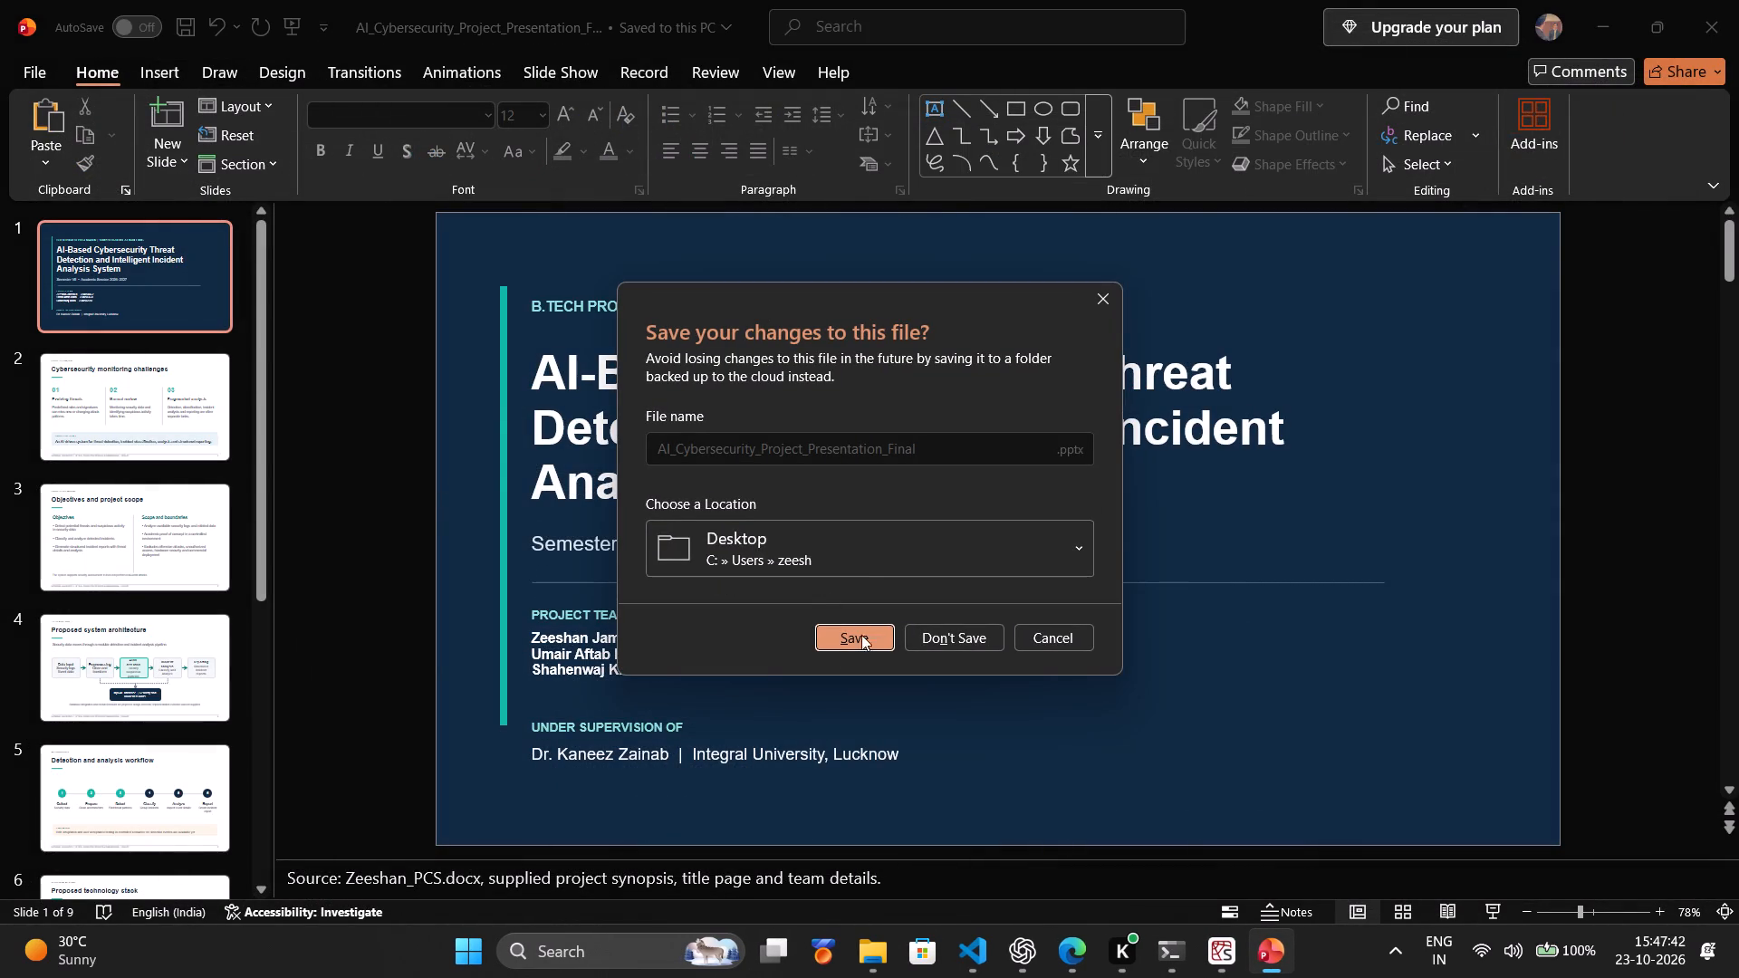